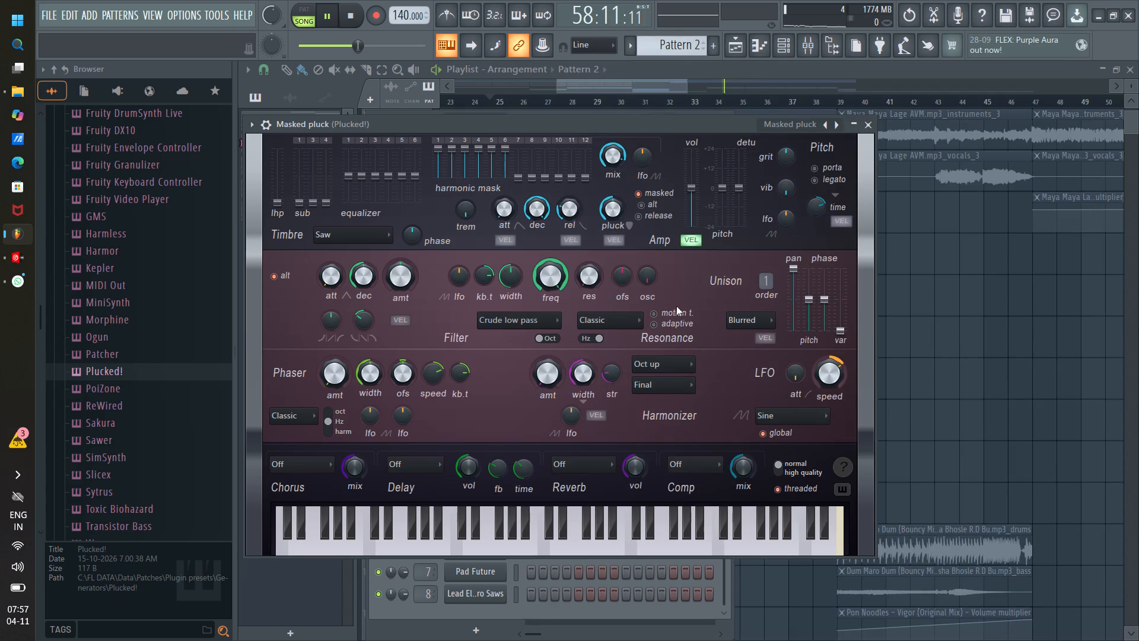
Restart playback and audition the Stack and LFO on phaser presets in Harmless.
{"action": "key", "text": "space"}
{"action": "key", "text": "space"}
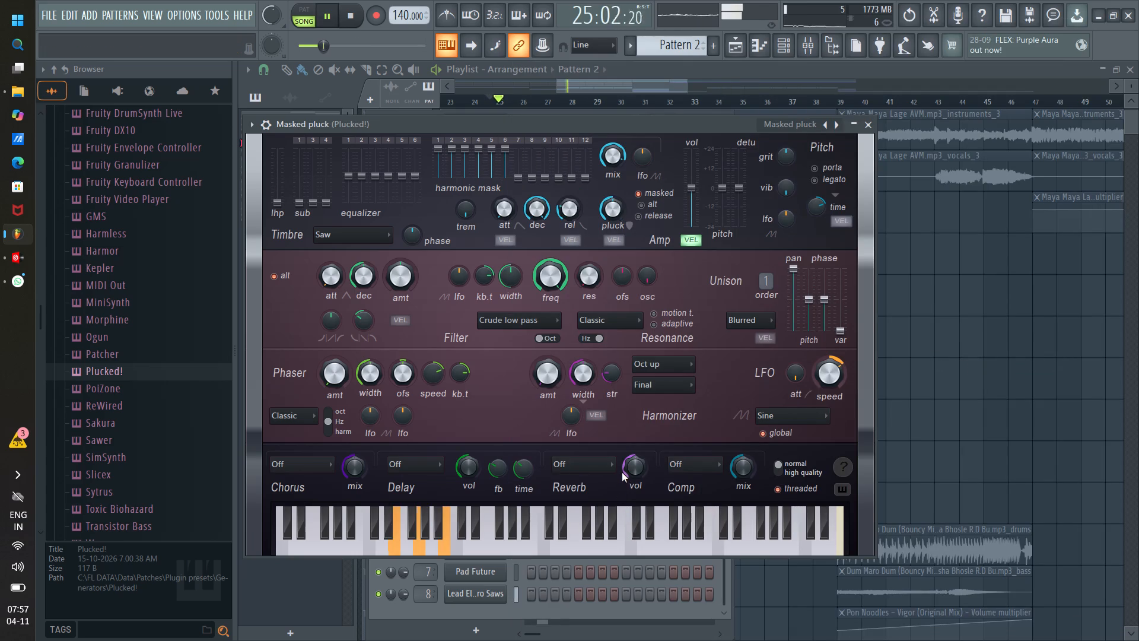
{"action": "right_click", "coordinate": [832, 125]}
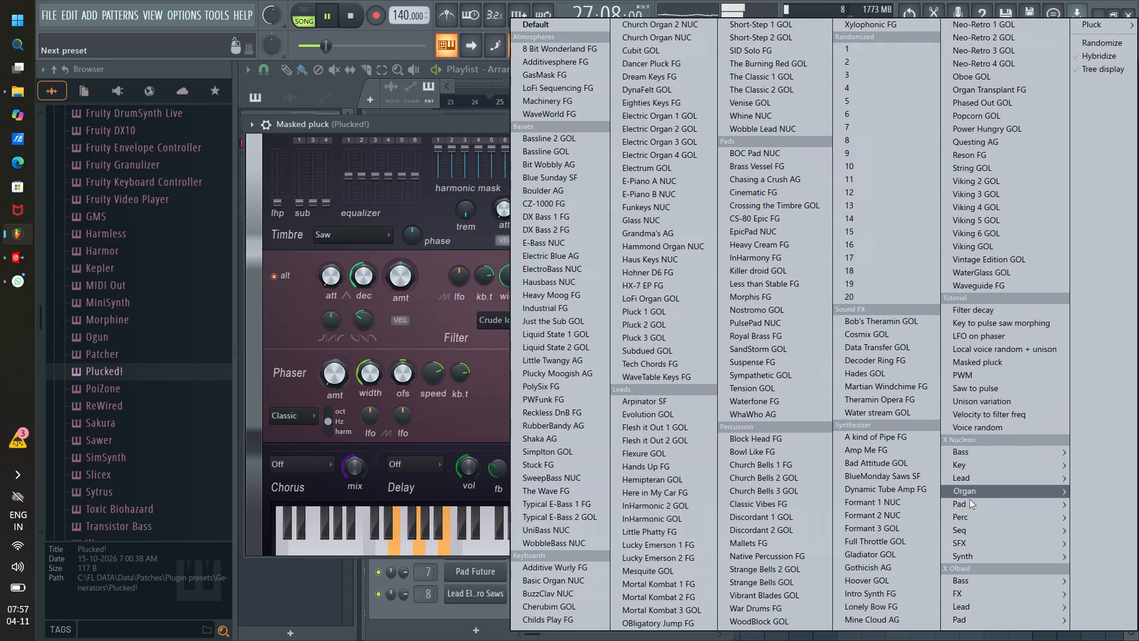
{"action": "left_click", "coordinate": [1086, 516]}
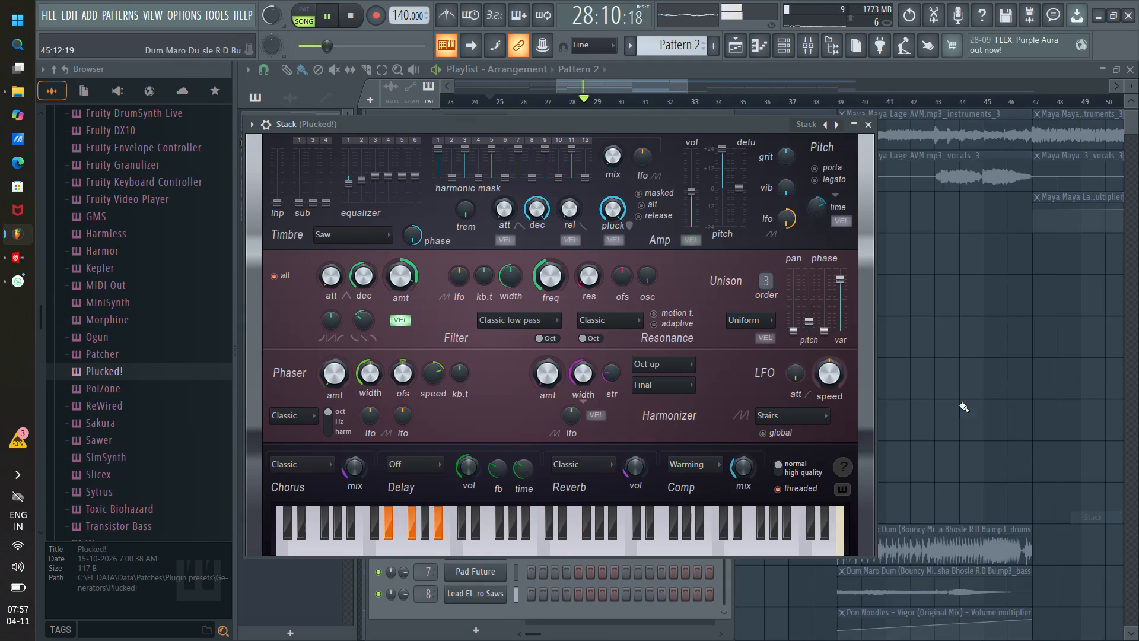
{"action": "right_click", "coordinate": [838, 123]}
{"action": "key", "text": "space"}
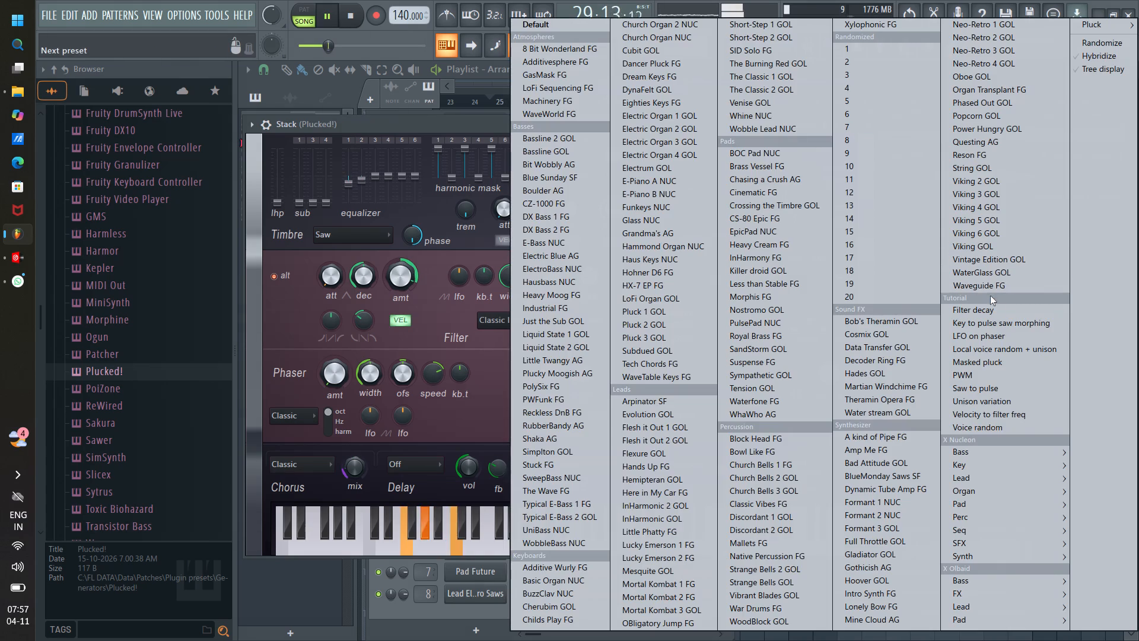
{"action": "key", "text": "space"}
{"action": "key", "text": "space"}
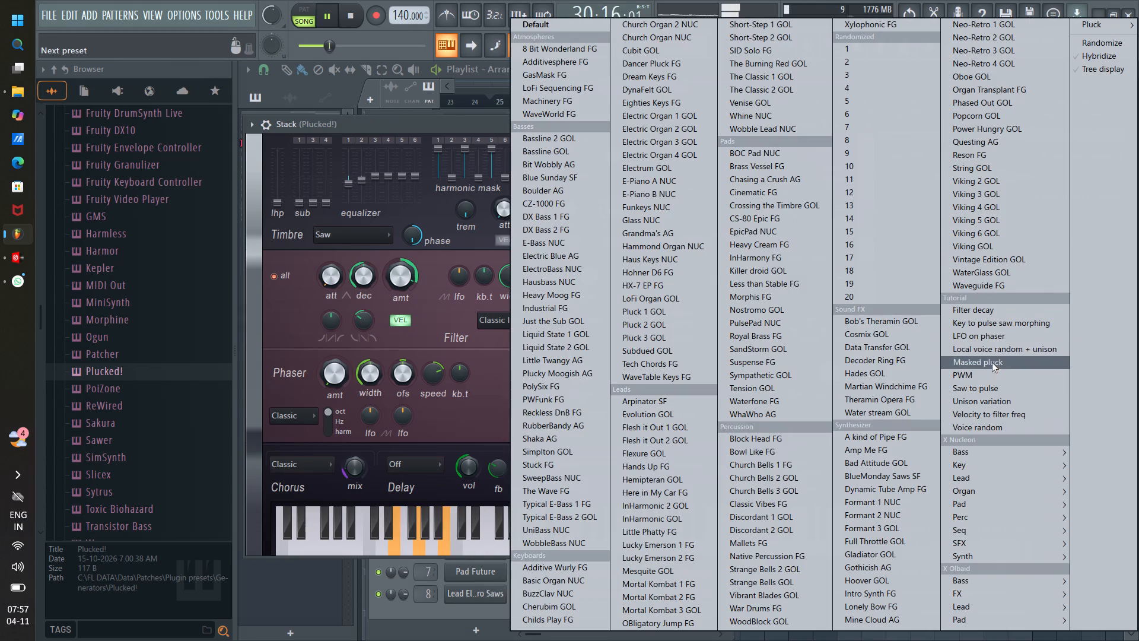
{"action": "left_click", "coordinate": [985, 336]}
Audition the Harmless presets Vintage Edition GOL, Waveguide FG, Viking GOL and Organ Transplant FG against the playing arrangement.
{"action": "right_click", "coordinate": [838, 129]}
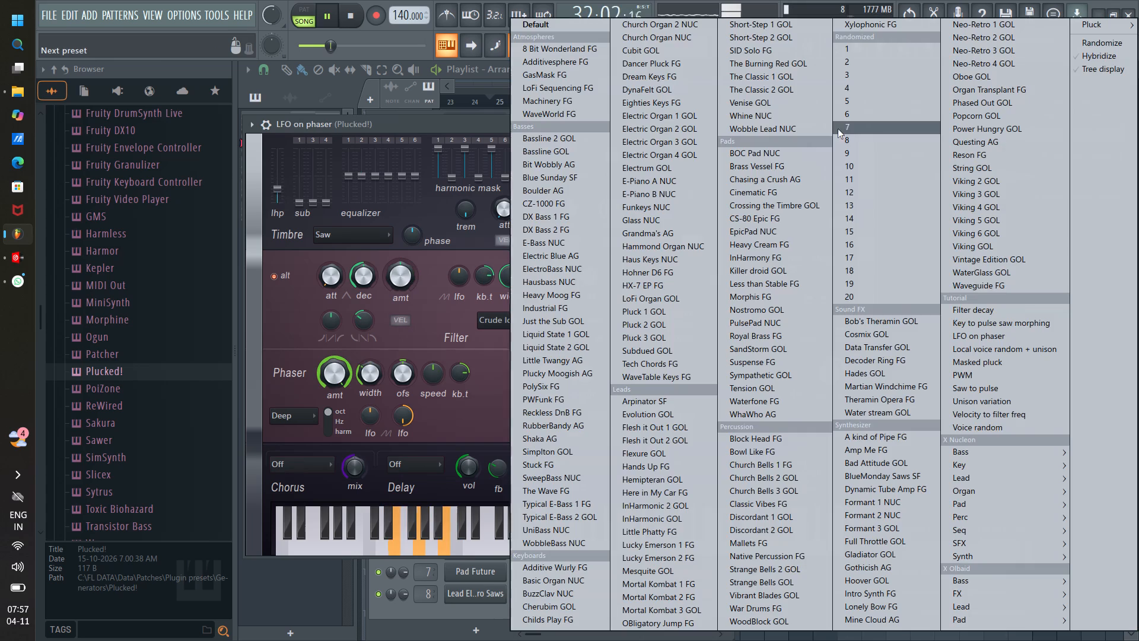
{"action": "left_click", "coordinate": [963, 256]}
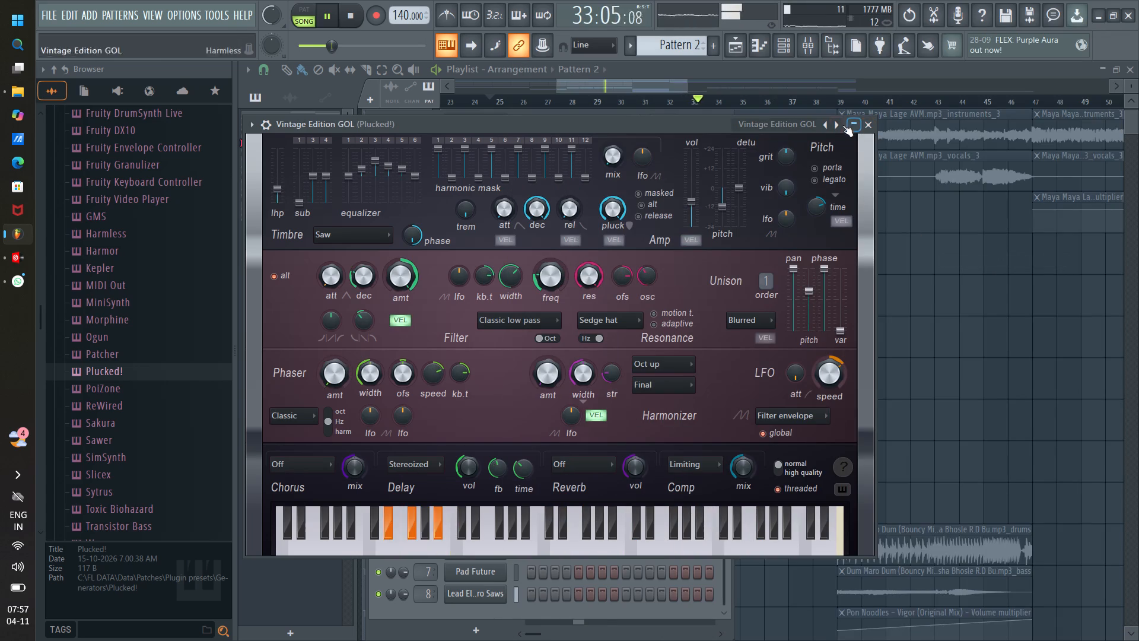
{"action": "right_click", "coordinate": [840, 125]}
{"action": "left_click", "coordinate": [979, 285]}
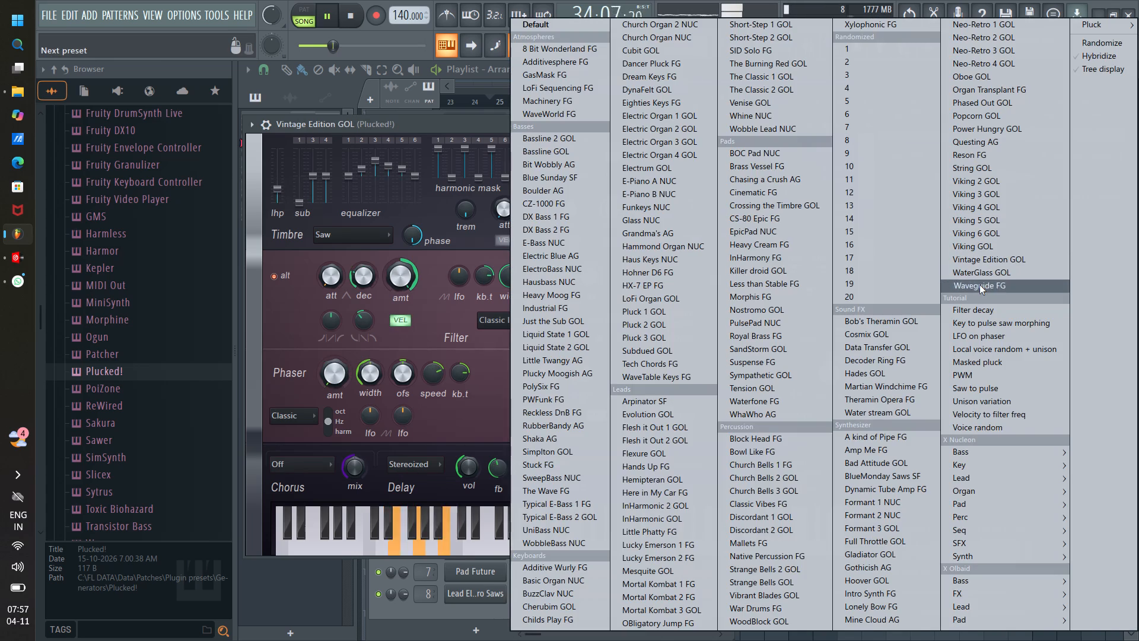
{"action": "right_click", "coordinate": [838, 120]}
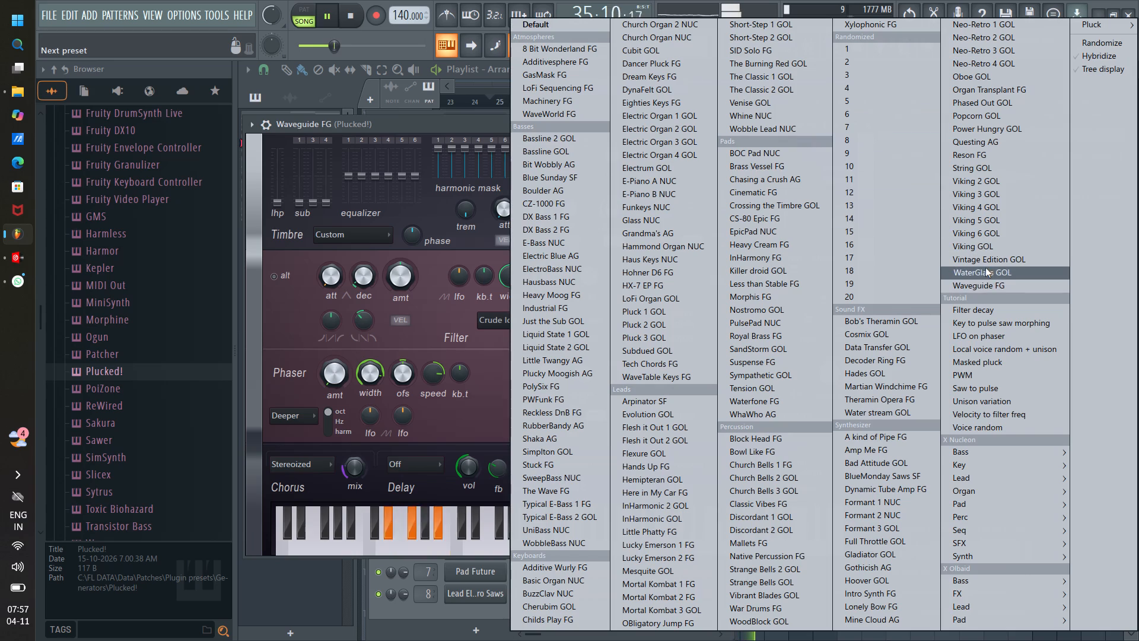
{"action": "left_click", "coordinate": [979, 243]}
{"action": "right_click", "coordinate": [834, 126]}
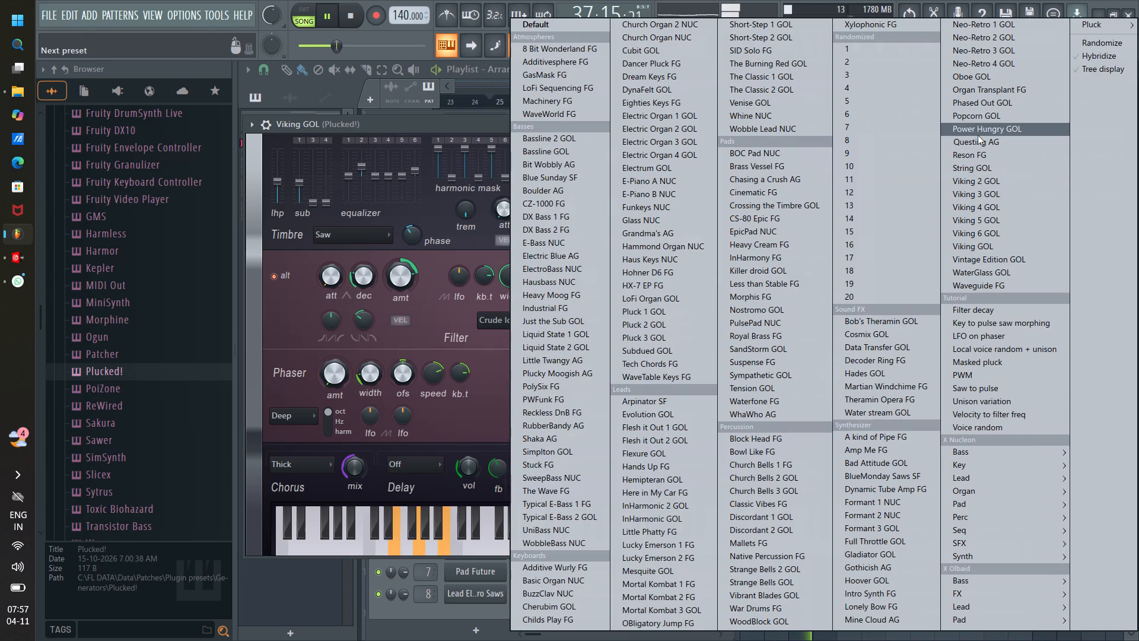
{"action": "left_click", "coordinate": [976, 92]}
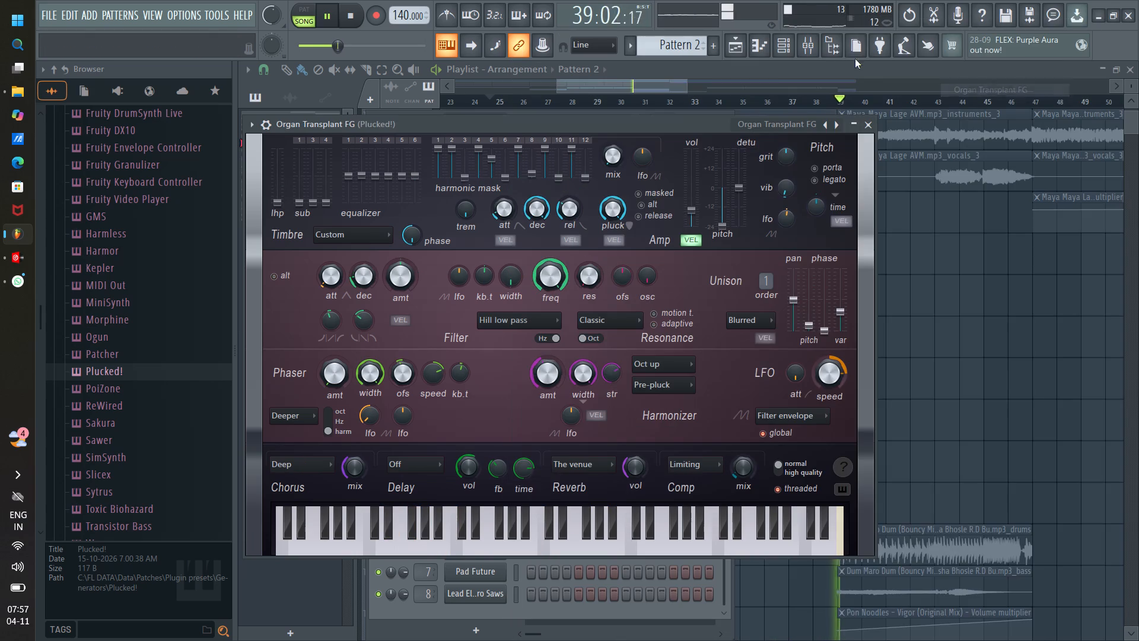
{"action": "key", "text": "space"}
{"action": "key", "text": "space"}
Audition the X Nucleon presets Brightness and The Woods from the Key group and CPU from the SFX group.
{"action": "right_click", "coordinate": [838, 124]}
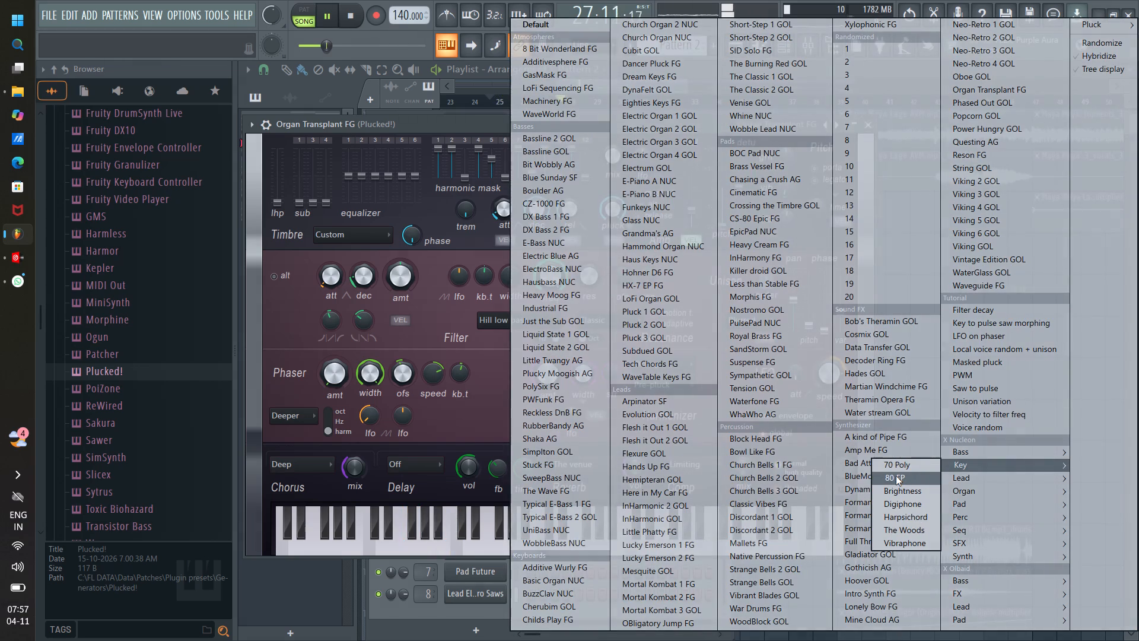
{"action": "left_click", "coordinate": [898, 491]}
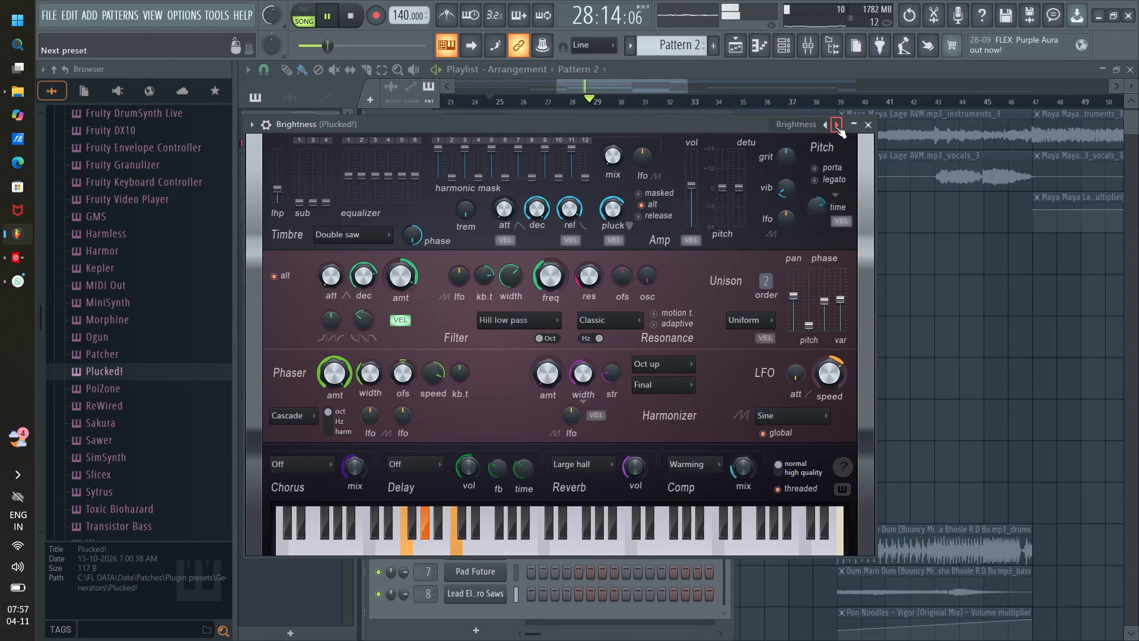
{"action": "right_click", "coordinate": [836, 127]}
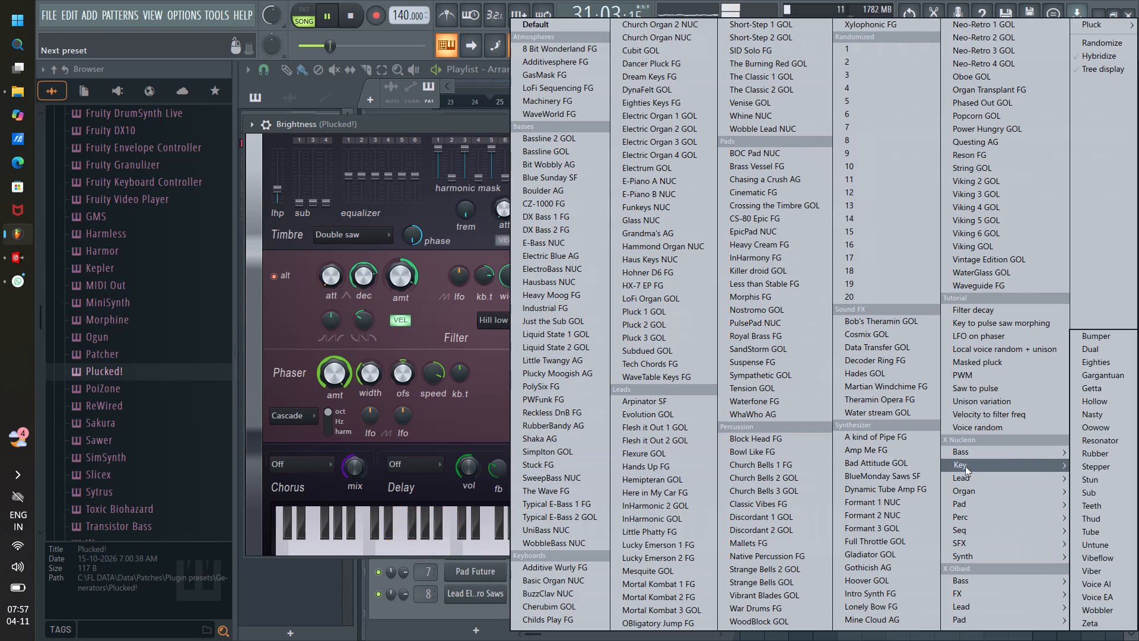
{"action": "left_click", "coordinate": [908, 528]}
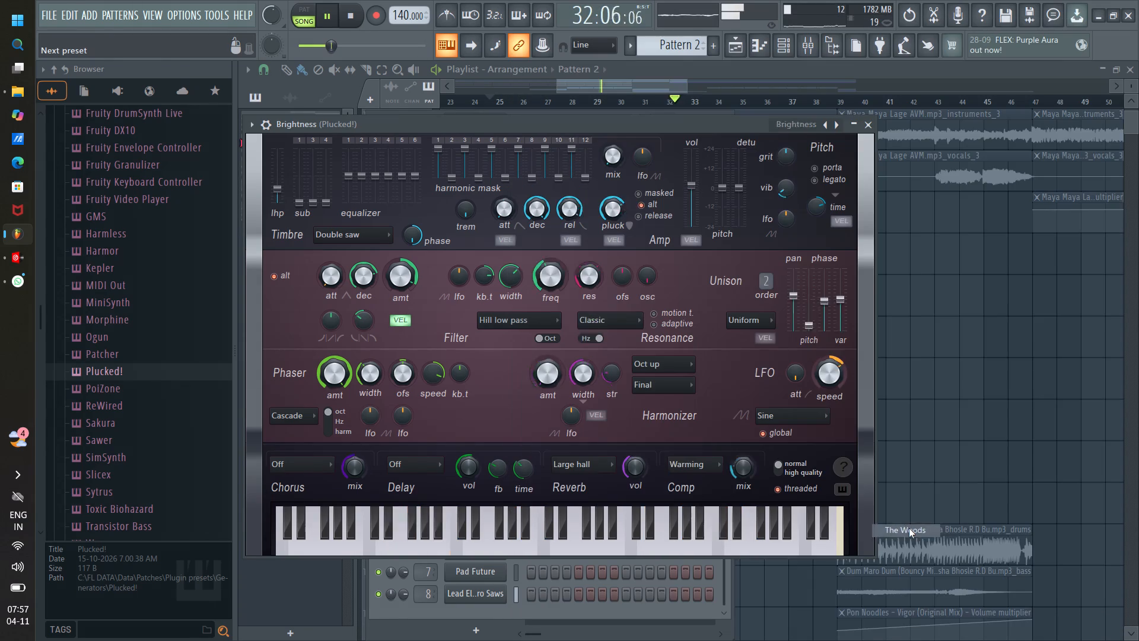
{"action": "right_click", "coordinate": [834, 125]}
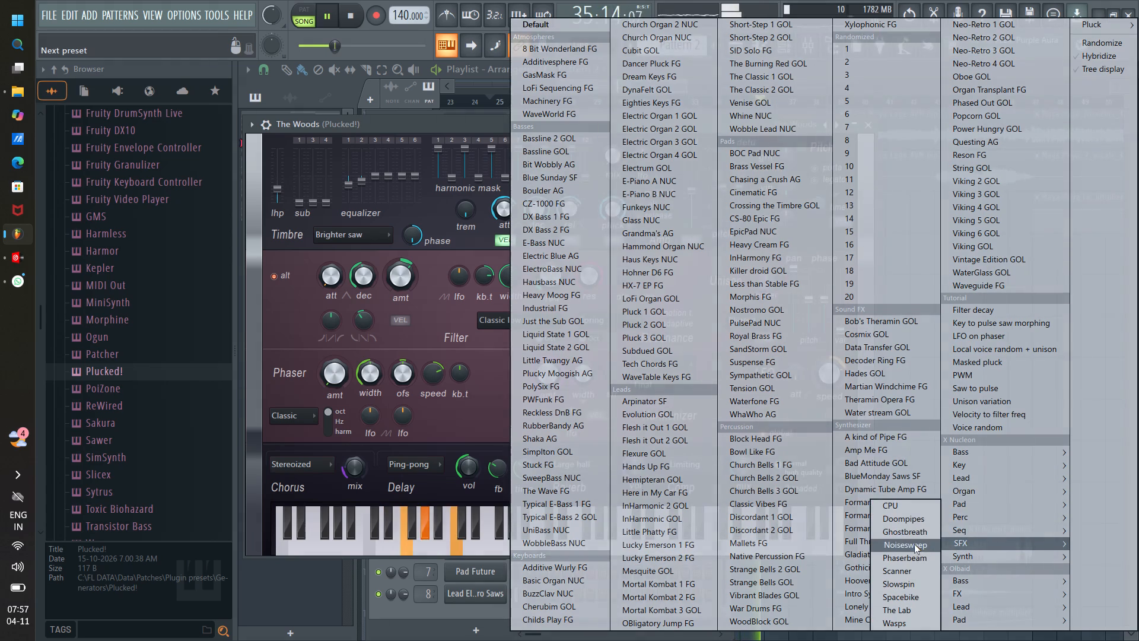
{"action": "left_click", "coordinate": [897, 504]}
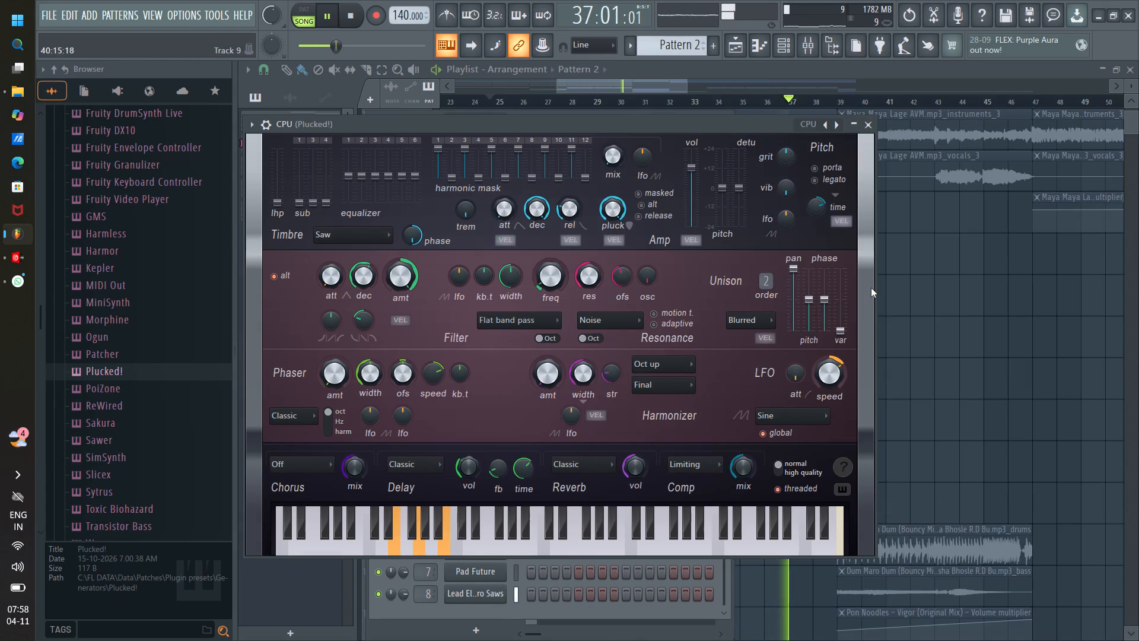
Load The Lab preset from the X Nucleon SFX group and replay the section with it.
{"action": "right_click", "coordinate": [836, 129]}
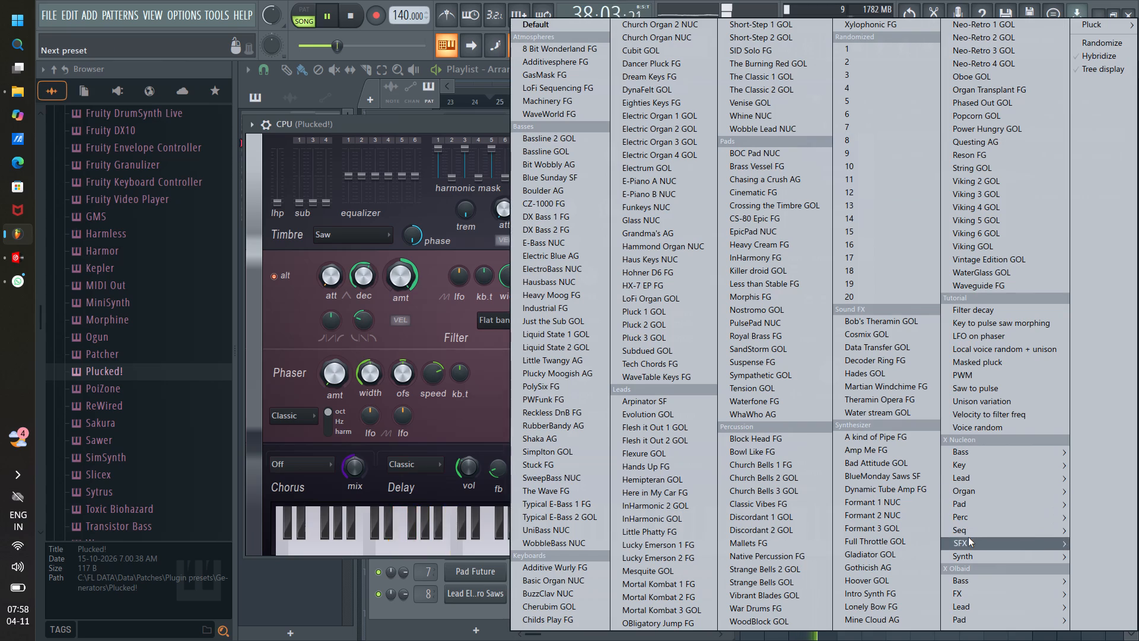
{"action": "scroll", "coordinate": [898, 560], "scroll_direction": "down", "scroll_amount": 3}
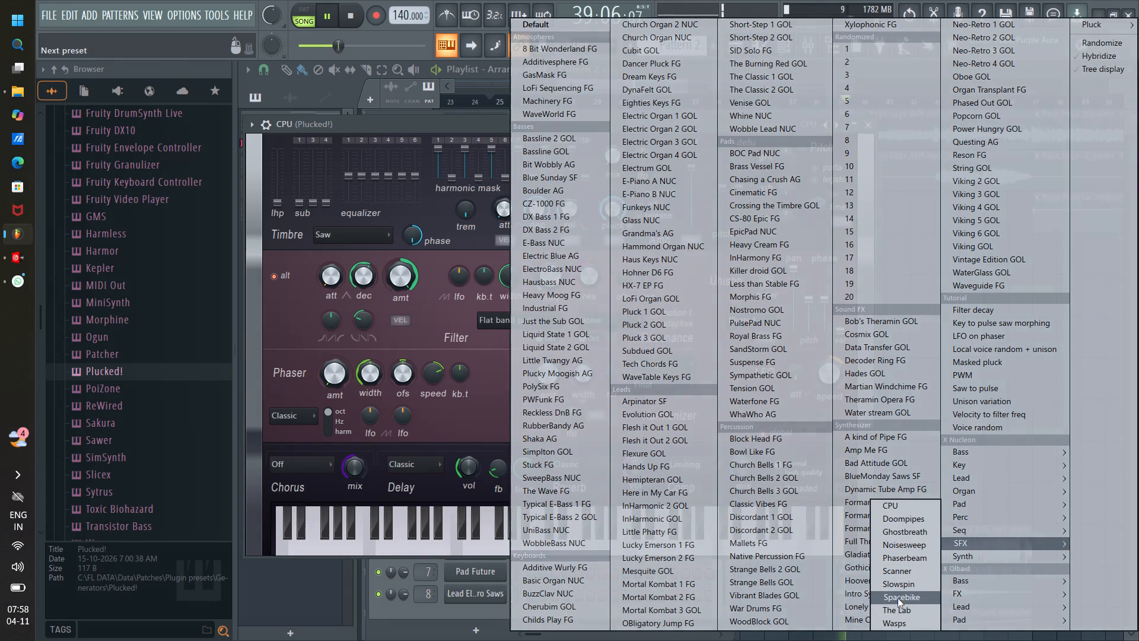
{"action": "scroll", "coordinate": [898, 598], "scroll_direction": "down", "scroll_amount": 1}
{"action": "left_click", "coordinate": [898, 611]}
{"action": "key", "text": "space"}
{"action": "key", "text": "space"}
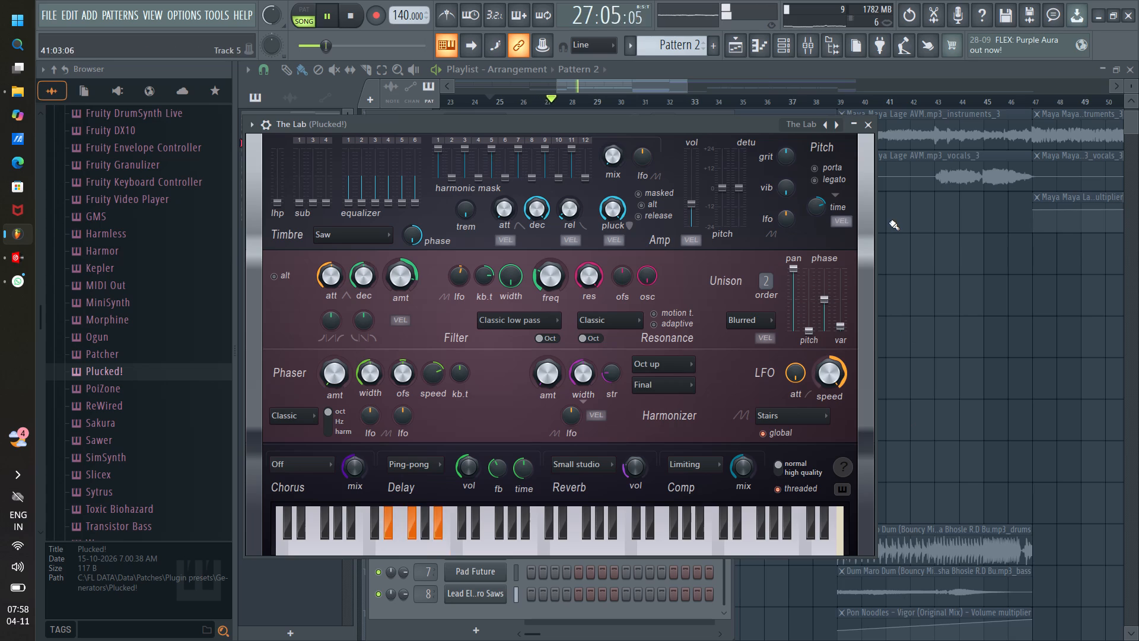
Solo Track 6 in the playlist and restart playback to hear Pattern 2 on its own.
{"action": "left_click", "coordinate": [628, 82]}
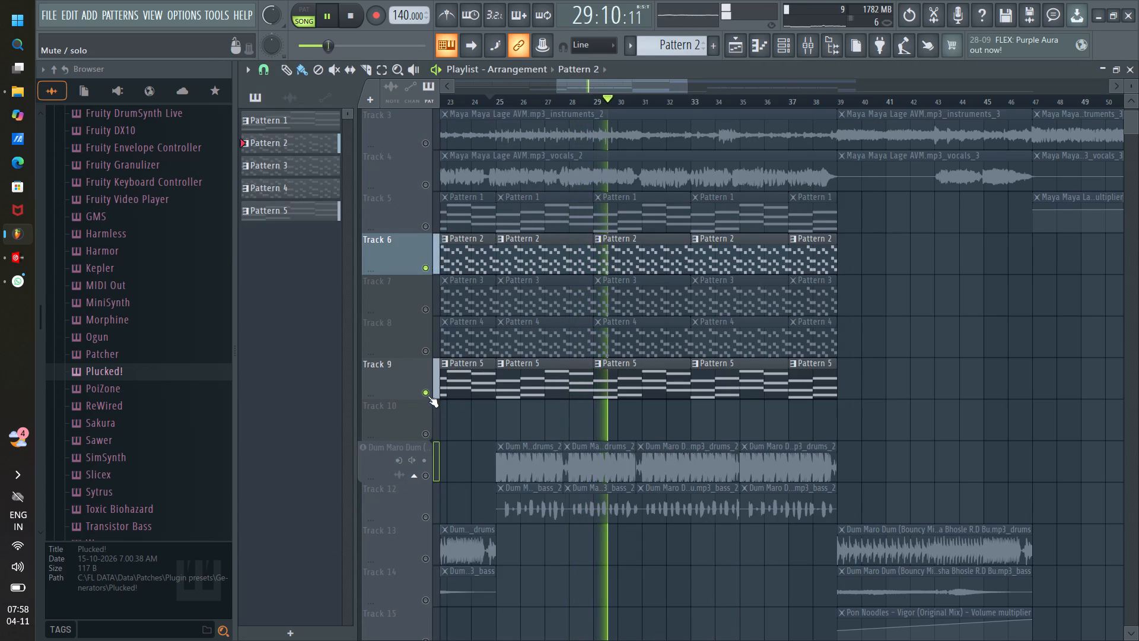
{"action": "left_click_drag", "start_coordinate": [613, 81], "coordinate": [578, 87]}
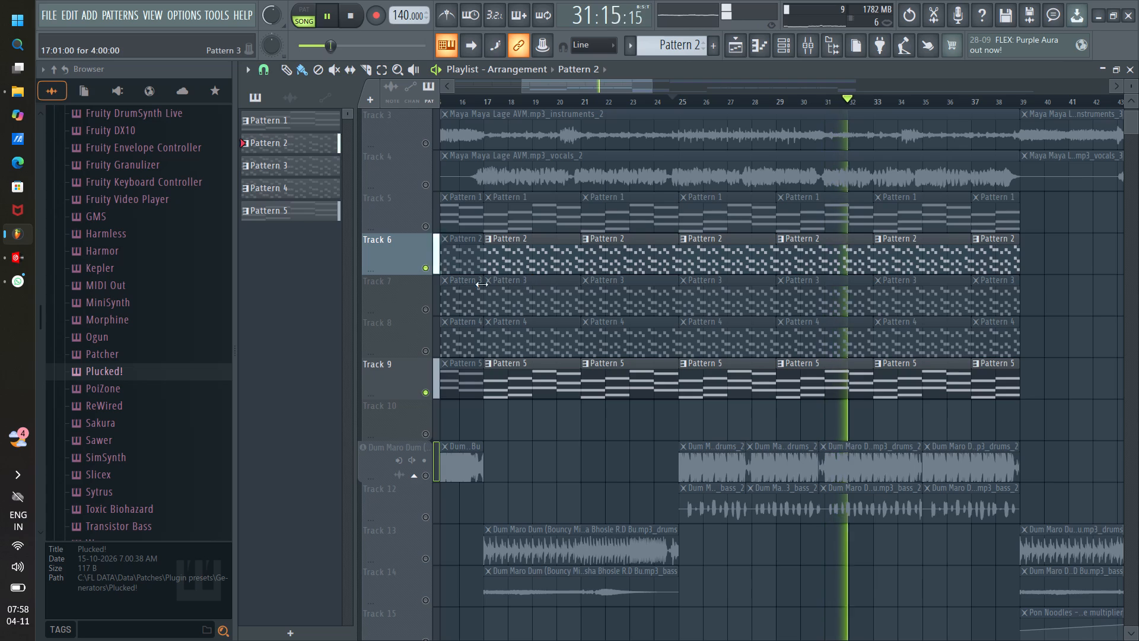
{"action": "right_click", "coordinate": [425, 270]}
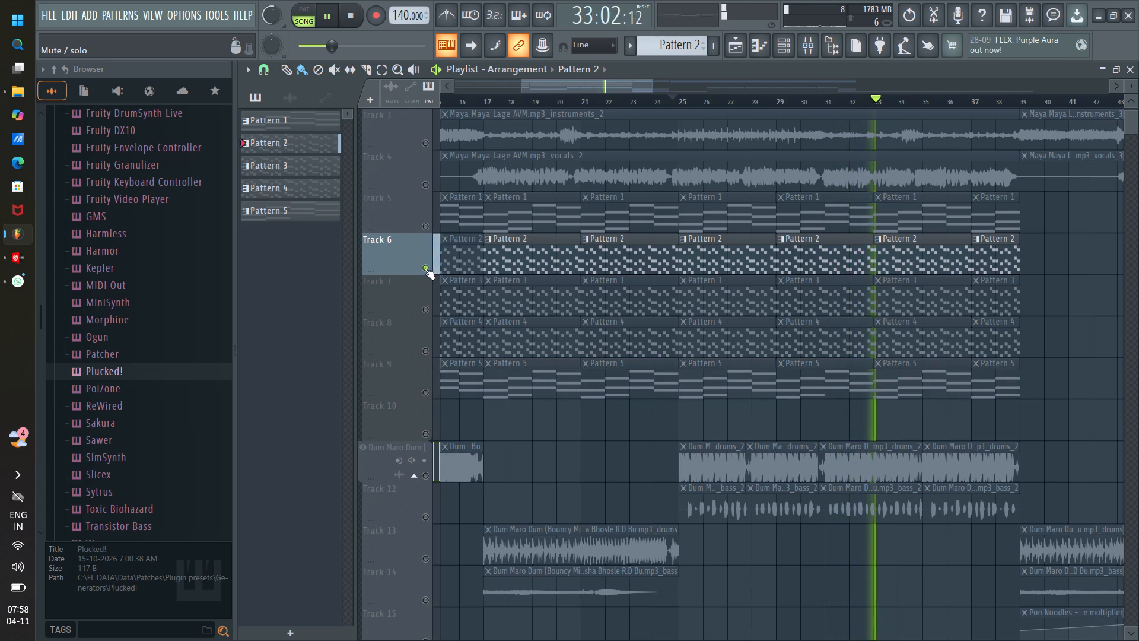
{"action": "key", "text": "space"}
{"action": "key", "text": "space"}
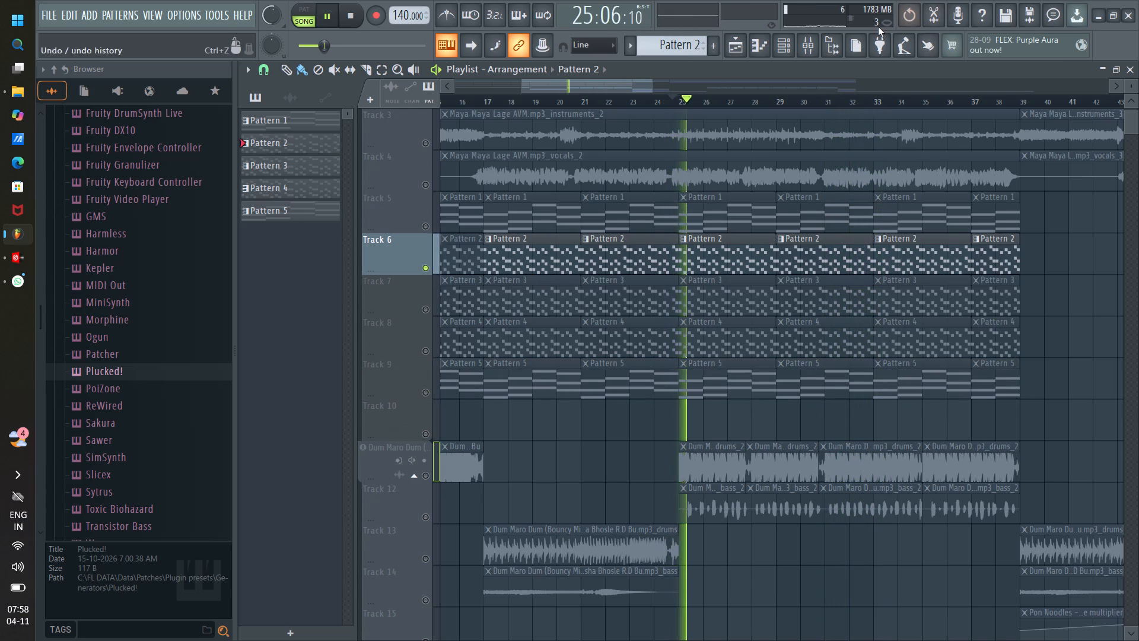
Check the Plucked! track's signal in the mixer during playback.
{"action": "left_click", "coordinate": [813, 45]}
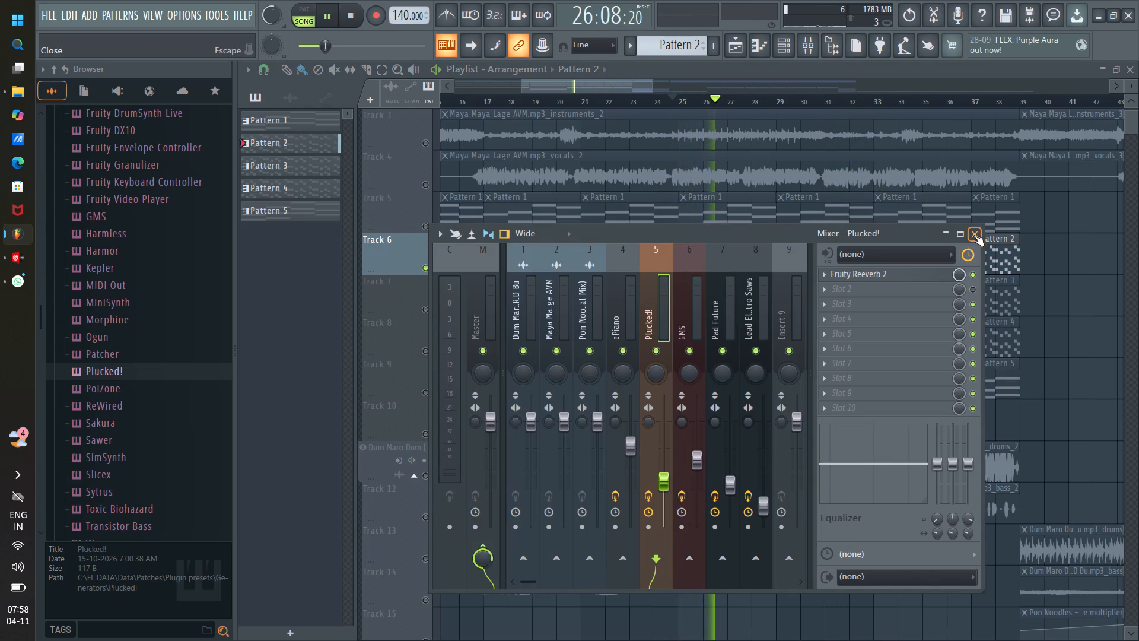
{"action": "left_click", "coordinate": [973, 234]}
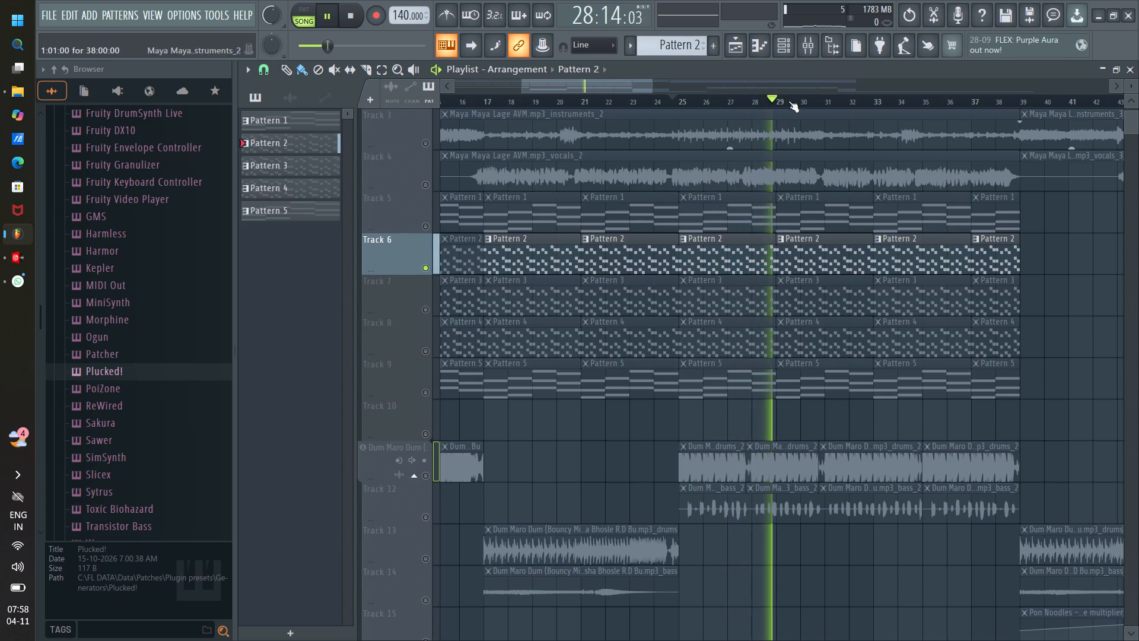
Open The Lab instrument from the channel rack and check its Pattern 2 notes in the piano roll during playback.
{"action": "left_click", "coordinate": [791, 47]}
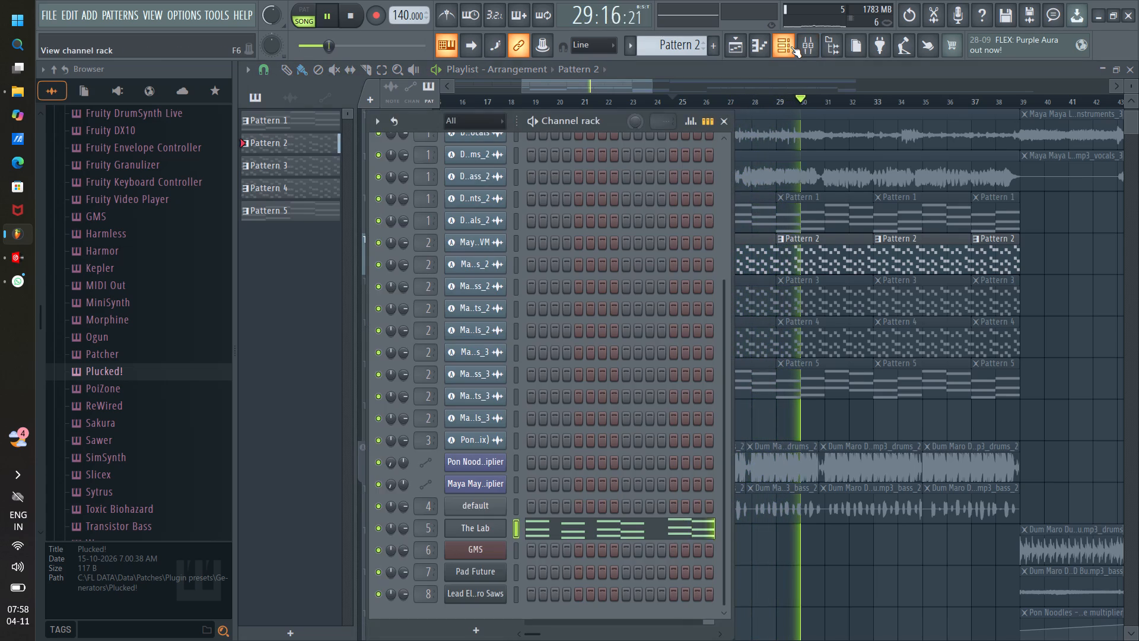
{"action": "left_click", "coordinate": [495, 530]}
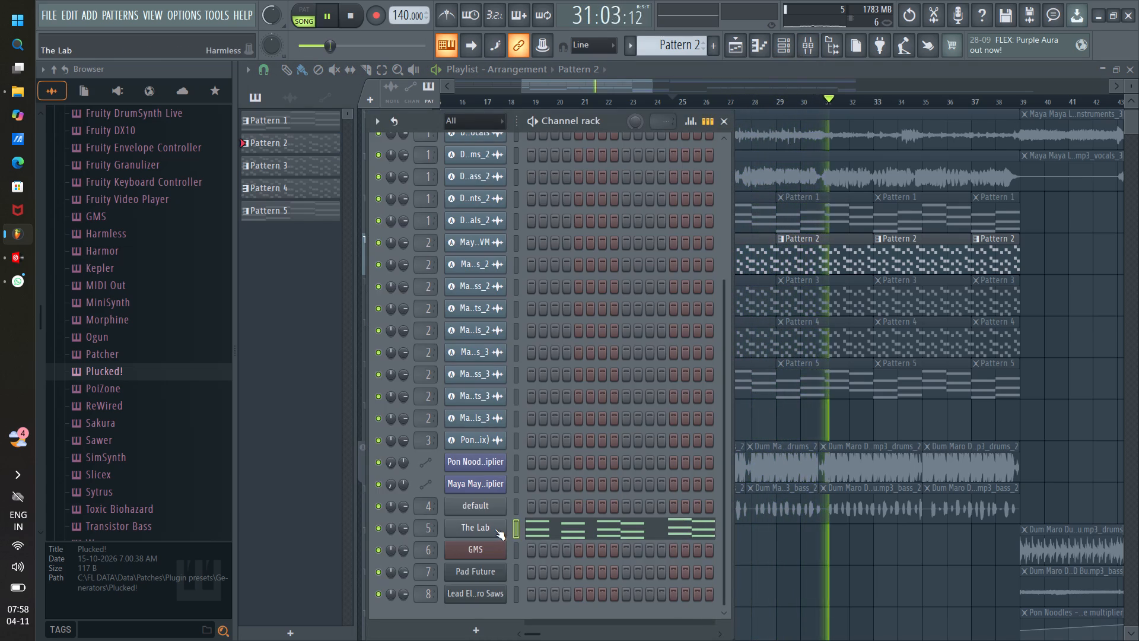
{"action": "left_click", "coordinate": [495, 529]}
{"action": "key", "text": "space"}
{"action": "key", "text": "space"}
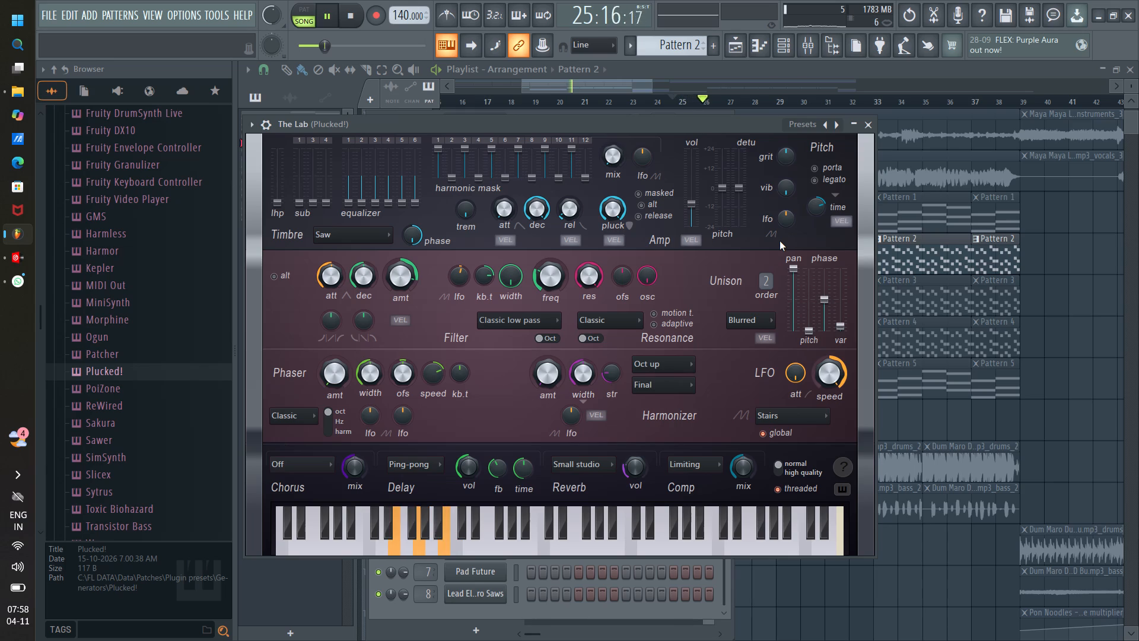
{"action": "left_click", "coordinate": [257, 123]}
{"action": "left_click", "coordinate": [258, 123]}
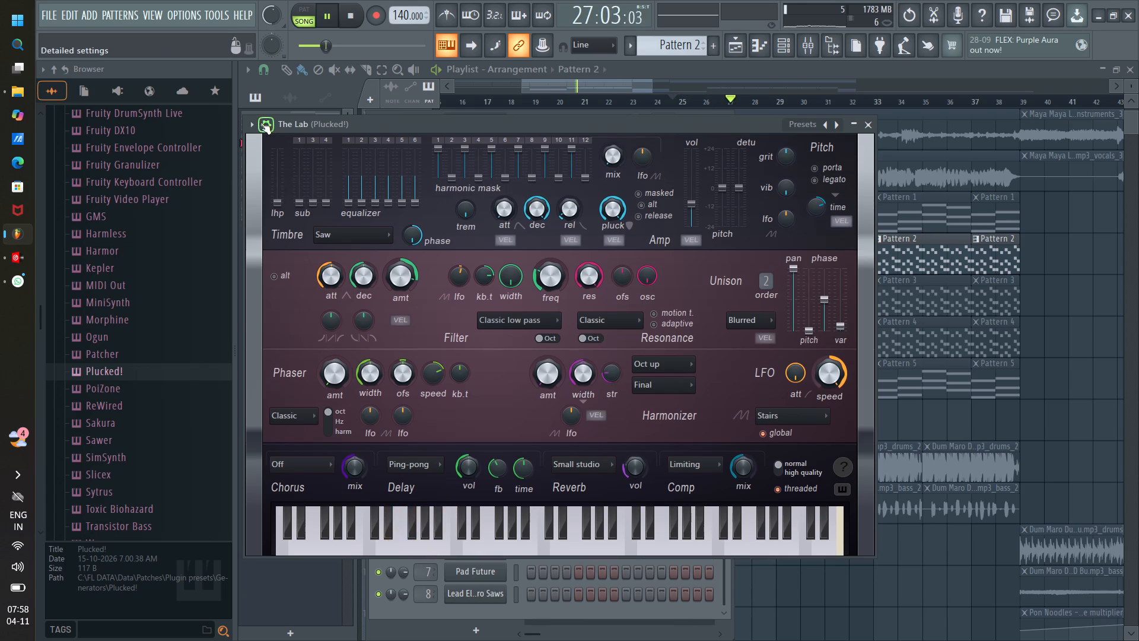
{"action": "left_click", "coordinate": [254, 122]}
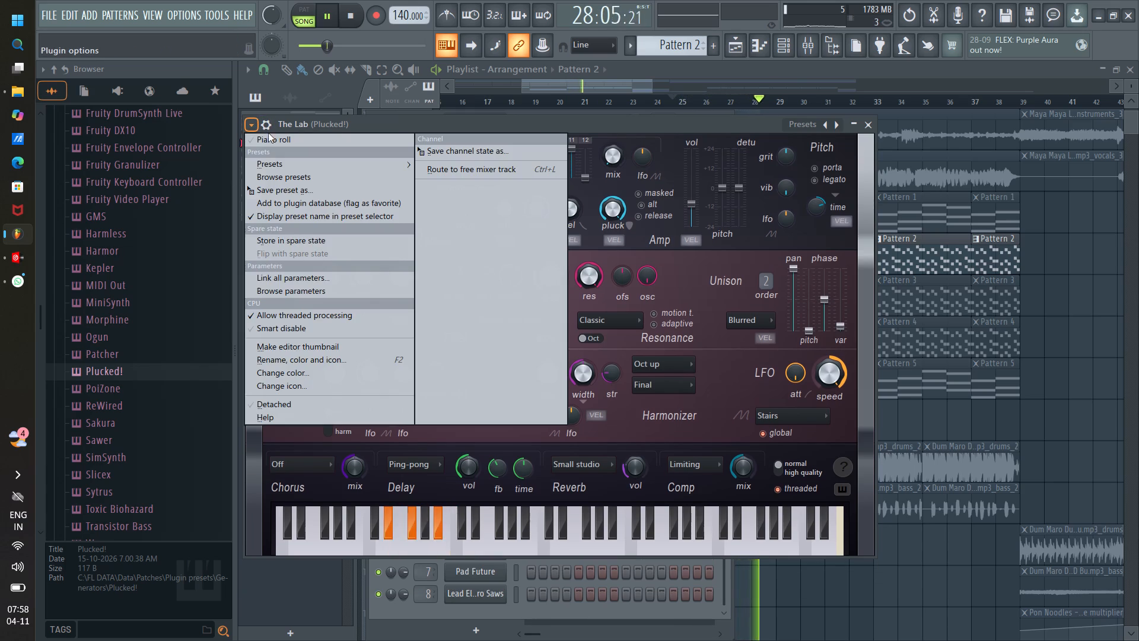
{"action": "left_click", "coordinate": [271, 135]}
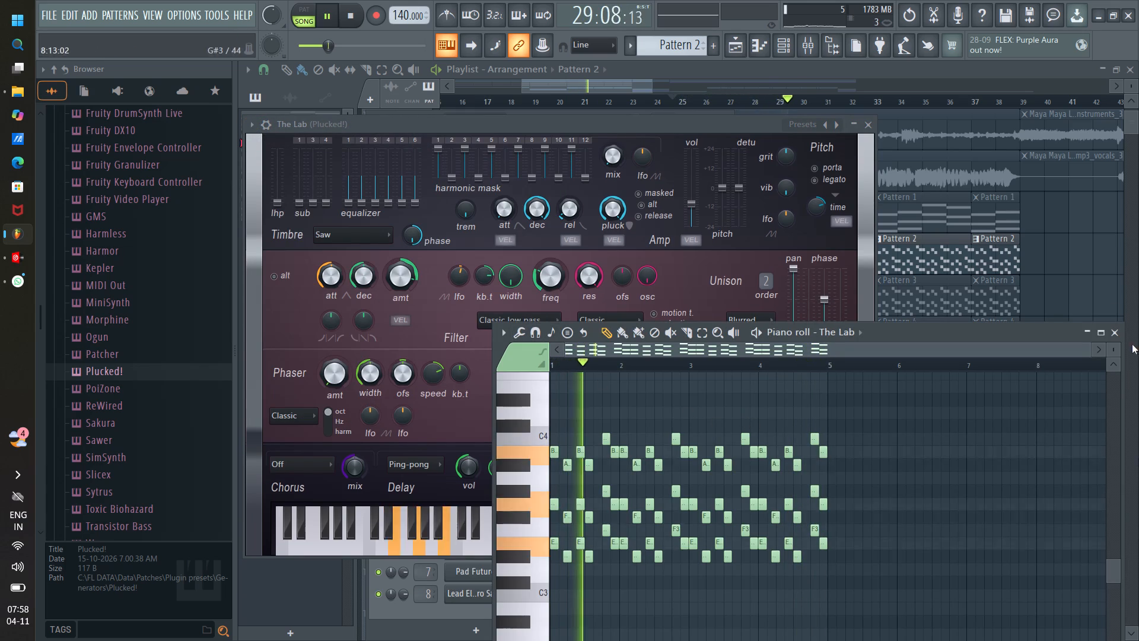
{"action": "left_click", "coordinate": [1119, 338]}
{"action": "left_click", "coordinate": [871, 125]}
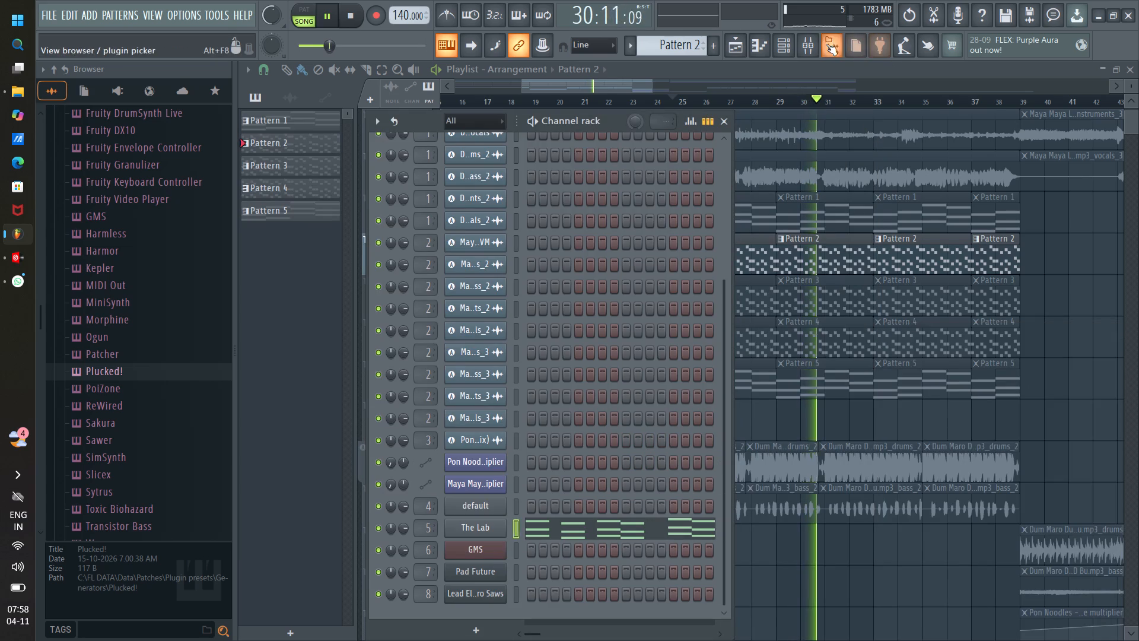
Check the Plucked! mixer track for signal during restarted playback, moving the mixer clear of the channel rack.
{"action": "left_click", "coordinate": [810, 45]}
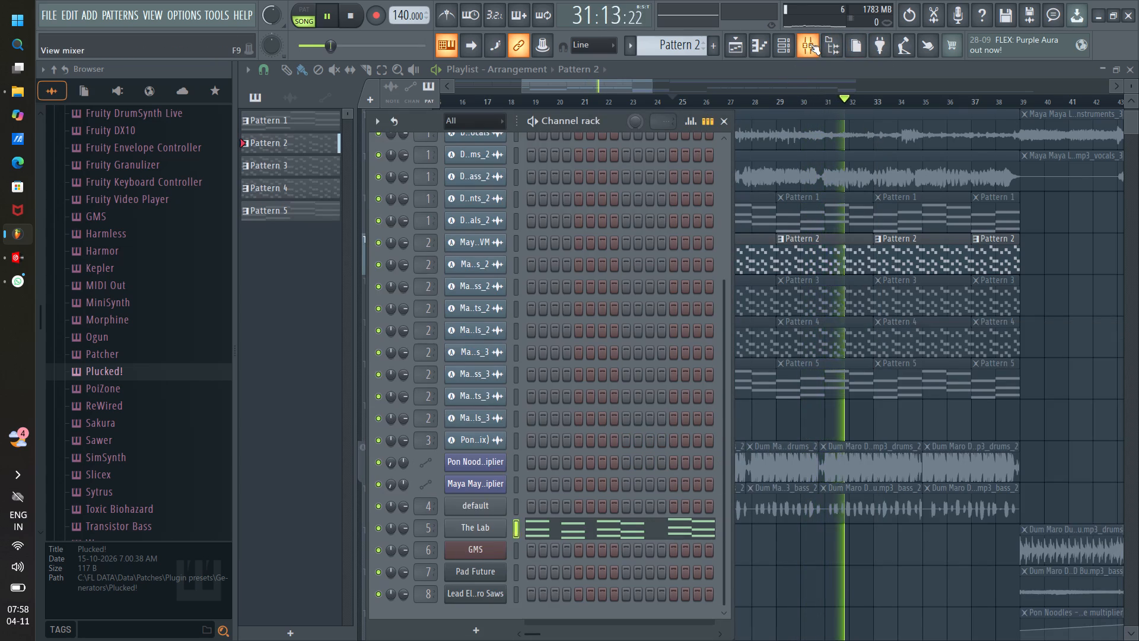
{"action": "key", "text": "space"}
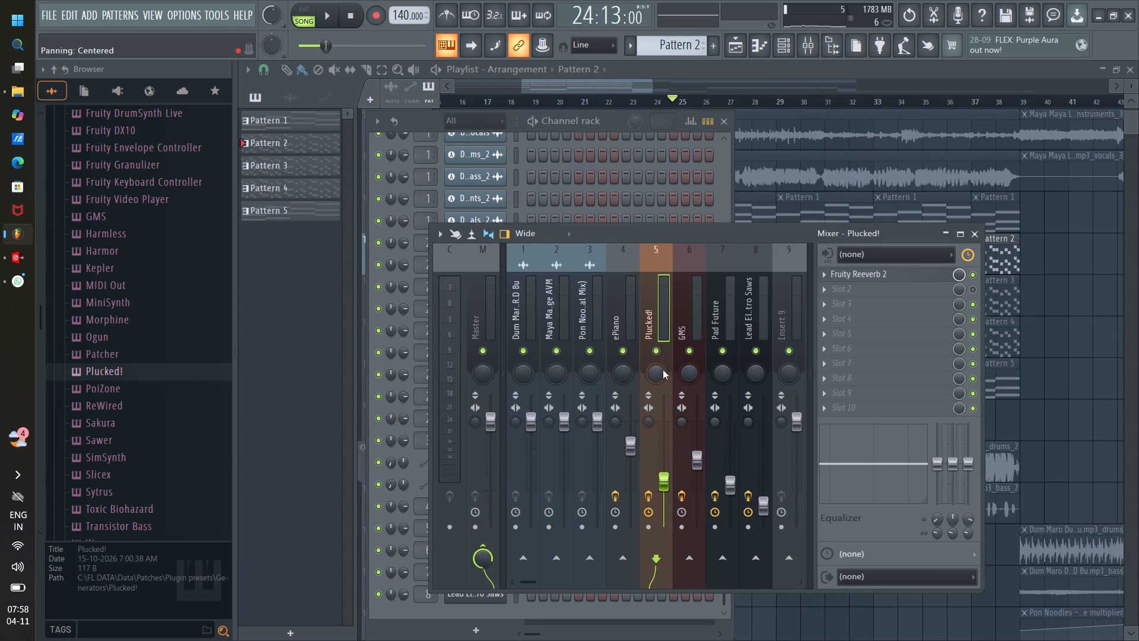
{"action": "double_click", "coordinate": [660, 231]}
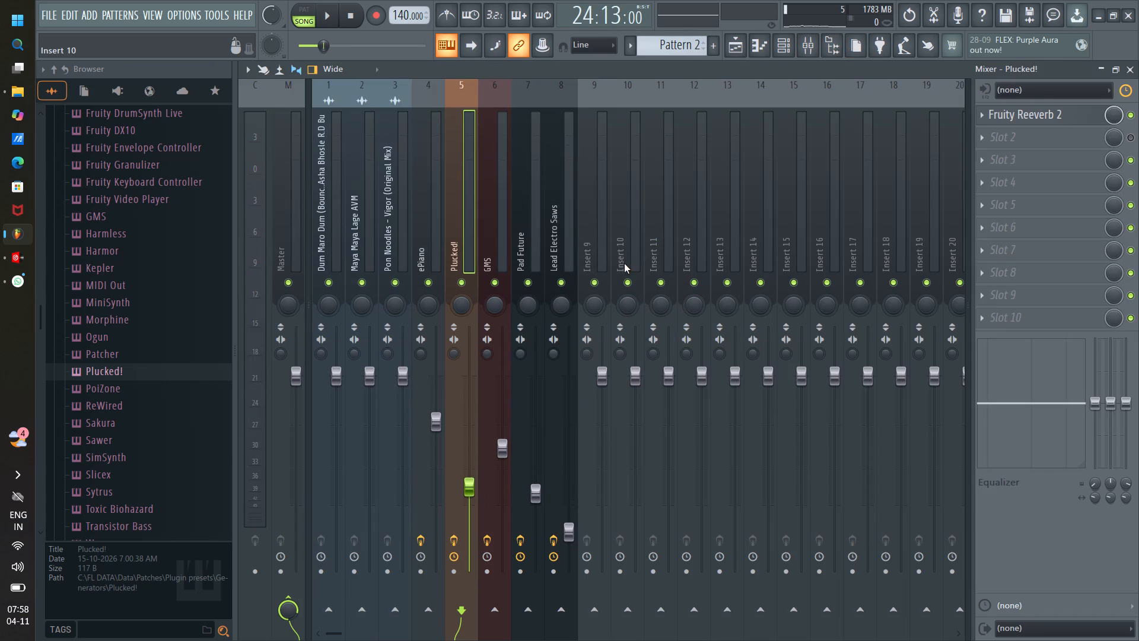
{"action": "double_click", "coordinate": [593, 71]}
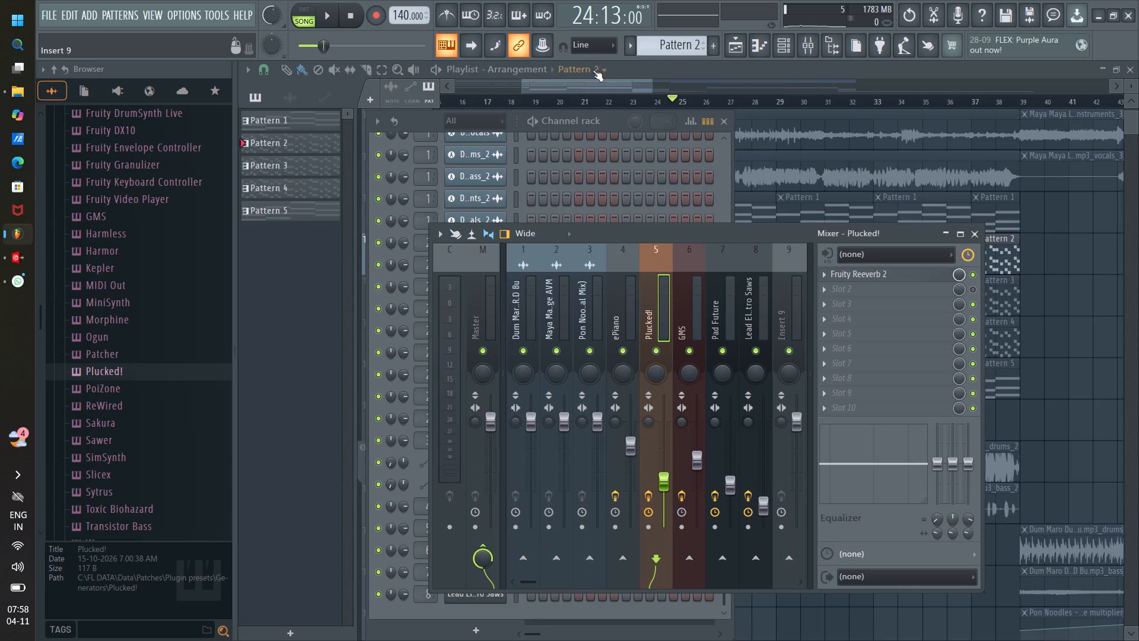
{"action": "key", "text": "space"}
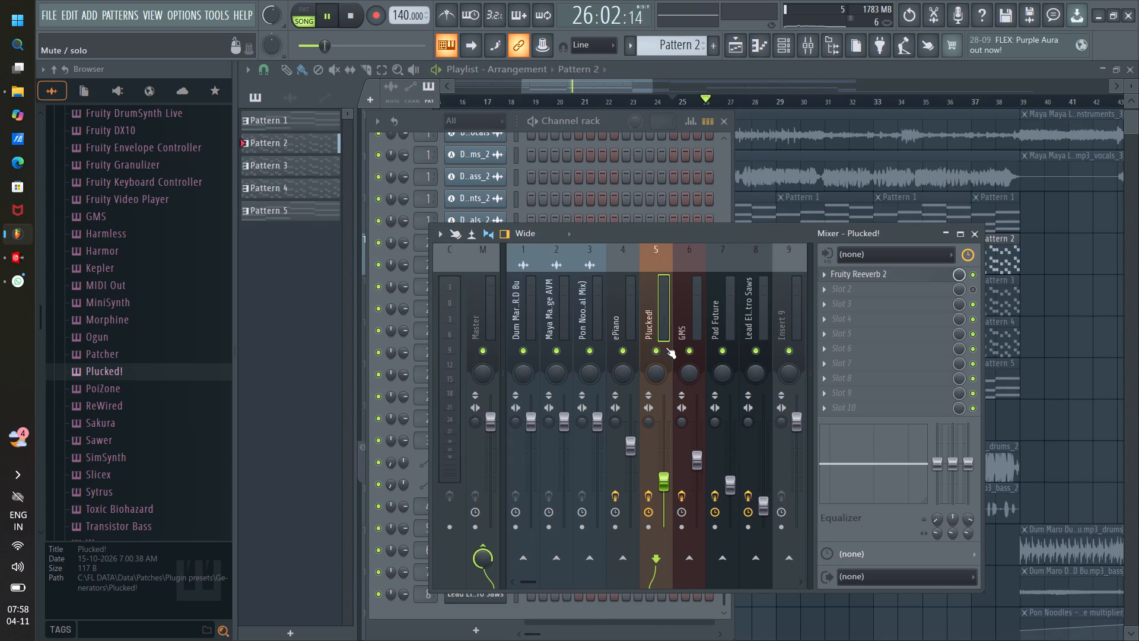
{"action": "left_click_drag", "start_coordinate": [663, 230], "coordinate": [737, 236]}
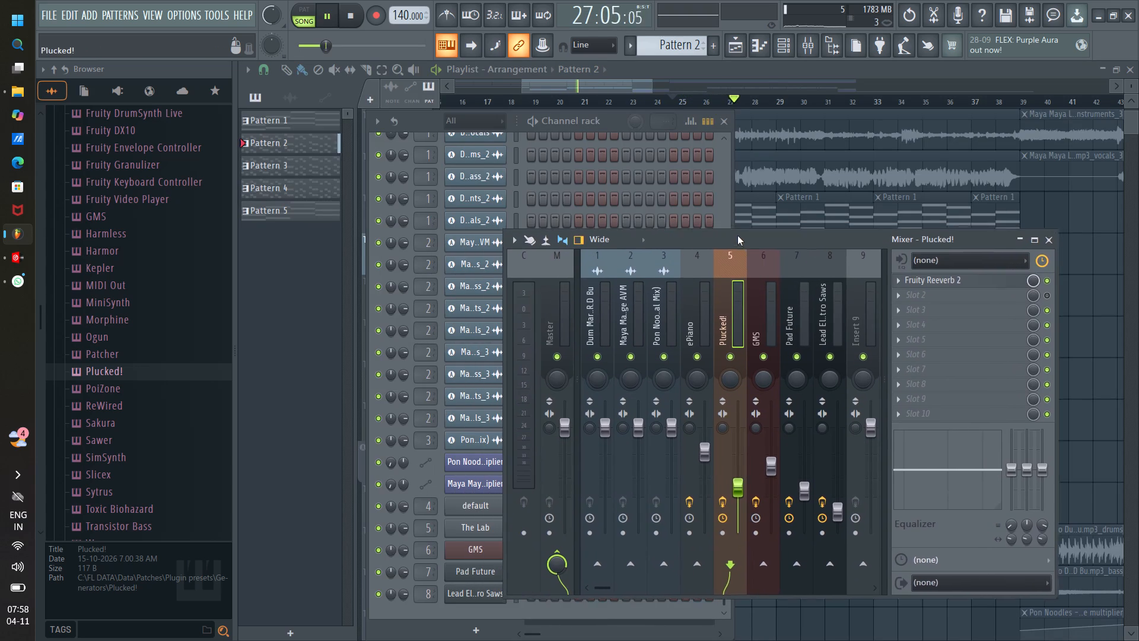
{"action": "left_click_drag", "start_coordinate": [737, 236], "coordinate": [996, 323]}
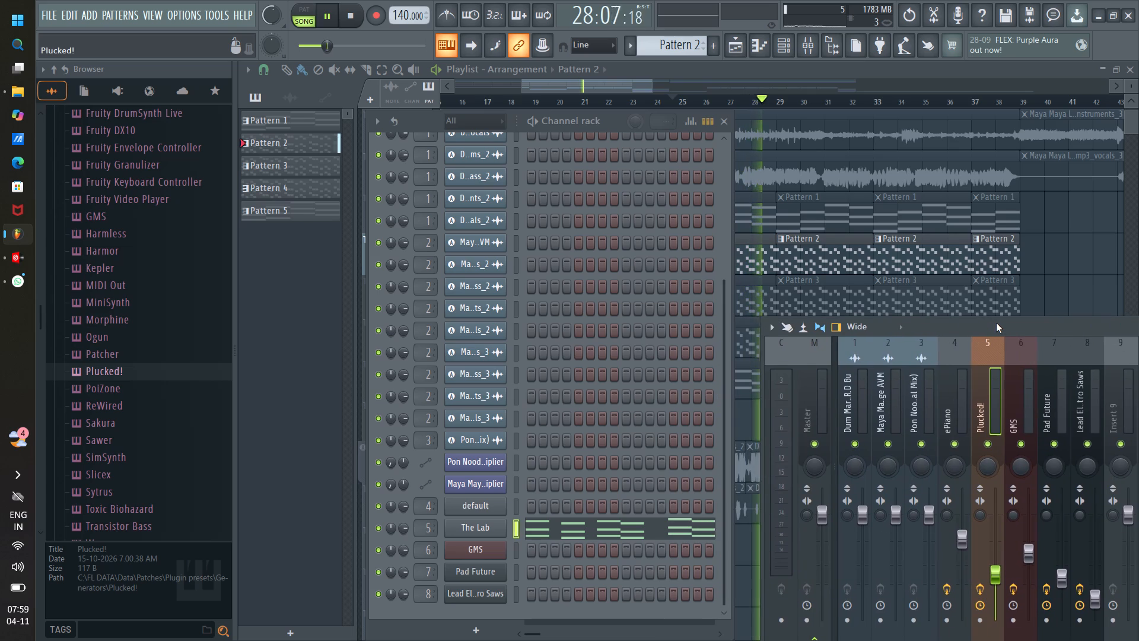
{"action": "left_click_drag", "start_coordinate": [996, 323], "coordinate": [788, 248]}
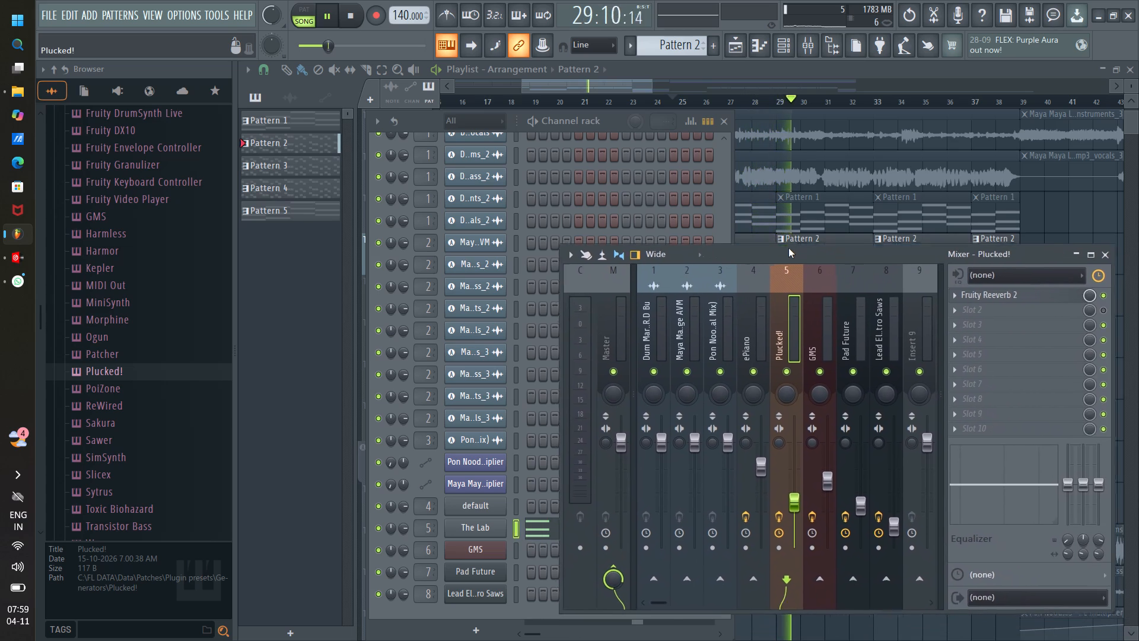
{"action": "left_click_drag", "start_coordinate": [788, 248], "coordinate": [758, 242]}
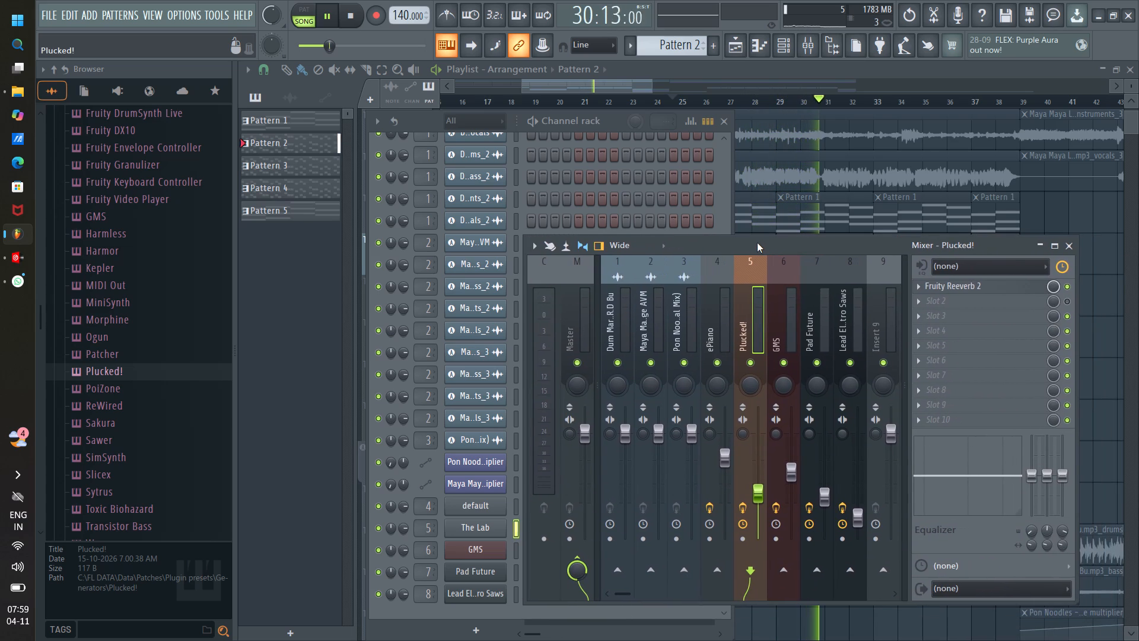
{"action": "left_click", "coordinate": [1071, 302]}
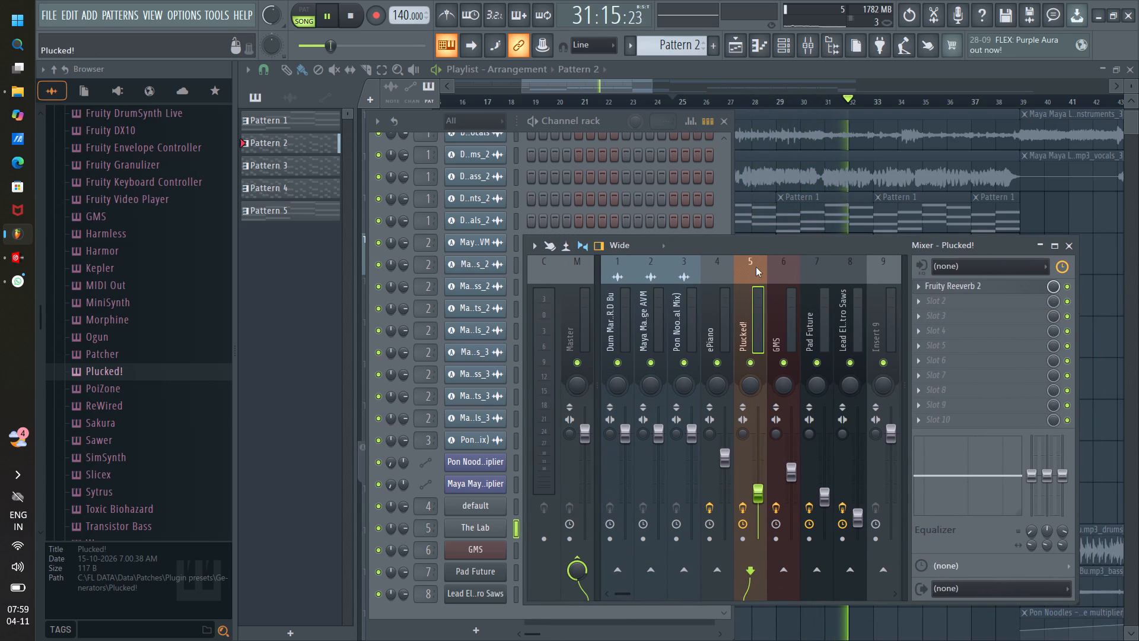
{"action": "double_click", "coordinate": [755, 267]}
{"action": "triple_click", "coordinate": [755, 265]}
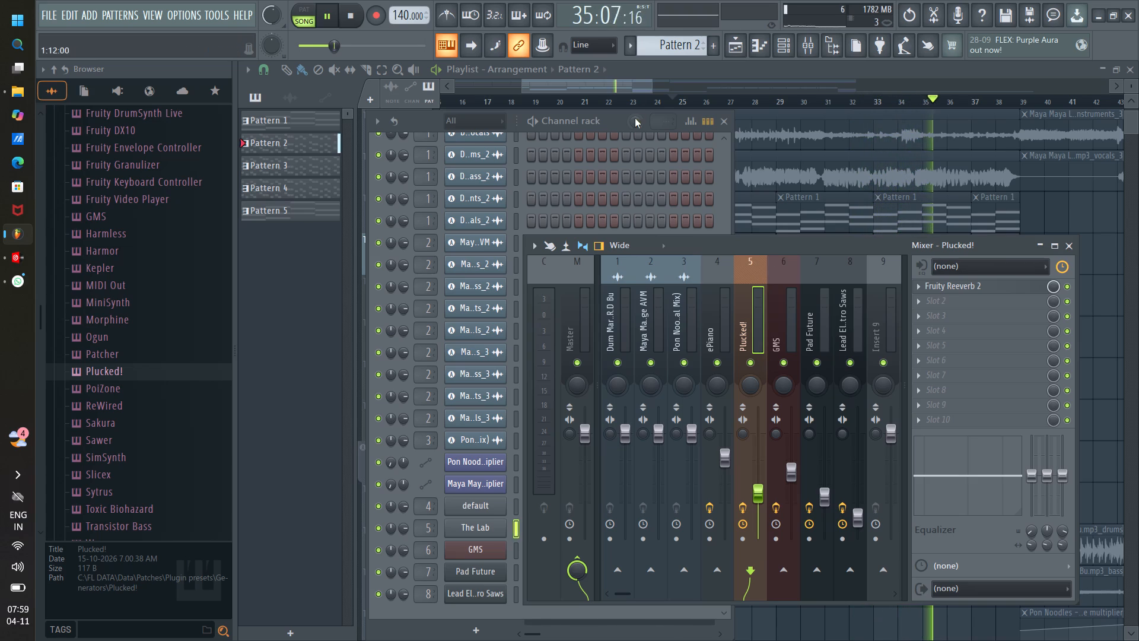
Solo Tracks 5 to 9 one after another in the playlist, restarting playback to audition each pattern separately.
{"action": "left_click", "coordinate": [619, 78]}
{"action": "right_click", "coordinate": [428, 226]}
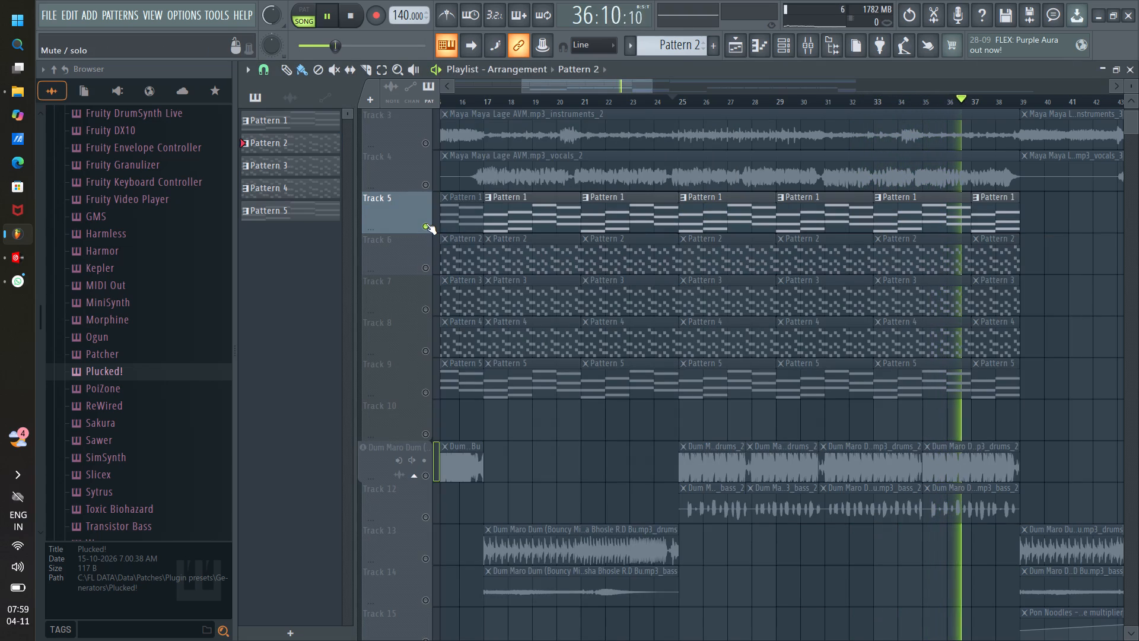
{"action": "key", "text": "space"}
{"action": "key", "text": "space"}
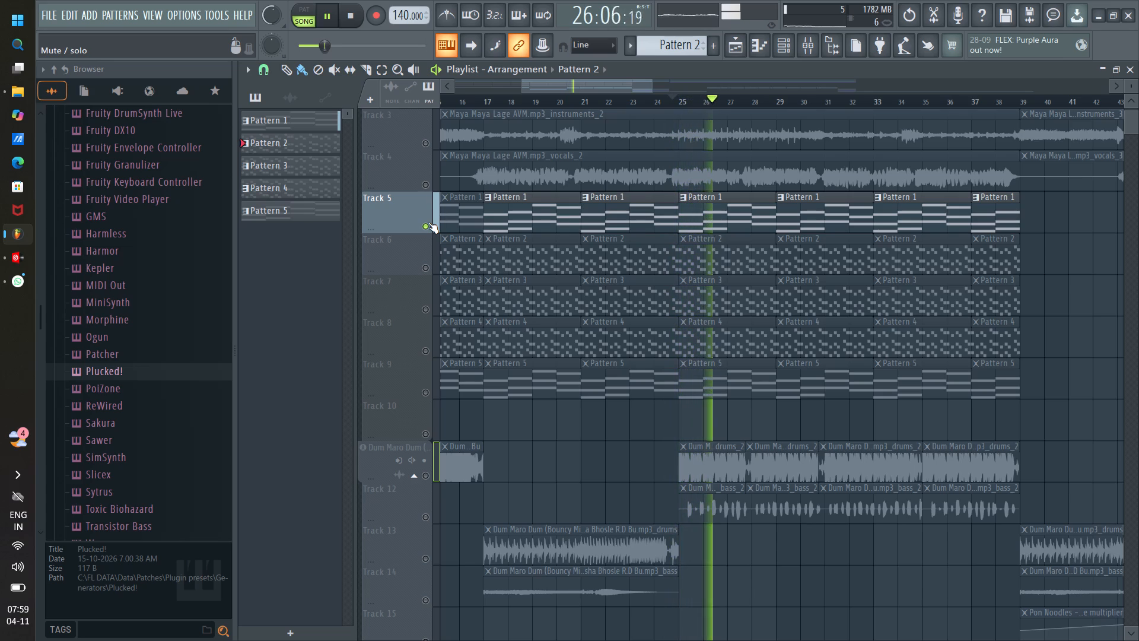
{"action": "right_click", "coordinate": [426, 268]}
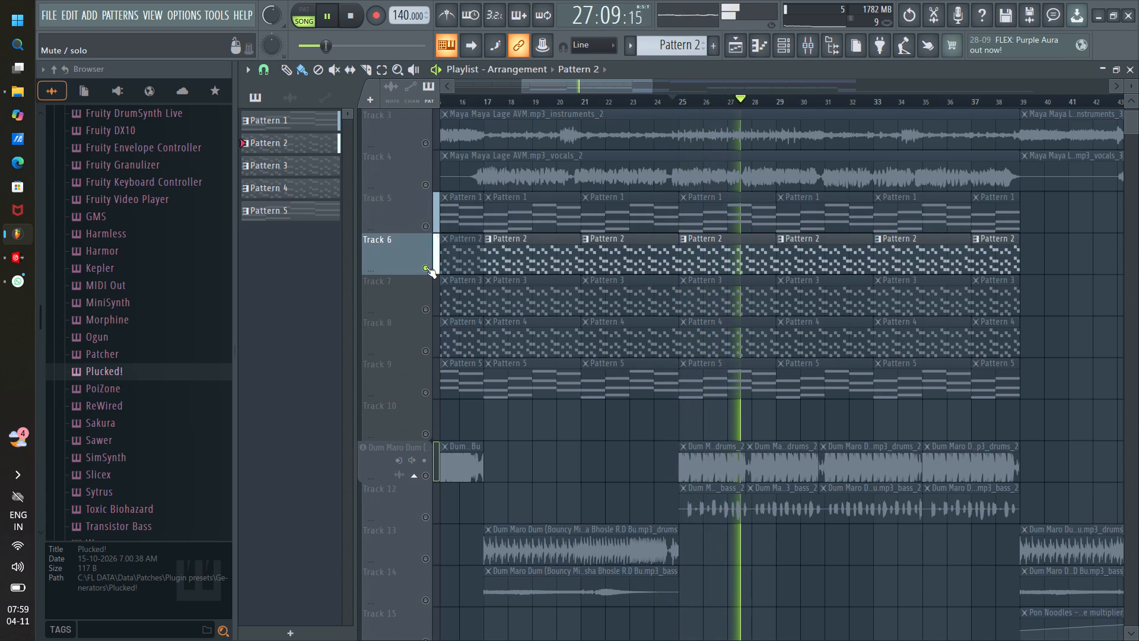
{"action": "right_click", "coordinate": [426, 315]}
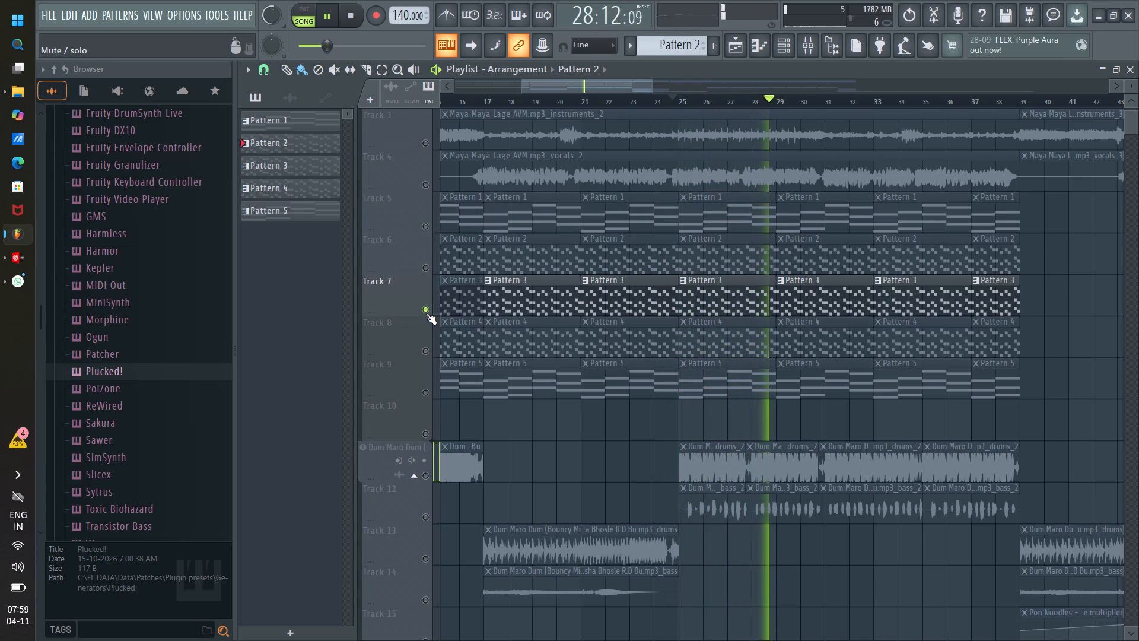
{"action": "right_click", "coordinate": [426, 350]}
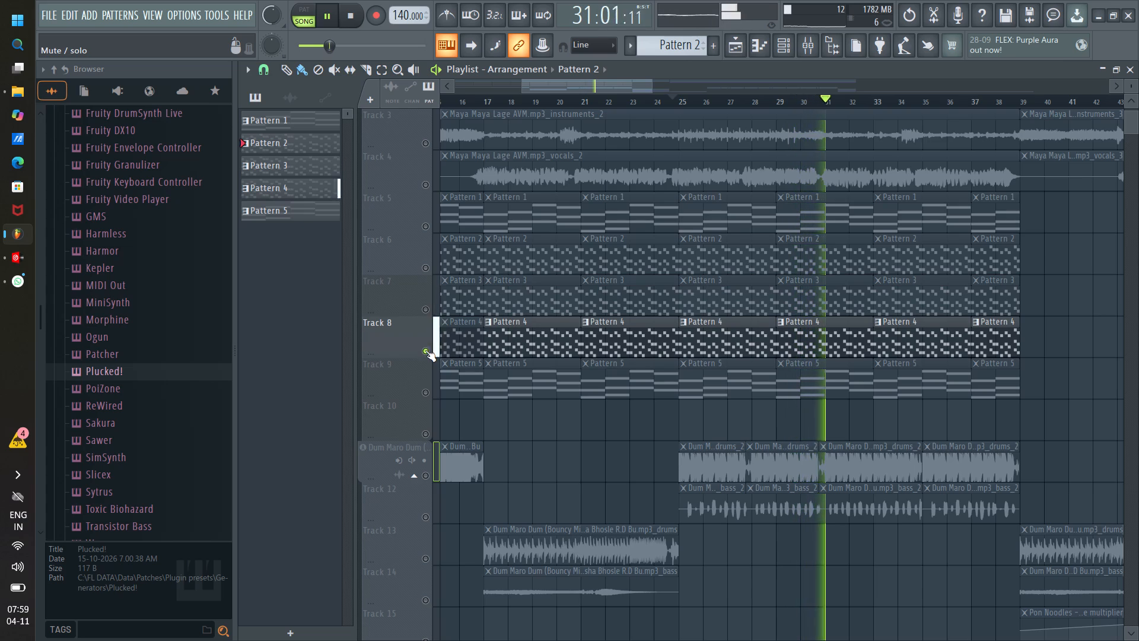
{"action": "right_click", "coordinate": [426, 390]}
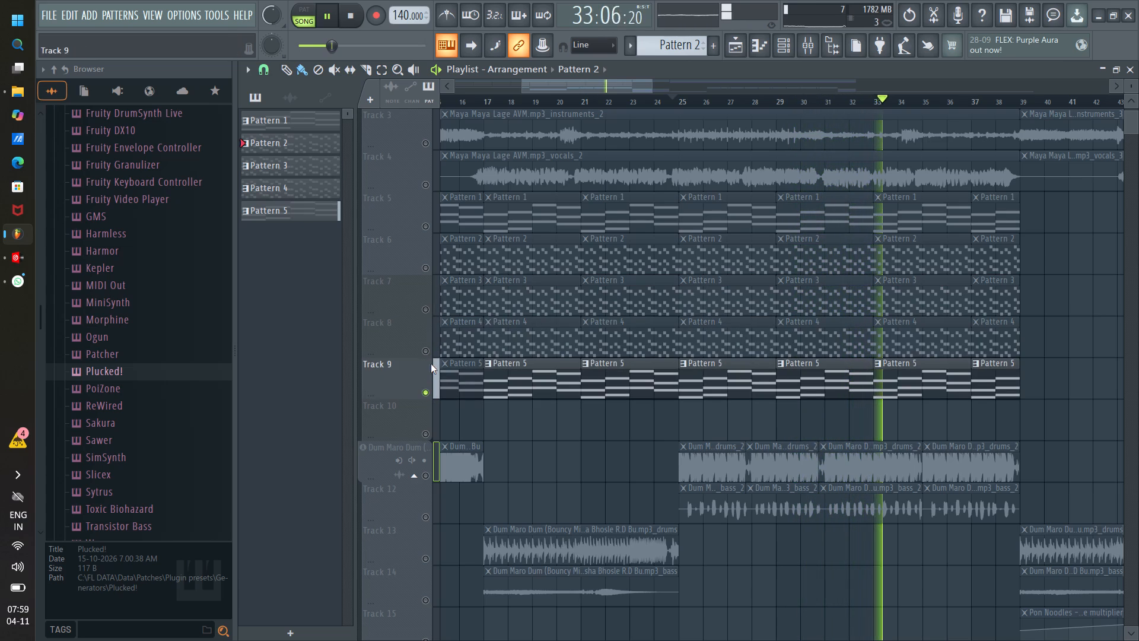
Solo Track 5 and unmute Tracks 9 and 8 to hear Patterns 1, 5 and 4 together.
{"action": "right_click", "coordinate": [428, 226]}
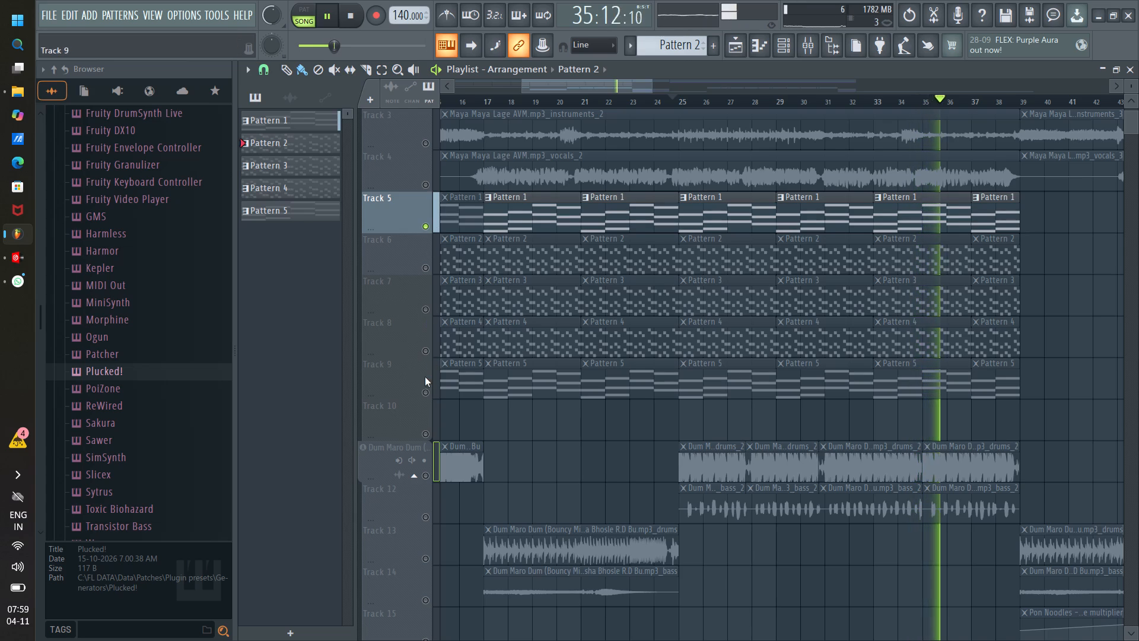
{"action": "left_click", "coordinate": [428, 392]}
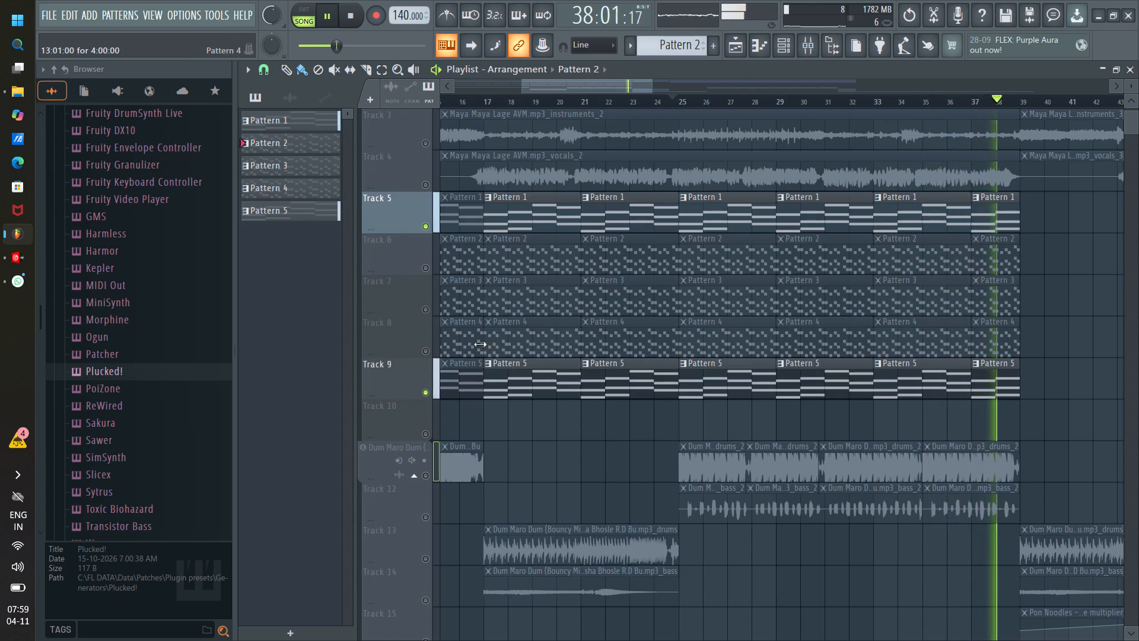
{"action": "left_click", "coordinate": [426, 352]}
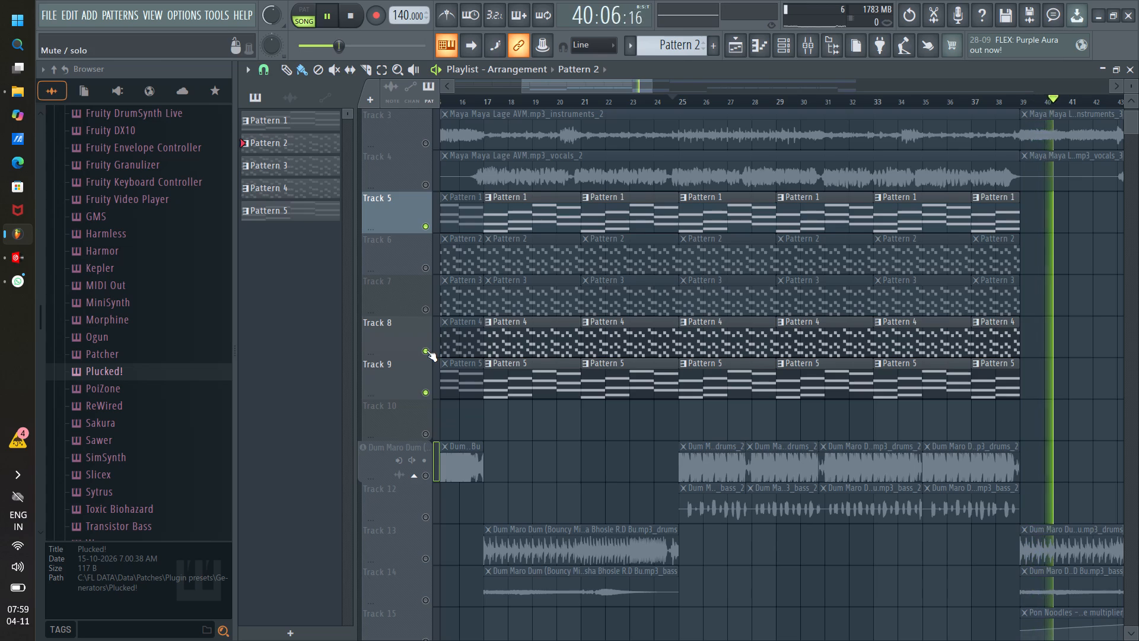
Solo Tracks 8, 7 and 6 in turn, restarting playback to compare Patterns 3 and 2.
{"action": "right_click", "coordinate": [427, 350]}
{"action": "right_click", "coordinate": [425, 313]}
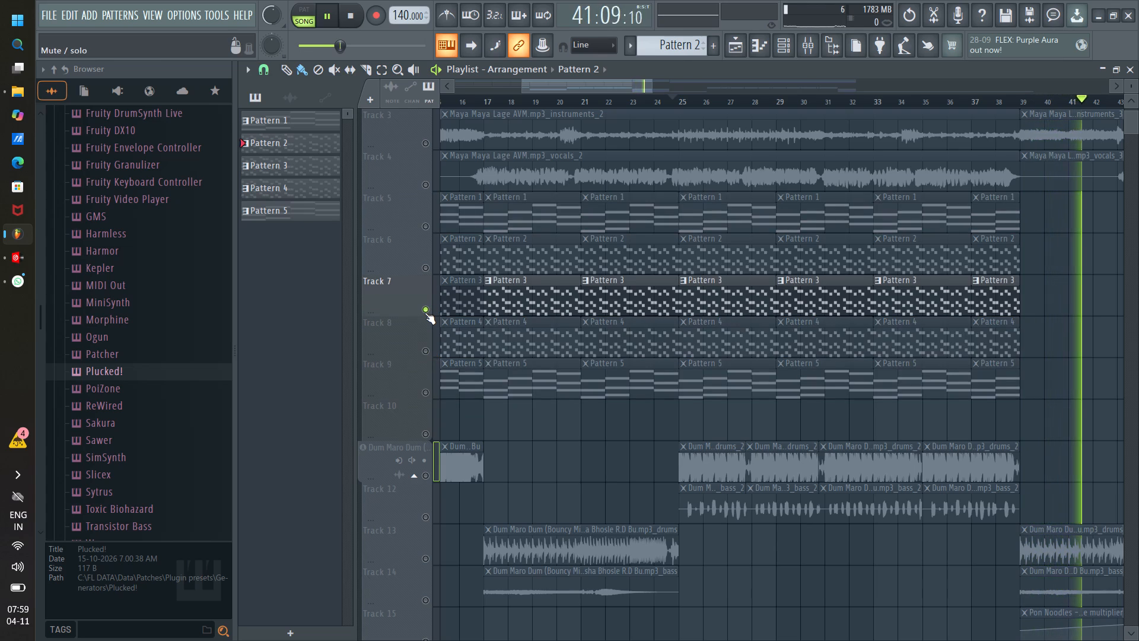
{"action": "key", "text": "space"}
{"action": "key", "text": "space"}
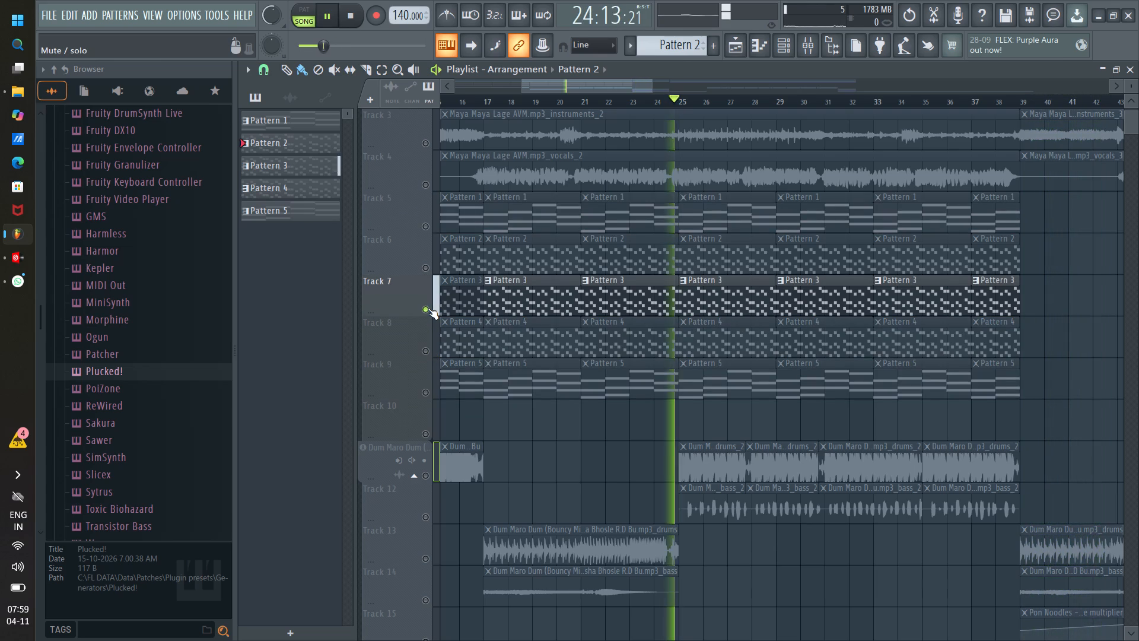
{"action": "right_click", "coordinate": [422, 267]}
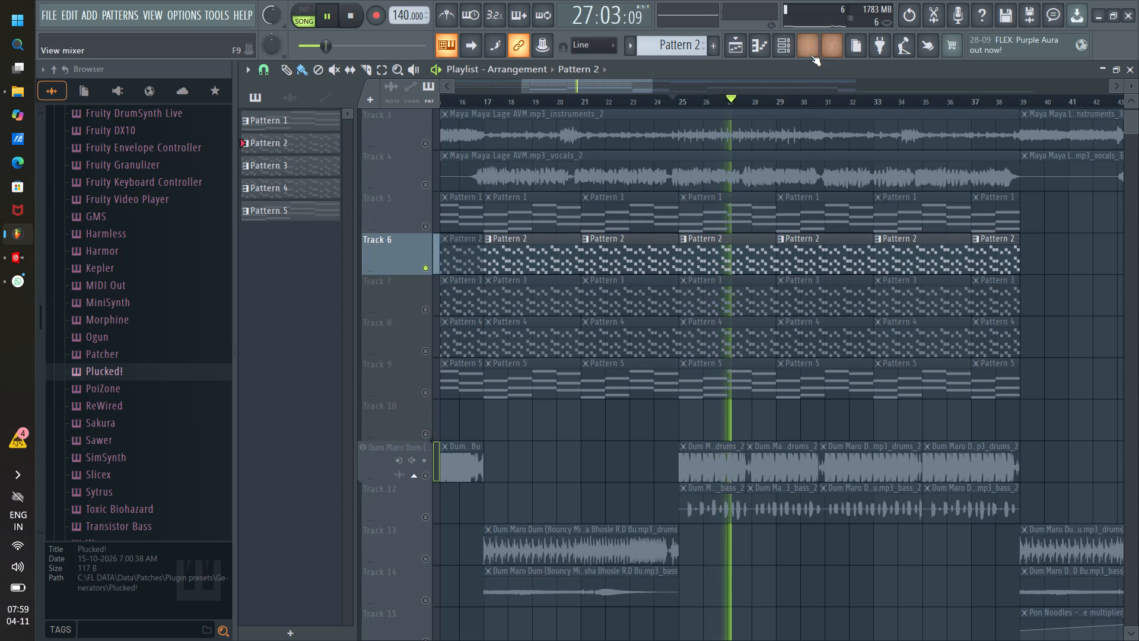
Replace The Lab instrument in the channel rack with Harmor.
{"action": "left_click", "coordinate": [787, 46]}
{"action": "right_click", "coordinate": [482, 528]}
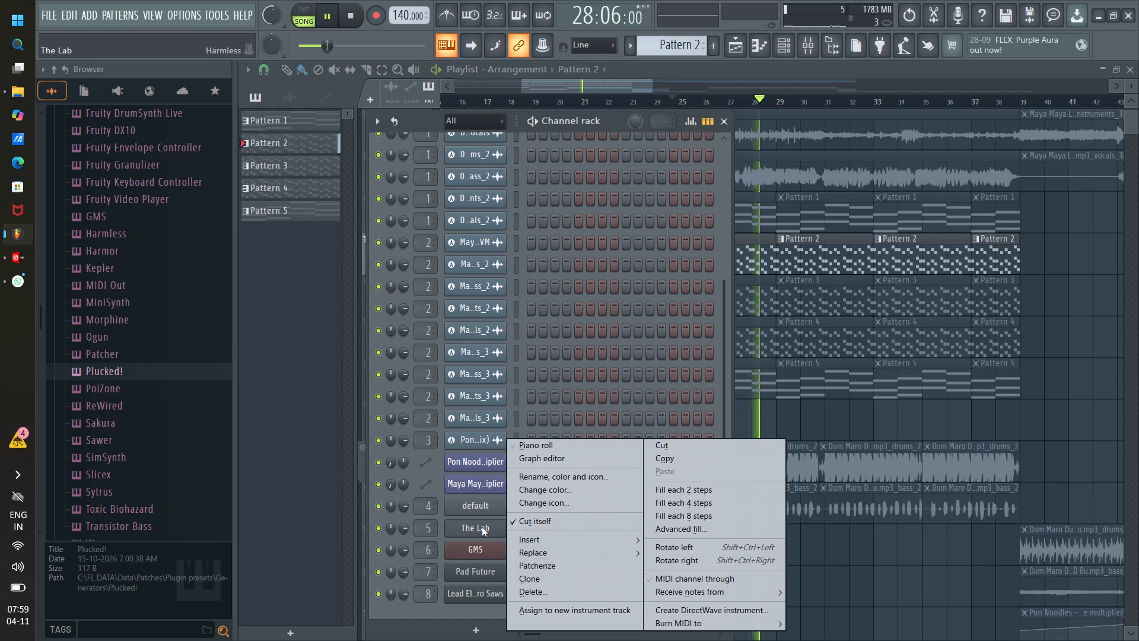
{"action": "left_click", "coordinate": [485, 530]}
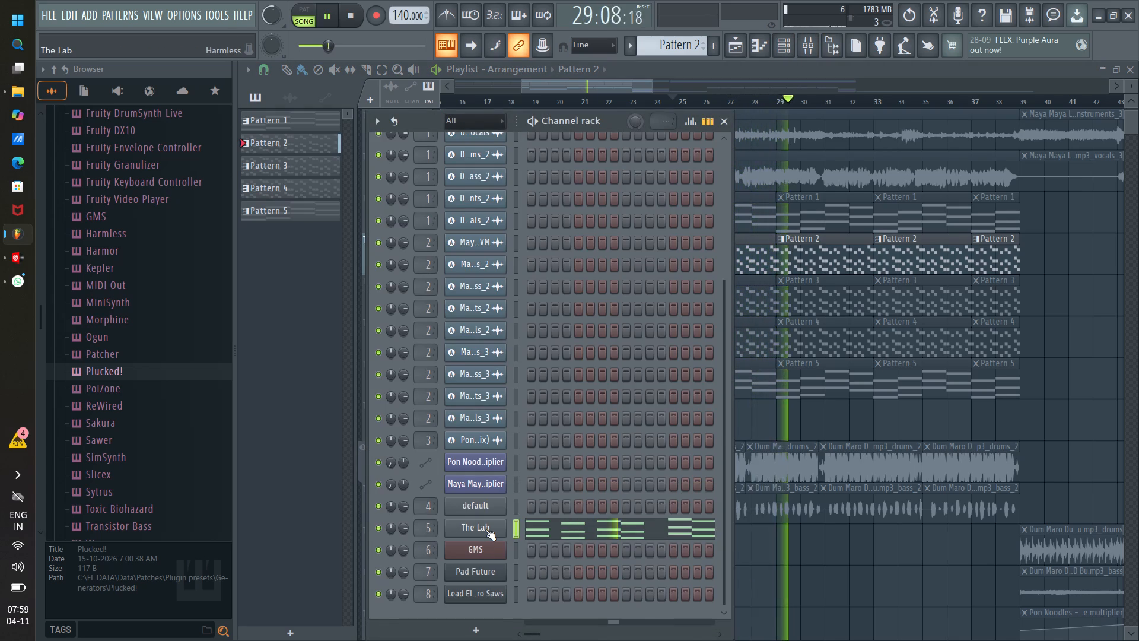
{"action": "right_click", "coordinate": [485, 529]}
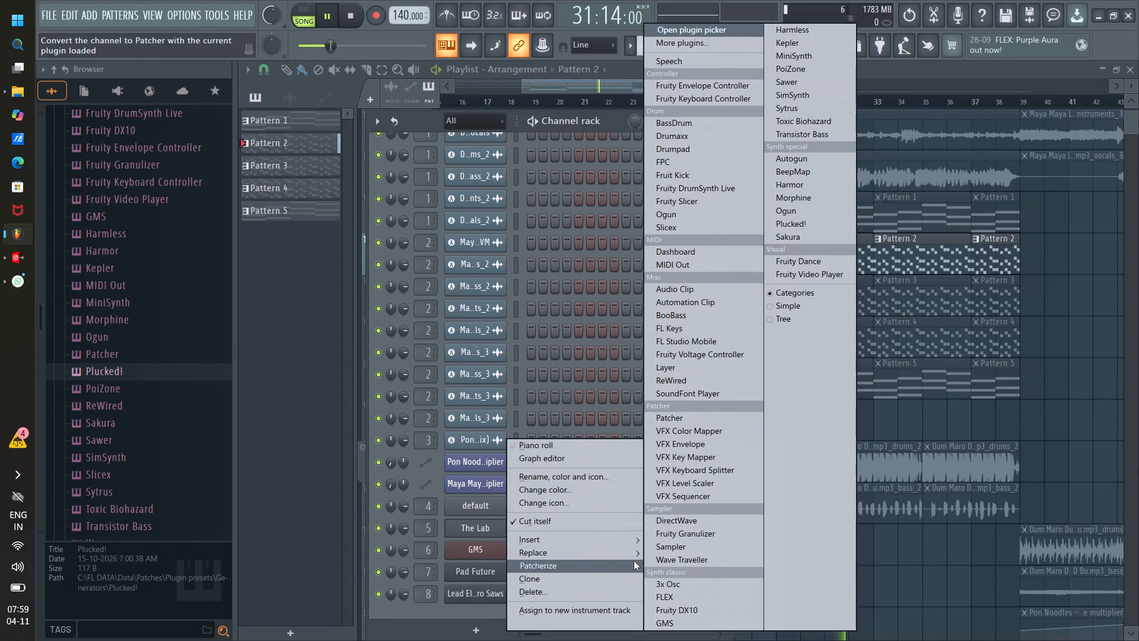
{"action": "left_click", "coordinate": [800, 184]}
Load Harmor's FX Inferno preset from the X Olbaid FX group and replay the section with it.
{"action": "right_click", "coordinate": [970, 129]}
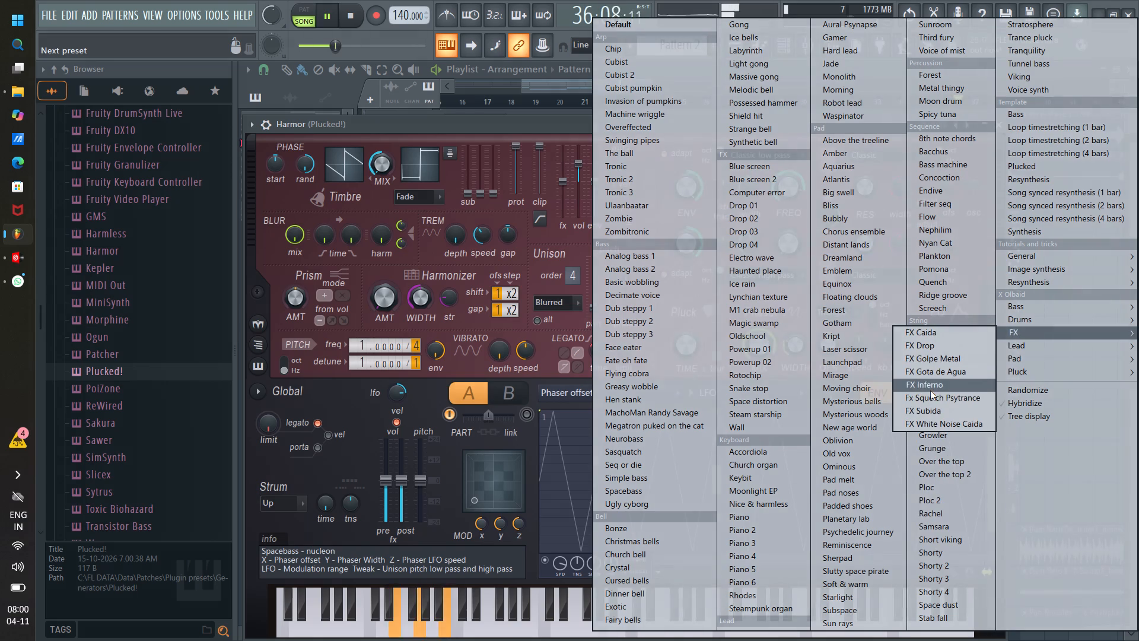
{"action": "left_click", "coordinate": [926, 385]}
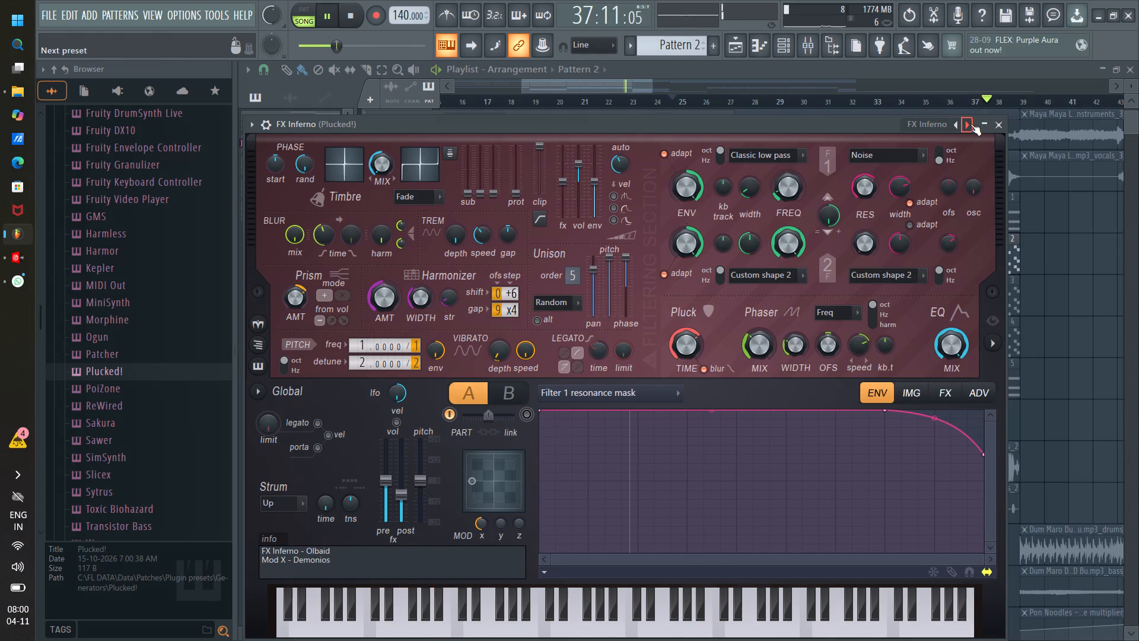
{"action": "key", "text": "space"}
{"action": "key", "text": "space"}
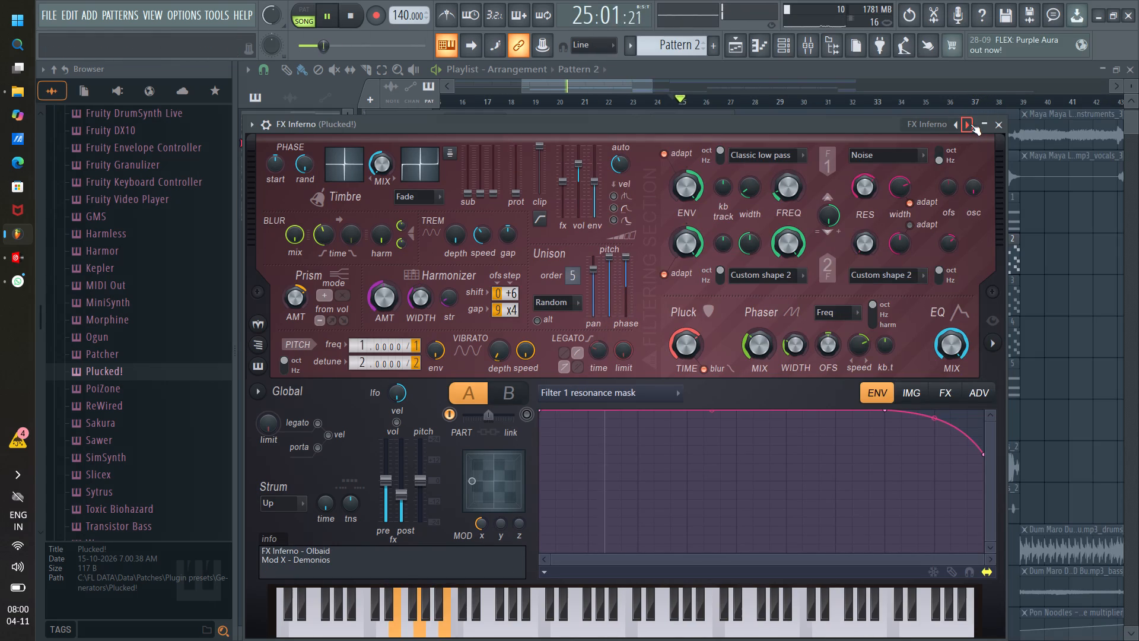
Load Pluck Calido from Harmor's X Olbaid Pluck group, advance through the presets to Pluck Detune during playback, and return to the playlist.
{"action": "right_click", "coordinate": [971, 123]}
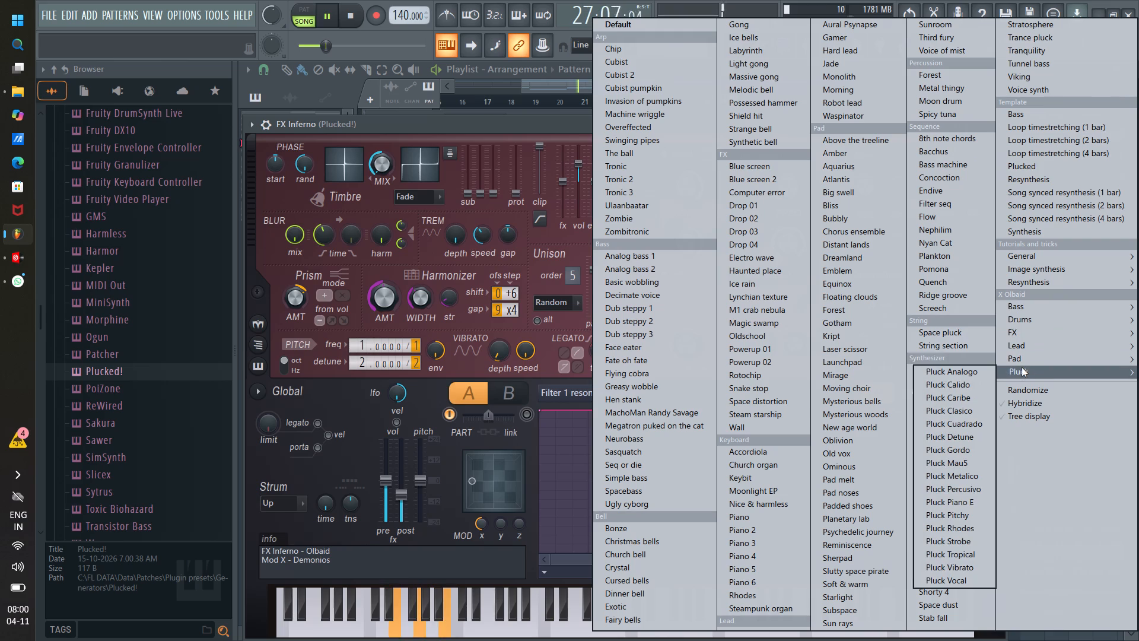
{"action": "left_click", "coordinate": [966, 386]}
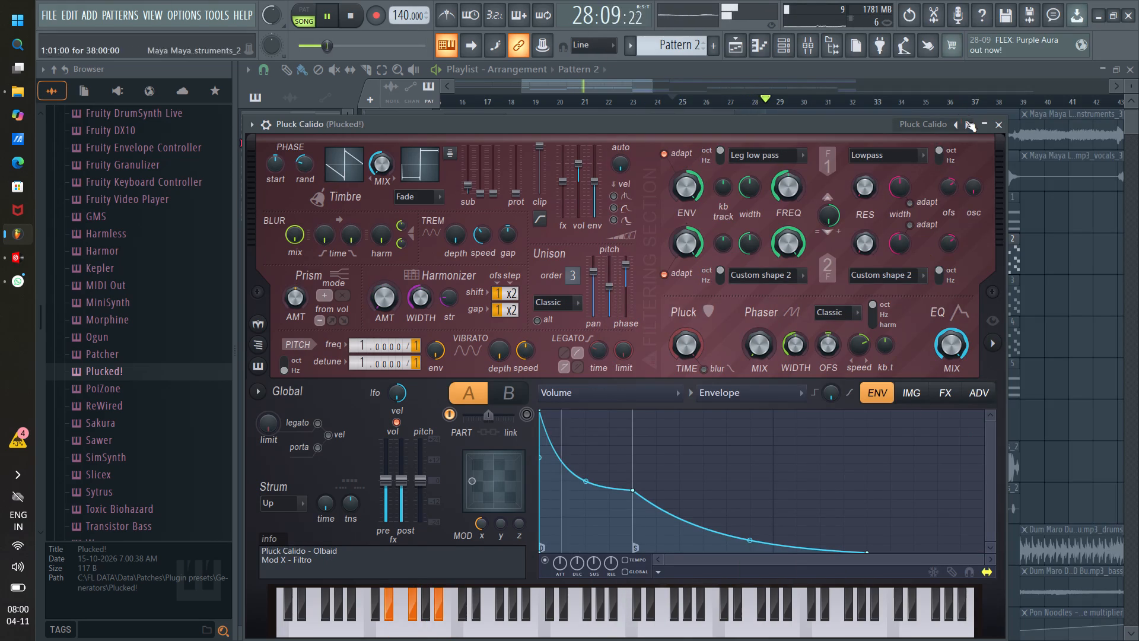
{"action": "left_click", "coordinate": [968, 128]}
{"action": "left_click", "coordinate": [966, 122]}
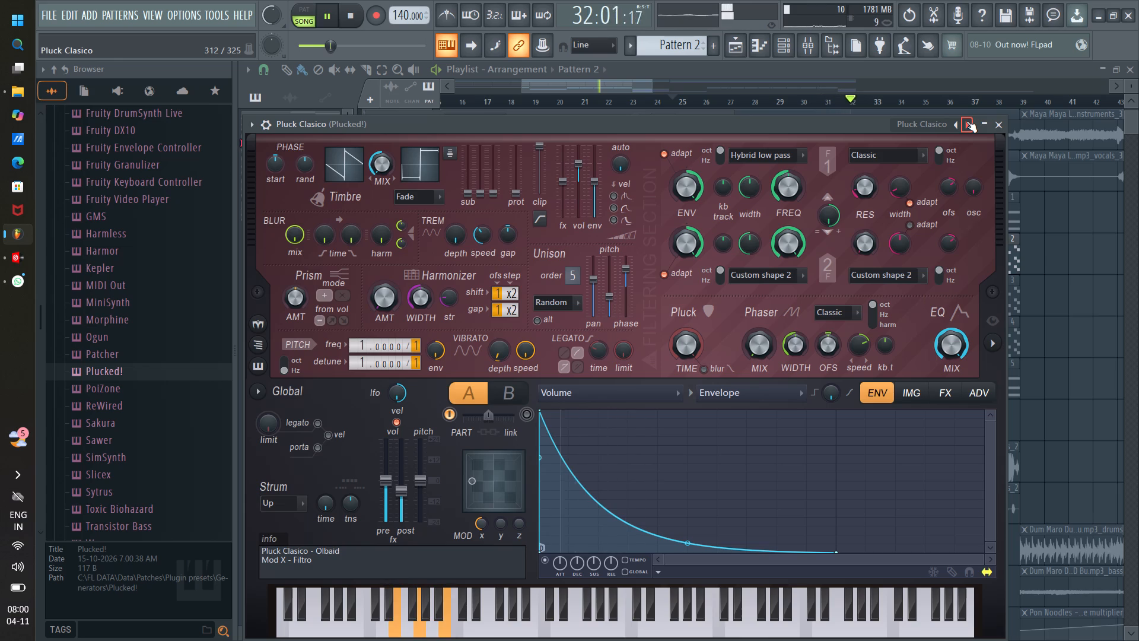
{"action": "left_click", "coordinate": [966, 121]}
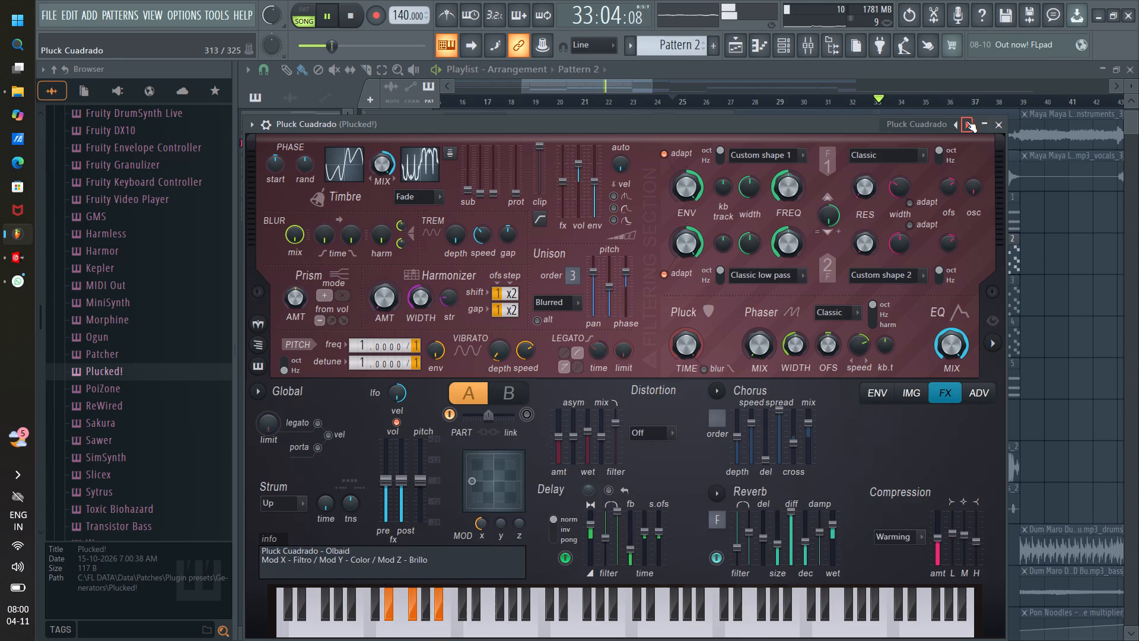
{"action": "left_click", "coordinate": [966, 121]}
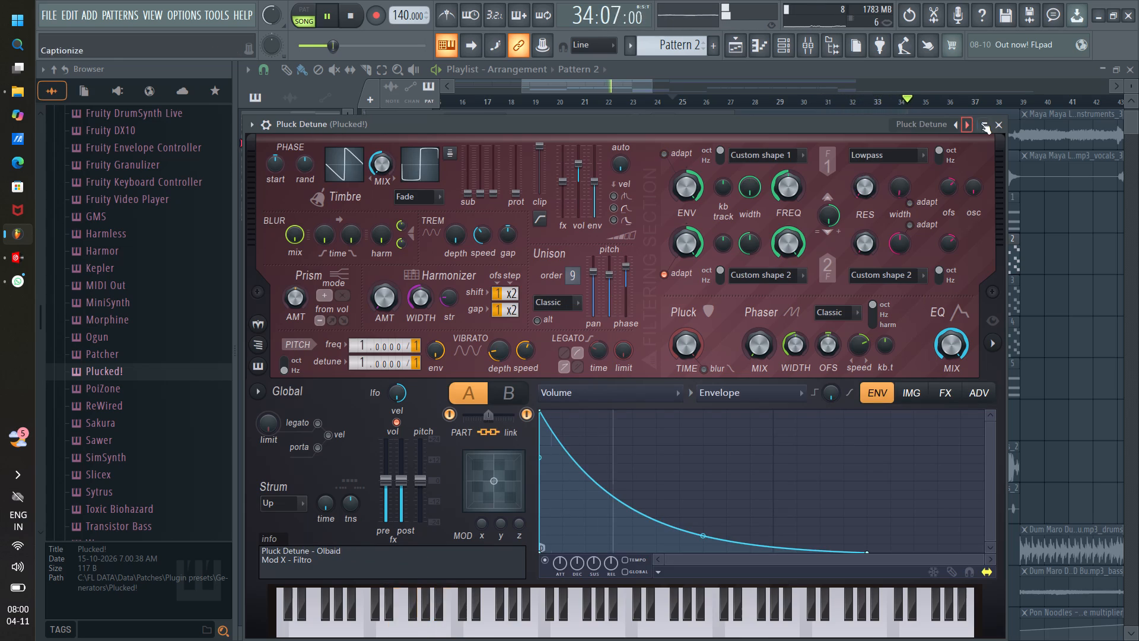
{"action": "left_click", "coordinate": [626, 79]}
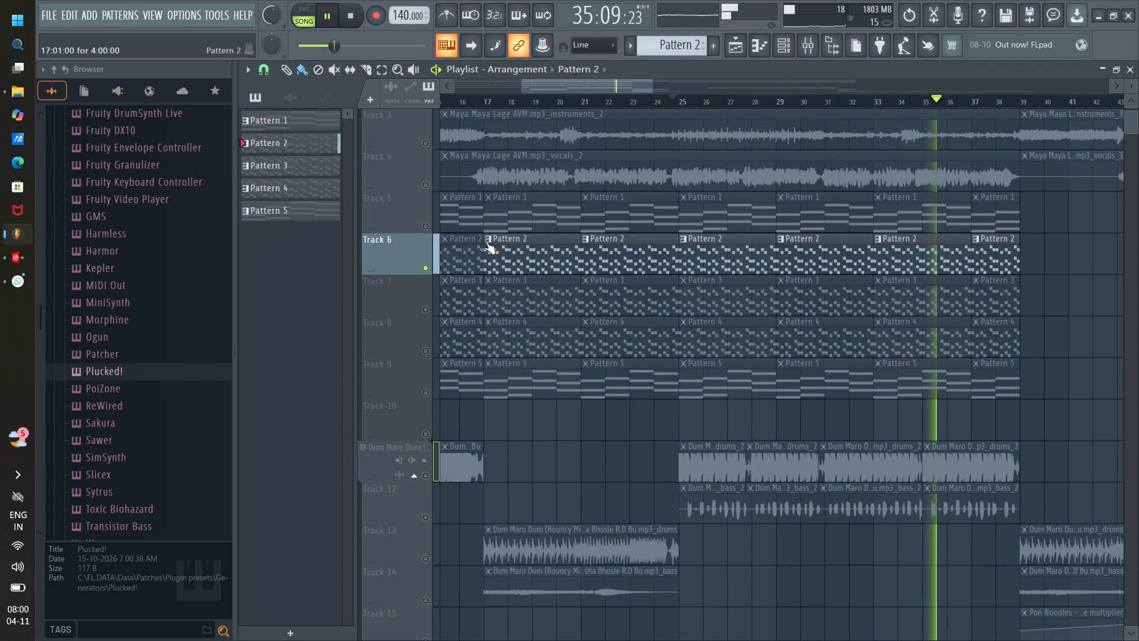
Clear the track solo so all tracks sound together and replay the arrangement from bar 17.
{"action": "right_click", "coordinate": [424, 225]}
{"action": "right_click", "coordinate": [426, 223]}
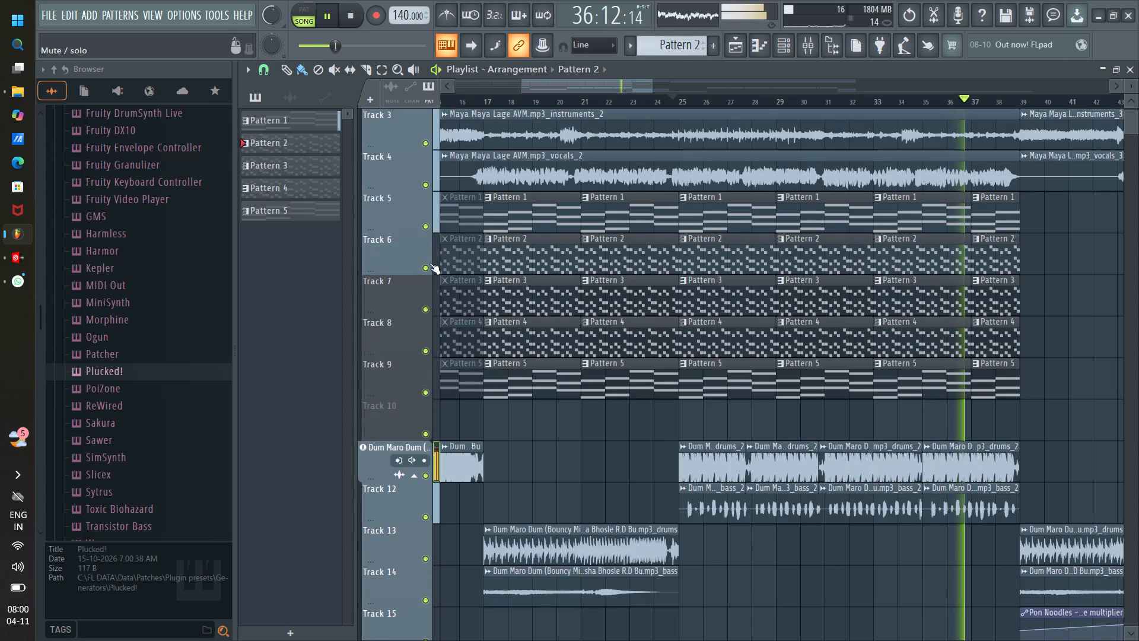
{"action": "left_click_drag", "start_coordinate": [558, 86], "coordinate": [550, 84]}
{"action": "left_click", "coordinate": [523, 101]}
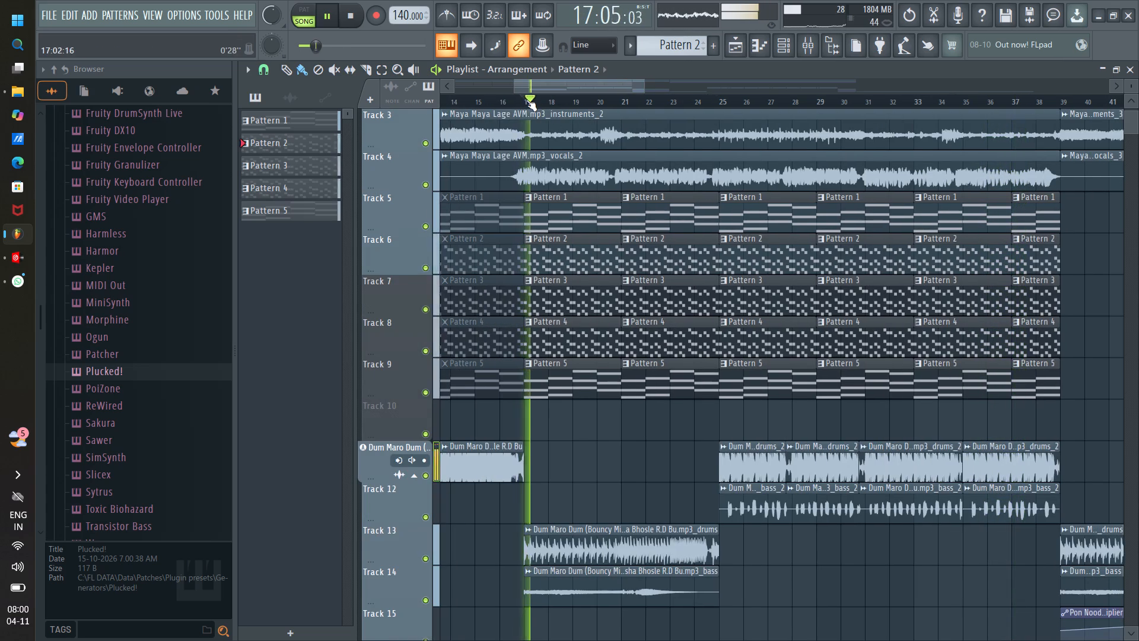
{"action": "scroll", "coordinate": [621, 463], "scroll_direction": "up", "scroll_amount": 1}
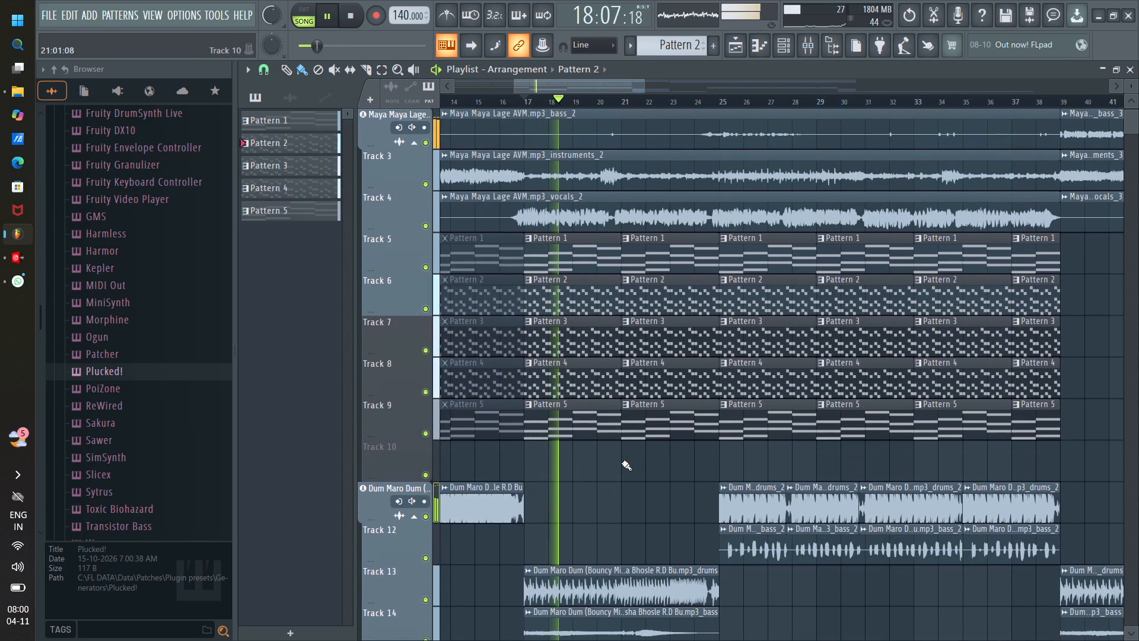
In the mixer, lower the ePiano level slightly and settle the Plucked! volume at 43% after auditioning it at 50%.
{"action": "left_click", "coordinate": [806, 49]}
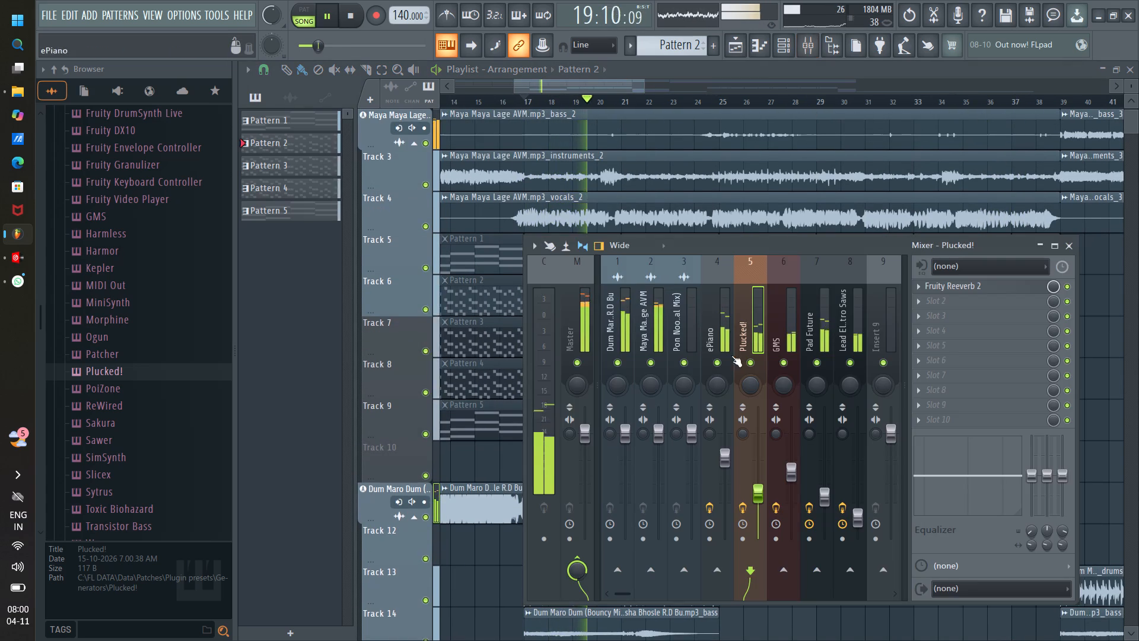
{"action": "scroll", "coordinate": [727, 430], "scroll_direction": "down", "scroll_amount": 3}
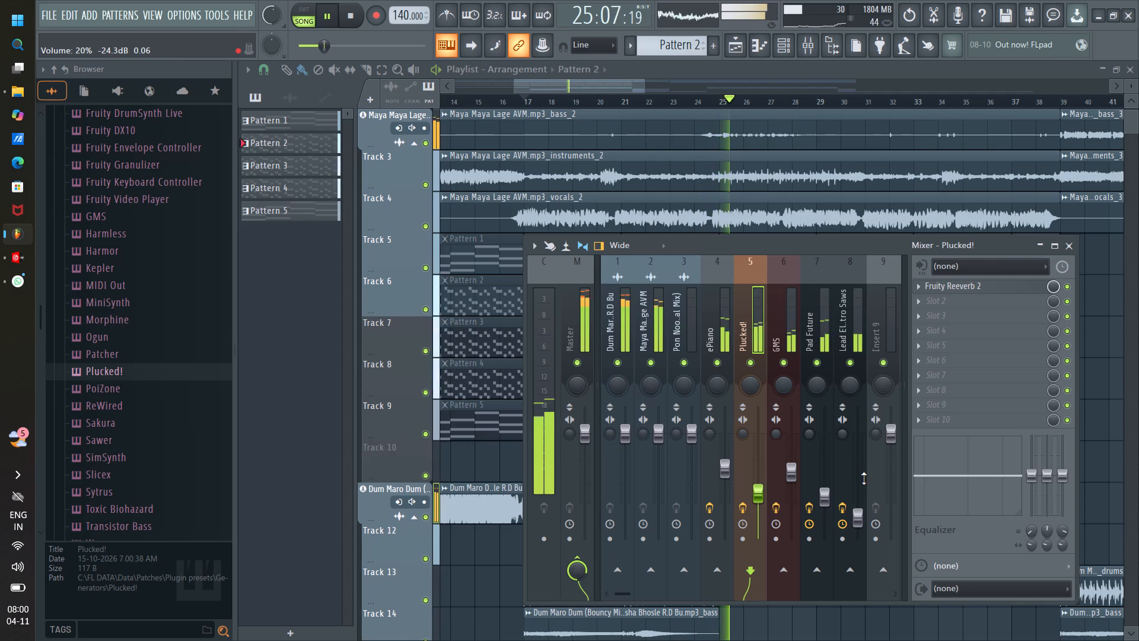
{"action": "scroll", "coordinate": [758, 486], "scroll_direction": "up", "scroll_amount": 2}
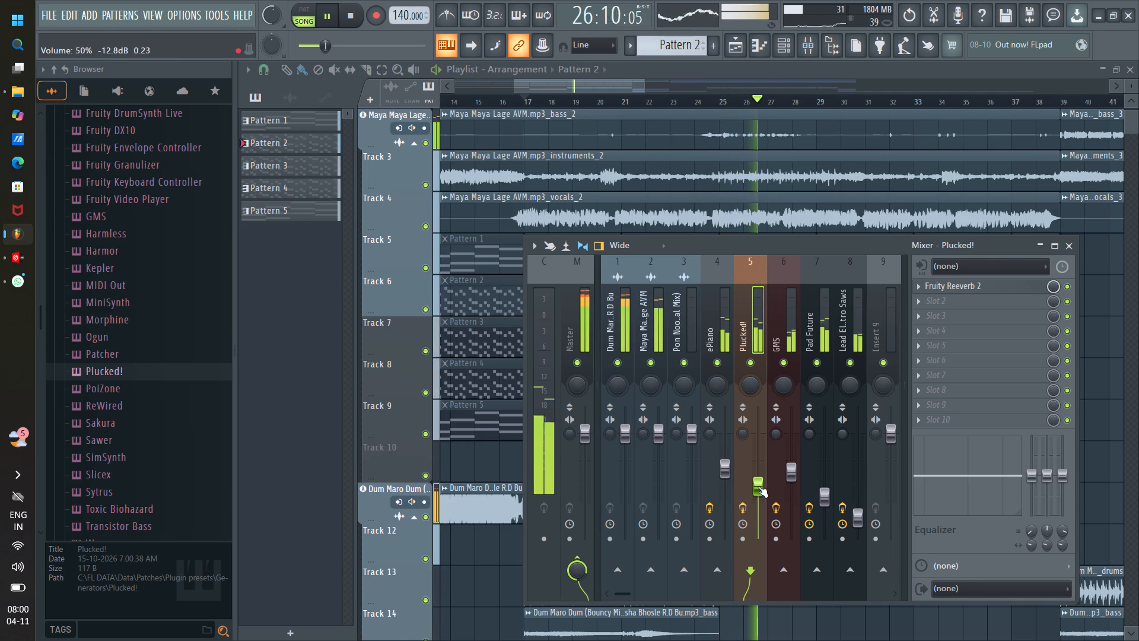
{"action": "key", "text": "space"}
{"action": "key", "text": "space"}
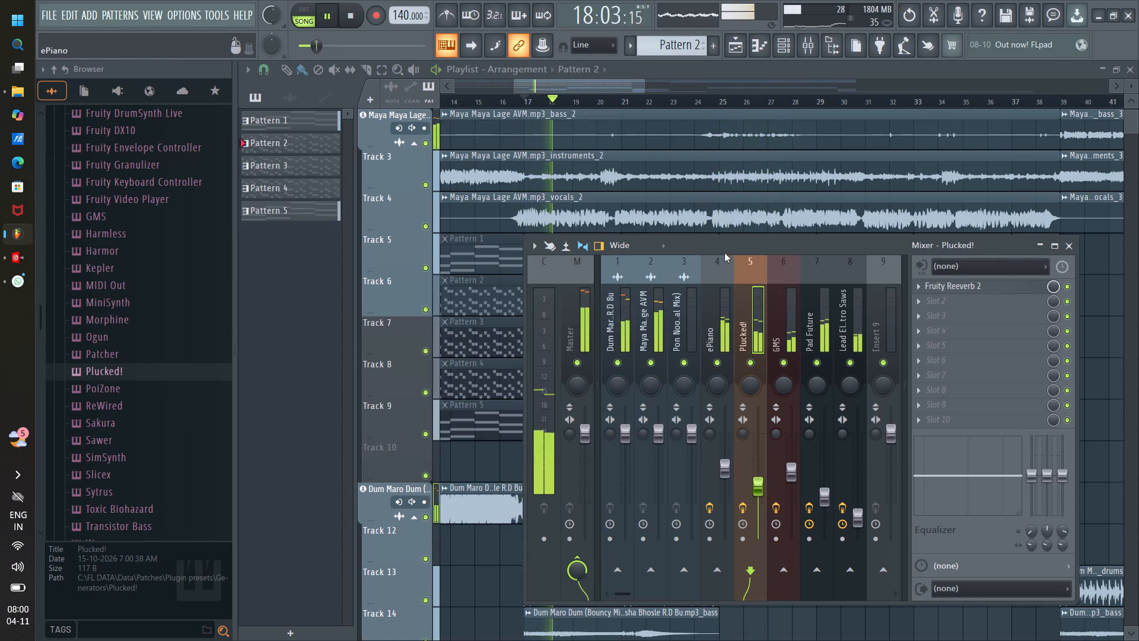
{"action": "scroll", "coordinate": [759, 437], "scroll_direction": "down", "scroll_amount": 2}
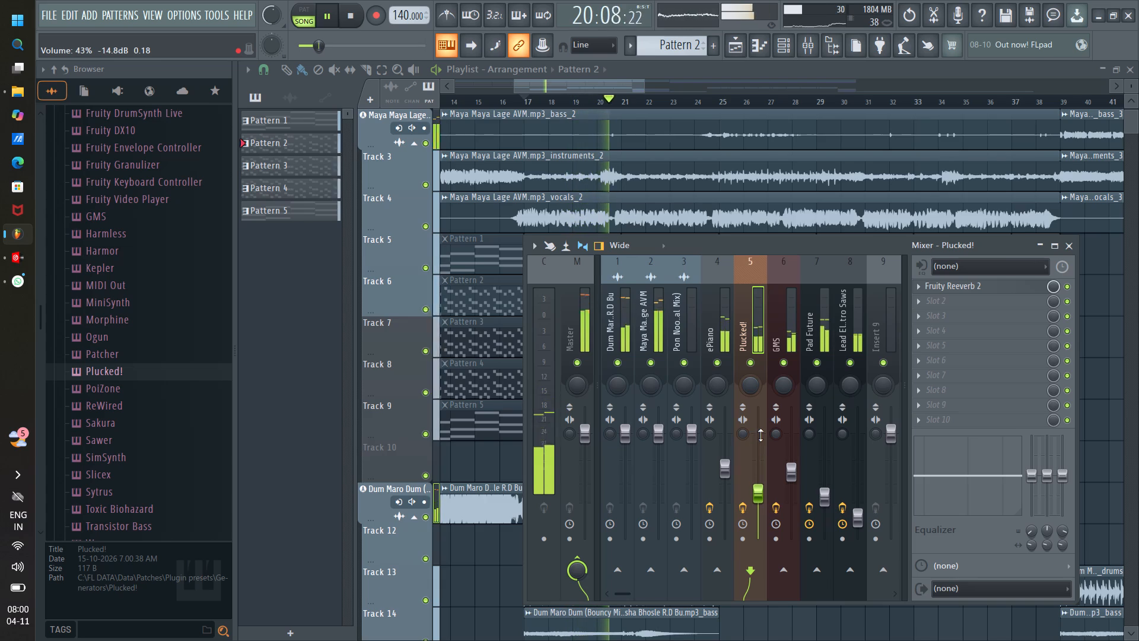
{"action": "left_click", "coordinate": [879, 252]}
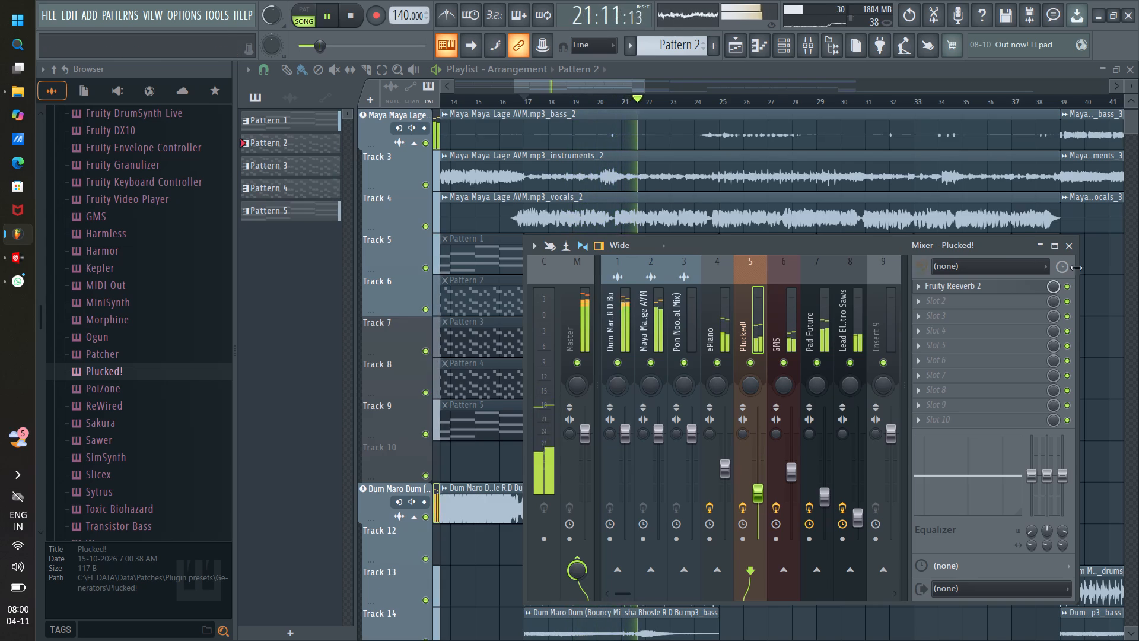
{"action": "left_click", "coordinate": [1074, 248]}
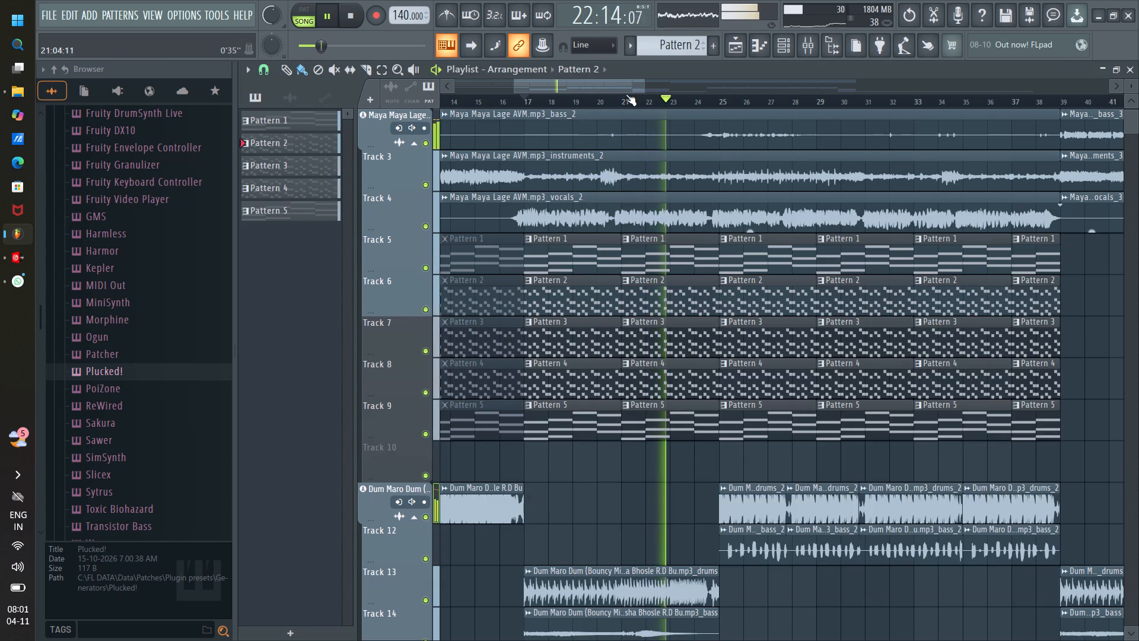
Play the song from bar 1 with the Dum Maro Dum track soloed.
{"action": "left_click_drag", "start_coordinate": [623, 87], "coordinate": [480, 91]}
{"action": "left_click", "coordinate": [444, 101]}
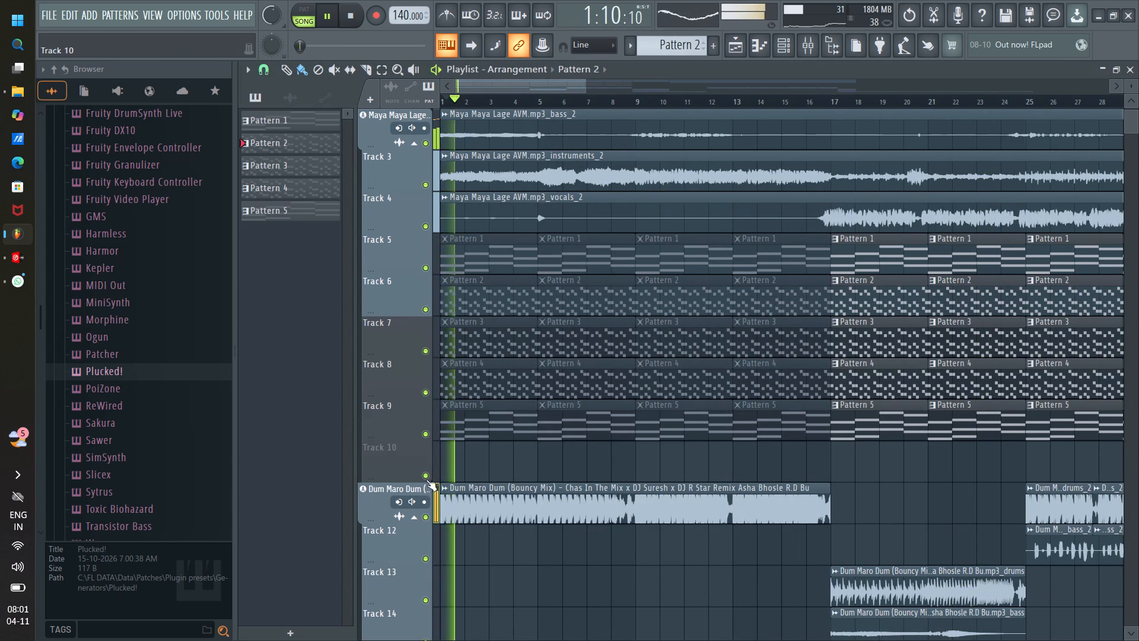
{"action": "right_click", "coordinate": [429, 516]}
Add Maximus to the first effect slot of the Dum Maro Dum mixer track with the Clear master RMS preset.
{"action": "left_click", "coordinate": [812, 46]}
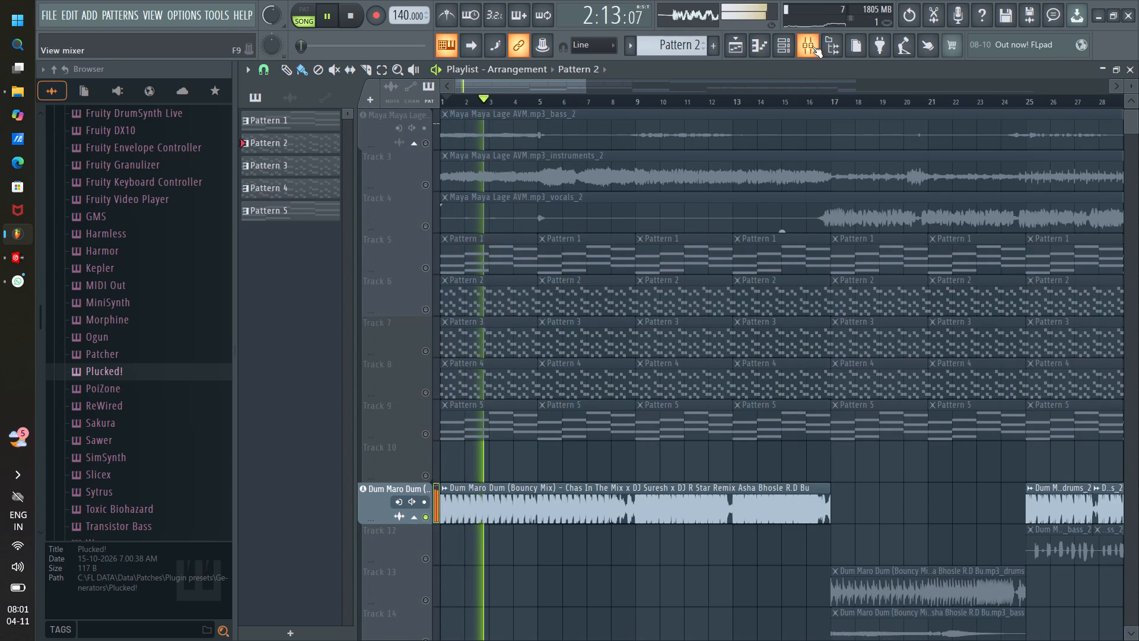
{"action": "left_click", "coordinate": [619, 261]}
{"action": "left_click", "coordinate": [935, 285]}
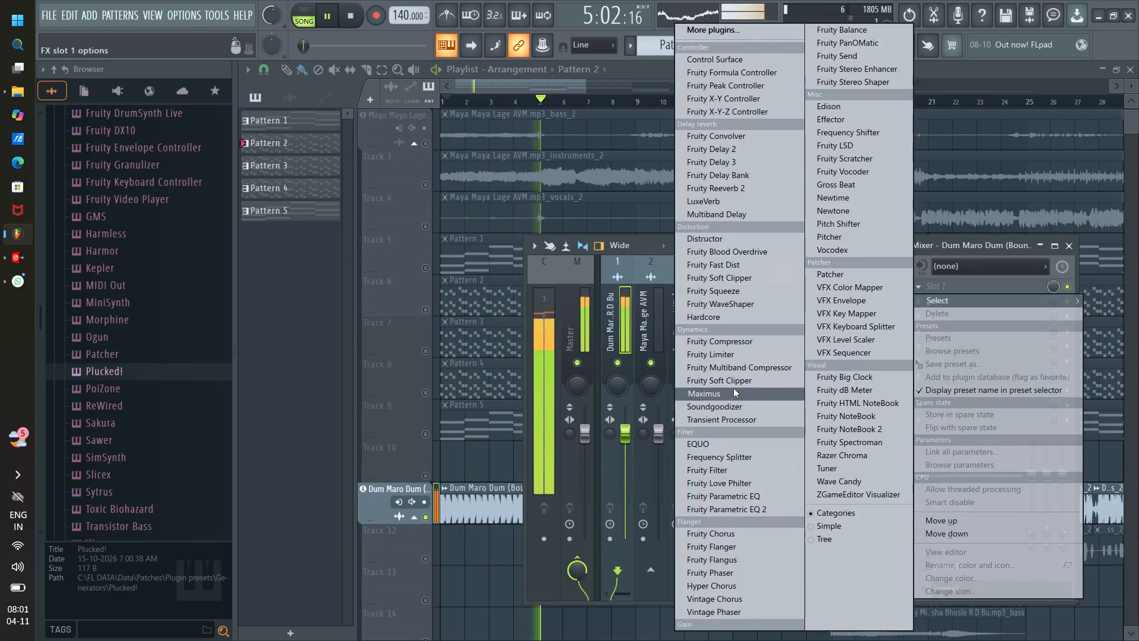
{"action": "left_click", "coordinate": [714, 396]}
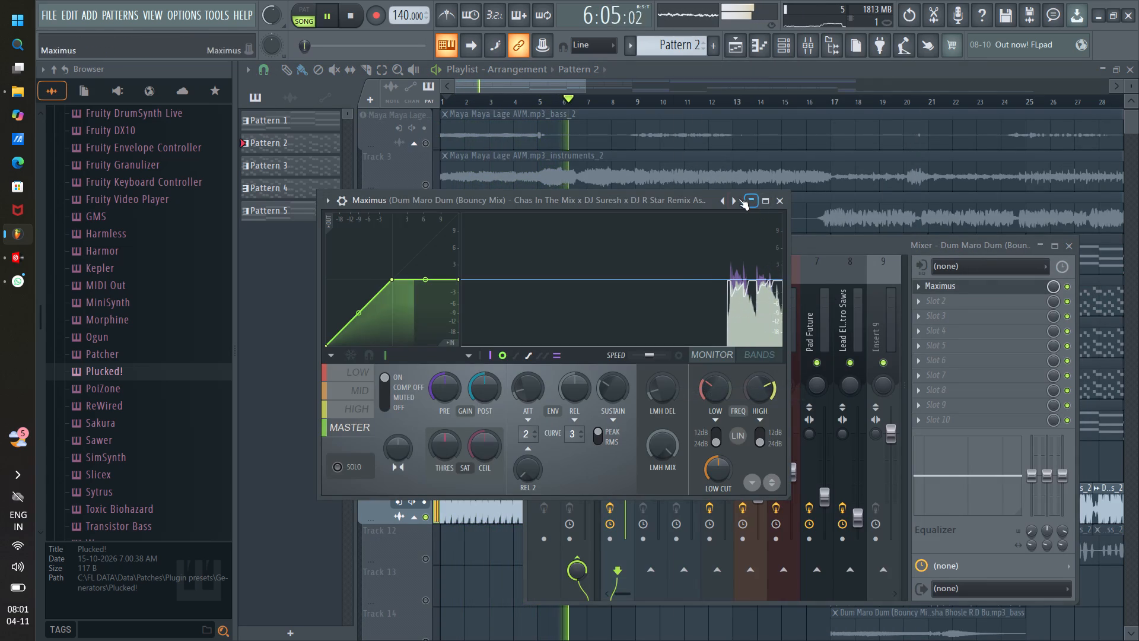
{"action": "right_click", "coordinate": [737, 198]}
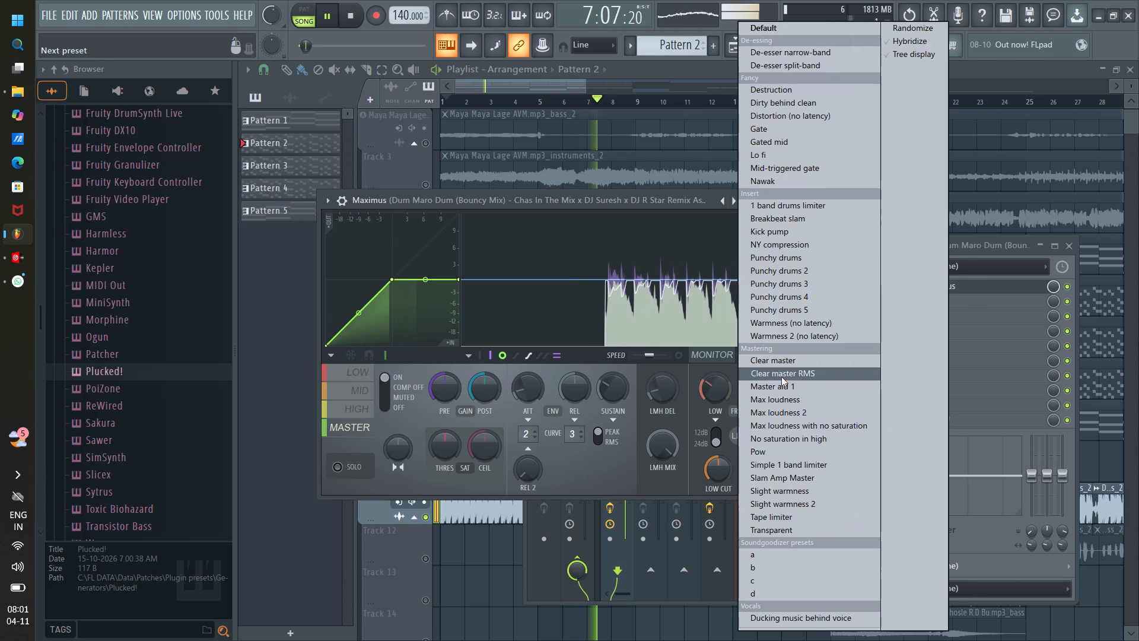
{"action": "left_click", "coordinate": [781, 376]}
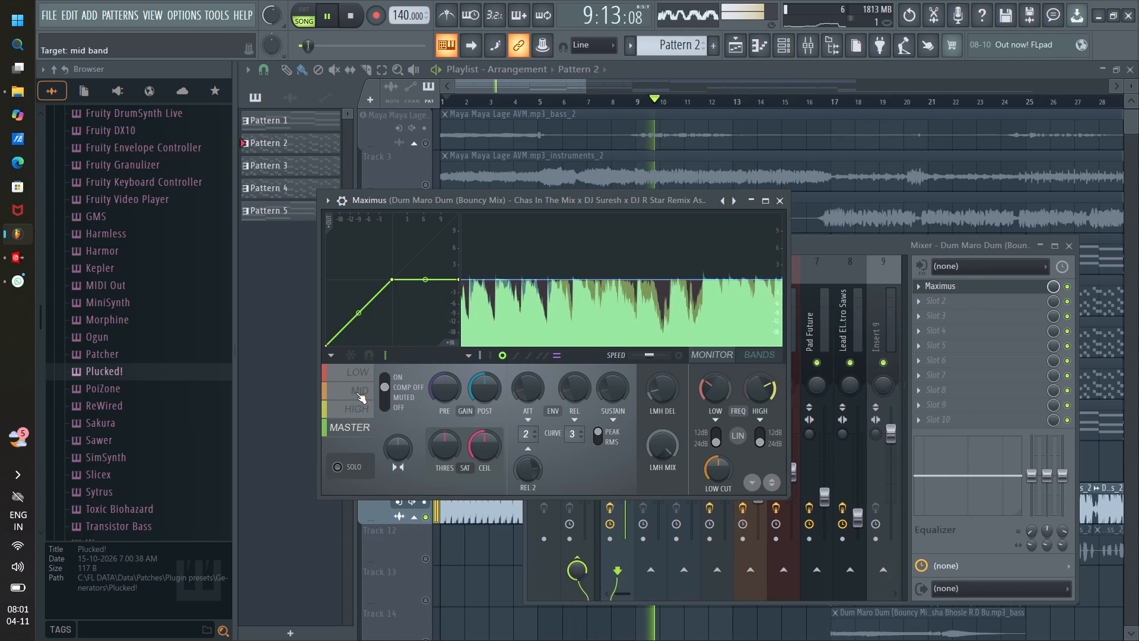
Set Maximus's mid band to Comp Off and its high band to On, ending on the master band.
{"action": "left_click", "coordinate": [356, 392]}
{"action": "left_click", "coordinate": [389, 386]}
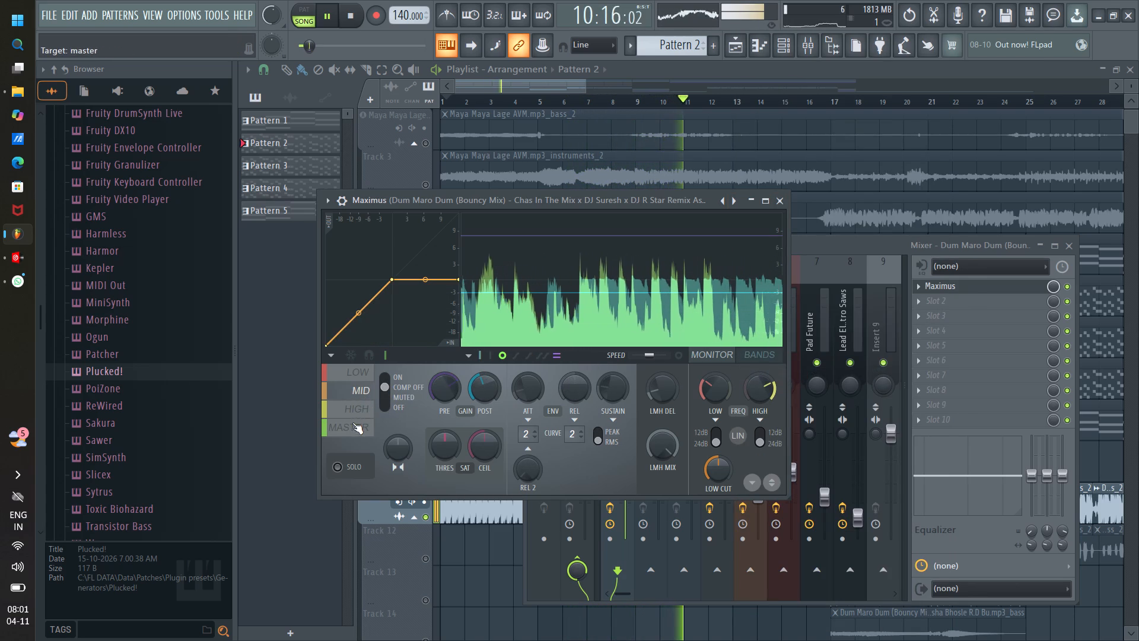
{"action": "left_click", "coordinate": [357, 405]}
{"action": "left_click", "coordinate": [383, 385]}
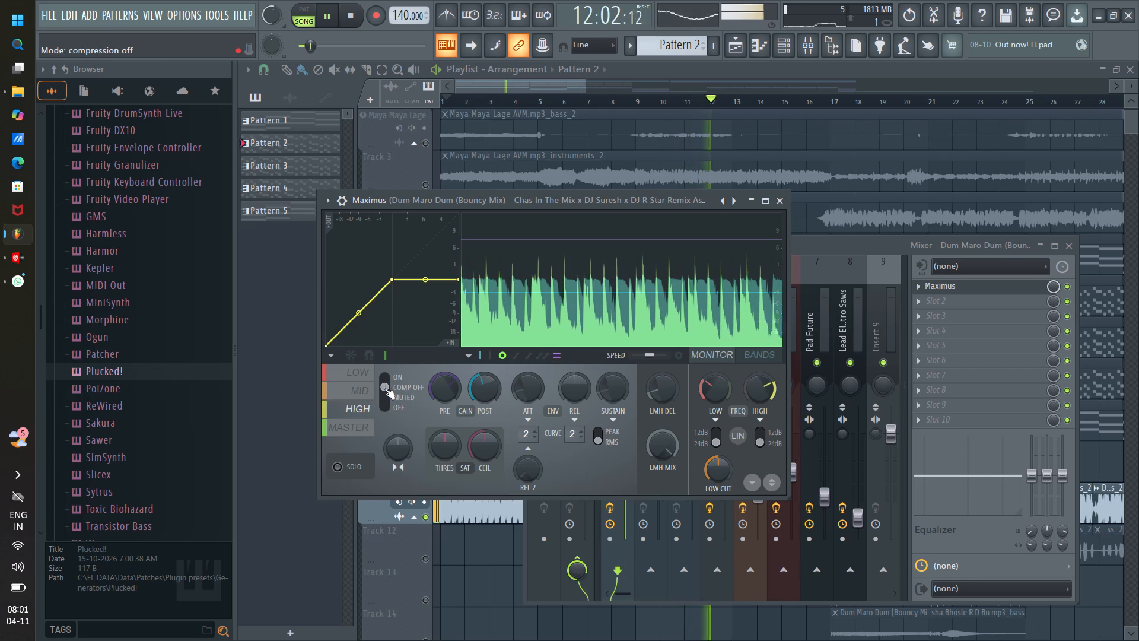
{"action": "left_click", "coordinate": [383, 380]}
{"action": "left_click", "coordinate": [348, 426]}
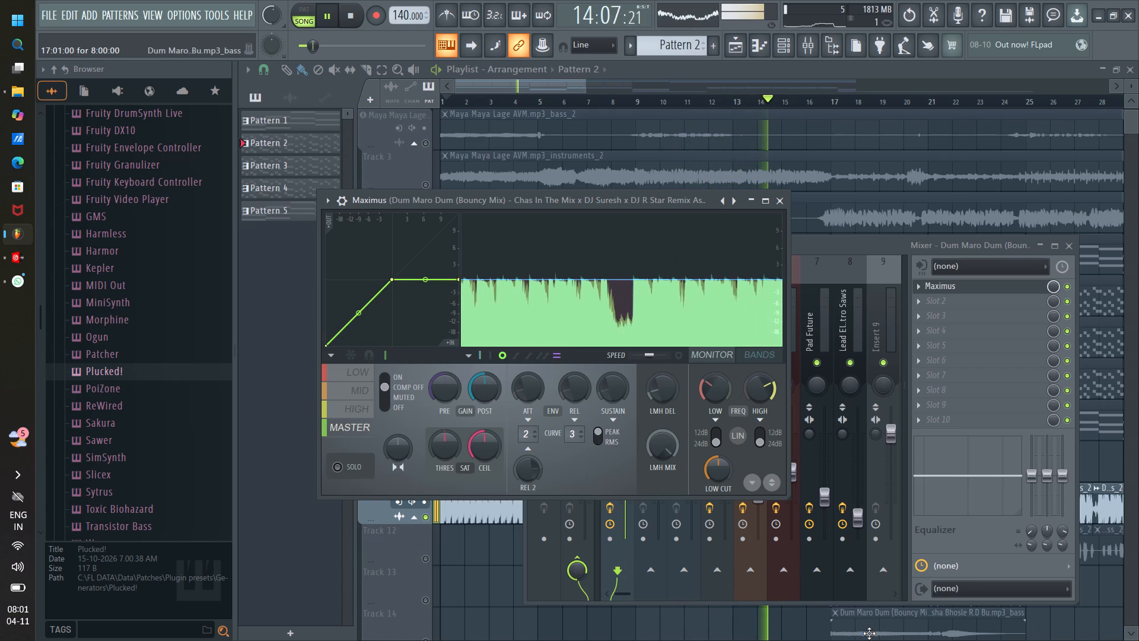
Lower Maximus's low band frequency, enable band solo, and replay the track from the start listening to the high band.
{"action": "scroll", "coordinate": [722, 394], "scroll_direction": "down", "scroll_amount": 1}
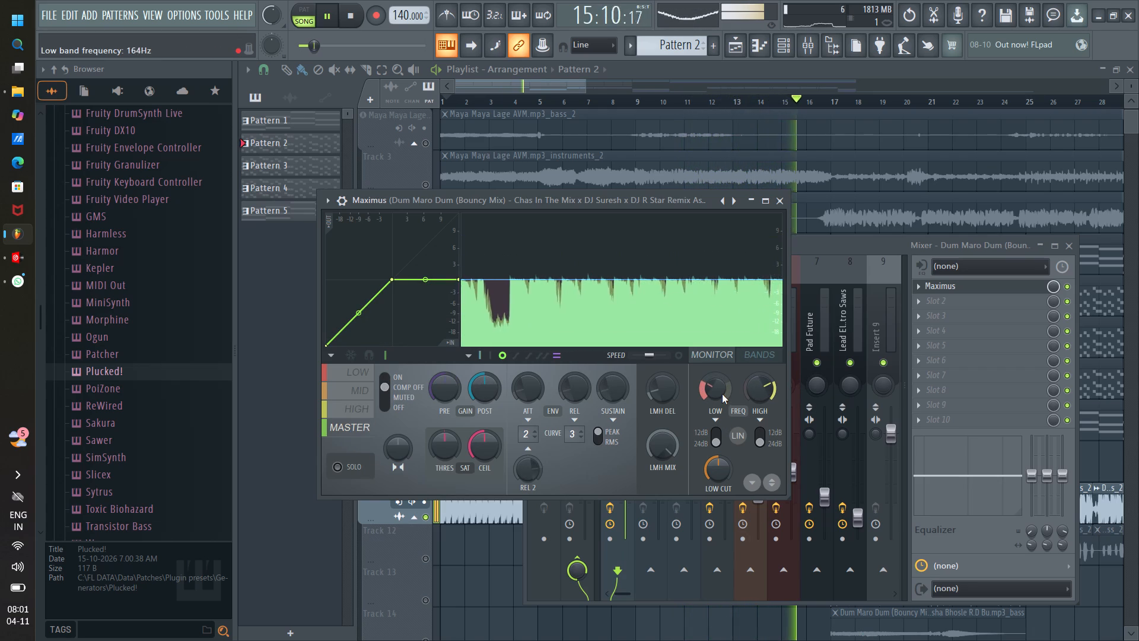
{"action": "scroll", "coordinate": [722, 394], "scroll_direction": "down", "scroll_amount": 3}
{"action": "left_click", "coordinate": [338, 465]}
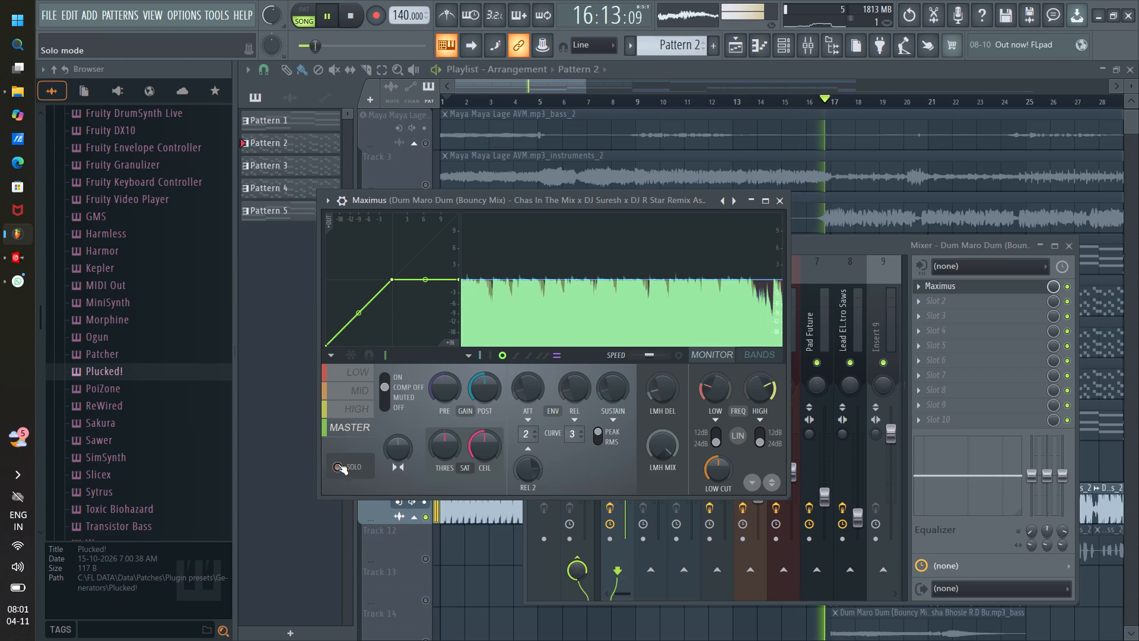
{"action": "left_click", "coordinate": [362, 408]}
{"action": "key", "text": "space"}
{"action": "key", "text": "space"}
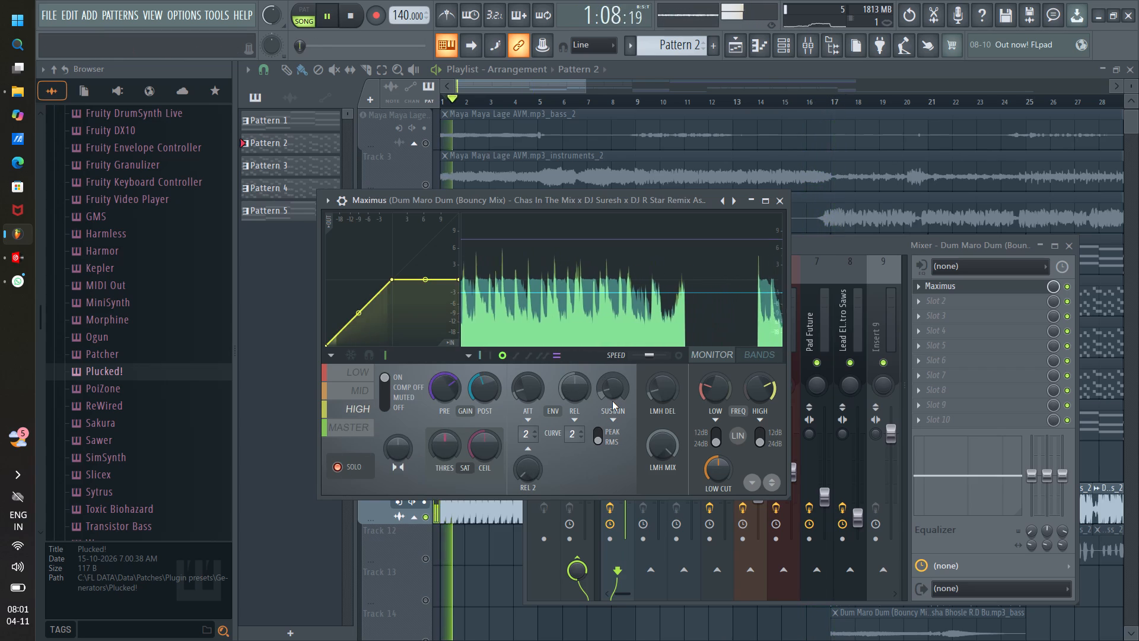
{"action": "scroll", "coordinate": [758, 389], "scroll_direction": "up", "scroll_amount": 3}
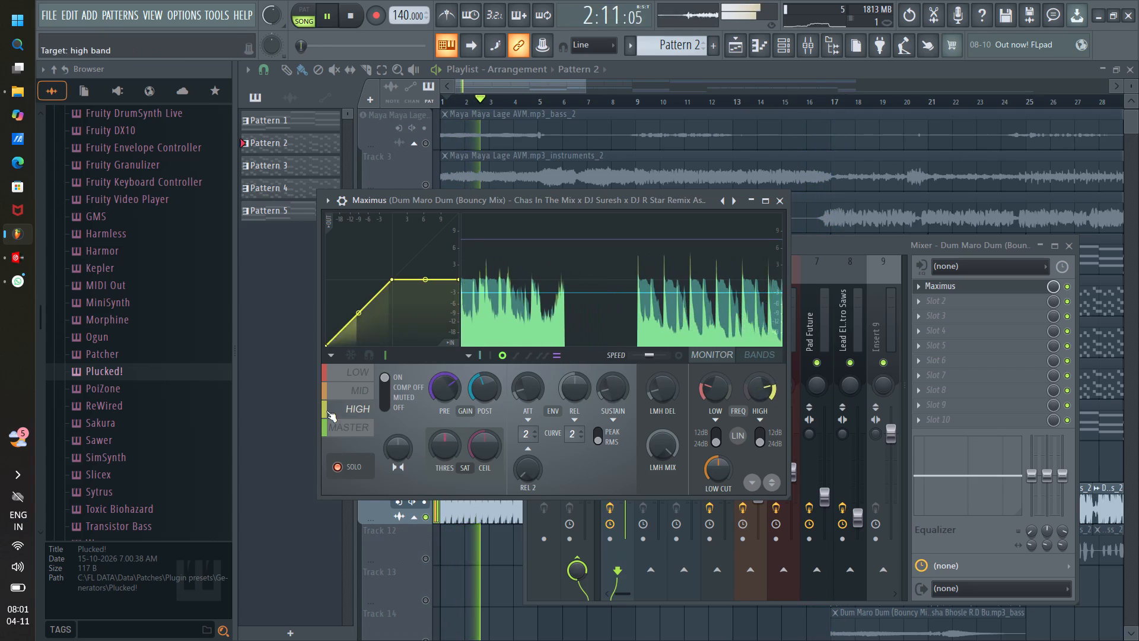
Compare the soloed mid and low bands during playback while tuning Maximus's low band frequency to 111 Hz.
{"action": "left_click", "coordinate": [354, 388]}
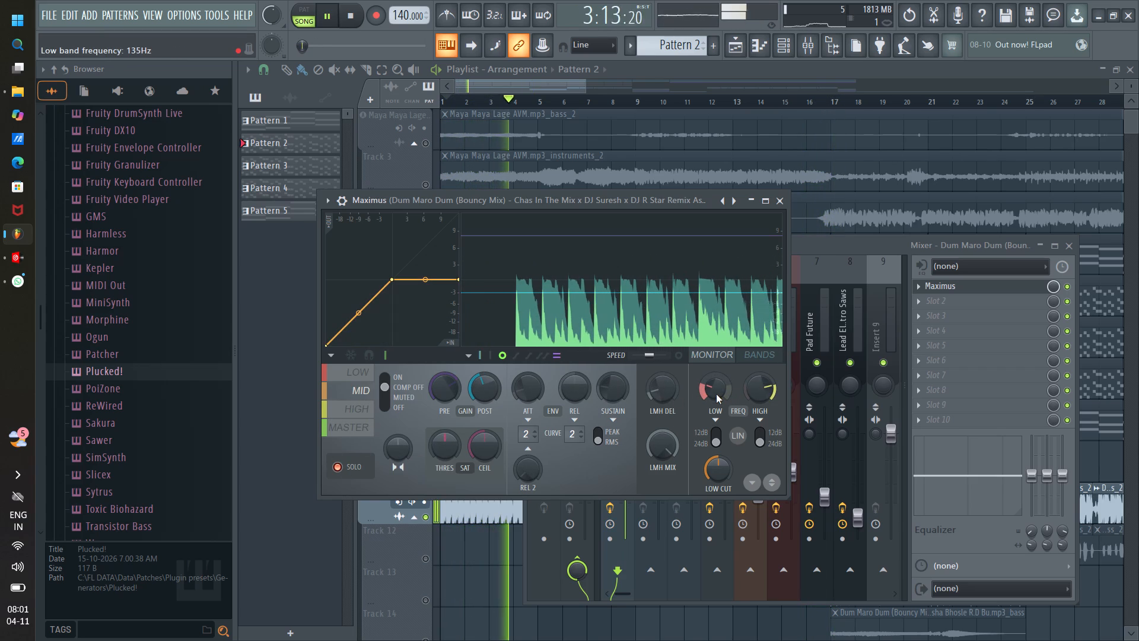
{"action": "scroll", "coordinate": [716, 392], "scroll_direction": "up", "scroll_amount": 6}
{"action": "scroll", "coordinate": [715, 392], "scroll_direction": "down", "scroll_amount": 2}
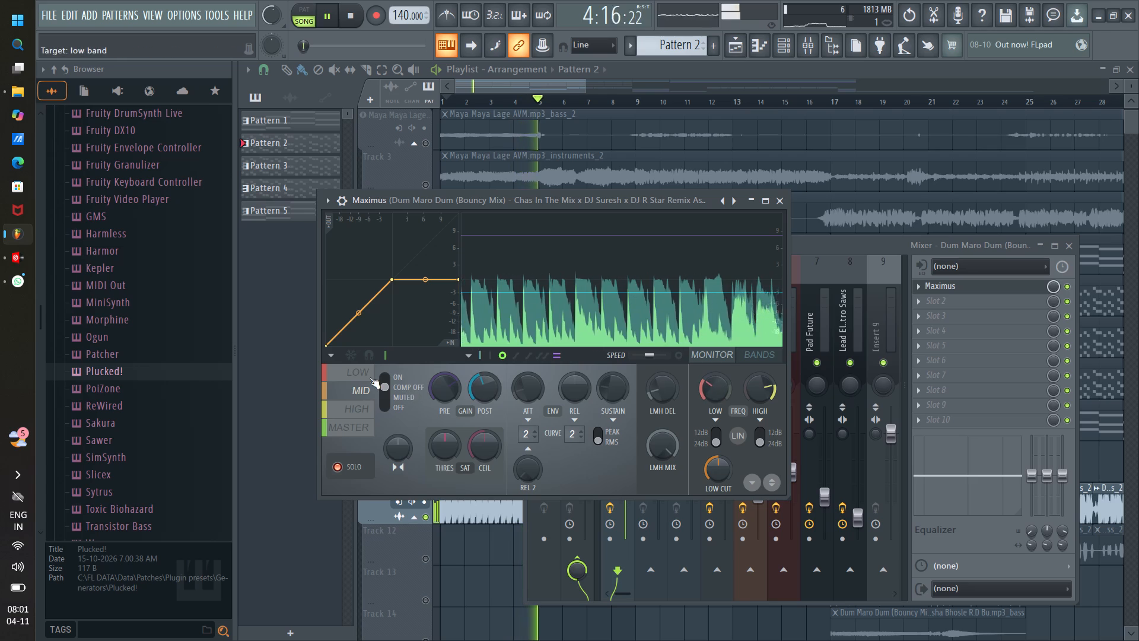
{"action": "left_click", "coordinate": [364, 373]}
{"action": "scroll", "coordinate": [707, 388], "scroll_direction": "down", "scroll_amount": 5}
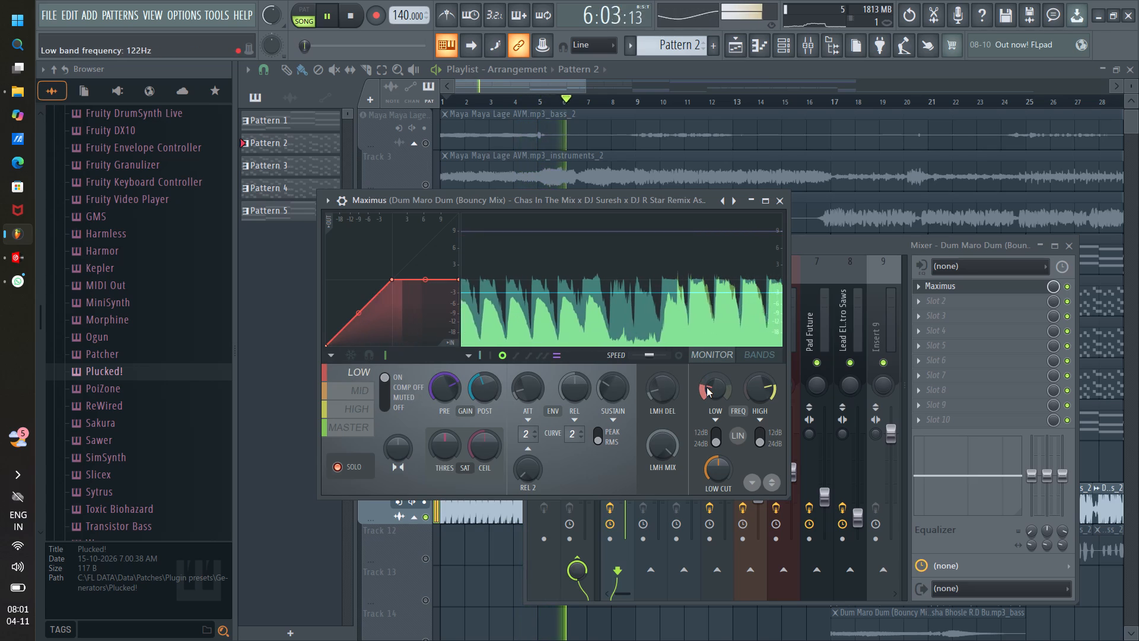
{"action": "scroll", "coordinate": [707, 388], "scroll_direction": "up", "scroll_amount": 7}
{"action": "scroll", "coordinate": [707, 386], "scroll_direction": "down", "scroll_amount": 2}
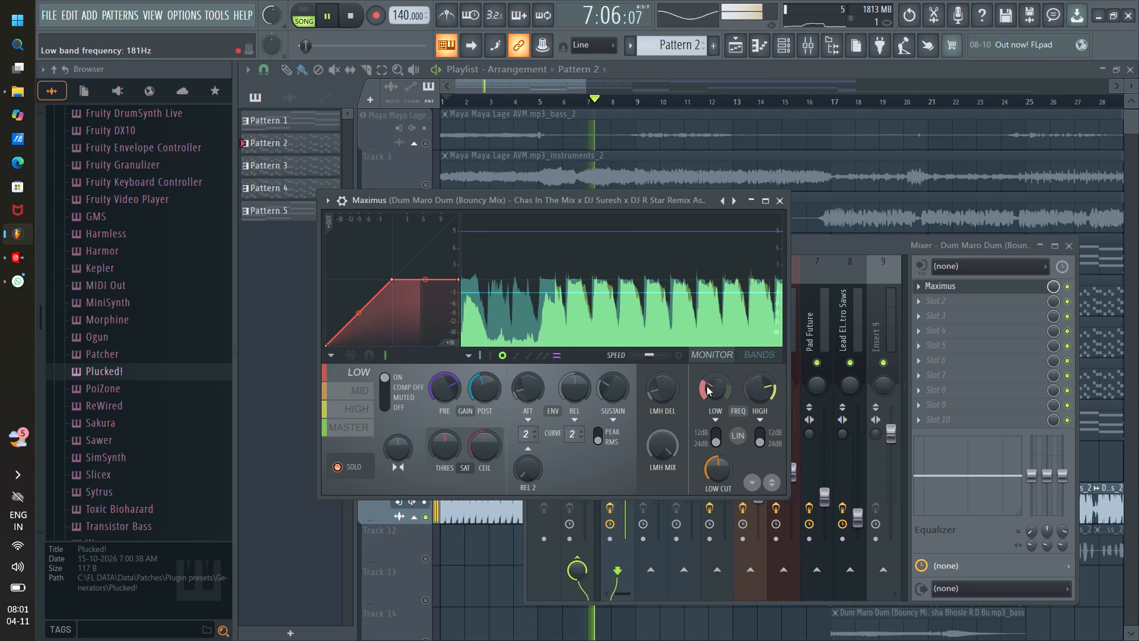
{"action": "scroll", "coordinate": [707, 386], "scroll_direction": "down", "scroll_amount": 4}
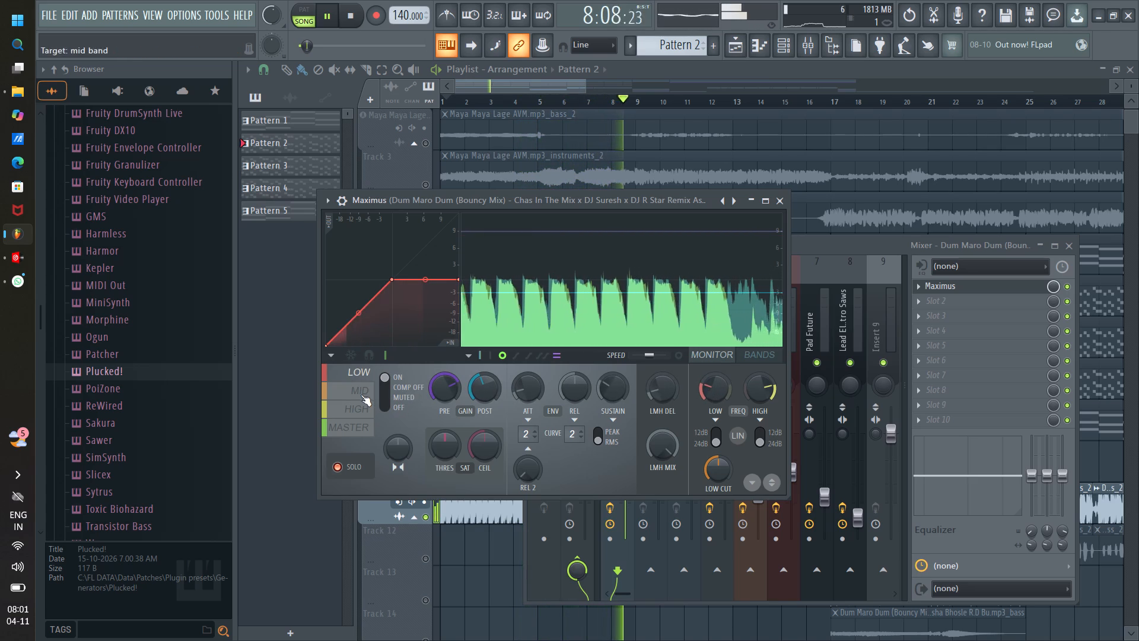
{"action": "left_click", "coordinate": [361, 394]}
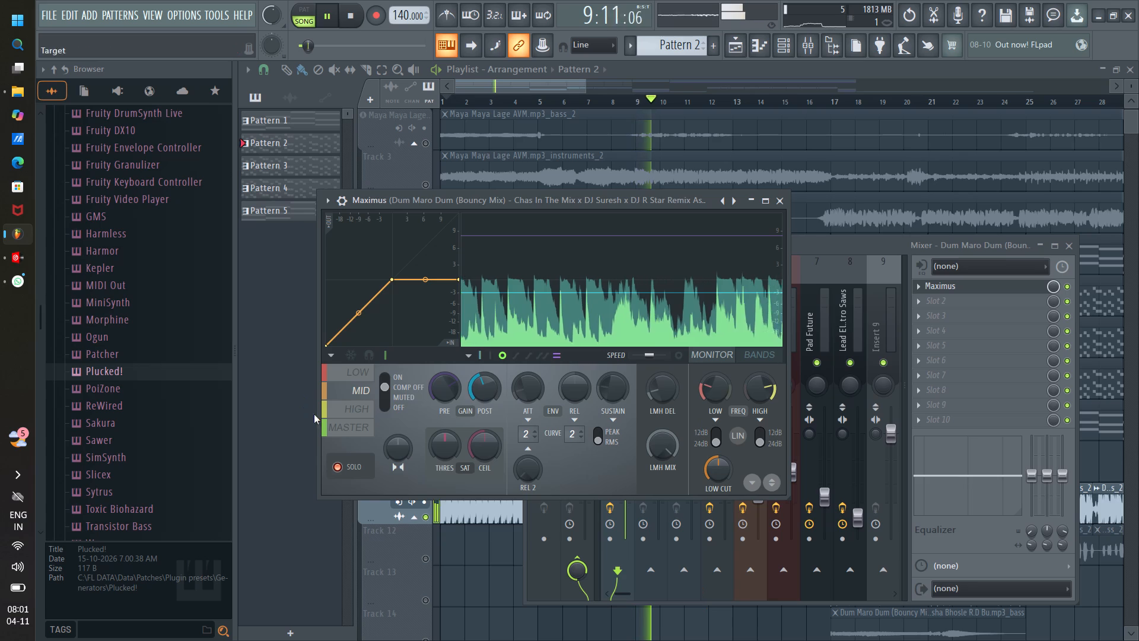
{"action": "left_click", "coordinate": [360, 376]}
{"action": "scroll", "coordinate": [714, 391], "scroll_direction": "down", "scroll_amount": 2}
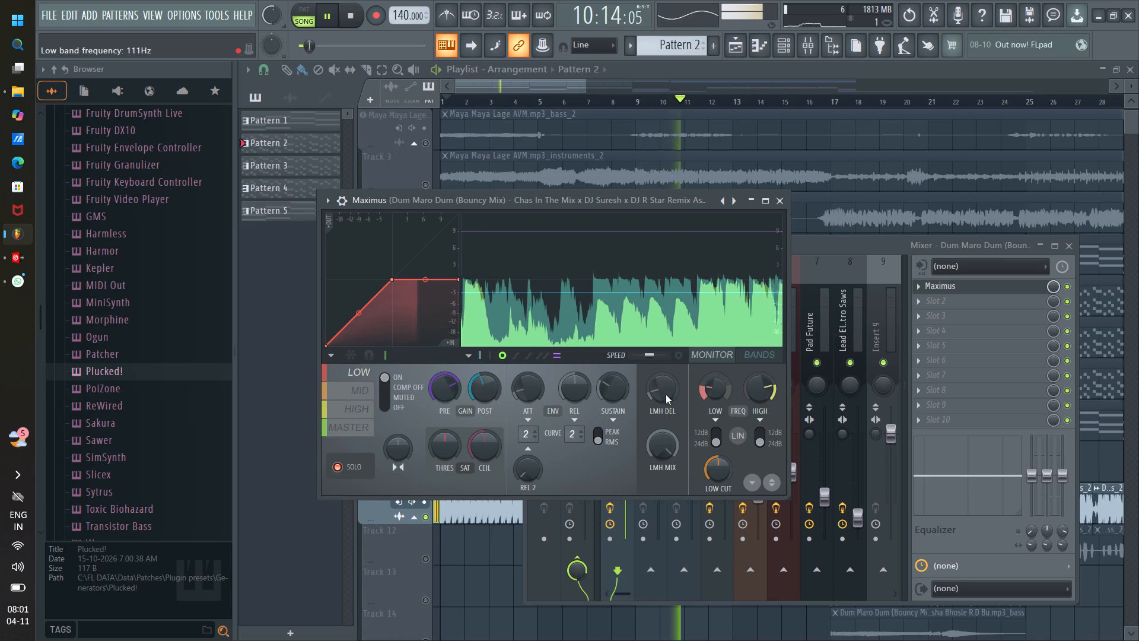
Audition the mid and high bands, switch band solo off, and return to the master band.
{"action": "left_click", "coordinate": [351, 389]}
{"action": "left_click", "coordinate": [358, 408]}
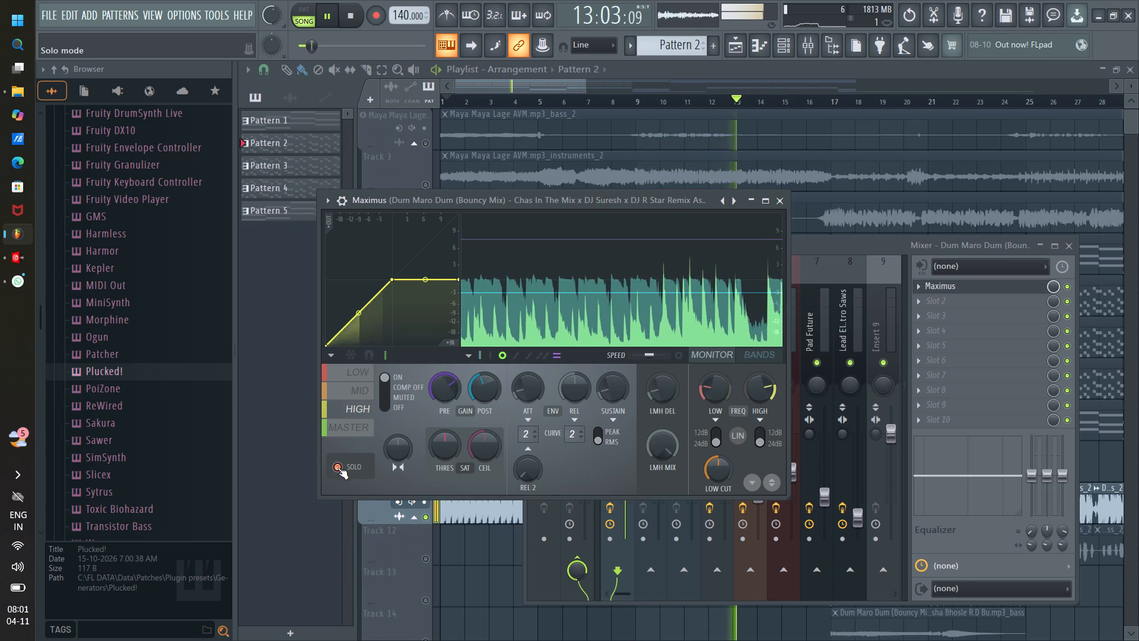
{"action": "left_click", "coordinate": [338, 468]}
{"action": "left_click", "coordinate": [357, 426]}
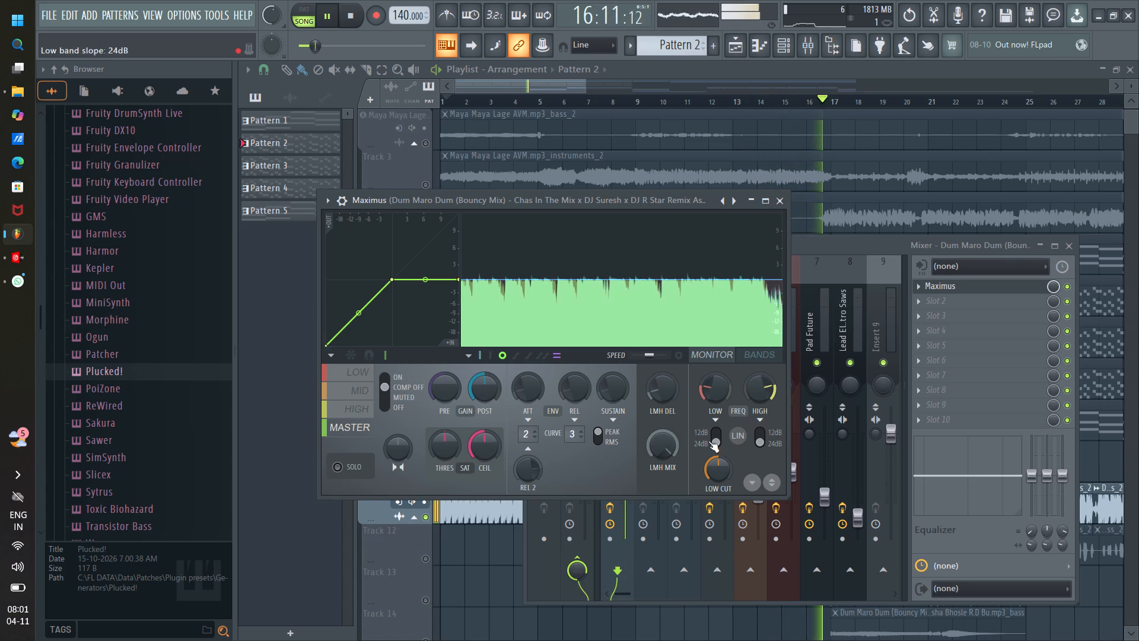
Set Maximus's LMH mix to 60%.
{"action": "right_click", "coordinate": [662, 442]}
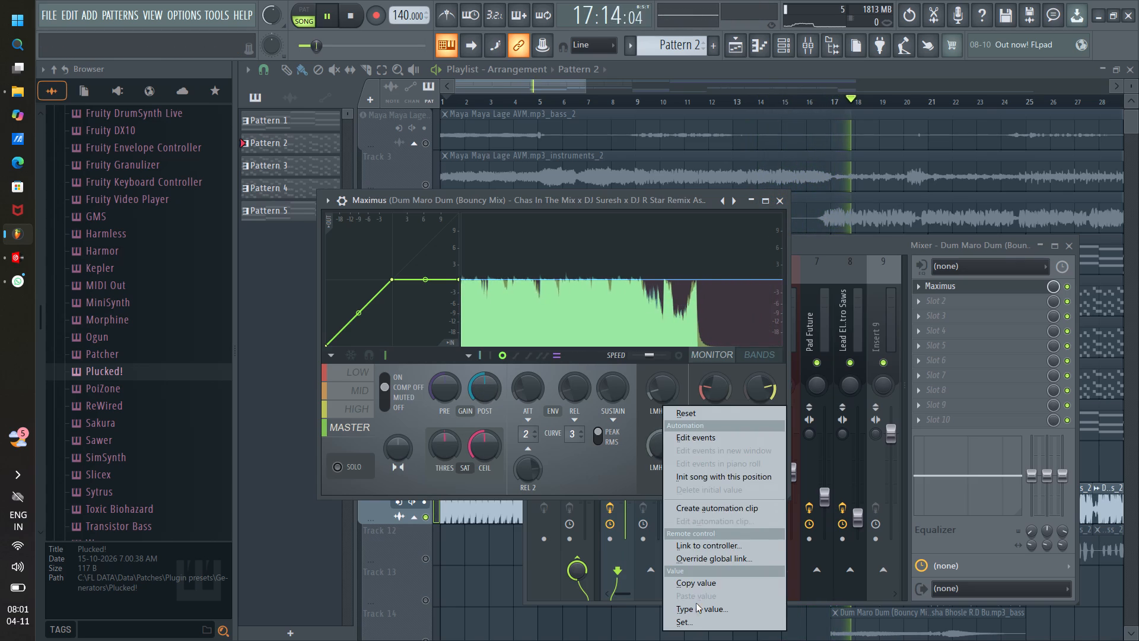
{"action": "left_click", "coordinate": [696, 608]}
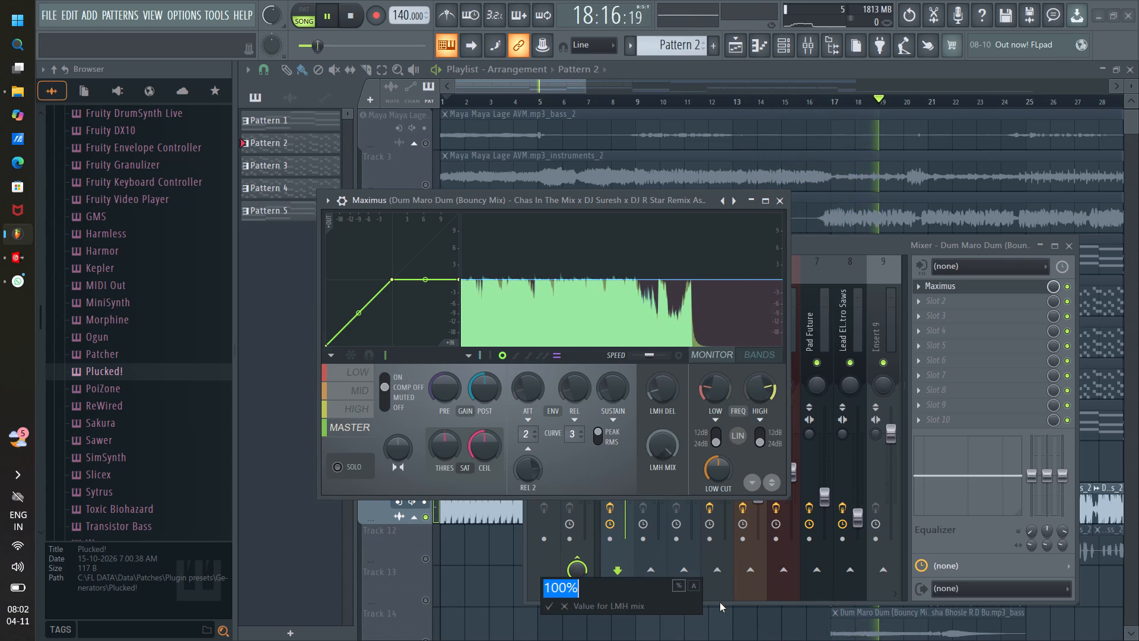
{"action": "type", "text": "60"}
{"action": "key", "text": "Return"}
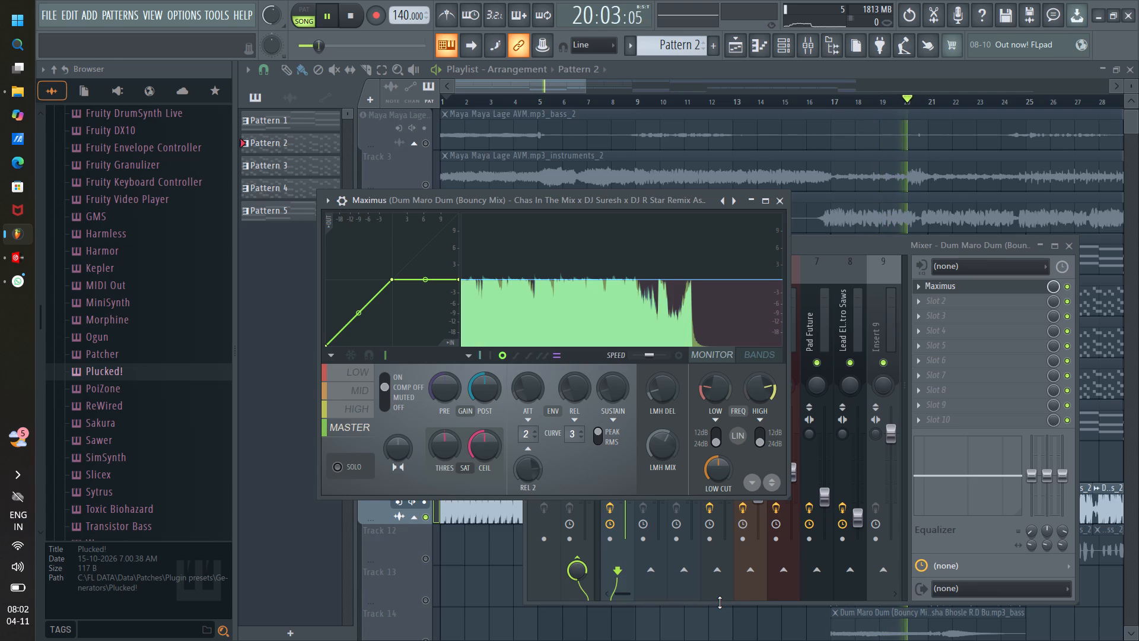
Replay the Dum Maro Dum track from the start, close Maximus, turn off the track's solo, and stop playback.
{"action": "key", "text": "space"}
{"action": "key", "text": "space"}
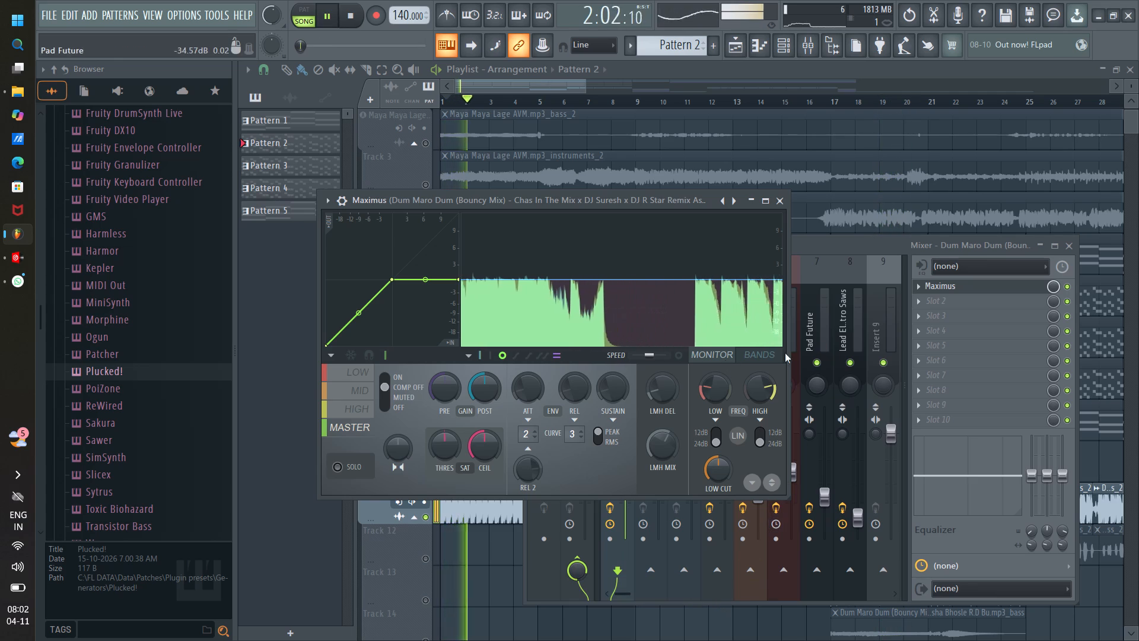
{"action": "left_click", "coordinate": [780, 199]}
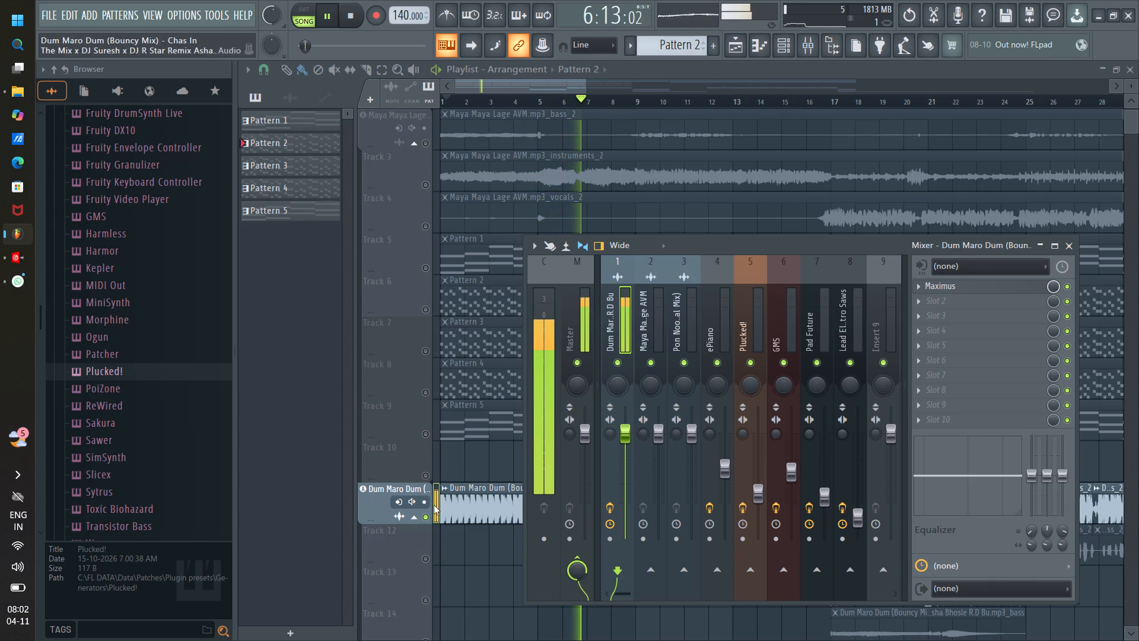
{"action": "right_click", "coordinate": [427, 519]}
{"action": "key", "text": "space"}
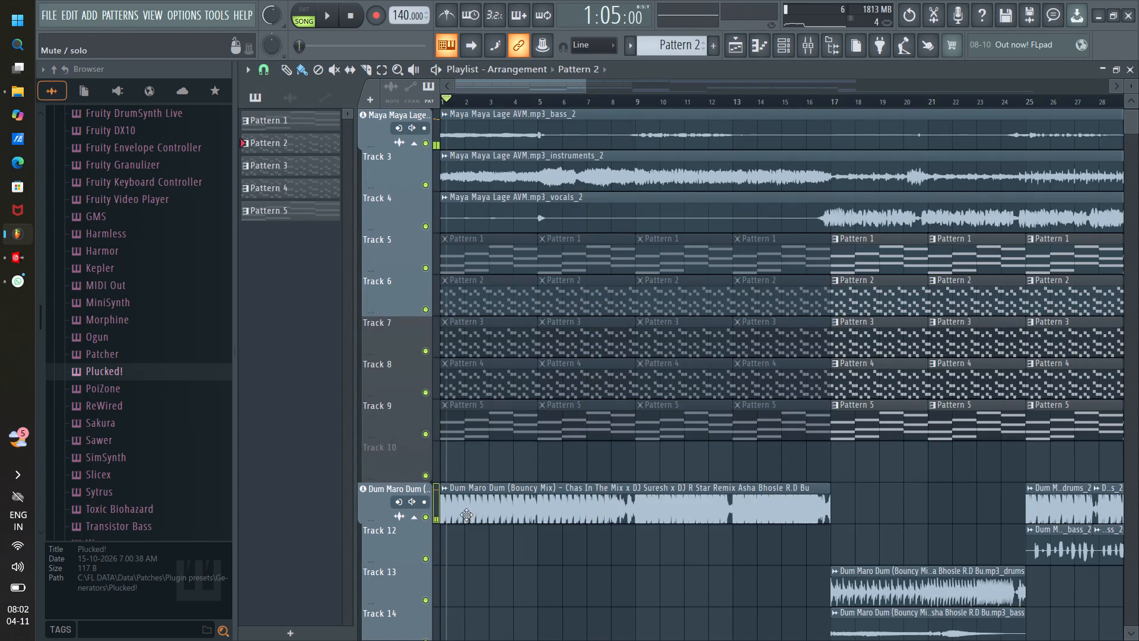
Play the full arrangement from bar 1 and listen to how all tracks sit together in the intro.
{"action": "scroll", "coordinate": [628, 94], "scroll_direction": "down", "scroll_amount": 4}
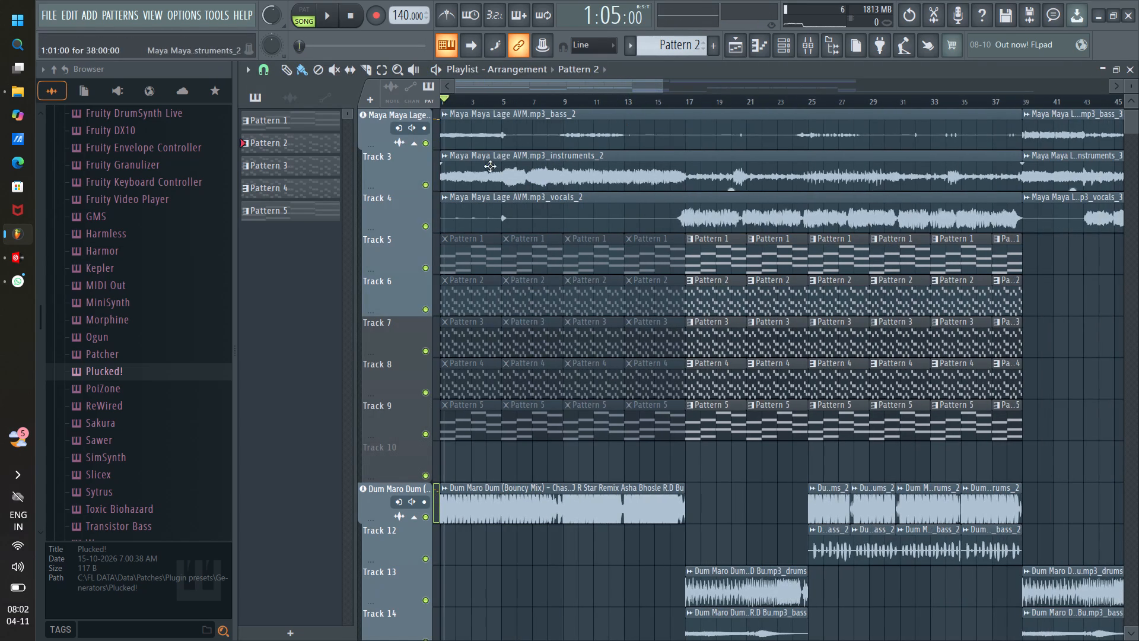
{"action": "key", "text": "space"}
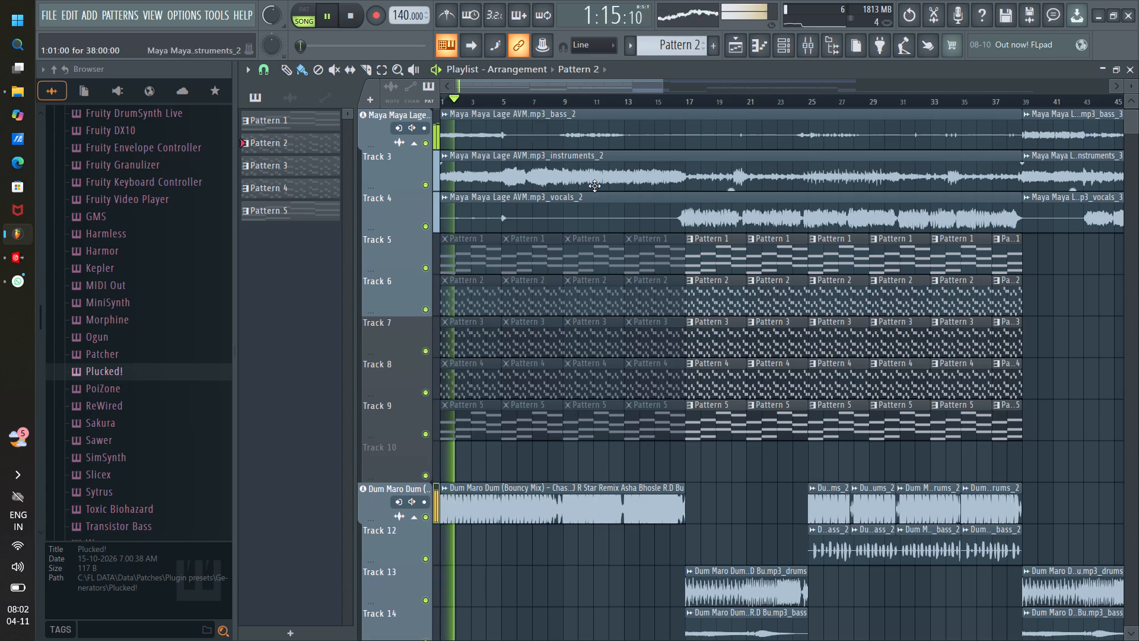
{"action": "scroll", "coordinate": [623, 402], "scroll_direction": "up", "scroll_amount": 3}
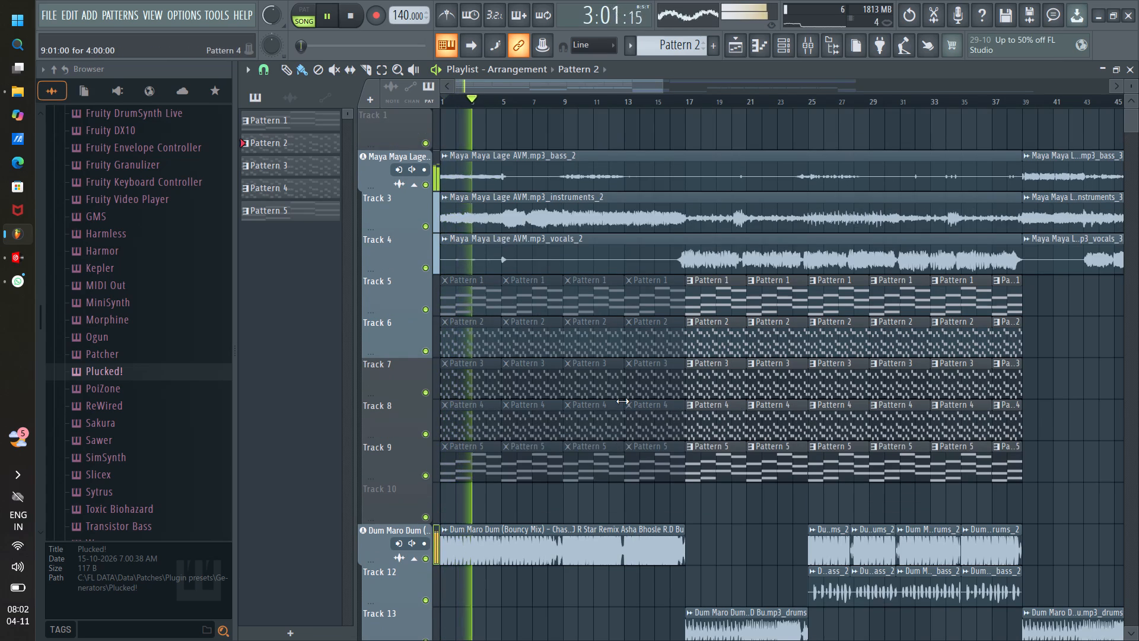
{"action": "left_click_drag", "start_coordinate": [647, 87], "coordinate": [530, 90]}
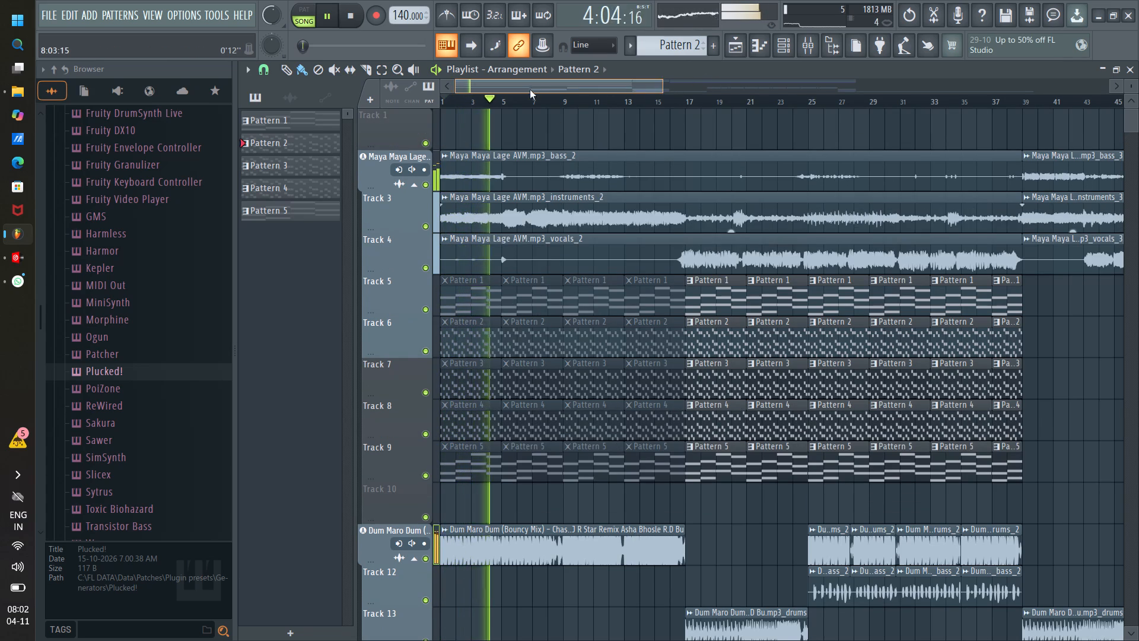
{"action": "left_click_drag", "start_coordinate": [530, 90], "coordinate": [527, 90]}
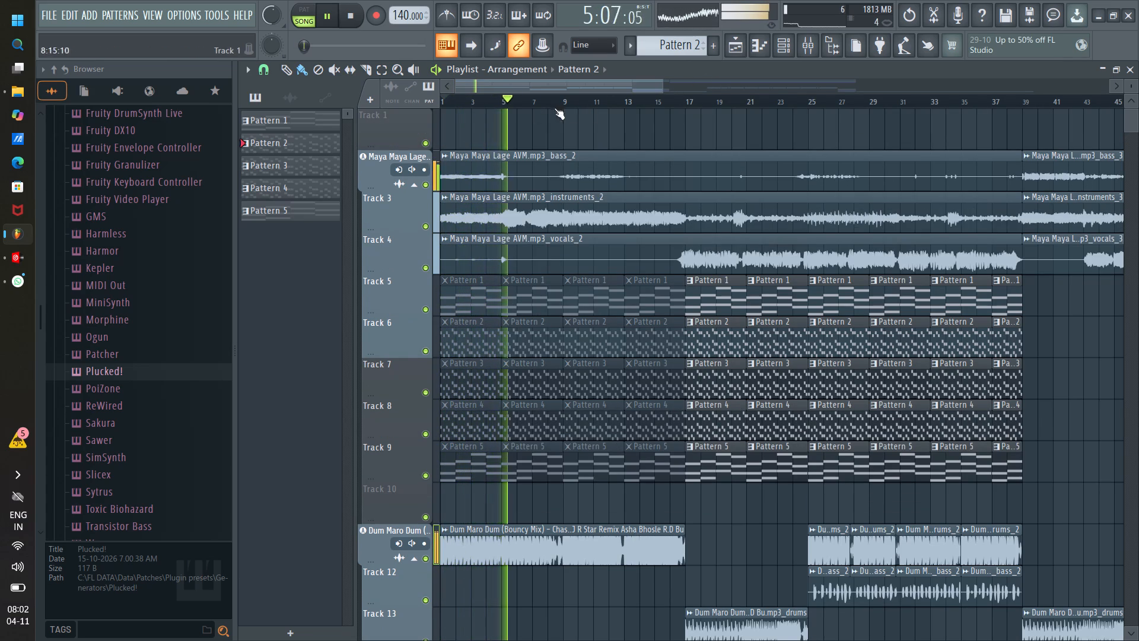
{"action": "scroll", "coordinate": [520, 97], "scroll_direction": "up", "scroll_amount": 1}
{"action": "left_click_drag", "start_coordinate": [544, 80], "coordinate": [470, 91]}
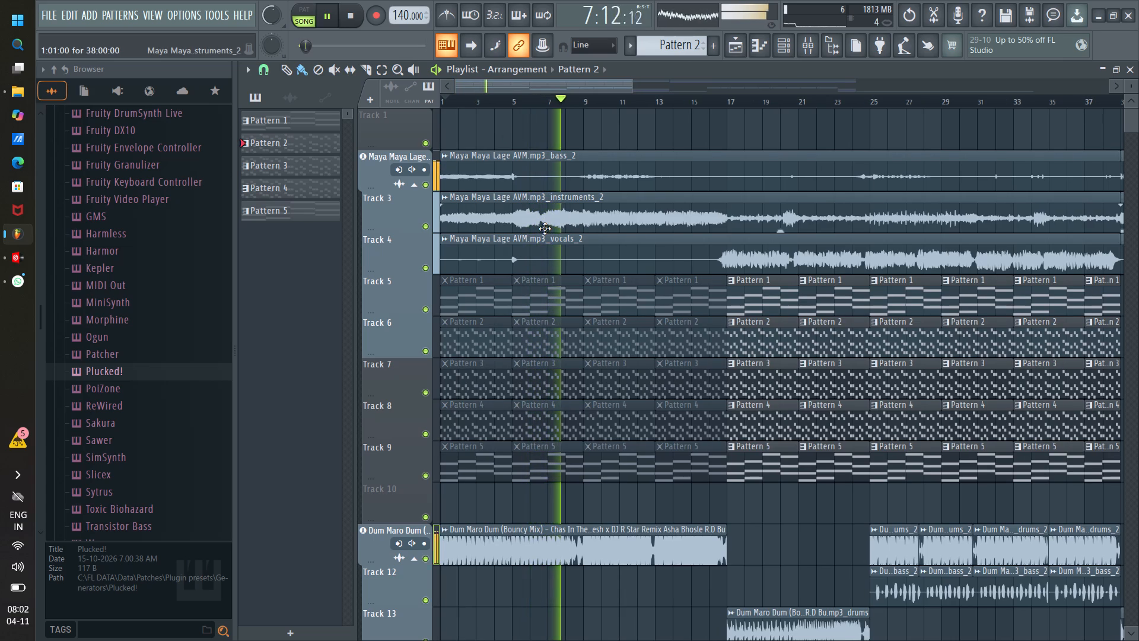
{"action": "scroll", "coordinate": [601, 104], "scroll_direction": "up", "scroll_amount": 3}
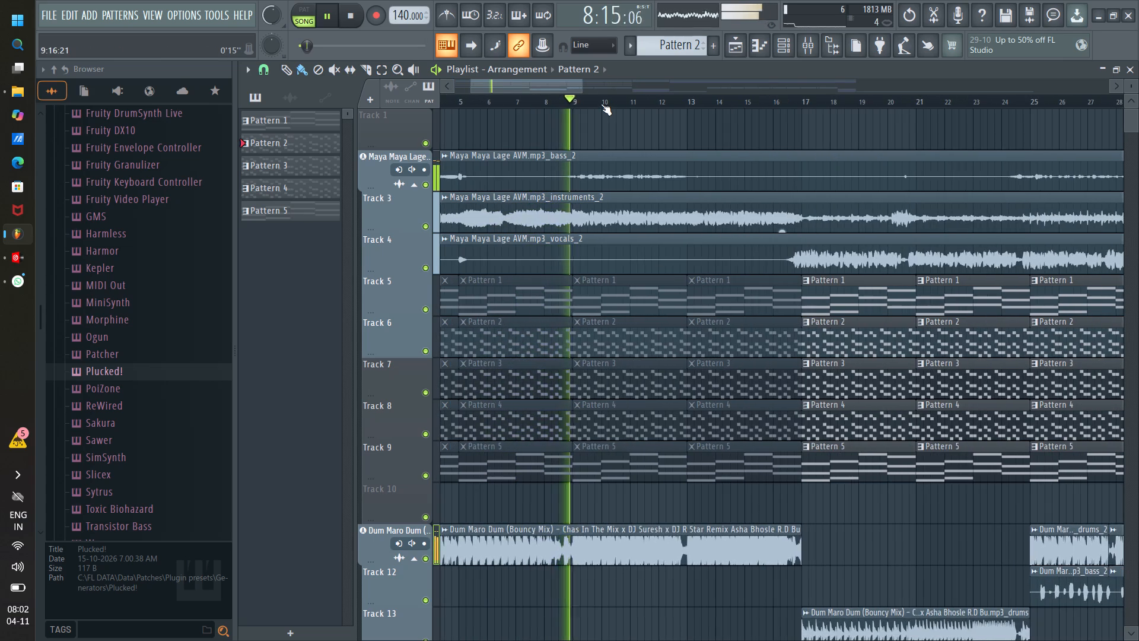
{"action": "scroll", "coordinate": [601, 104], "scroll_direction": "down", "scroll_amount": 4}
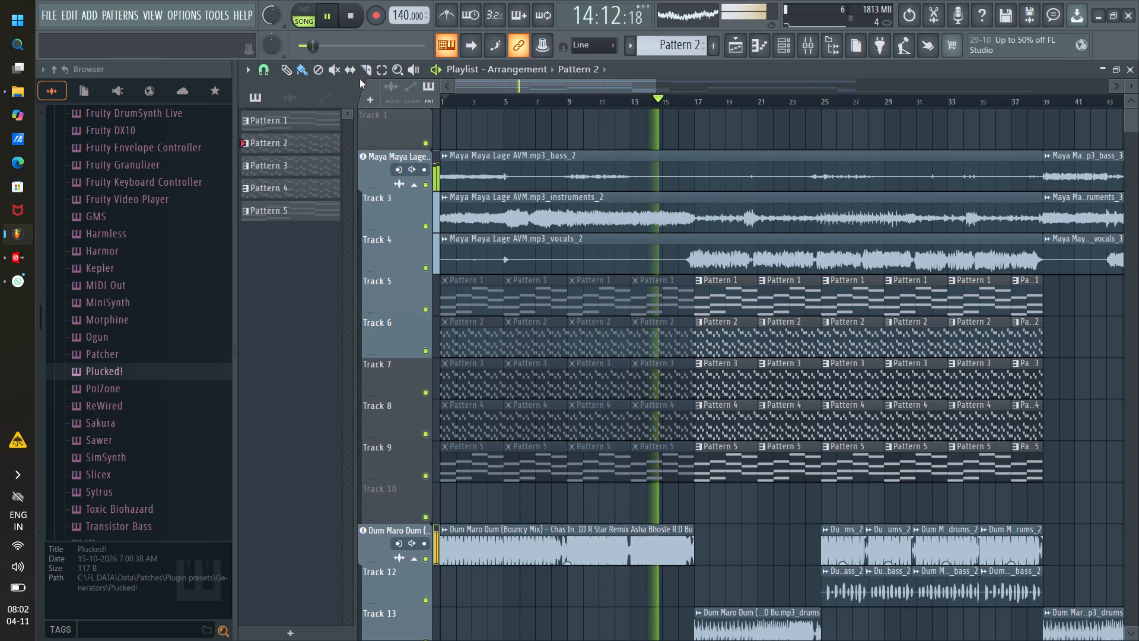
Unmute the Pattern 1 to Pattern 5 clips across bars 1 to 16 with the Mute tool.
{"action": "left_click", "coordinate": [329, 71]}
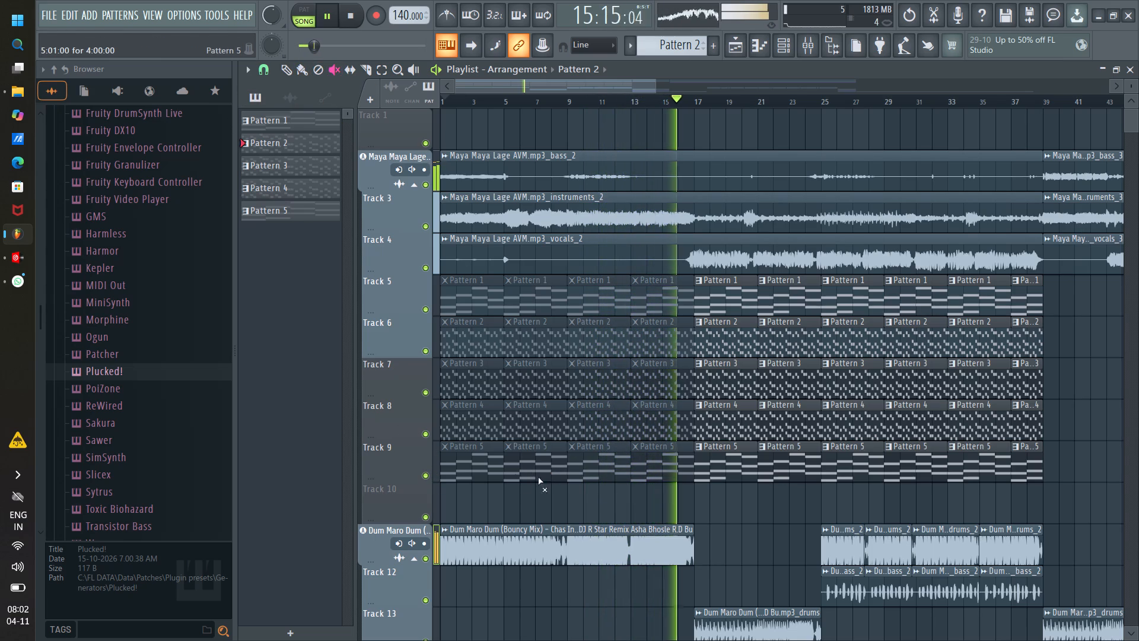
{"action": "left_click_drag", "start_coordinate": [457, 470], "coordinate": [527, 412]}
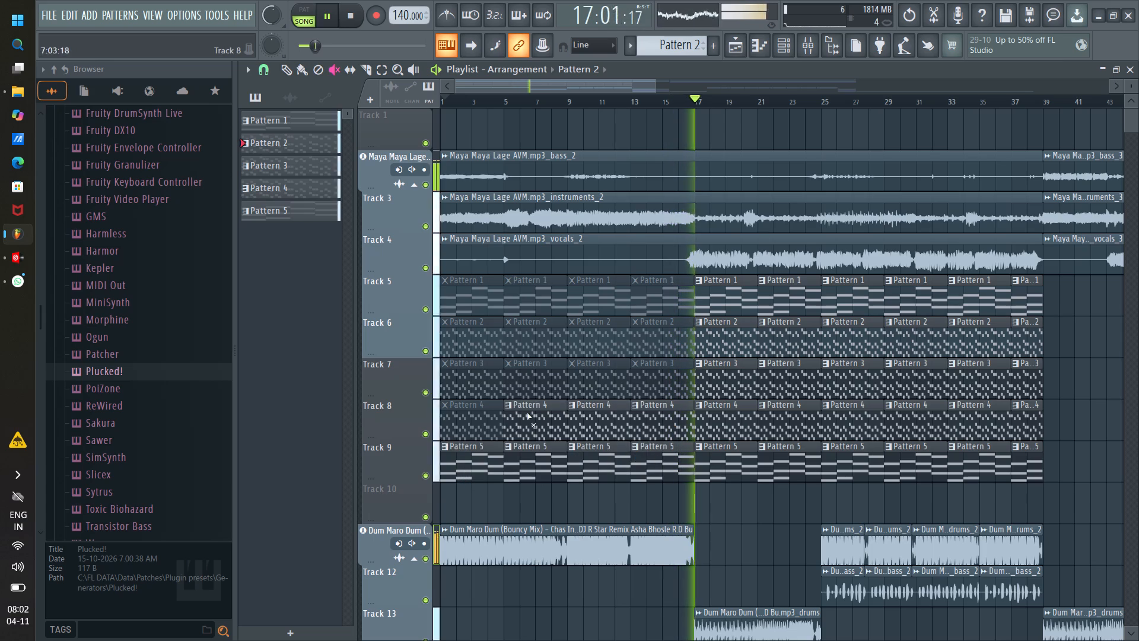
{"action": "left_click_drag", "start_coordinate": [527, 412], "coordinate": [596, 343]}
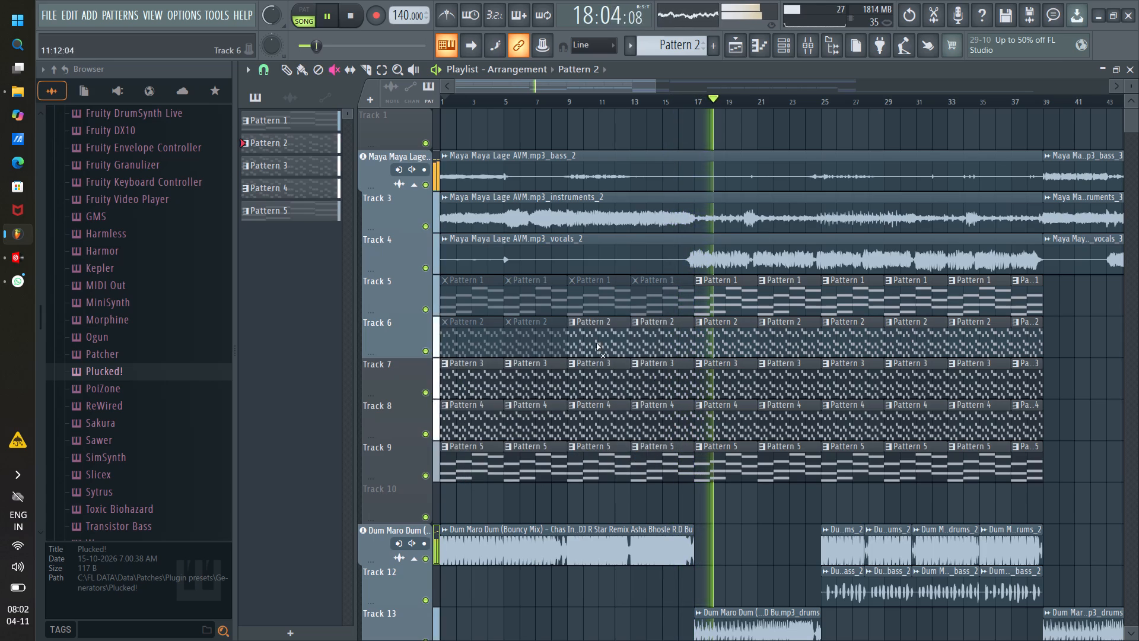
{"action": "left_click_drag", "start_coordinate": [596, 343], "coordinate": [465, 332]}
{"action": "left_click_drag", "start_coordinate": [462, 300], "coordinate": [496, 314]}
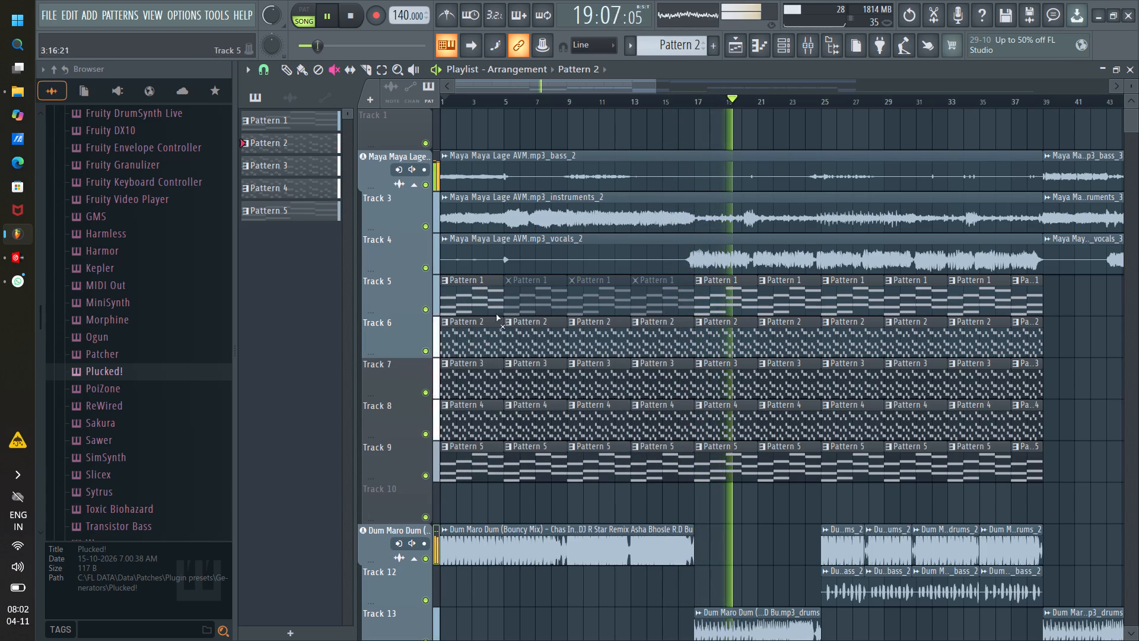
{"action": "left_click_drag", "start_coordinate": [496, 314], "coordinate": [641, 302]}
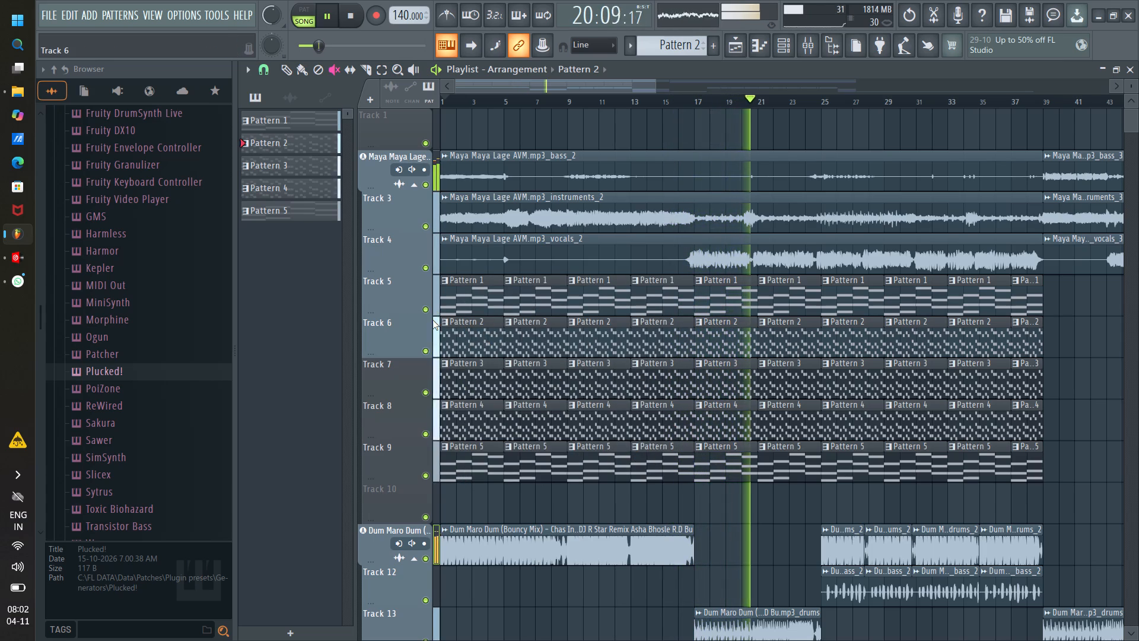
Mute the Pattern 2, Pattern 3 and Pattern 4 clips across bars 1 to 16.
{"action": "left_click_drag", "start_coordinate": [469, 343], "coordinate": [473, 411]}
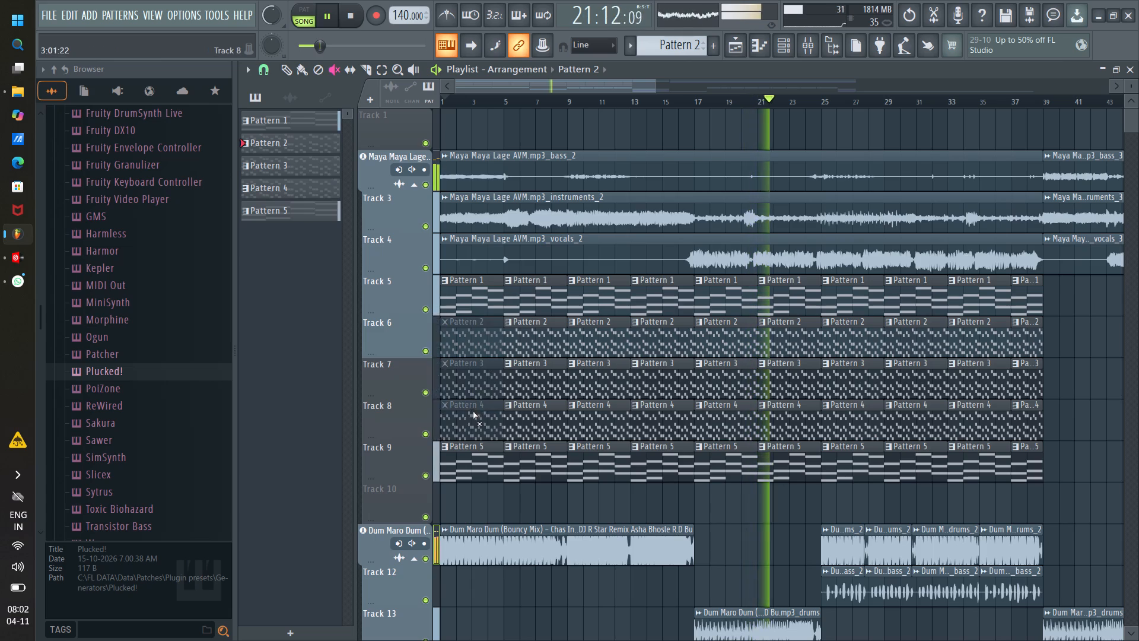
{"action": "left_click_drag", "start_coordinate": [473, 411], "coordinate": [640, 412]}
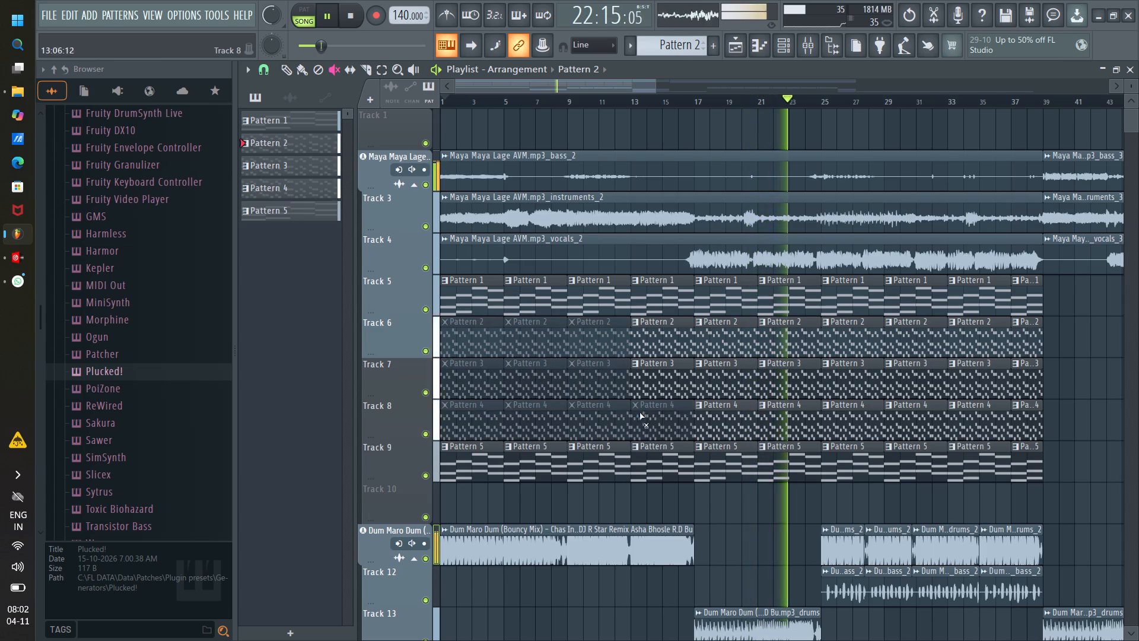
{"action": "left_click_drag", "start_coordinate": [640, 412], "coordinate": [662, 350]}
Replay from the start and unmute the Pattern 2, Pattern 3 and Pattern 4 clips in bars 9 to 16.
{"action": "key", "text": "space"}
{"action": "key", "text": "space"}
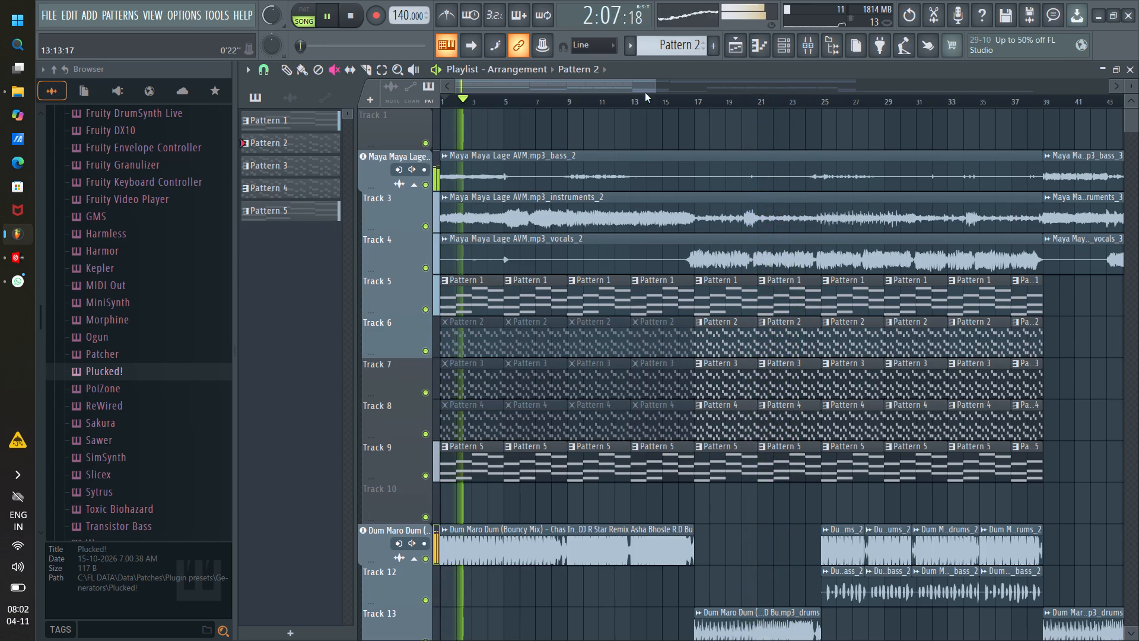
{"action": "left_click_drag", "start_coordinate": [648, 80], "coordinate": [622, 81]}
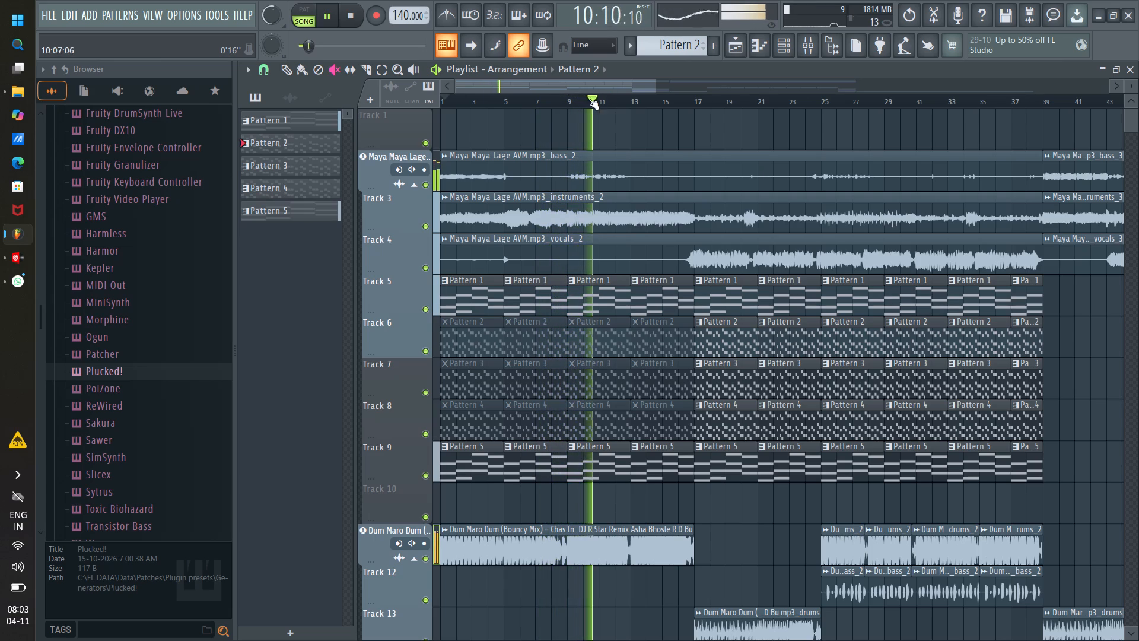
{"action": "scroll", "coordinate": [584, 98], "scroll_direction": "up", "scroll_amount": 4}
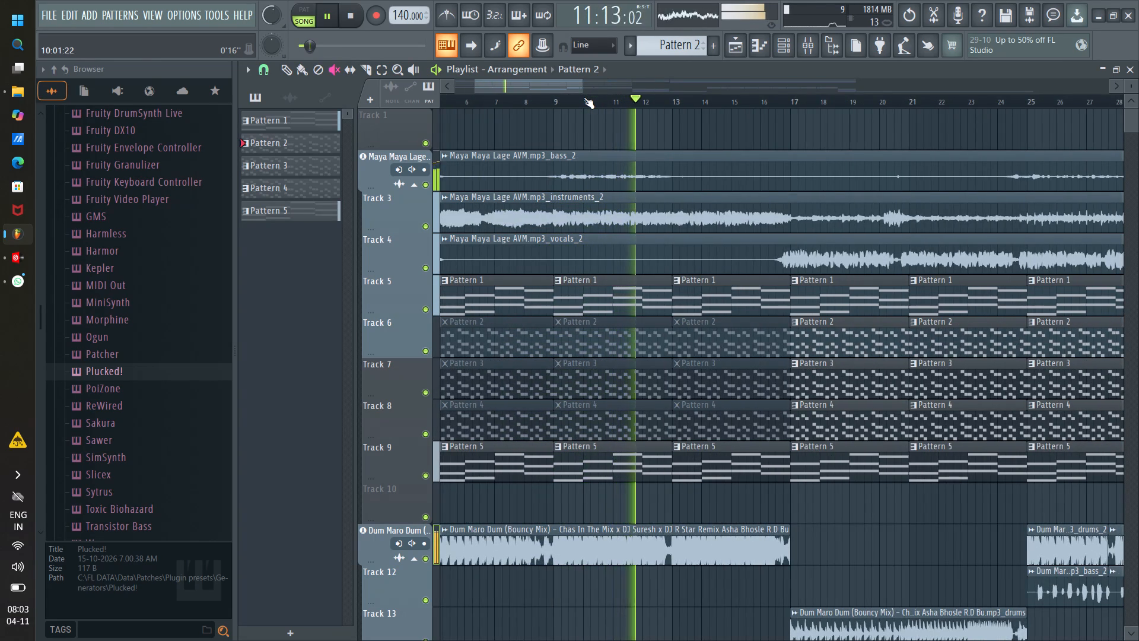
{"action": "scroll", "coordinate": [553, 98], "scroll_direction": "down", "scroll_amount": 2}
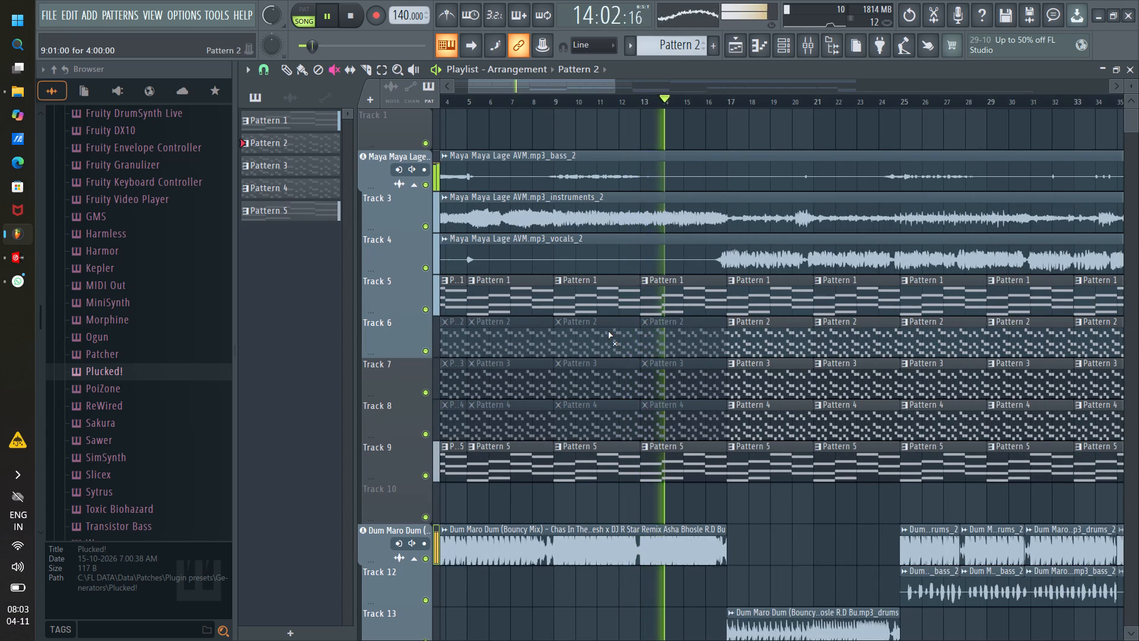
{"action": "left_click_drag", "start_coordinate": [608, 330], "coordinate": [676, 339]}
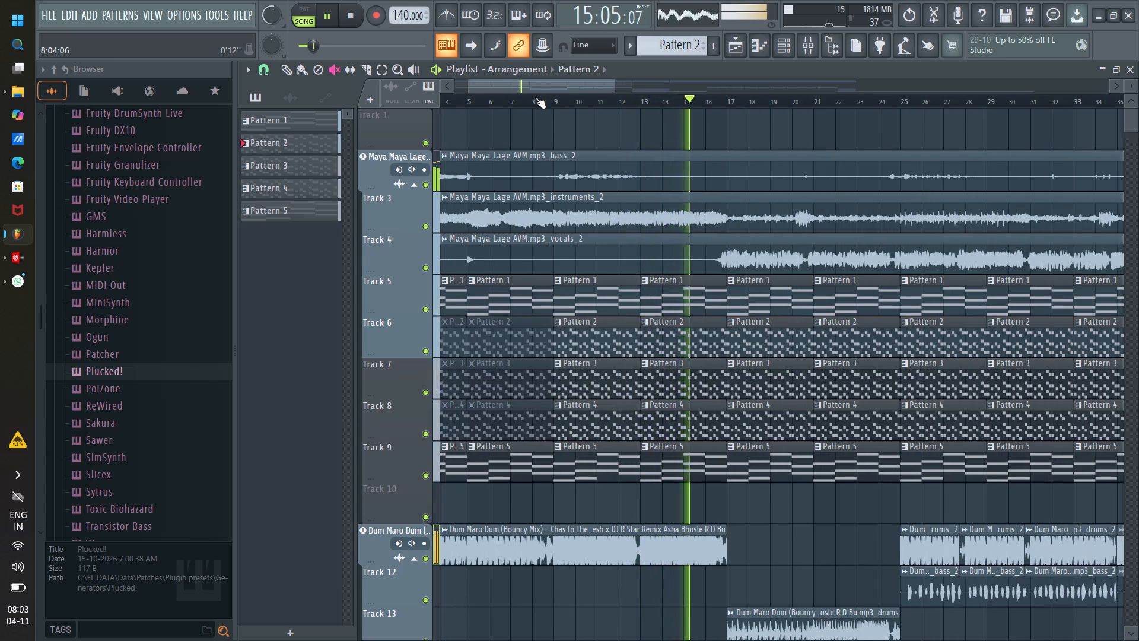
Play from bar 8 to hear the patterns entering at bar 9, switch to the Paint tool, and stop playback.
{"action": "left_click", "coordinate": [535, 97]}
{"action": "left_click_drag", "start_coordinate": [562, 88], "coordinate": [572, 92]}
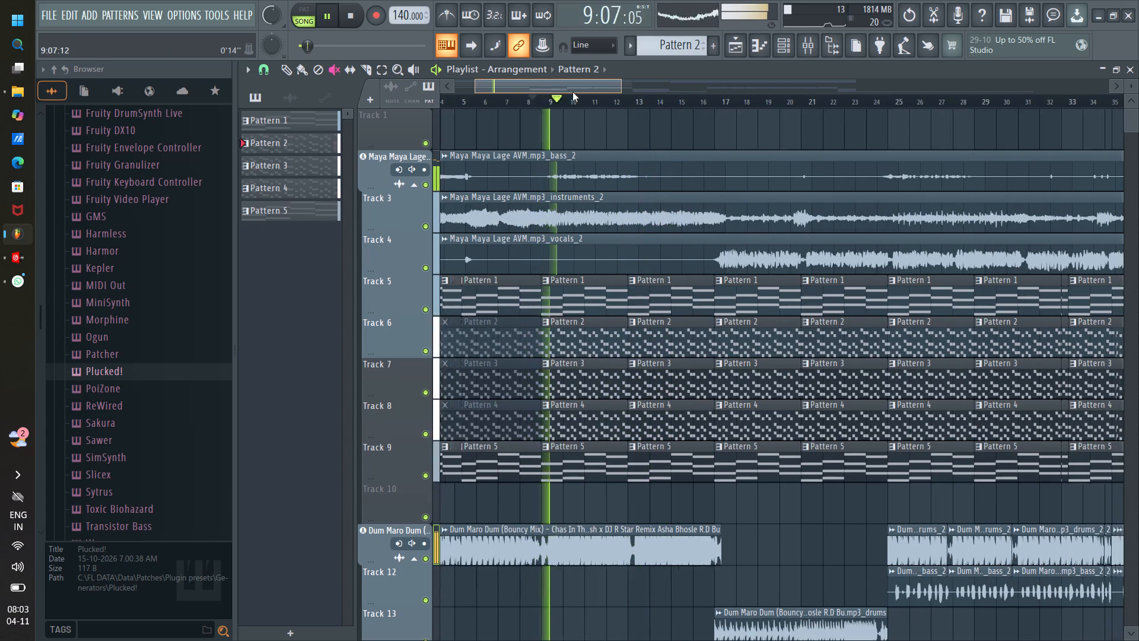
{"action": "left_click_drag", "start_coordinate": [572, 92], "coordinate": [575, 93]}
{"action": "left_click_drag", "start_coordinate": [568, 88], "coordinate": [540, 90]}
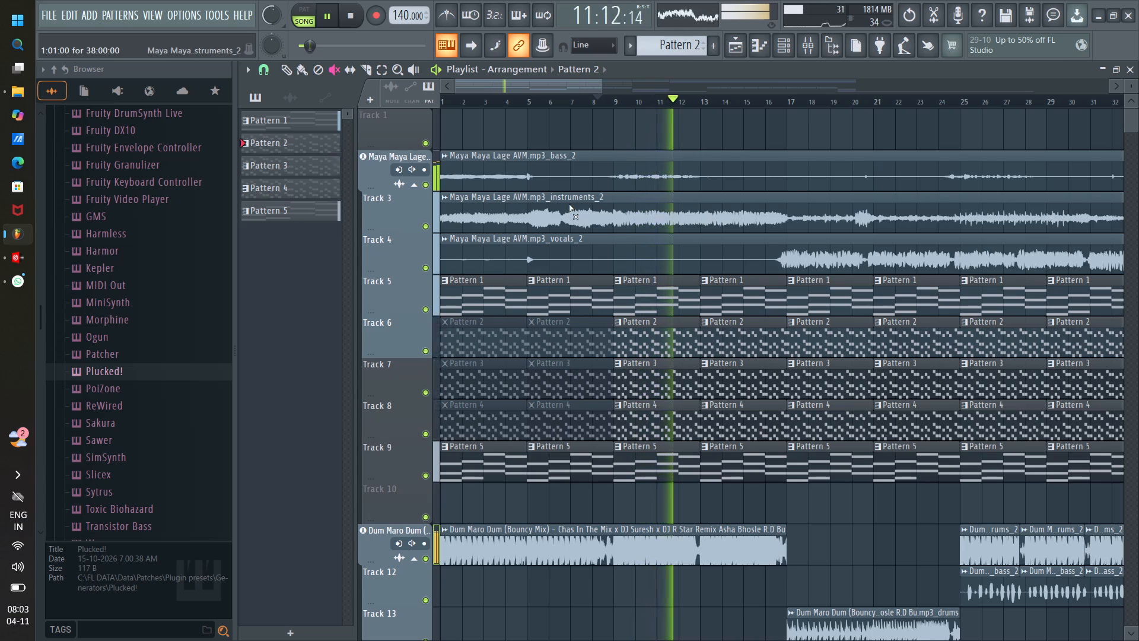
{"action": "left_click", "coordinate": [335, 68]}
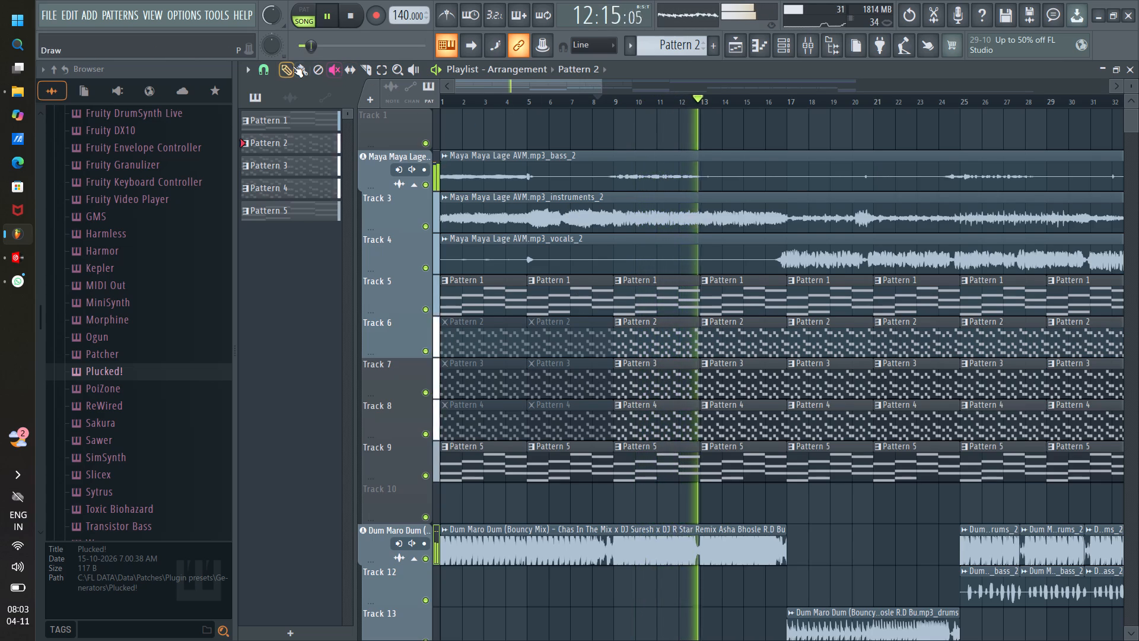
{"action": "left_click", "coordinate": [298, 68]}
{"action": "key", "text": "space"}
View the Maya Maya Lage instruments_2 clip's channel settings, then check the mixer levels while playing from bar 8.
{"action": "double_click", "coordinate": [553, 210]}
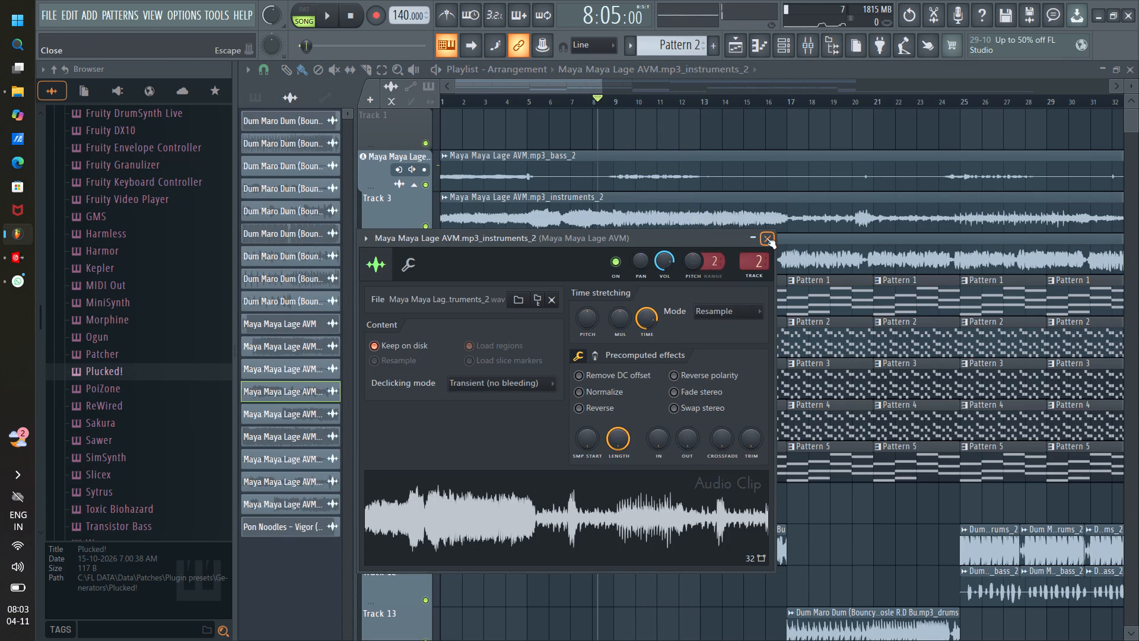
{"action": "left_click", "coordinate": [766, 237]}
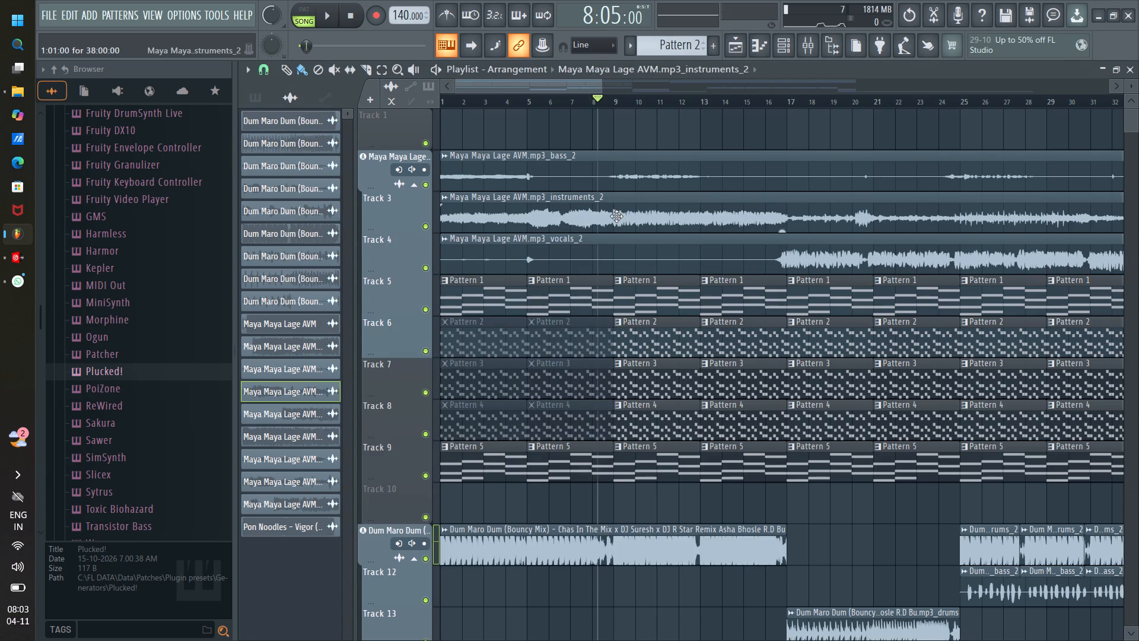
{"action": "left_click", "coordinate": [809, 47]}
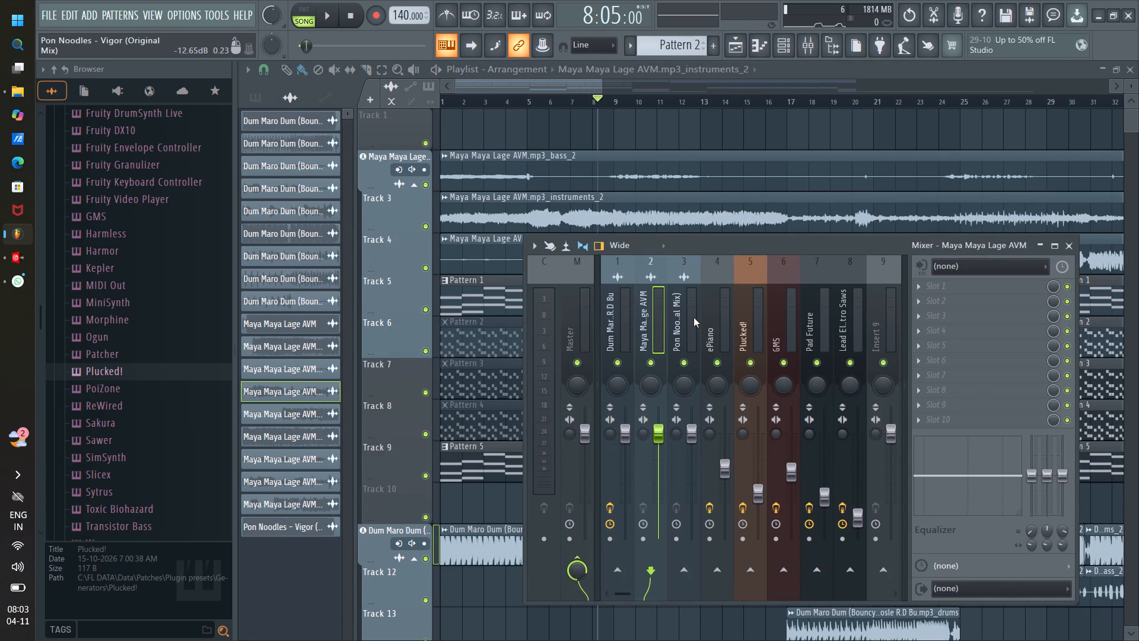
{"action": "key", "text": "space"}
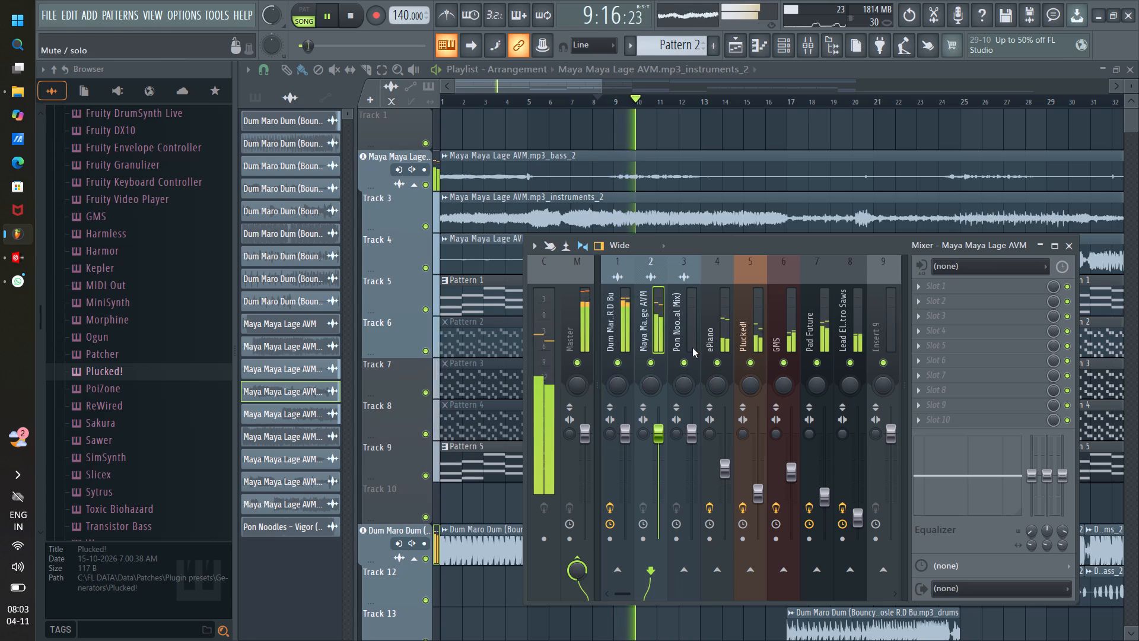
{"action": "key", "text": "space"}
Solo the Pon Noodles mixer track, restart playback, and close the mixer.
{"action": "right_click", "coordinate": [686, 361]}
{"action": "key", "text": "space"}
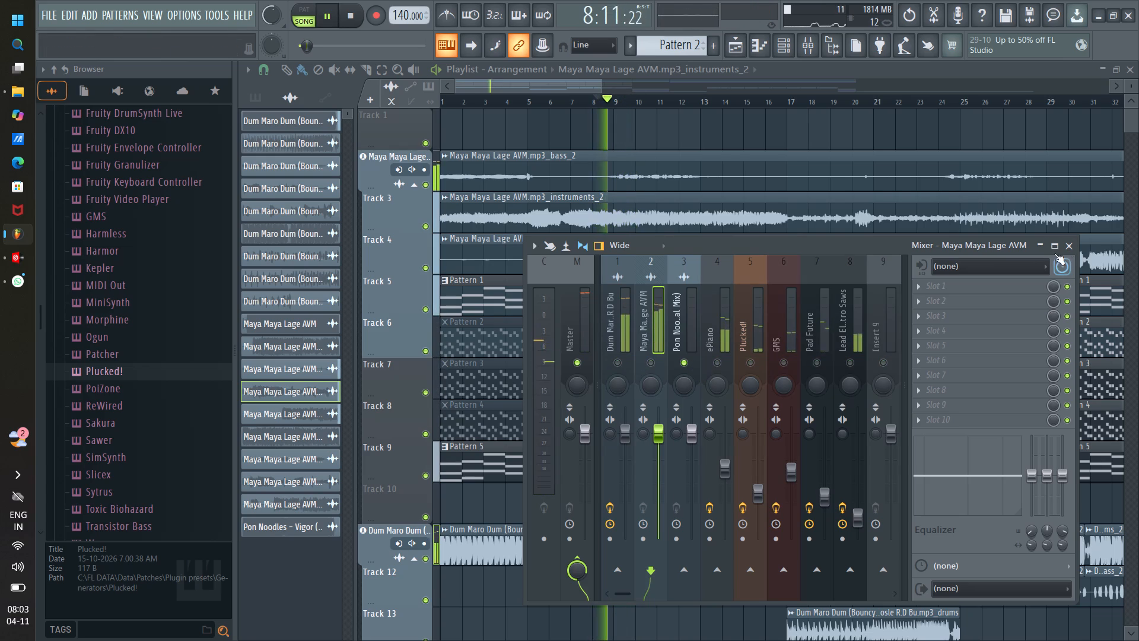
{"action": "left_click", "coordinate": [1067, 245]}
Skip forward through the arrangement to bar 39 and listen to the soloed Pon Noodles section.
{"action": "scroll", "coordinate": [667, 104], "scroll_direction": "down", "scroll_amount": 8}
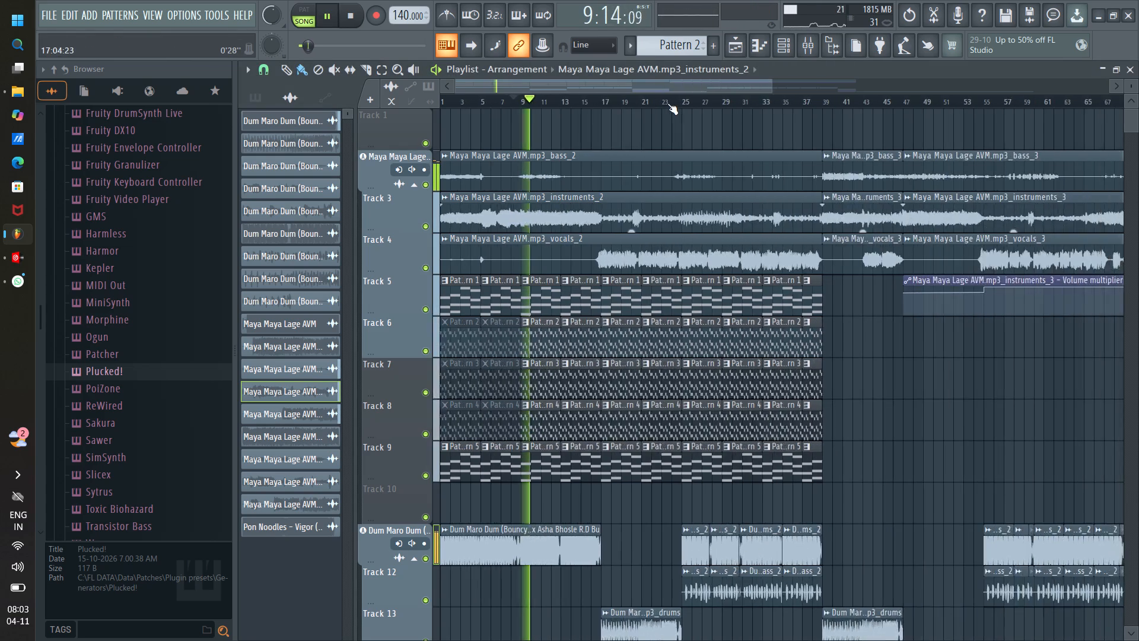
{"action": "scroll", "coordinate": [667, 103], "scroll_direction": "down", "scroll_amount": 2}
{"action": "scroll", "coordinate": [734, 308], "scroll_direction": "down", "scroll_amount": 4}
{"action": "left_click", "coordinate": [565, 95]}
{"action": "left_click", "coordinate": [600, 103]}
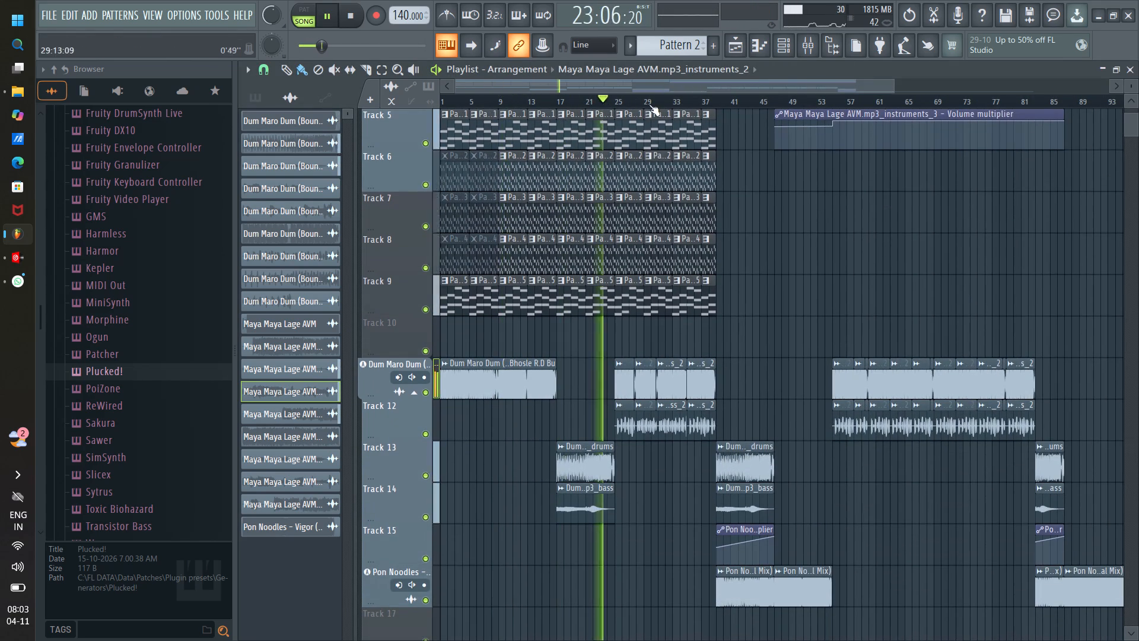
{"action": "left_click", "coordinate": [650, 104]}
{"action": "left_click", "coordinate": [693, 107]}
{"action": "left_click", "coordinate": [705, 109]}
{"action": "left_click", "coordinate": [721, 101]}
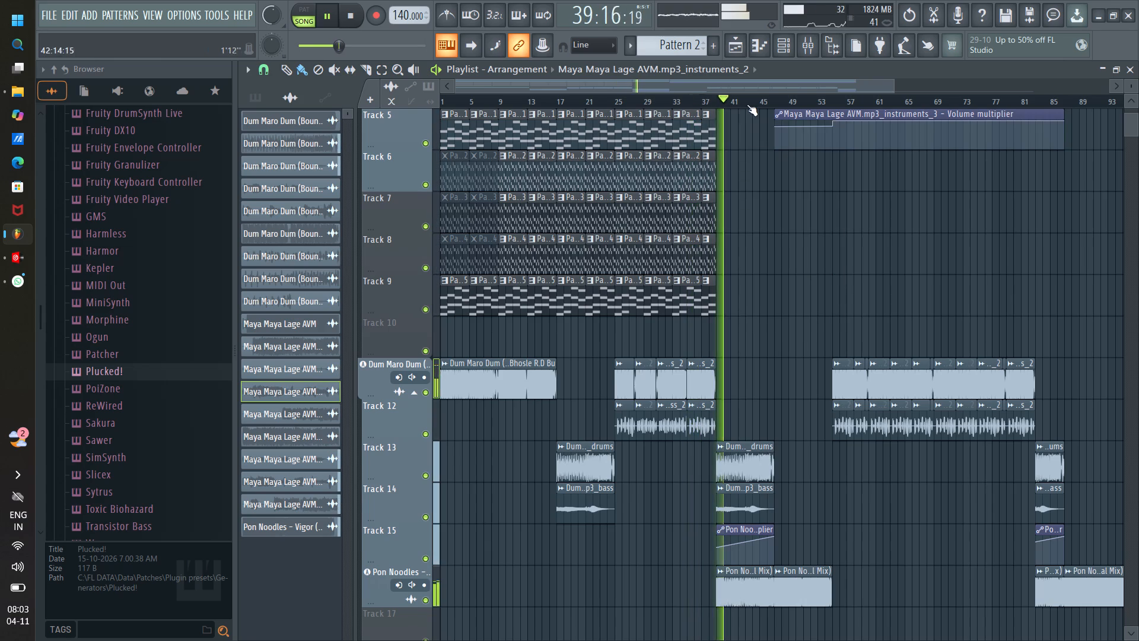
{"action": "scroll", "coordinate": [746, 220], "scroll_direction": "up", "scroll_amount": 4}
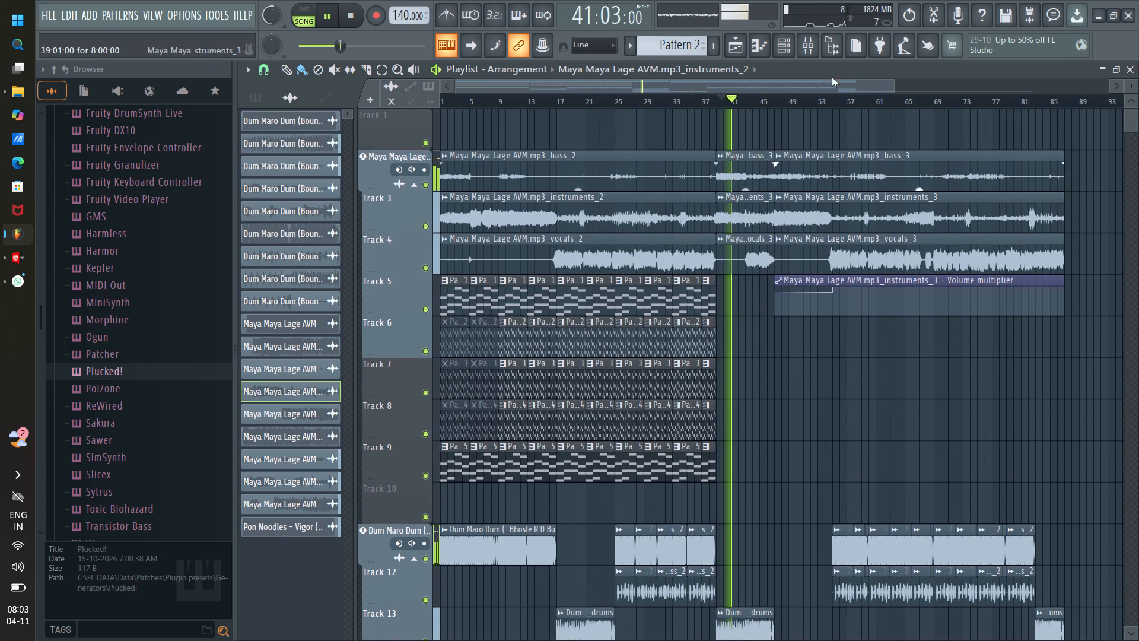
Insert Maximus in the first effect slot of the Pon Noodles mixer track and load its Clear master RMS preset.
{"action": "left_click", "coordinate": [807, 52]}
{"action": "left_click", "coordinate": [692, 271]}
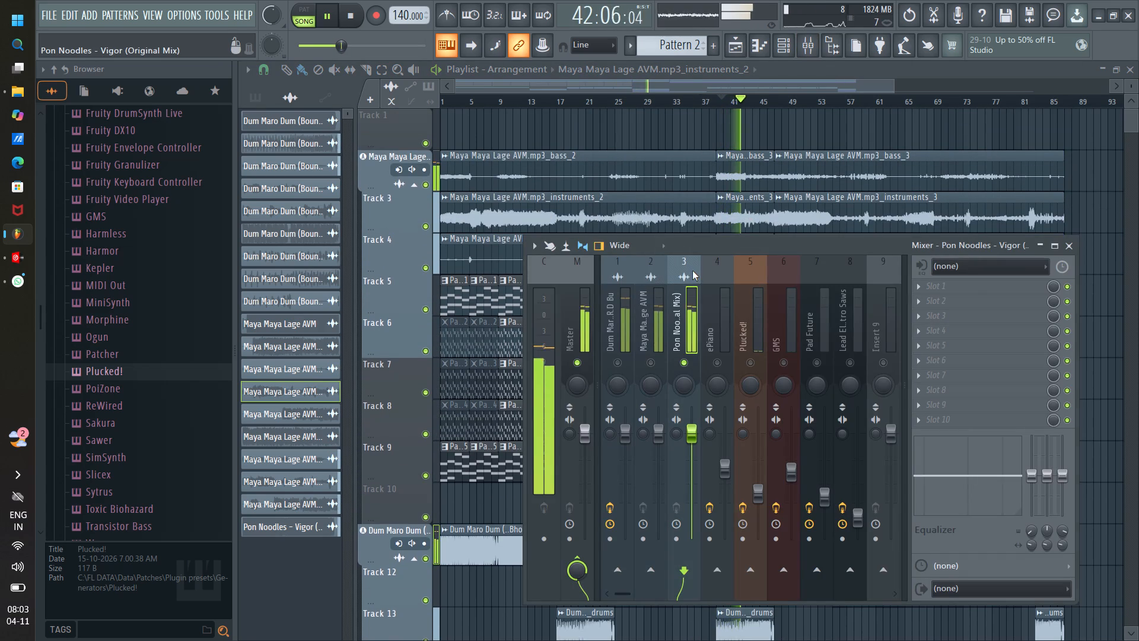
{"action": "double_click", "coordinate": [692, 271]}
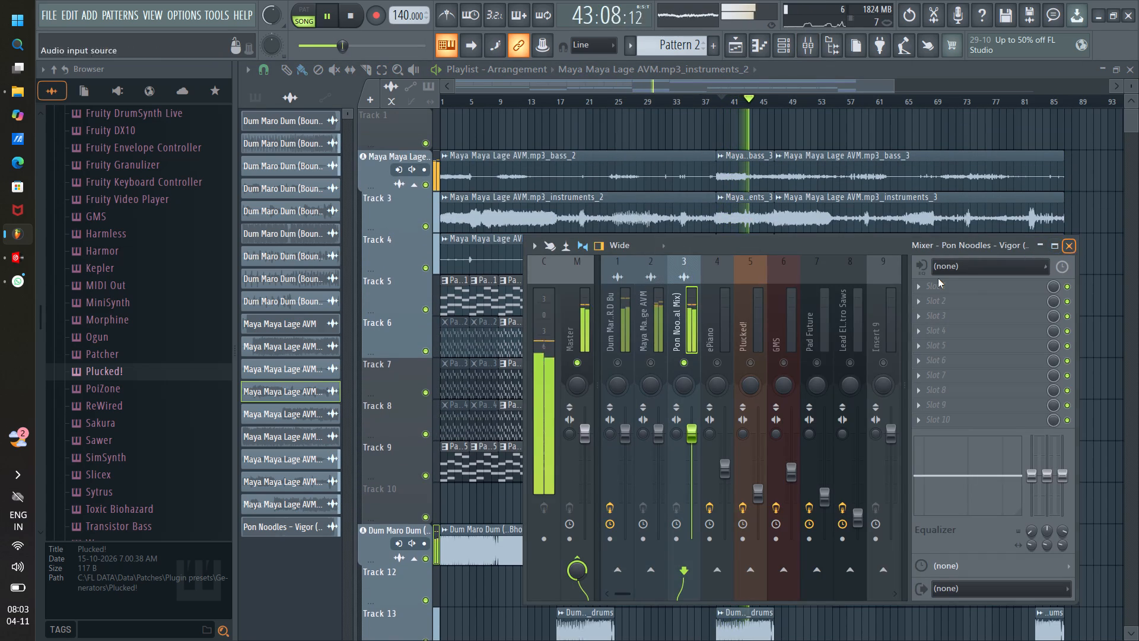
{"action": "left_click", "coordinate": [688, 269]}
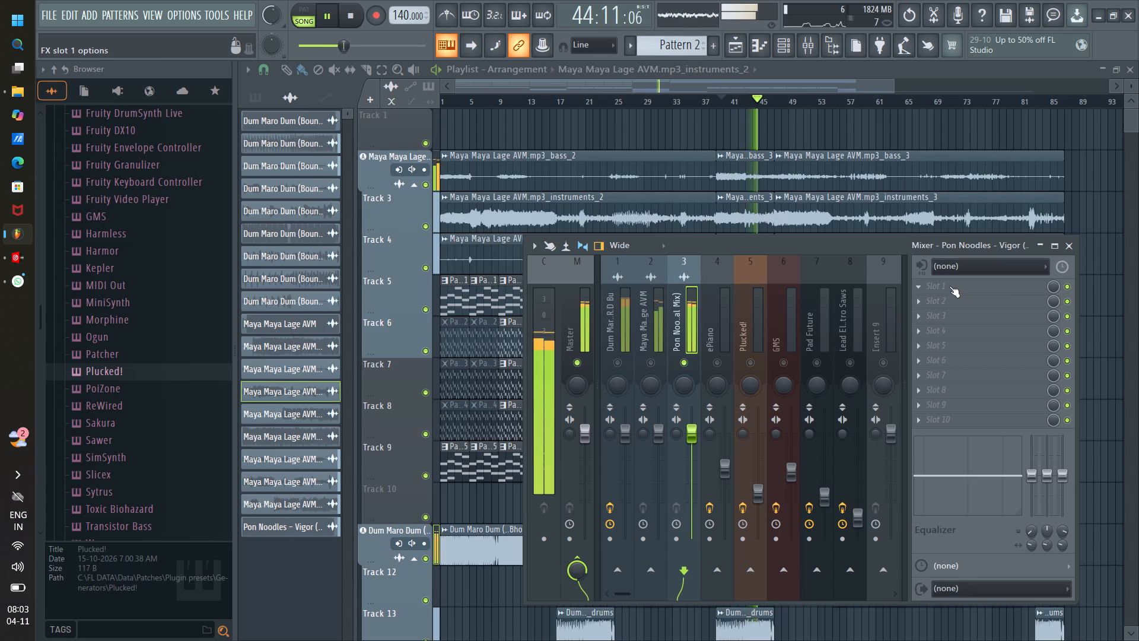
{"action": "left_click", "coordinate": [949, 286]}
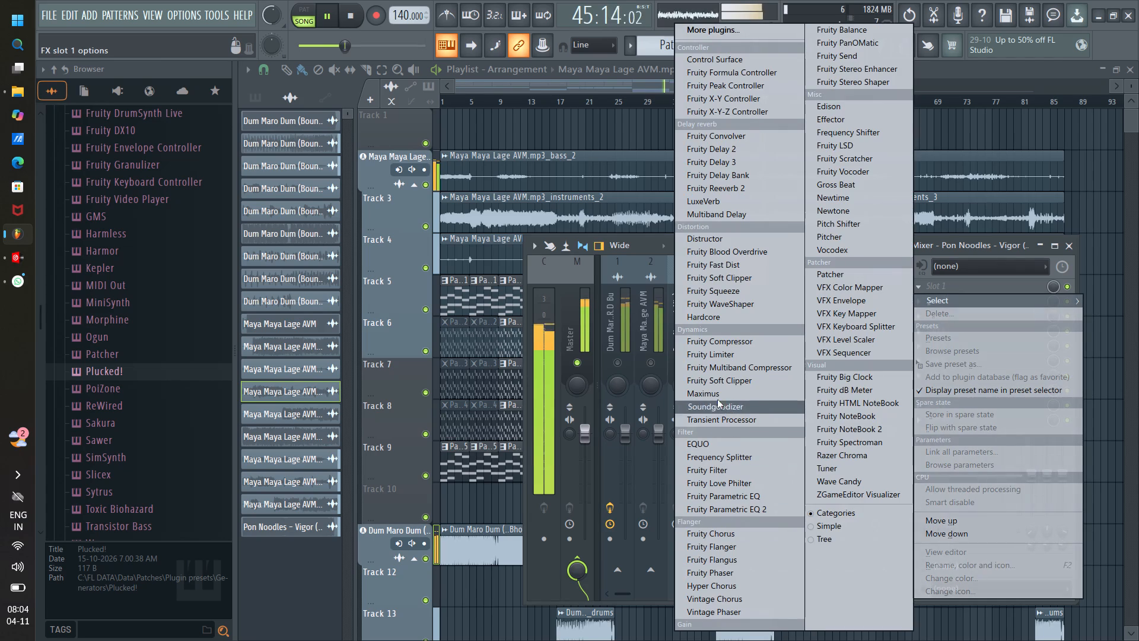
{"action": "left_click", "coordinate": [712, 395]}
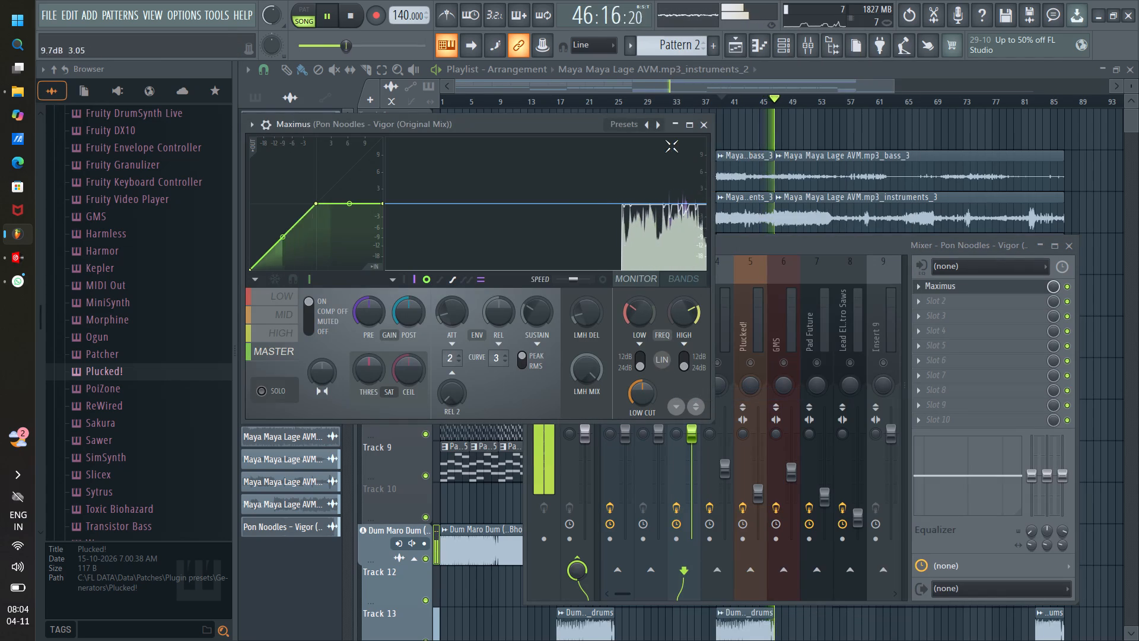
{"action": "right_click", "coordinate": [656, 124]}
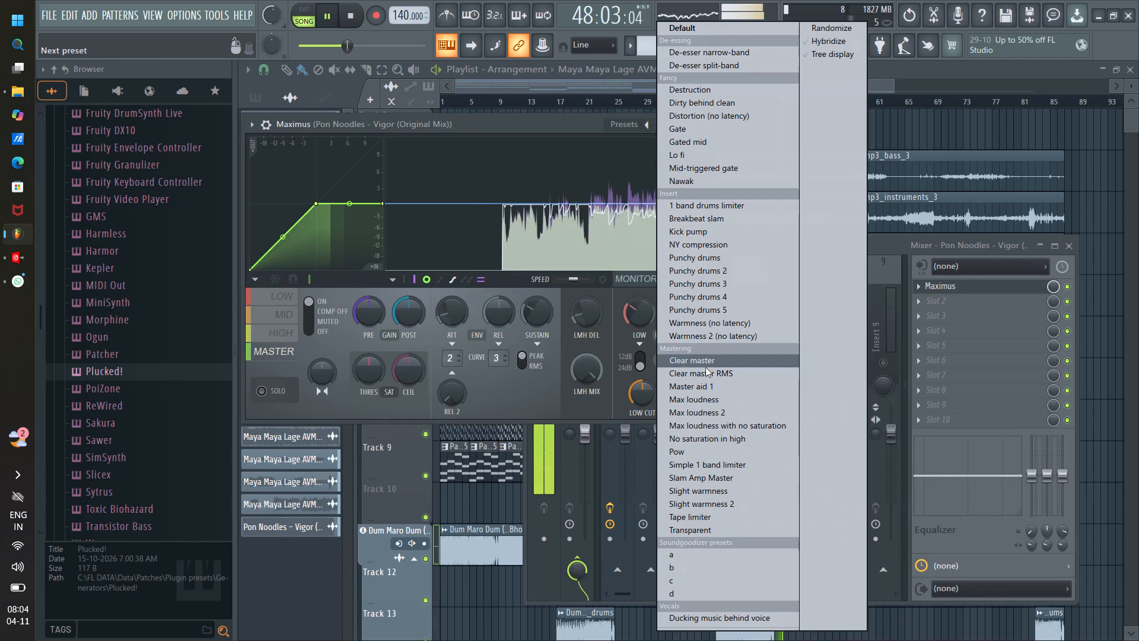
{"action": "left_click", "coordinate": [706, 370]}
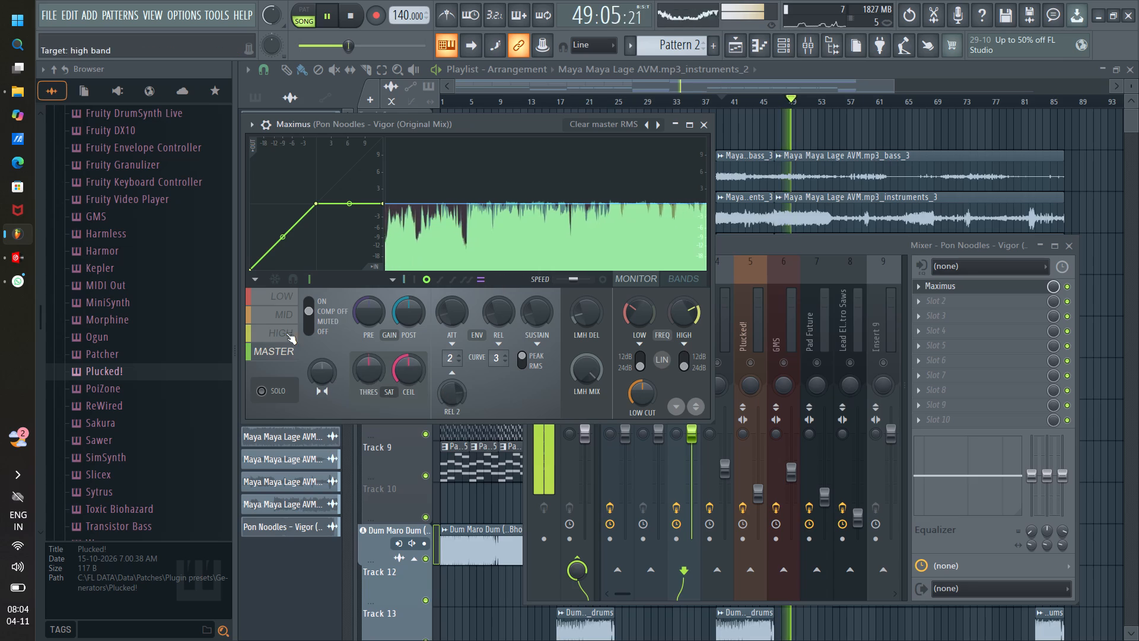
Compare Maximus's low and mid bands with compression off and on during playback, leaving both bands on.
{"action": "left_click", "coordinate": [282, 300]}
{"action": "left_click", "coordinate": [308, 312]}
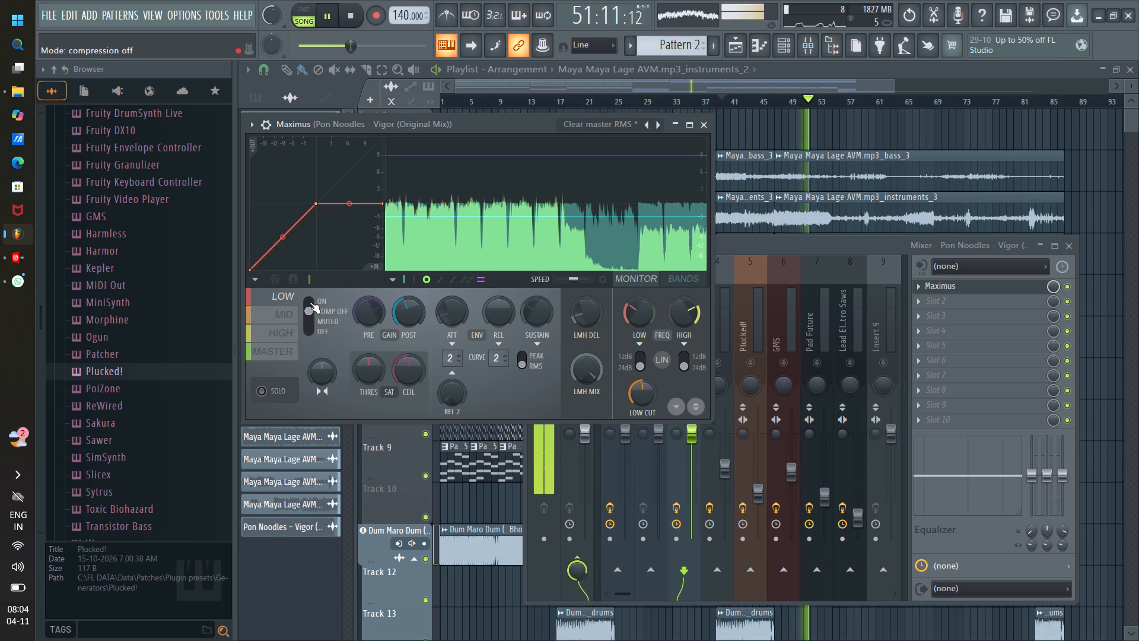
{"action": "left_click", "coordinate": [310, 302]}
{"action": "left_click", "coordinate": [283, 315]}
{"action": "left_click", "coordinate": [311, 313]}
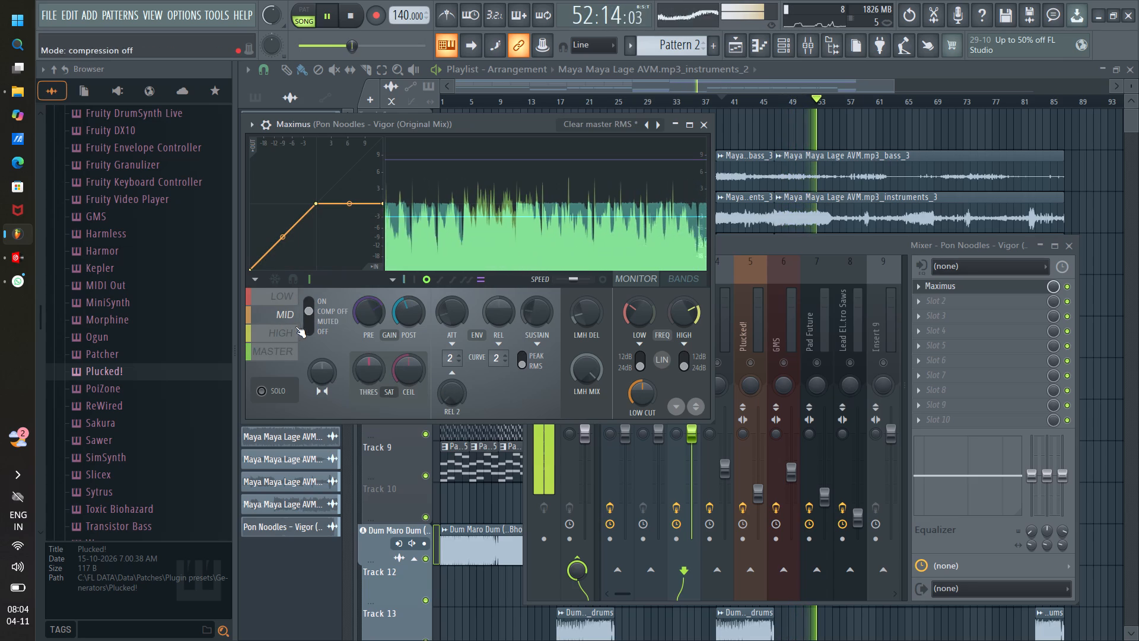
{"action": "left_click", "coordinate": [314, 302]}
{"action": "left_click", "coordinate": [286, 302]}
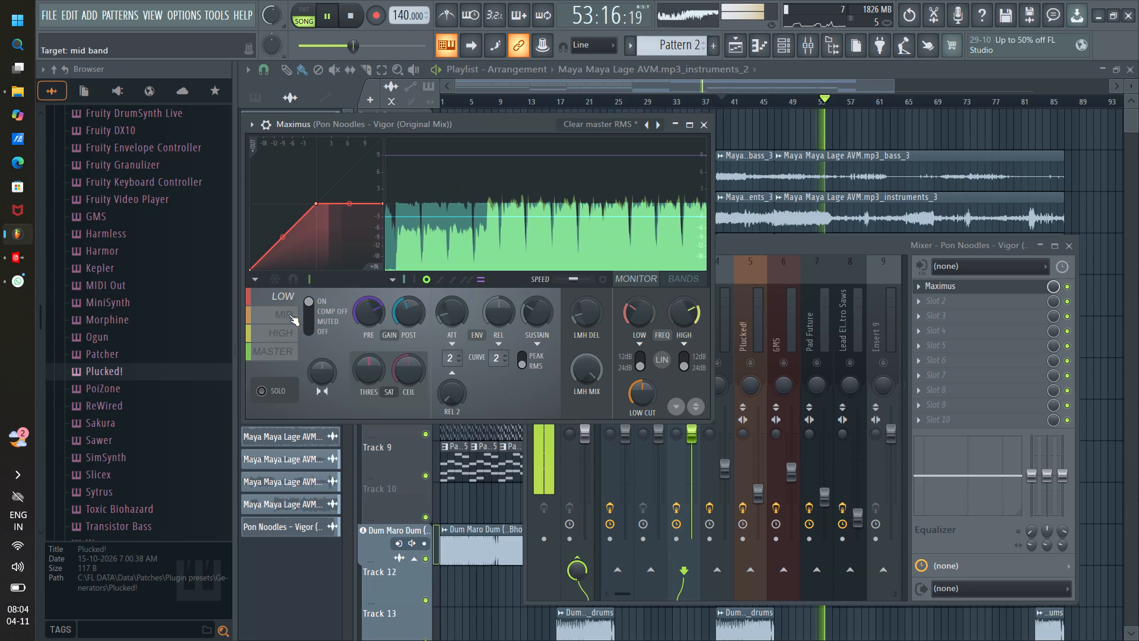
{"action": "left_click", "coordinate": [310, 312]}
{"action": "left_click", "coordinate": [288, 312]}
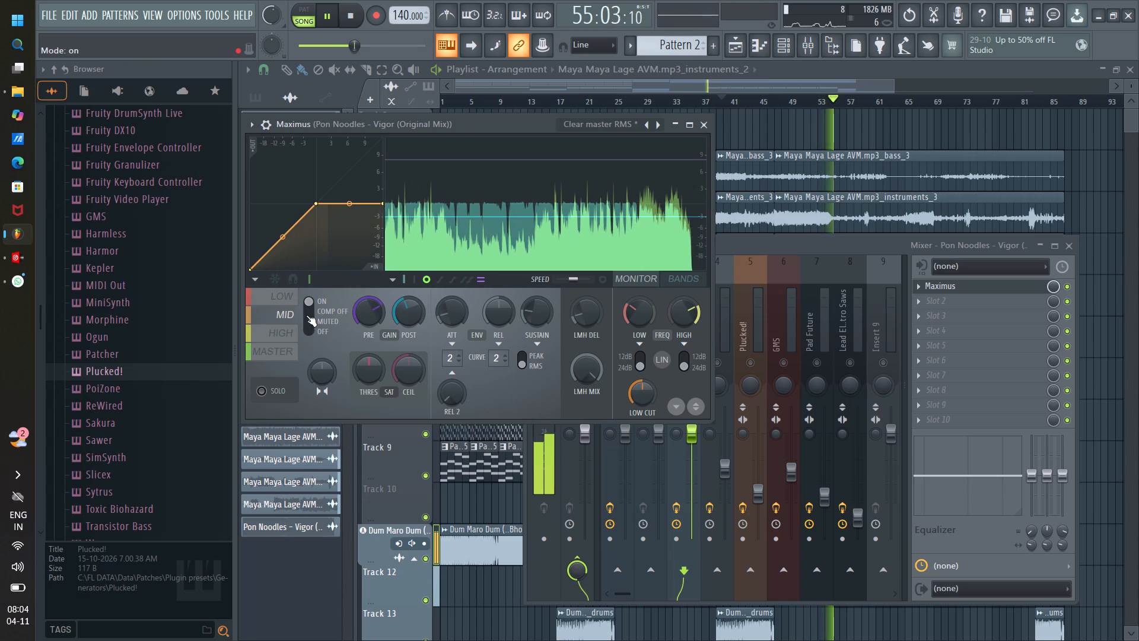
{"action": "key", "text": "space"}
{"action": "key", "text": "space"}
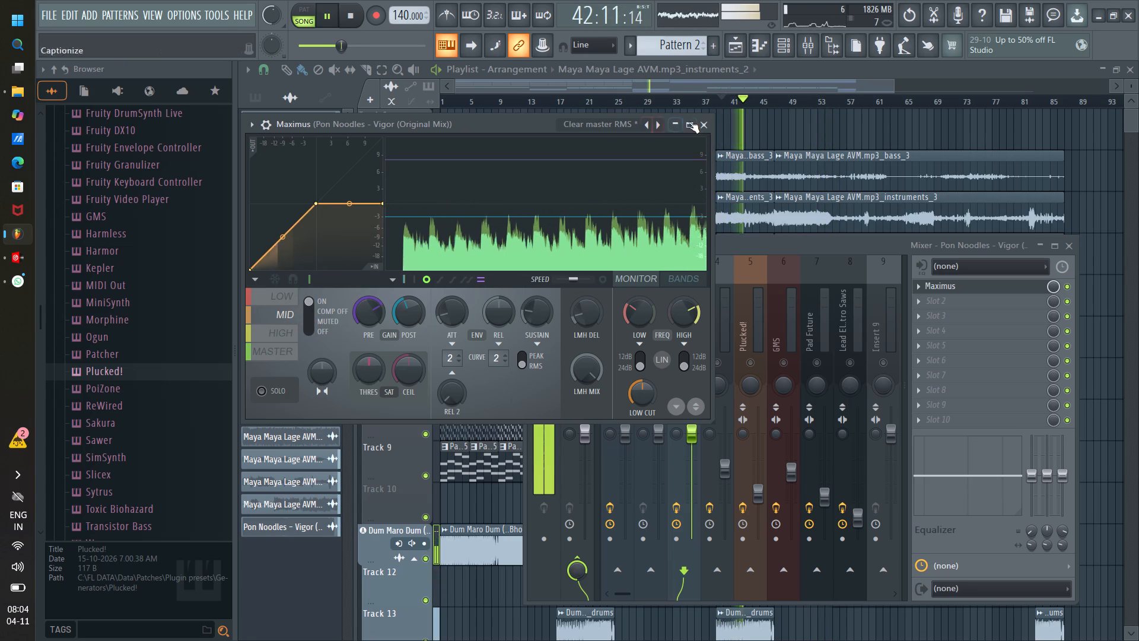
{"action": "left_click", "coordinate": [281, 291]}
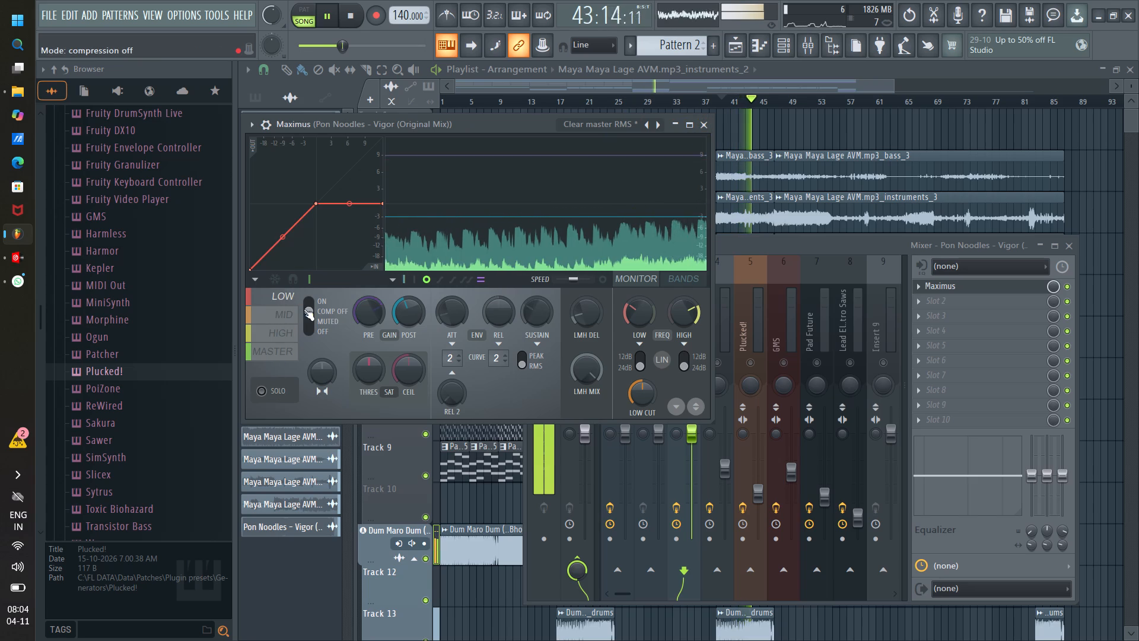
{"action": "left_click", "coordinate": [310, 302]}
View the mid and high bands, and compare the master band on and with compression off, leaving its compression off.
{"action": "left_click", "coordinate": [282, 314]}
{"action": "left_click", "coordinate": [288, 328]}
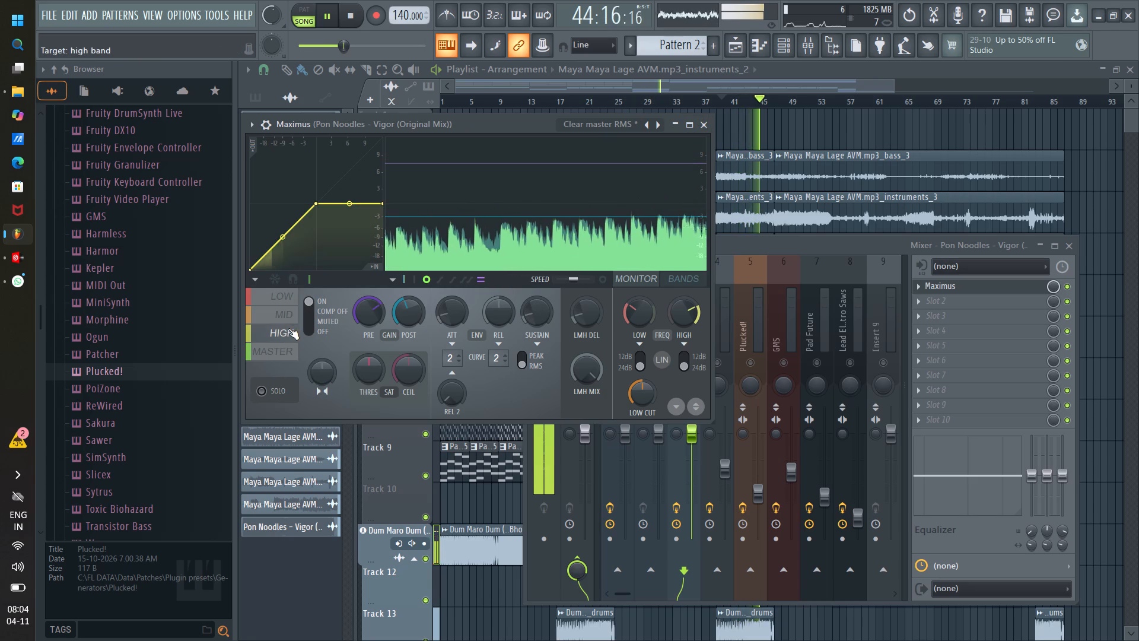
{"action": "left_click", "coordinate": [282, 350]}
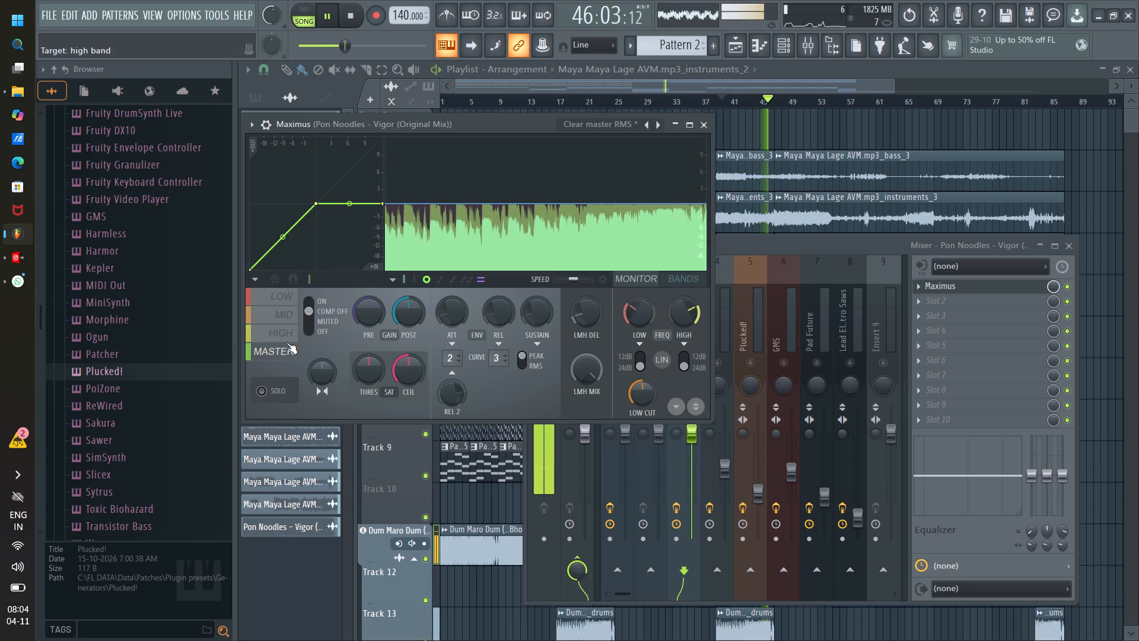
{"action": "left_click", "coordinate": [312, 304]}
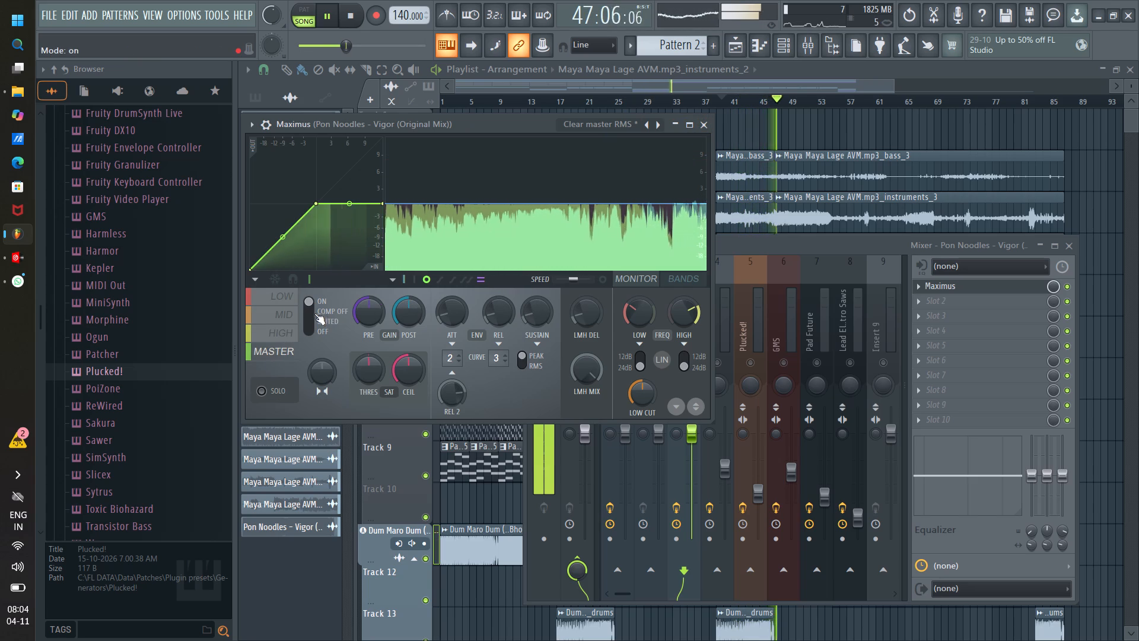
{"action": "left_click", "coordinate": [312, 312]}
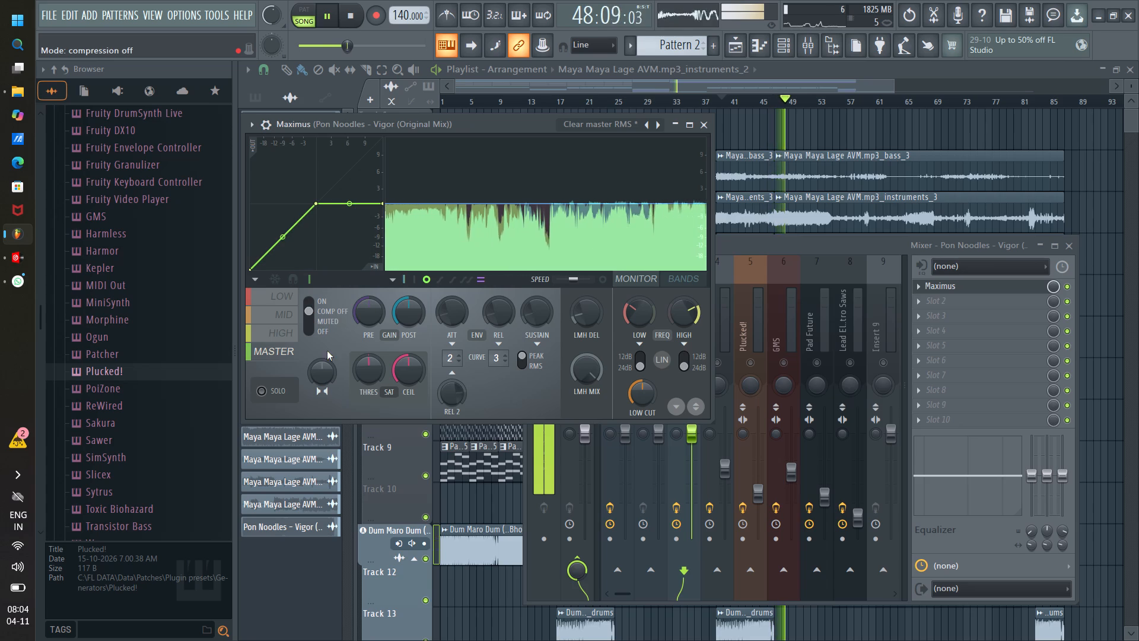
Set the LMH mix in the Pon Noodles track's Maximus to 60.
{"action": "right_click", "coordinate": [579, 371]}
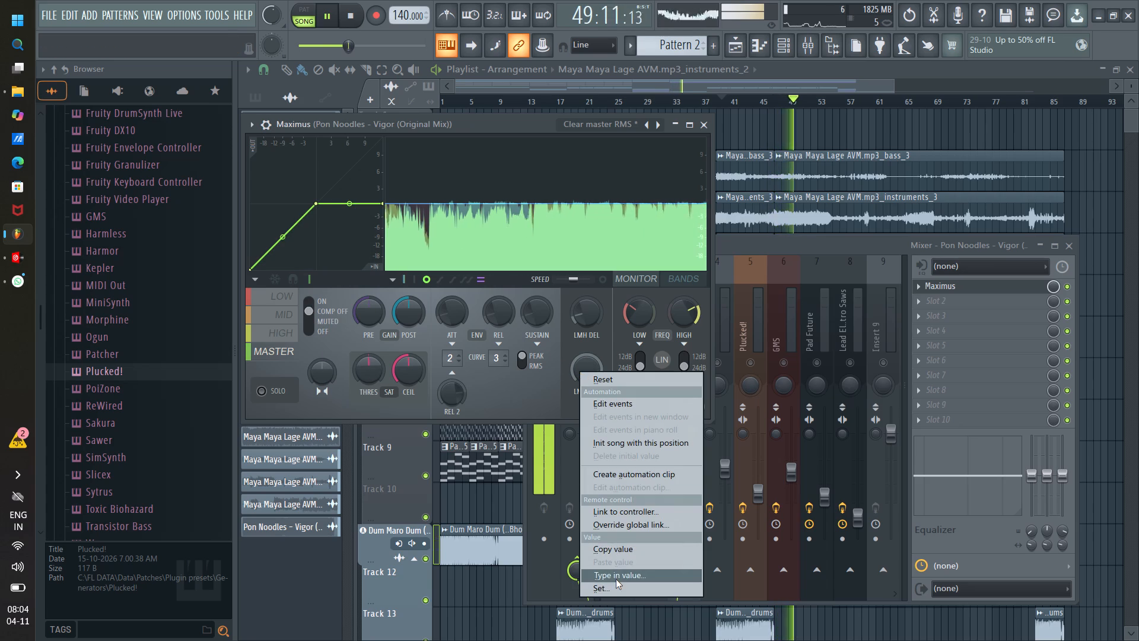
{"action": "left_click", "coordinate": [616, 579]}
{"action": "type", "text": "60"}
{"action": "key", "text": "Return"}
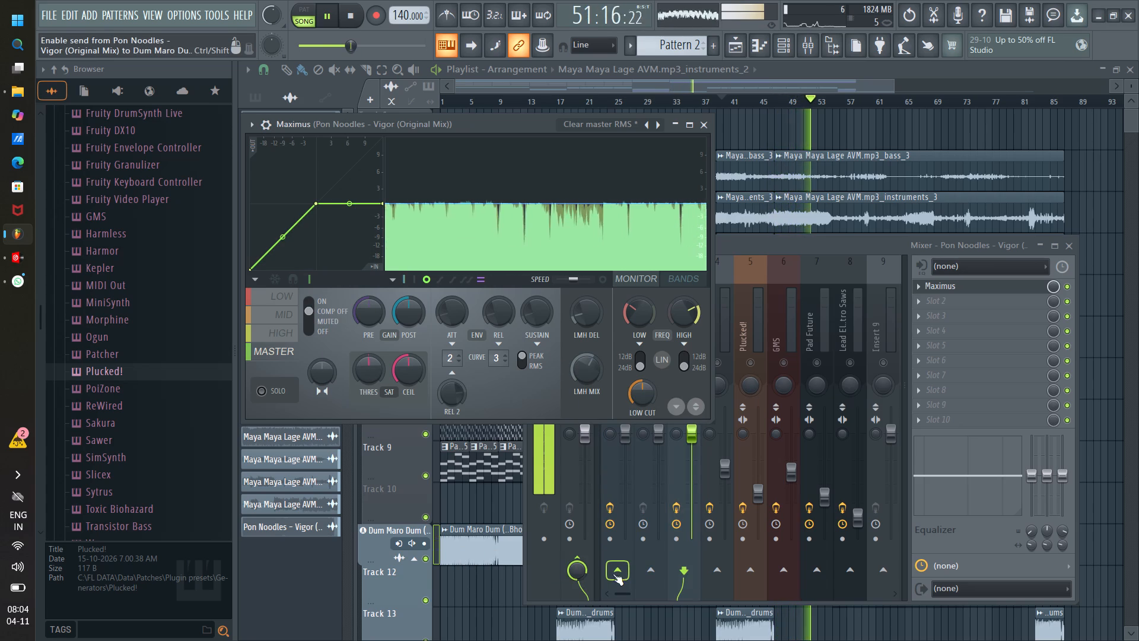
Set the master band's attack time in Maximus to 0.00 ms.
{"action": "right_click", "coordinate": [456, 310]}
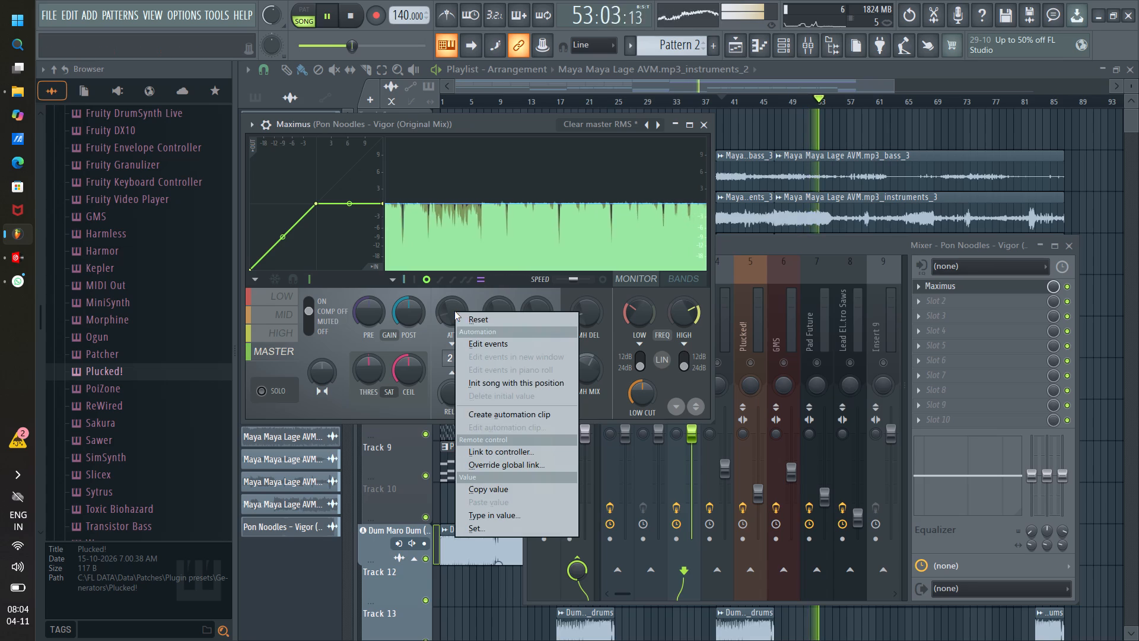
{"action": "left_click", "coordinate": [495, 513]}
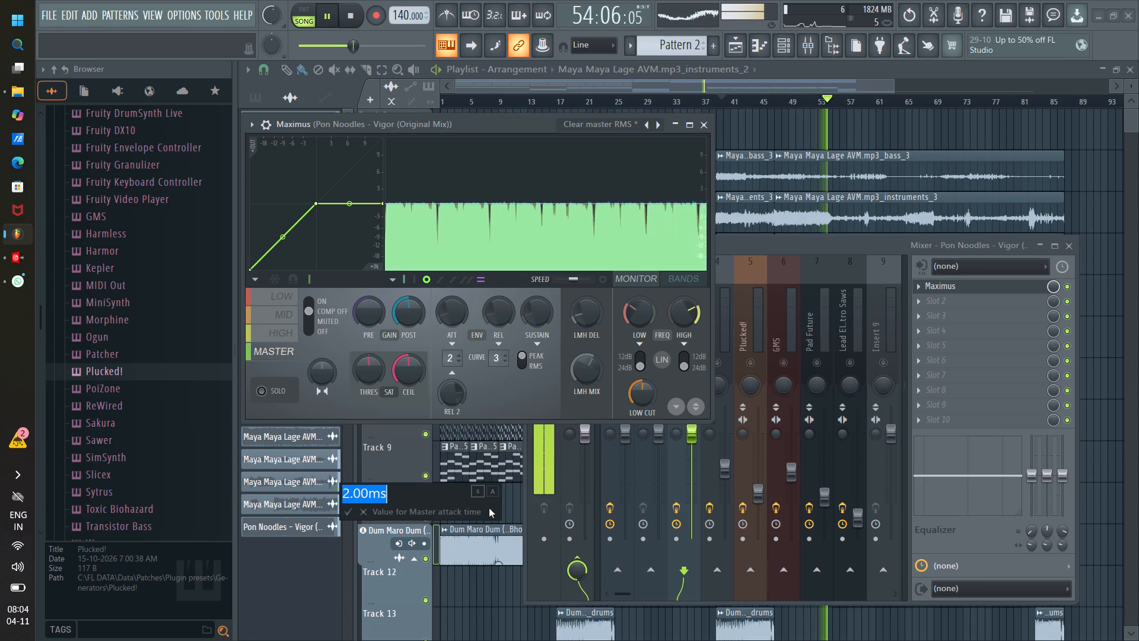
{"action": "key", "text": "Left"}
{"action": "key", "text": "Left"}
{"action": "key", "text": "Left"}
{"action": "key", "text": "Left"}
{"action": "key", "text": "Left"}
{"action": "key", "text": "Left"}
{"action": "key", "text": "Left"}
{"action": "key", "text": "Left"}
{"action": "key", "text": "Left"}
{"action": "key", "text": "Left"}
{"action": "key", "text": "Left"}
{"action": "key", "text": "Right"}
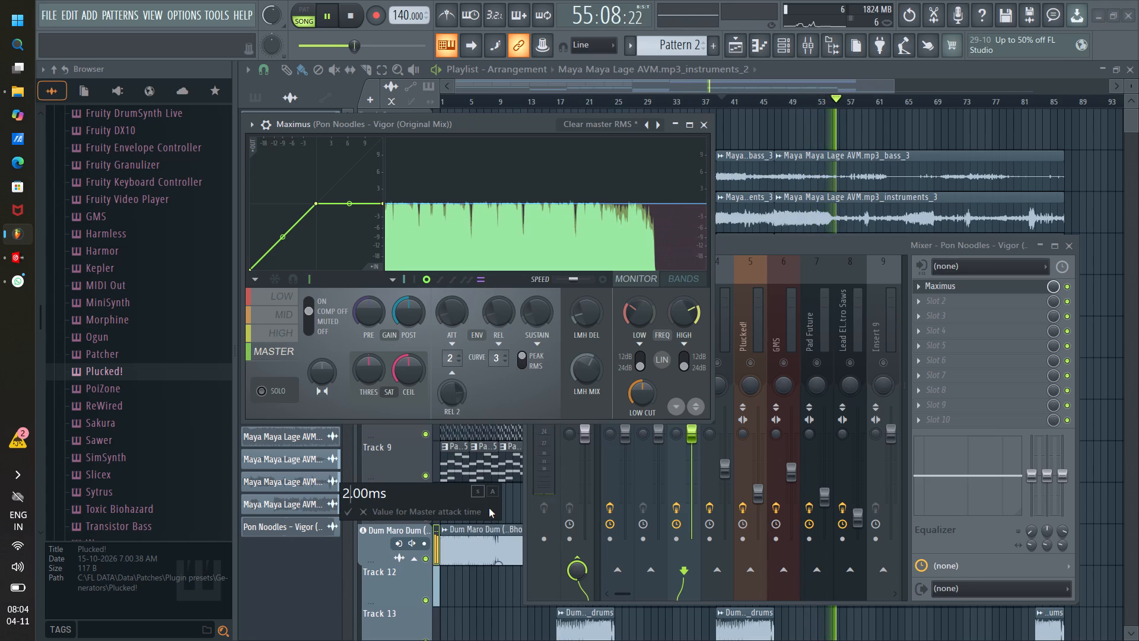
{"action": "key", "text": "BackSpace"}
{"action": "key", "text": "0"}
{"action": "key", "text": "Return"}
Restart playback from bar 39 and again from bar 46 to hear the processed Pon Noodles section.
{"action": "key", "text": "space"}
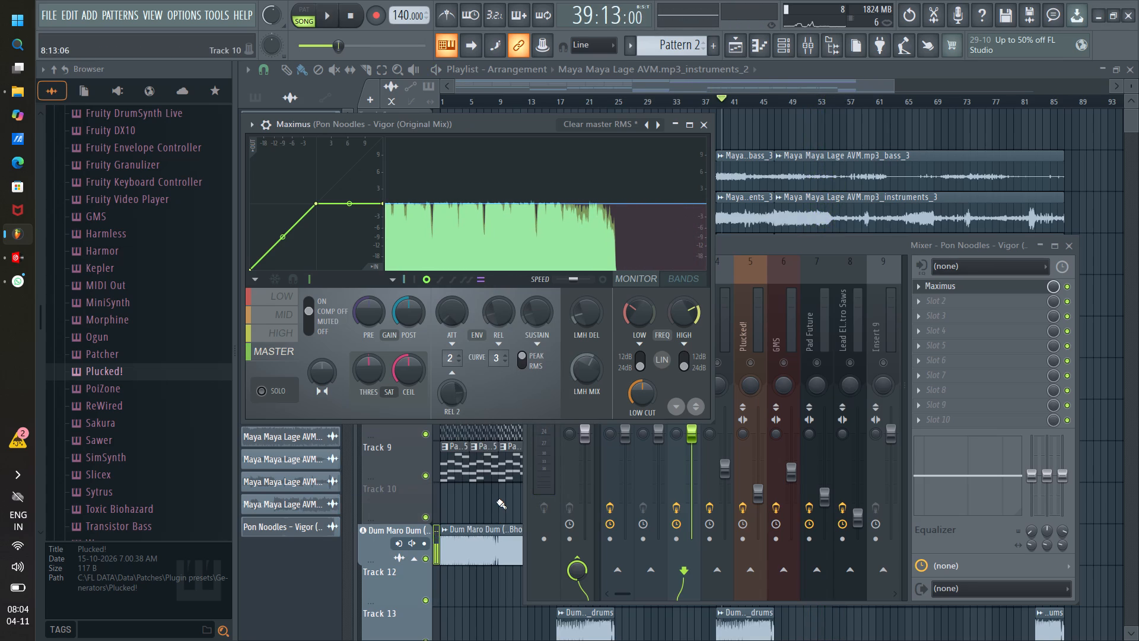
{"action": "key", "text": "space"}
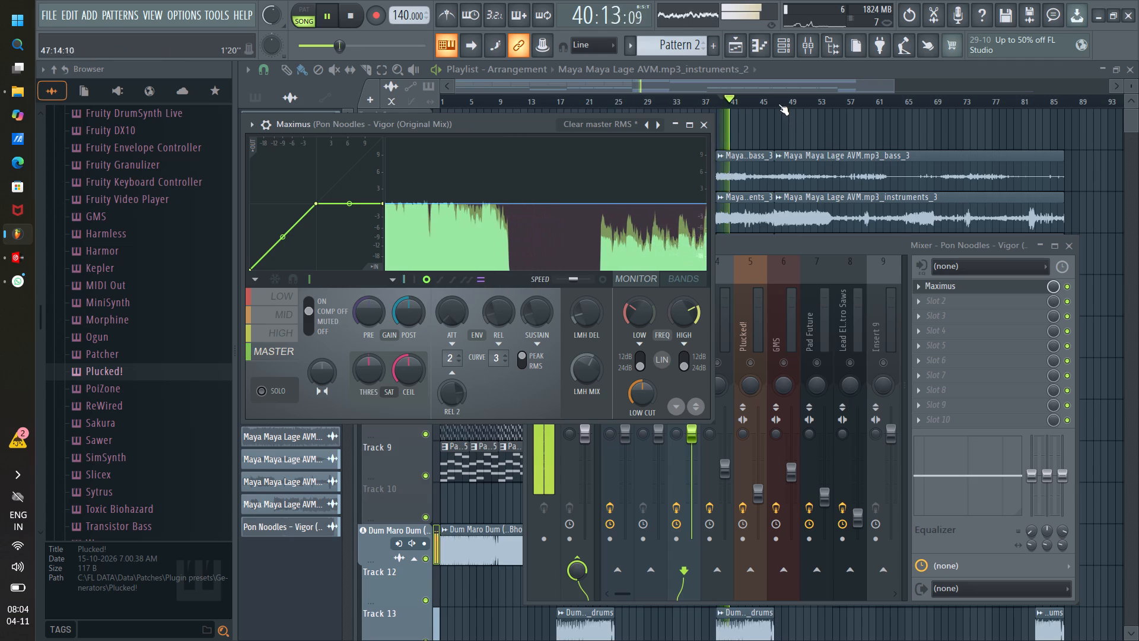
{"action": "left_click", "coordinate": [769, 100]}
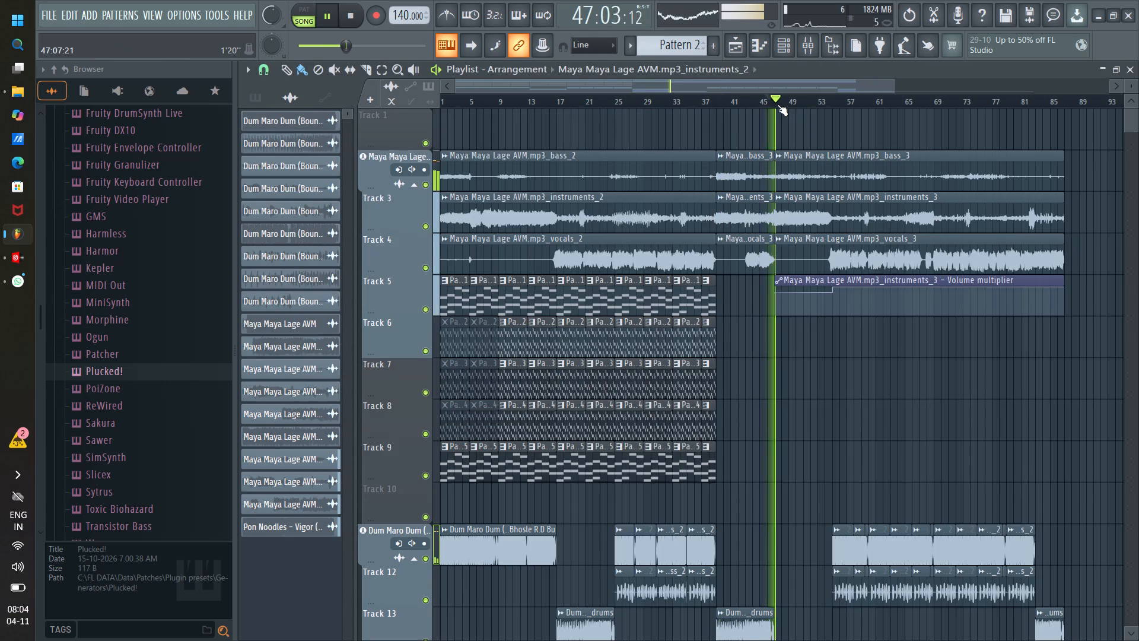
{"action": "key", "text": "space"}
{"action": "key", "text": "space"}
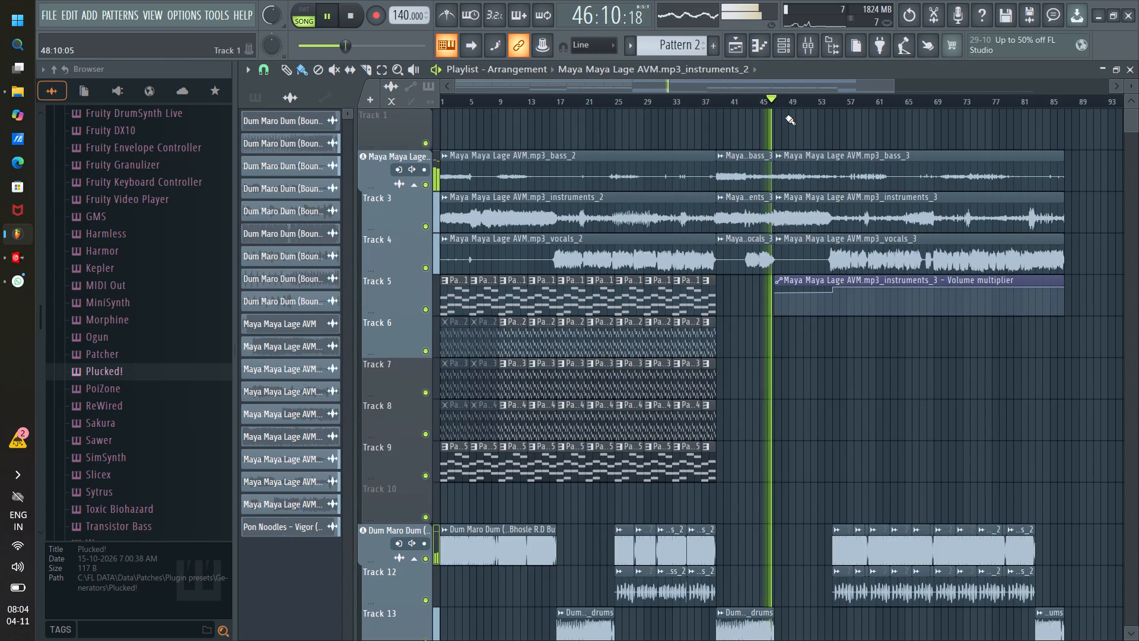
Open Maximus on the Pon Noodles mixer track and turn on its band solo.
{"action": "left_click", "coordinate": [803, 52]}
{"action": "left_click", "coordinate": [688, 265]}
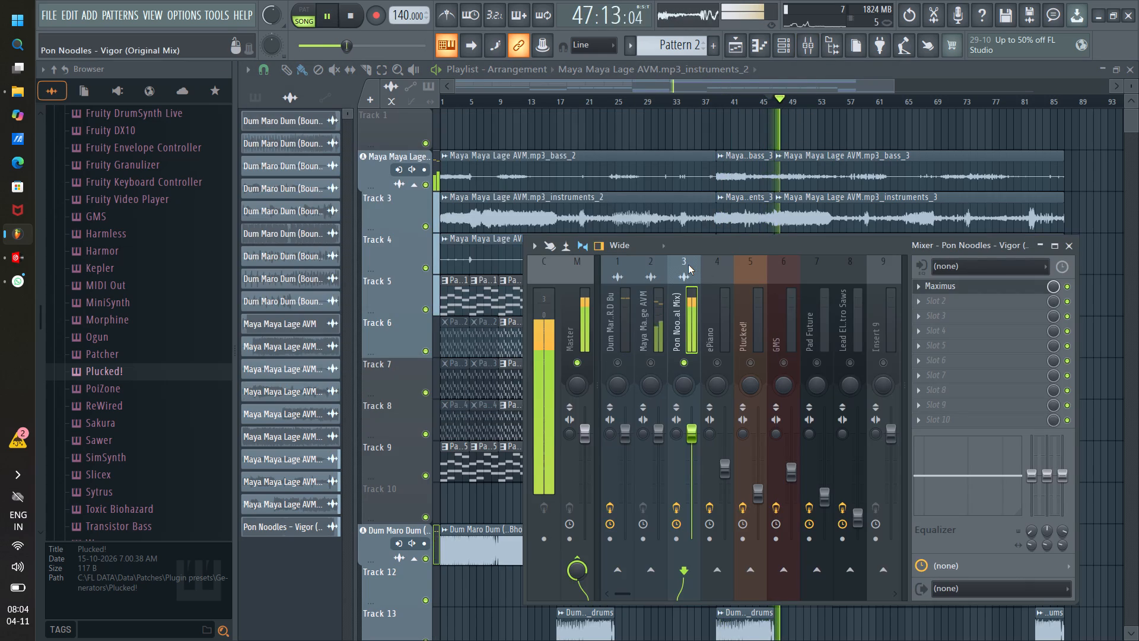
{"action": "left_click", "coordinate": [974, 287]}
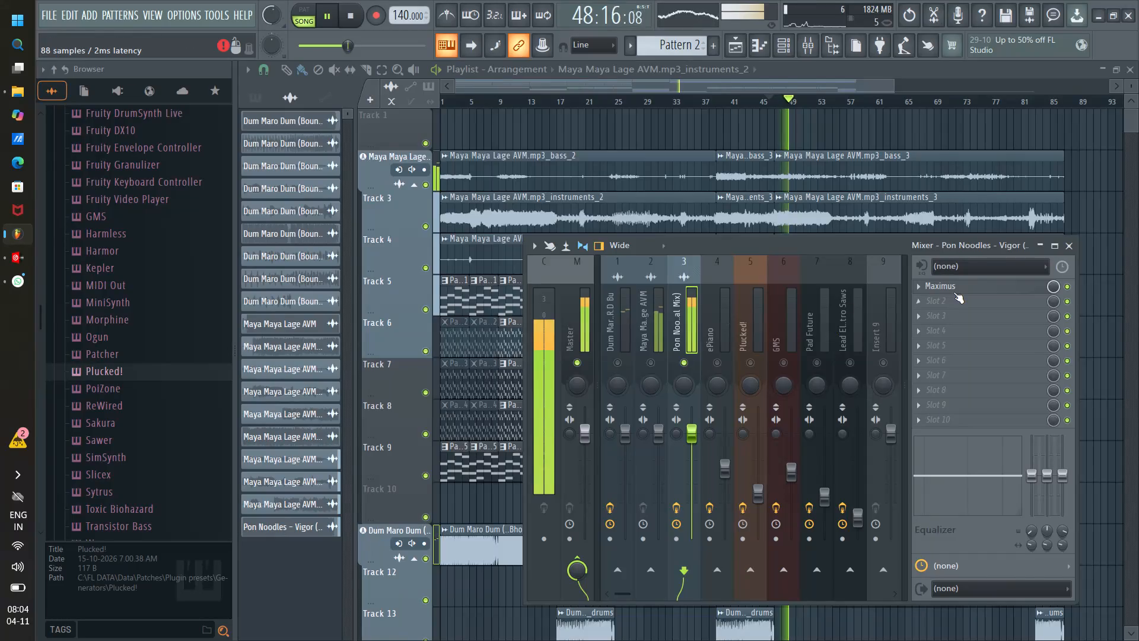
{"action": "left_click", "coordinate": [943, 290]}
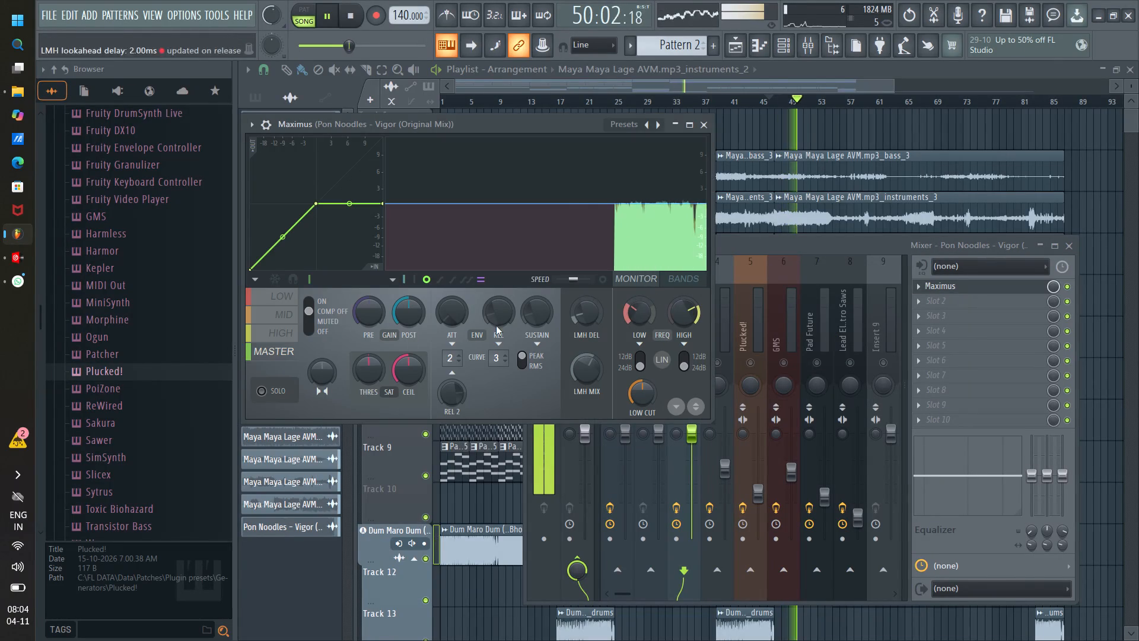
{"action": "left_click", "coordinate": [259, 391]}
Audition the high, mid and low bands and the master in Maximus, restarting playback to compare them.
{"action": "left_click", "coordinate": [272, 336]}
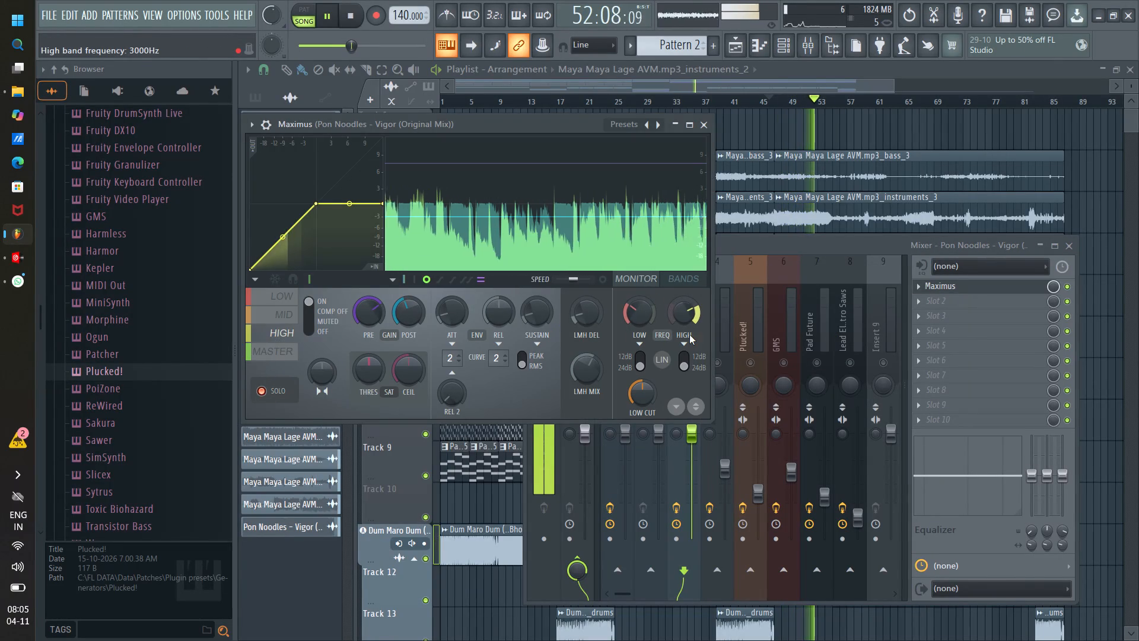
{"action": "scroll", "coordinate": [677, 307], "scroll_direction": "up", "scroll_amount": 1}
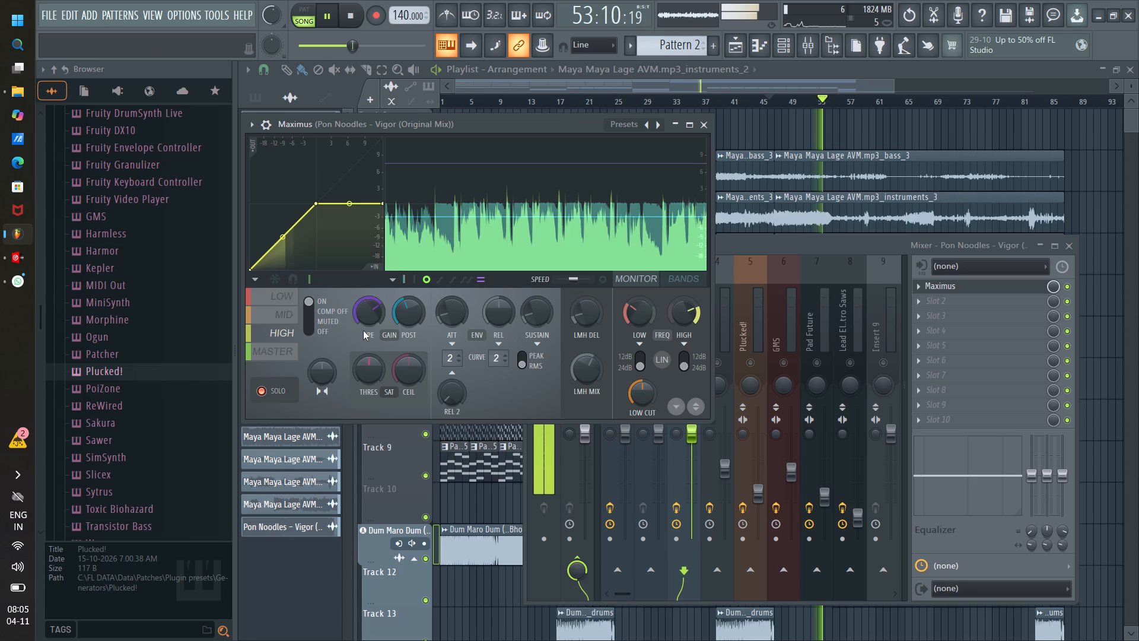
{"action": "left_click", "coordinate": [272, 317]}
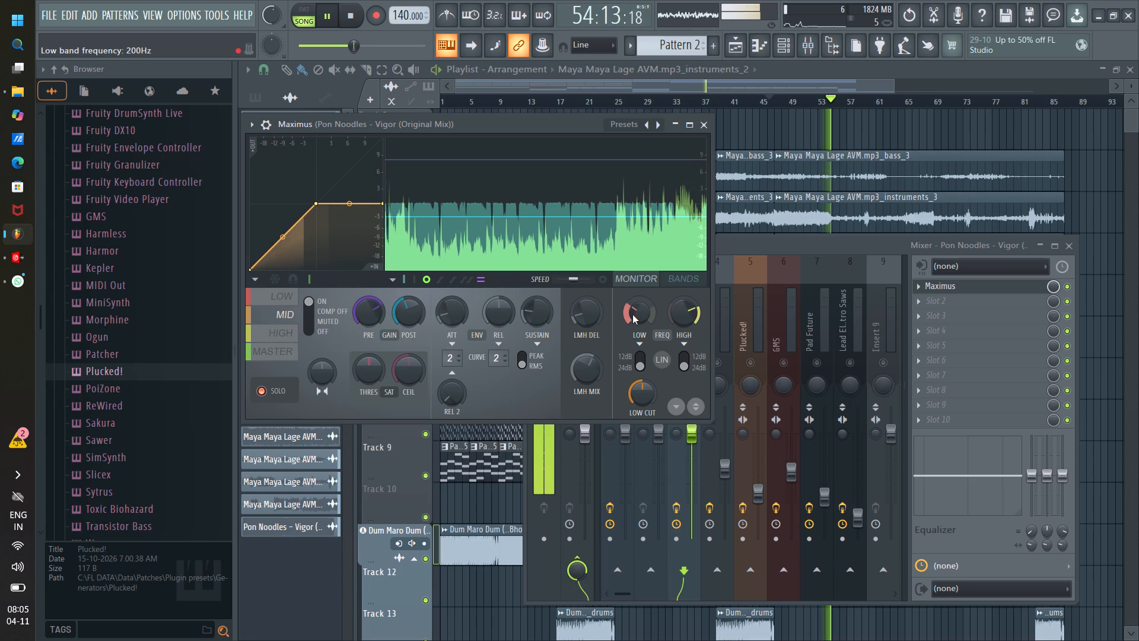
{"action": "key", "text": "space"}
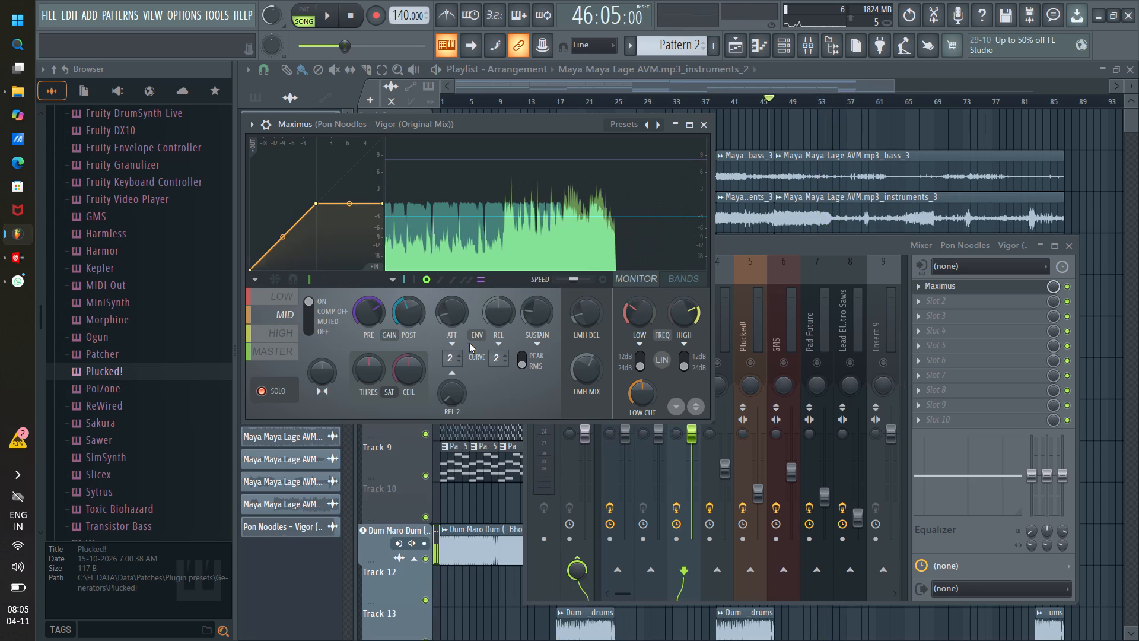
{"action": "key", "text": "space"}
{"action": "left_click", "coordinate": [270, 297]}
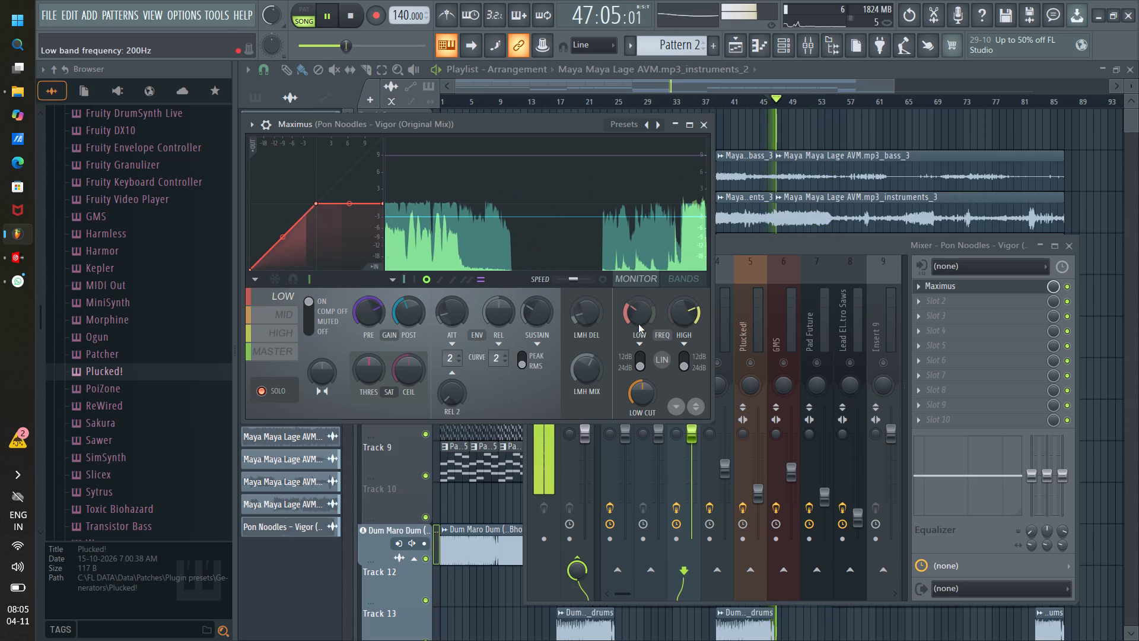
{"action": "scroll", "coordinate": [641, 313], "scroll_direction": "down", "scroll_amount": 3}
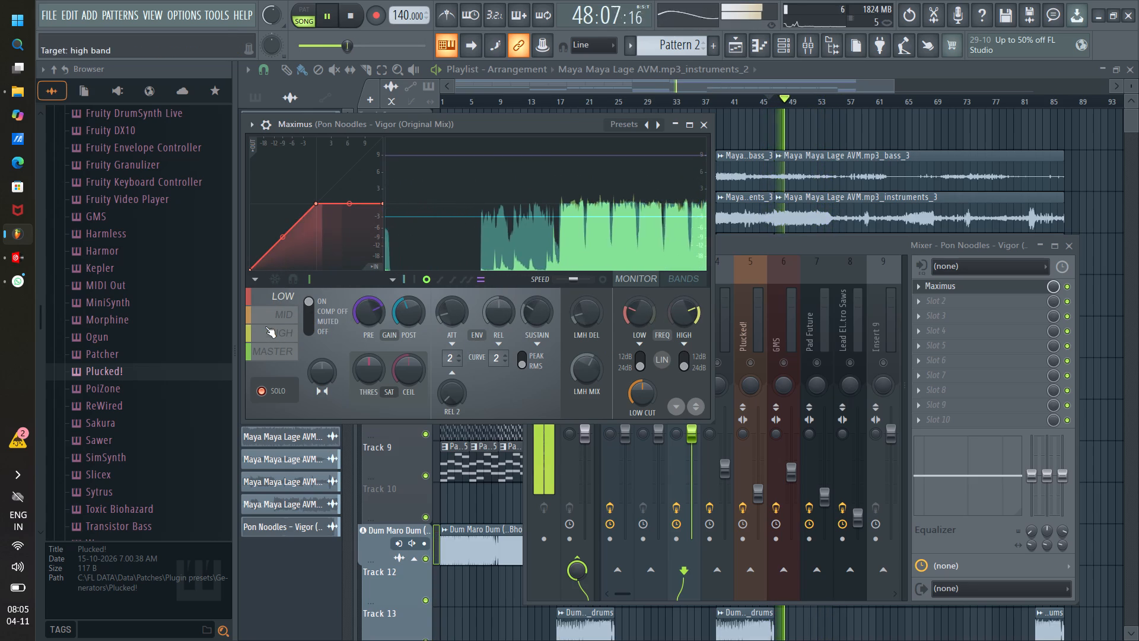
{"action": "left_click", "coordinate": [272, 313]}
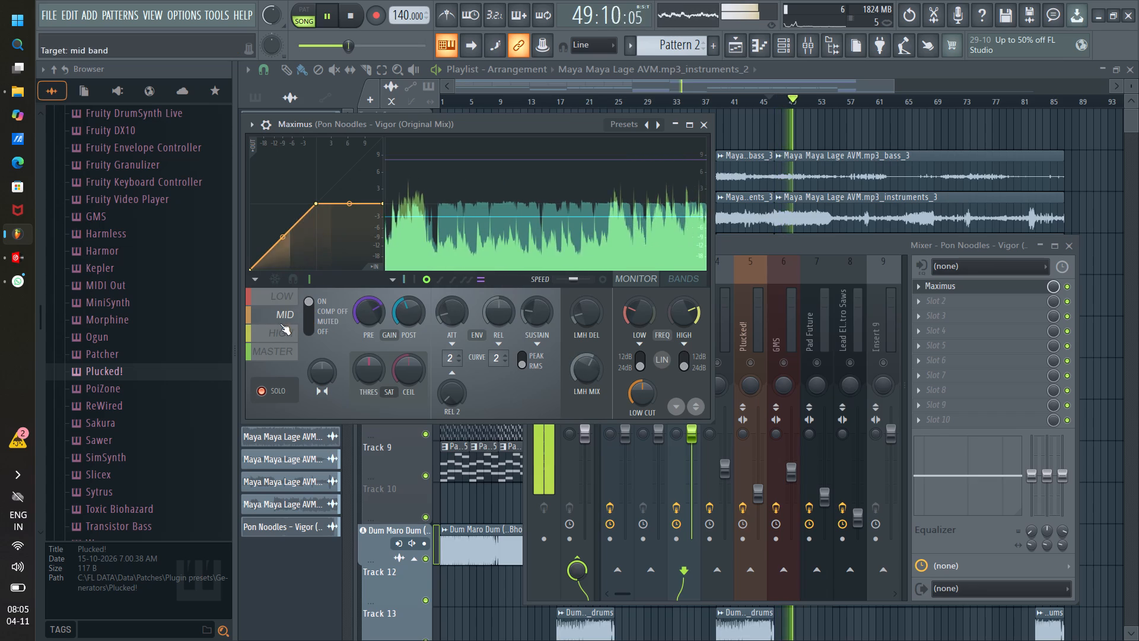
{"action": "left_click", "coordinate": [273, 353]}
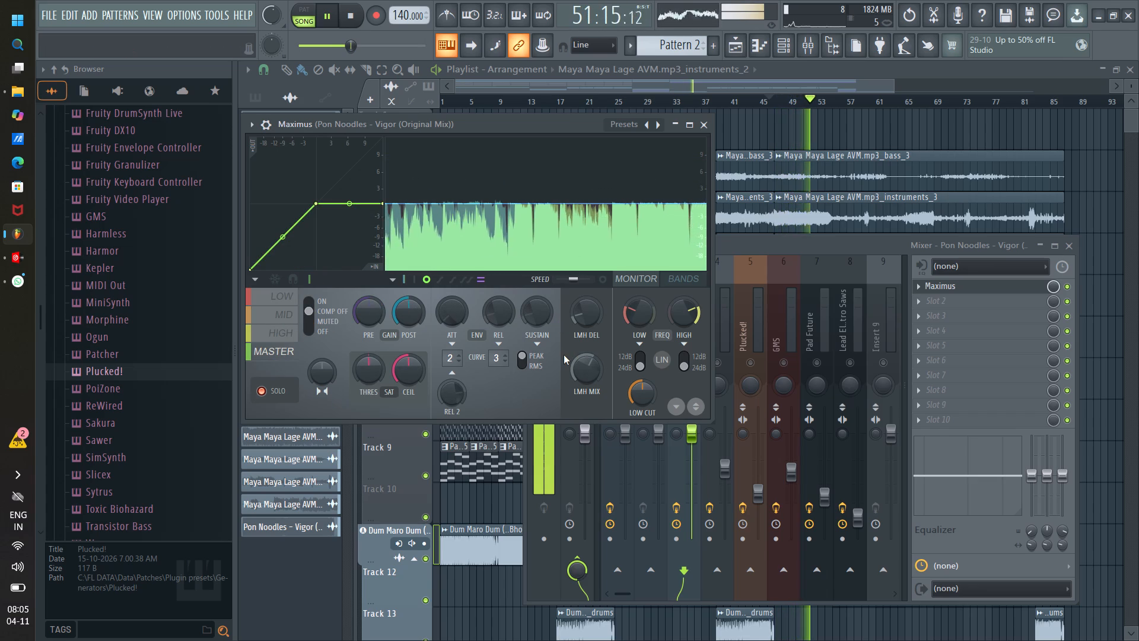
{"action": "key", "text": "space"}
{"action": "key", "text": "space"}
Set the master band's sustain window in Maximus to 1.00 ms.
{"action": "scroll", "coordinate": [535, 313], "scroll_direction": "up", "scroll_amount": 1}
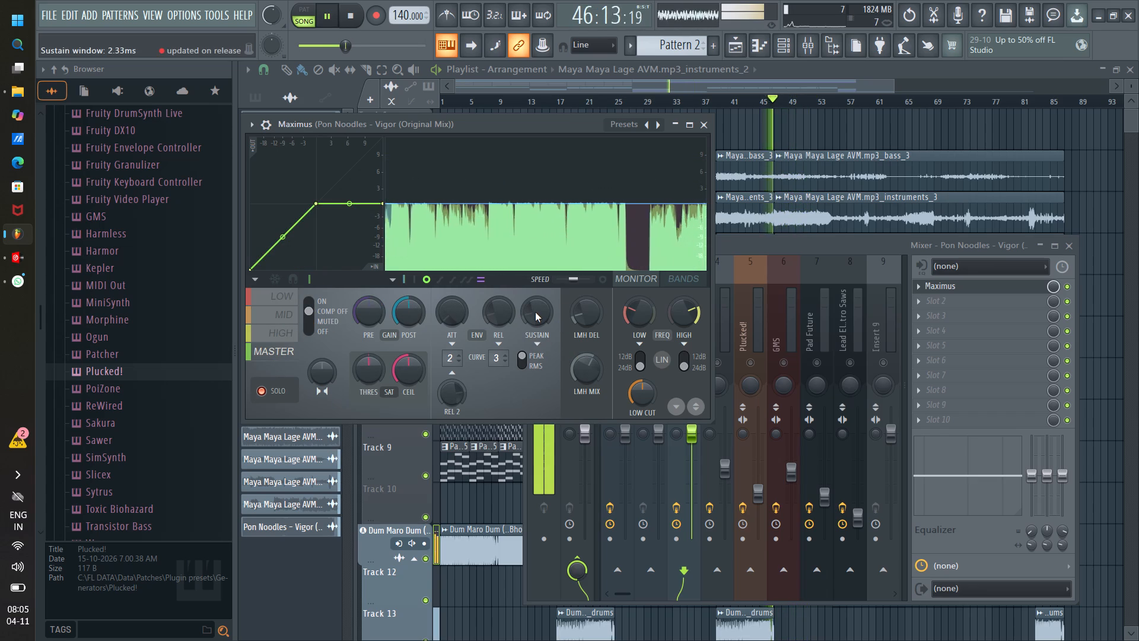
{"action": "scroll", "coordinate": [535, 312], "scroll_direction": "down", "scroll_amount": 3}
{"action": "right_click", "coordinate": [534, 312]}
{"action": "left_click", "coordinate": [565, 519]}
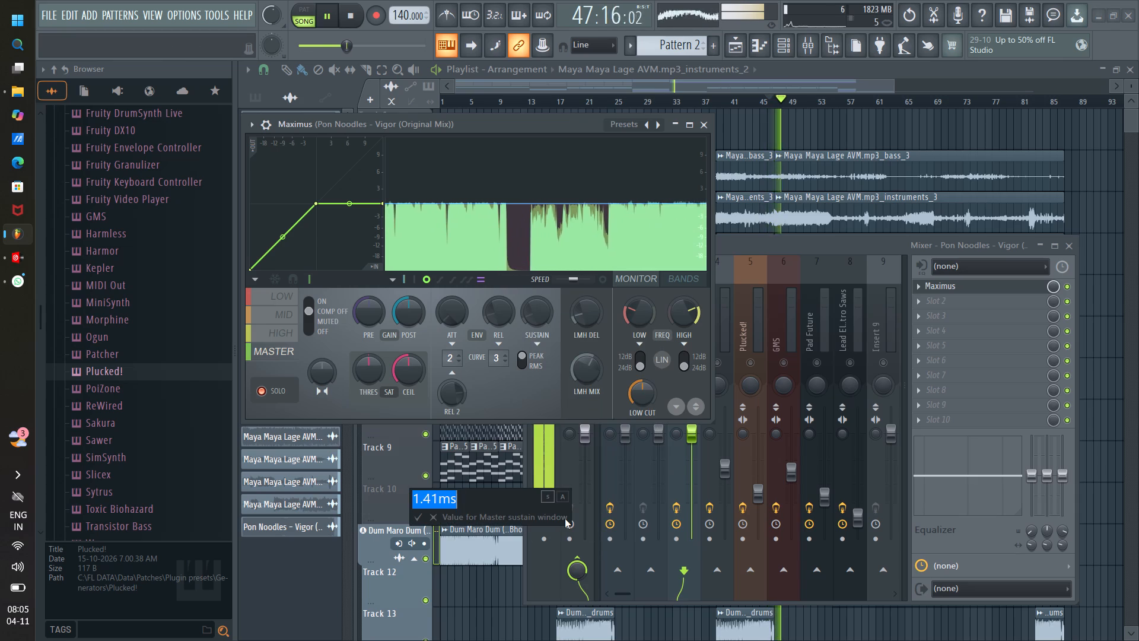
{"action": "left_click", "coordinate": [422, 504]}
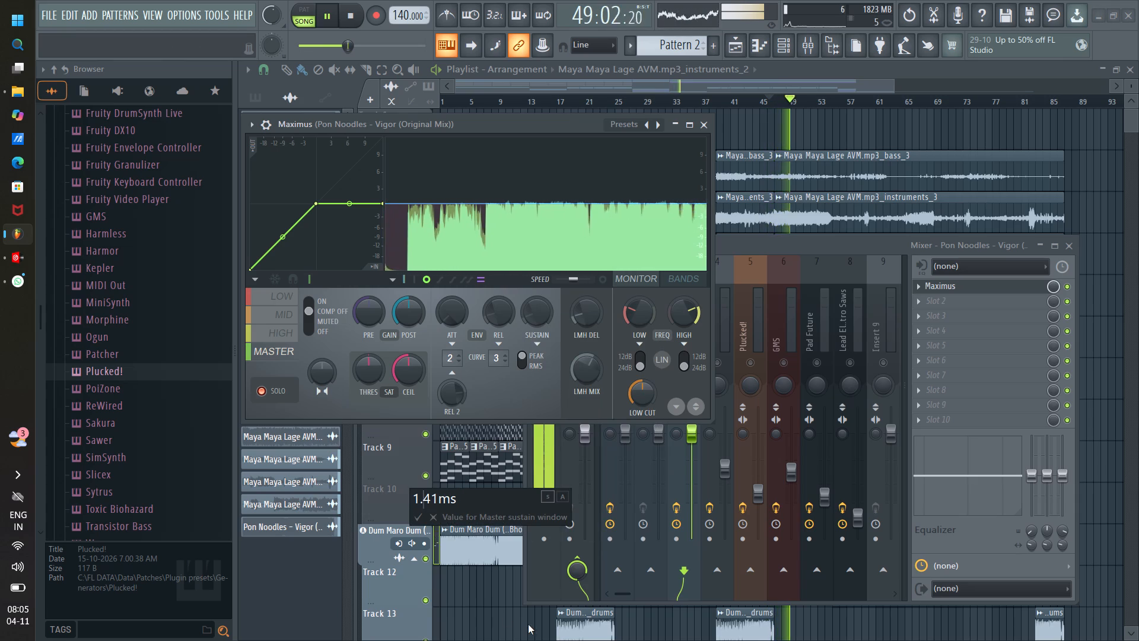
{"action": "key", "text": "Left"}
{"action": "key", "text": "Right"}
{"action": "key", "text": "Right"}
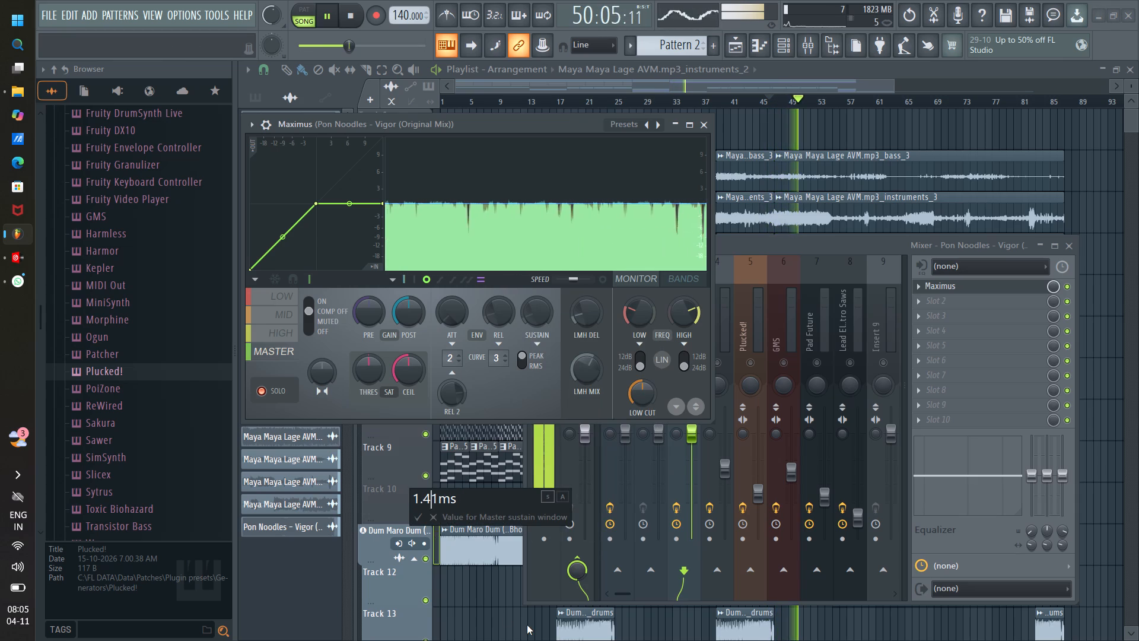
{"action": "key", "text": "Right"}
{"action": "key", "text": "BackSpace"}
{"action": "key", "text": "BackSpace"}
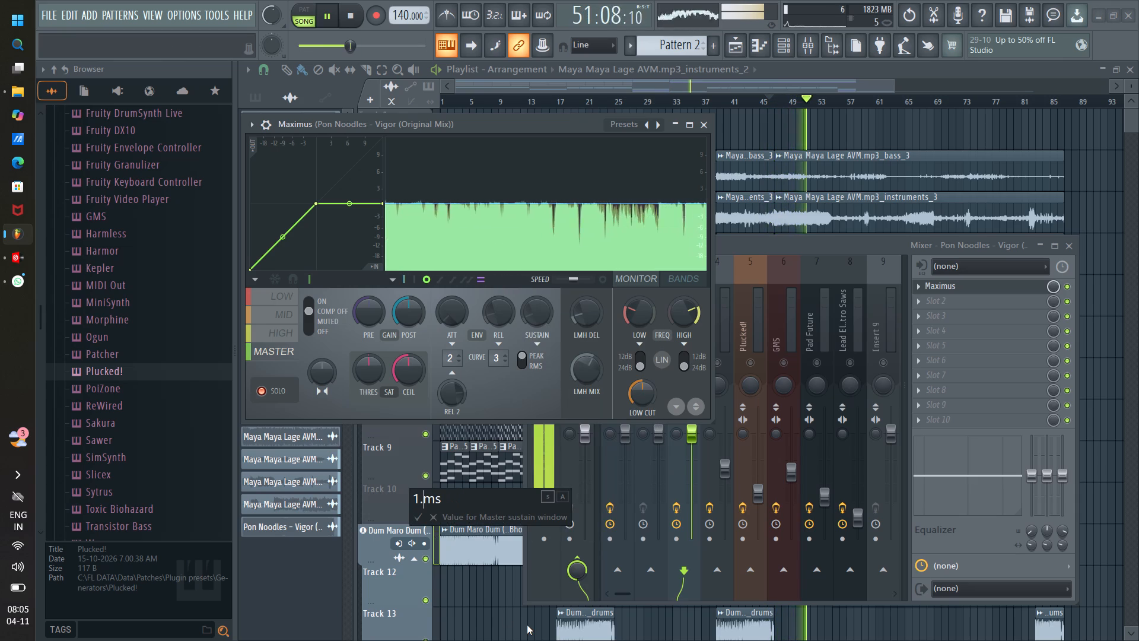
{"action": "type", "text": "00"}
{"action": "key", "text": "Return"}
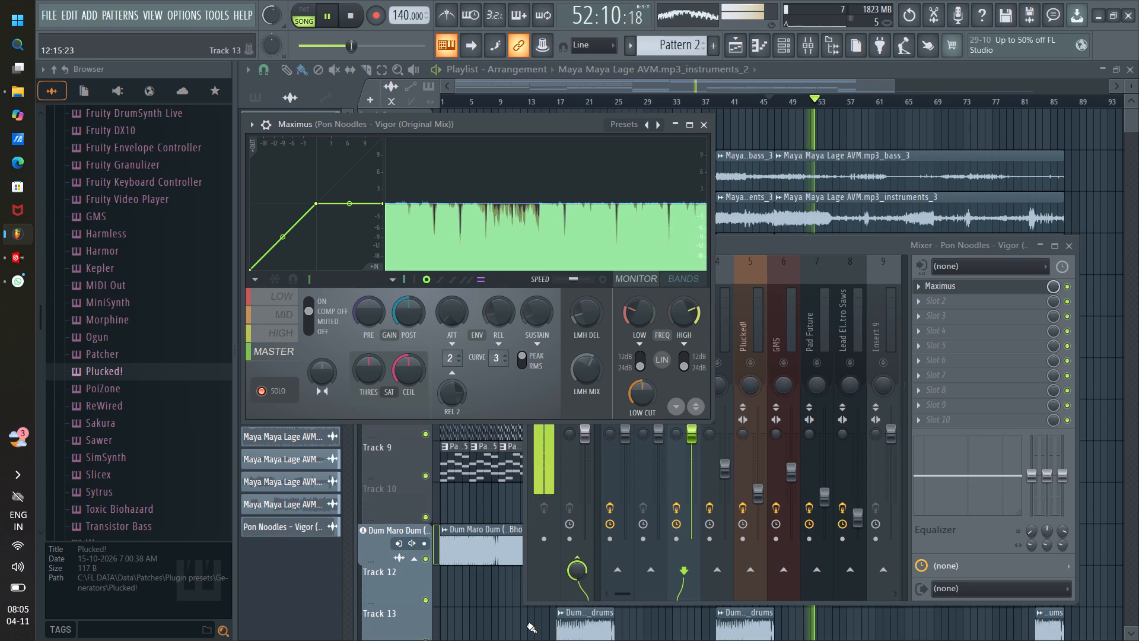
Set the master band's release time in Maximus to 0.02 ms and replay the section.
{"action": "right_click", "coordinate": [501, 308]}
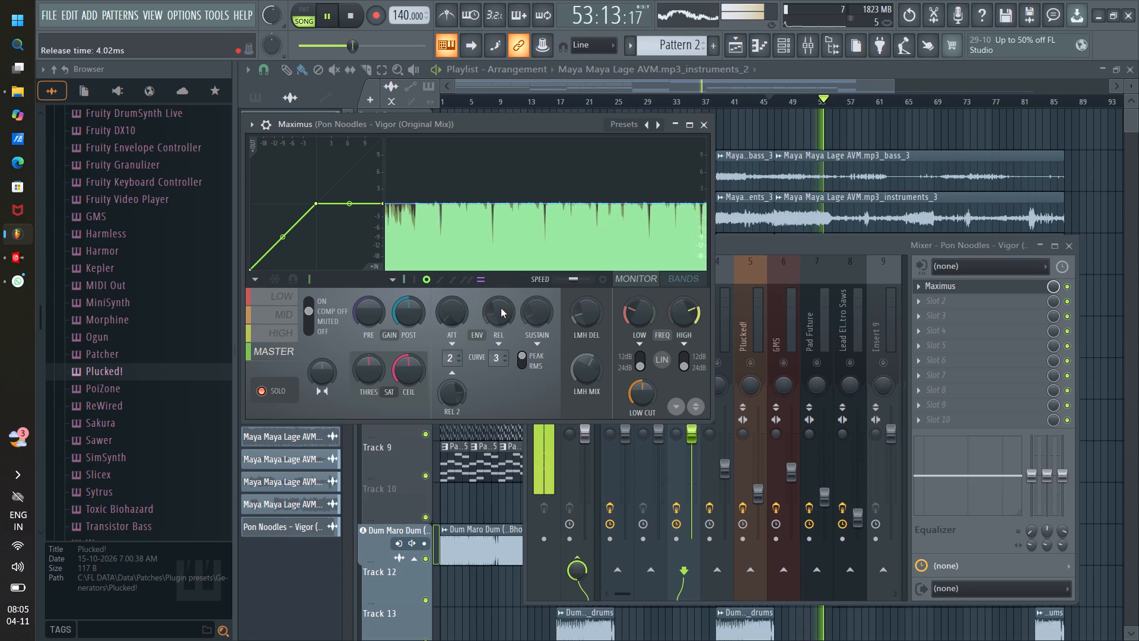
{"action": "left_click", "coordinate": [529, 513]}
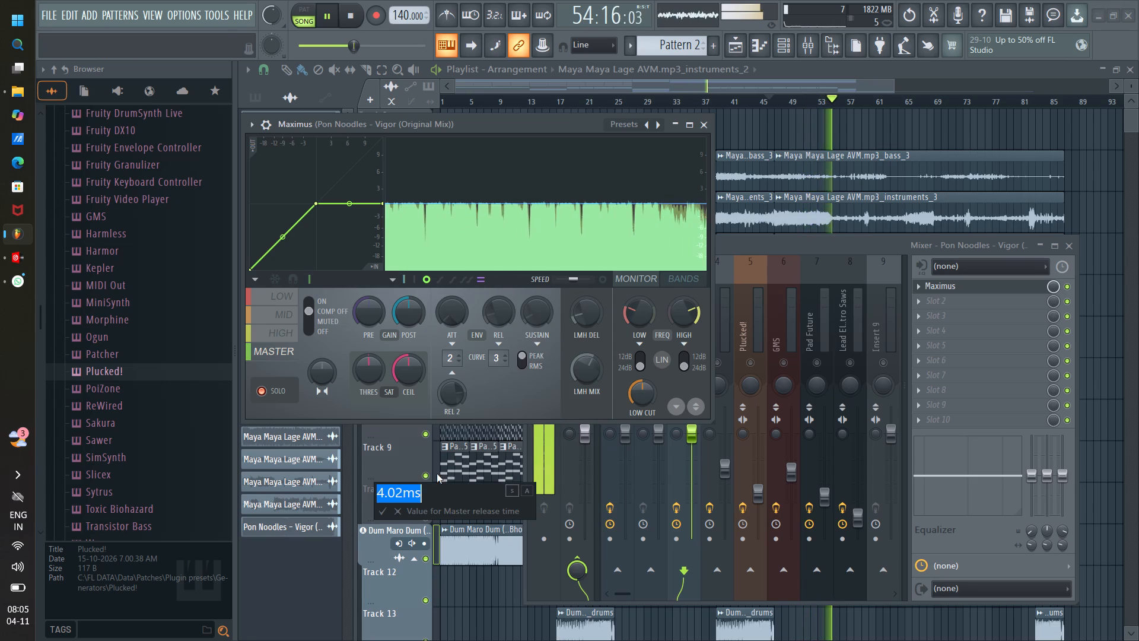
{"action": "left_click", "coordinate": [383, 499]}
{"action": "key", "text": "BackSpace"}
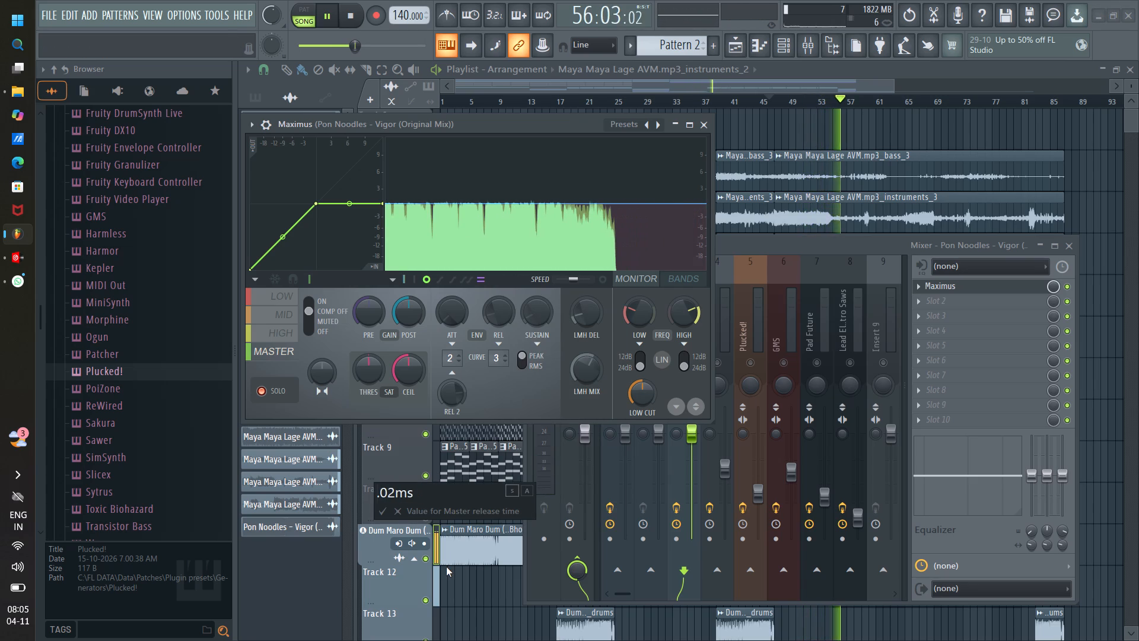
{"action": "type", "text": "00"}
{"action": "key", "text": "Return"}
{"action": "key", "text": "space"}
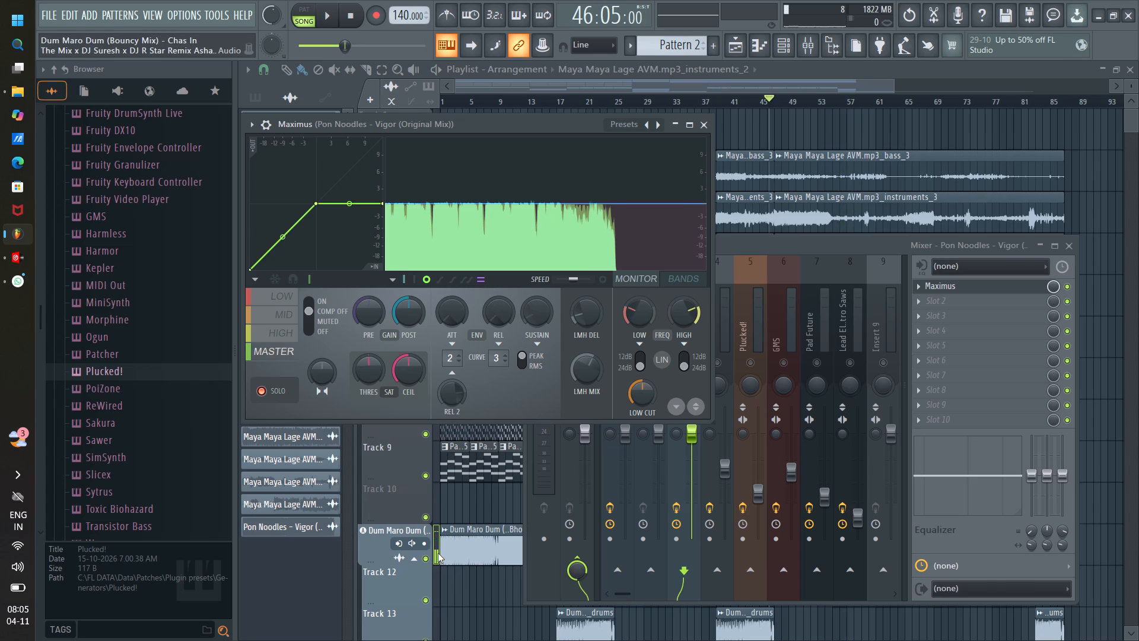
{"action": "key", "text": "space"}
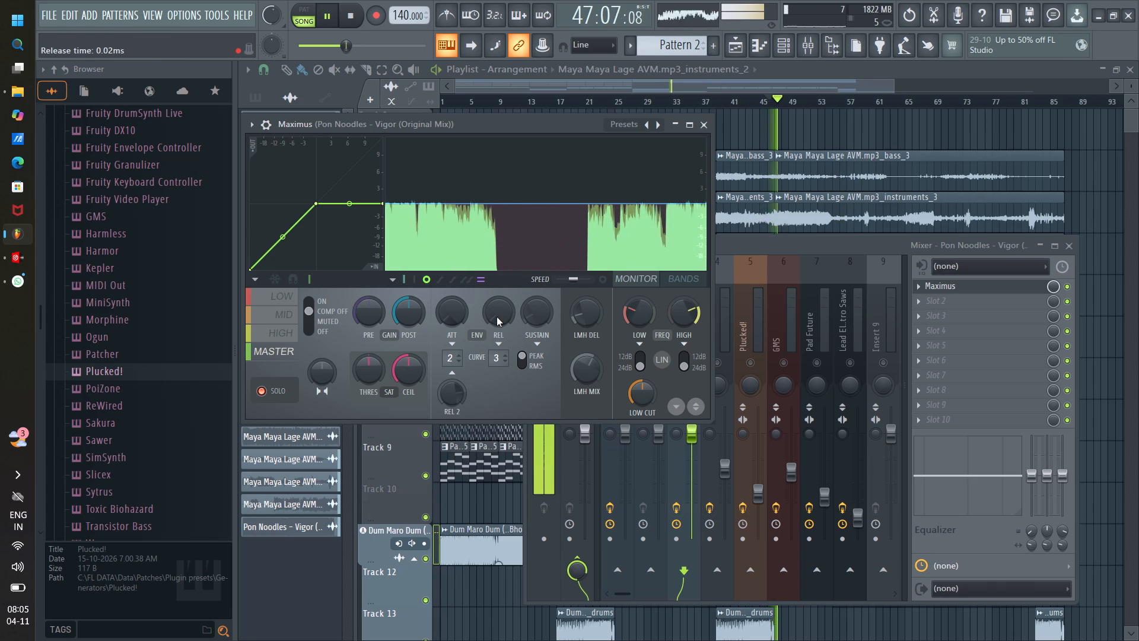
Set the master band's release time in Maximus to 50.02 ms and replay the section.
{"action": "right_click", "coordinate": [497, 317]}
{"action": "left_click", "coordinate": [537, 517]}
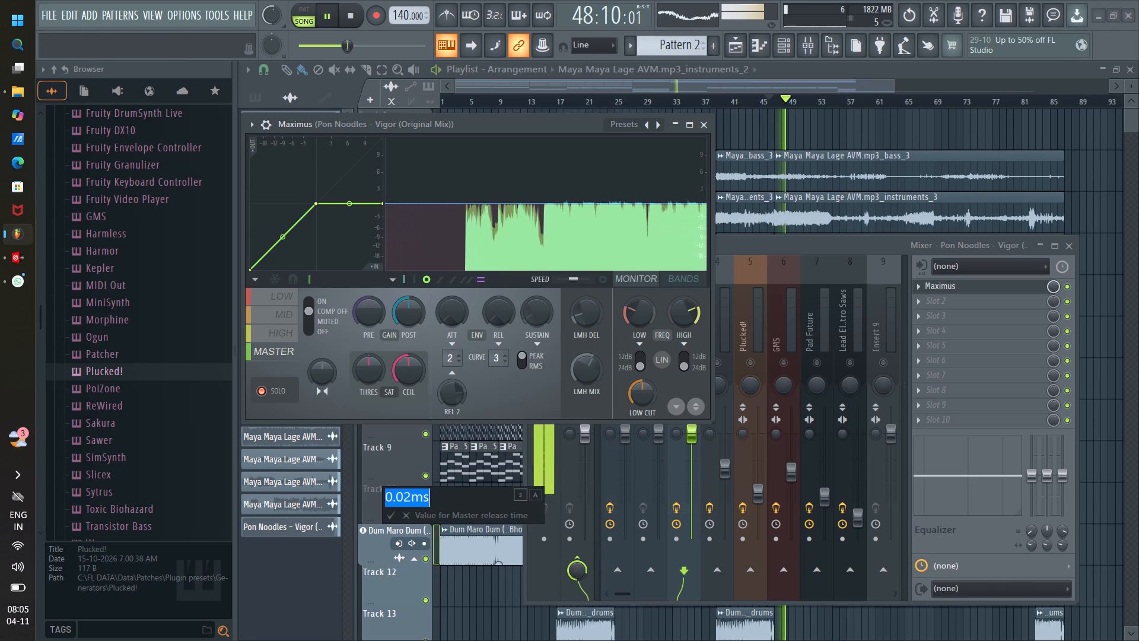
{"action": "left_click", "coordinate": [389, 501]}
{"action": "key", "text": "BackSpace"}
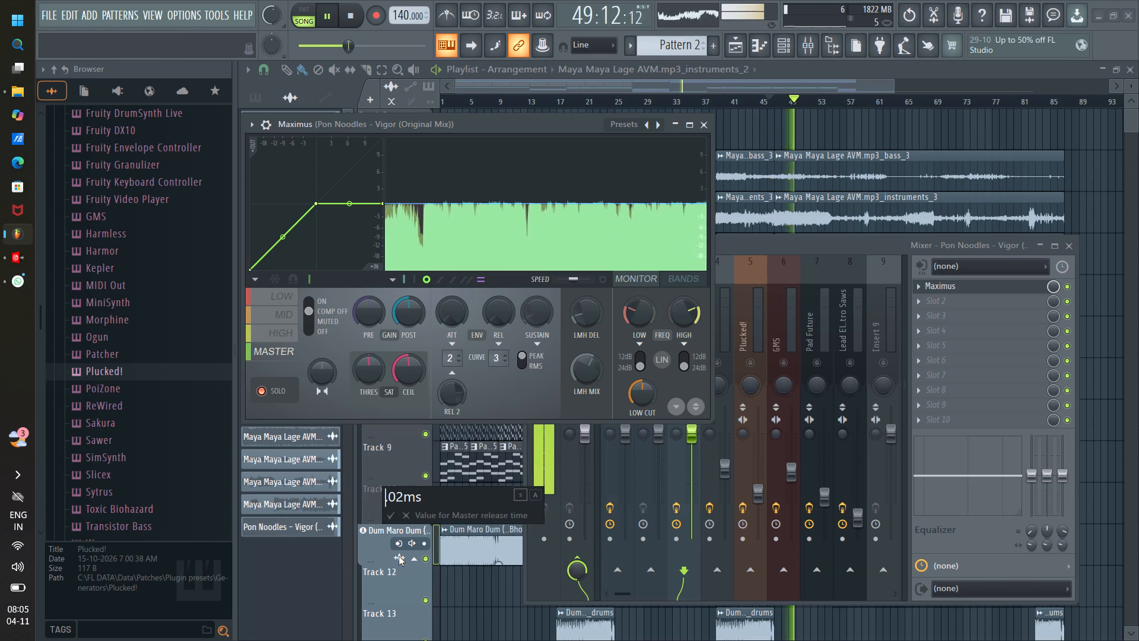
{"action": "key", "text": "5"}
{"action": "key", "text": "0"}
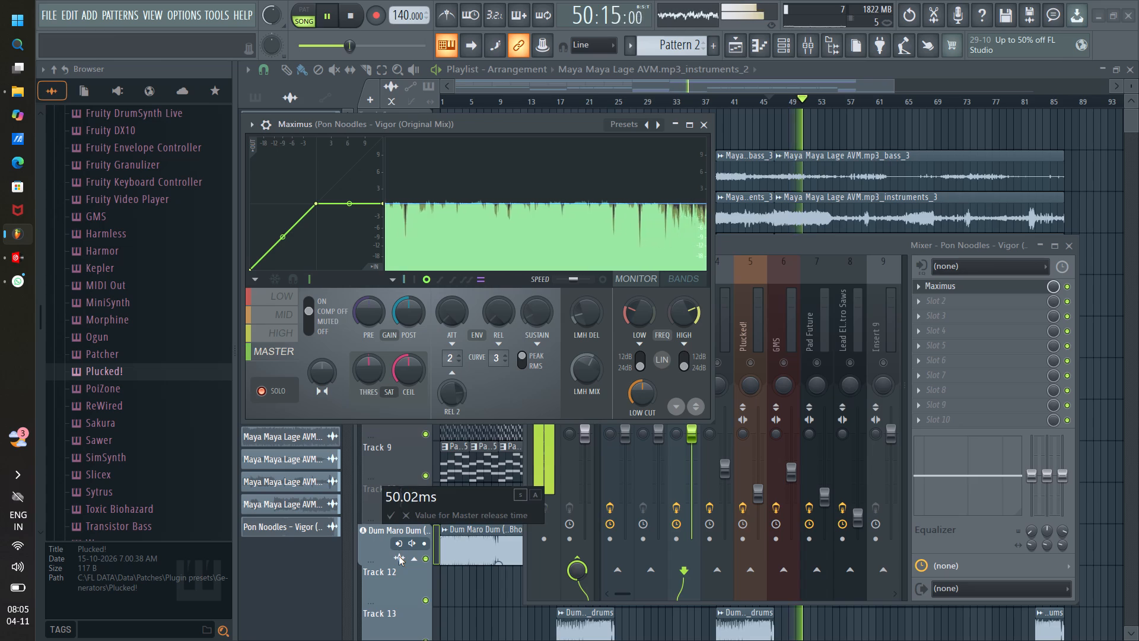
{"action": "key", "text": "Return"}
{"action": "key", "text": "space"}
{"action": "key", "text": "space"}
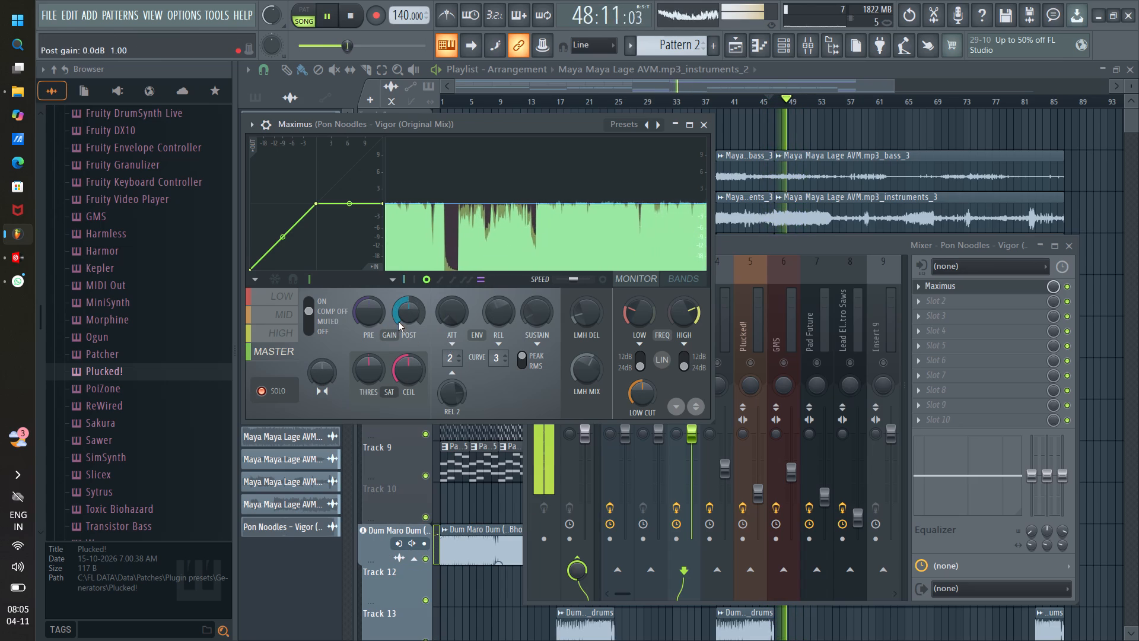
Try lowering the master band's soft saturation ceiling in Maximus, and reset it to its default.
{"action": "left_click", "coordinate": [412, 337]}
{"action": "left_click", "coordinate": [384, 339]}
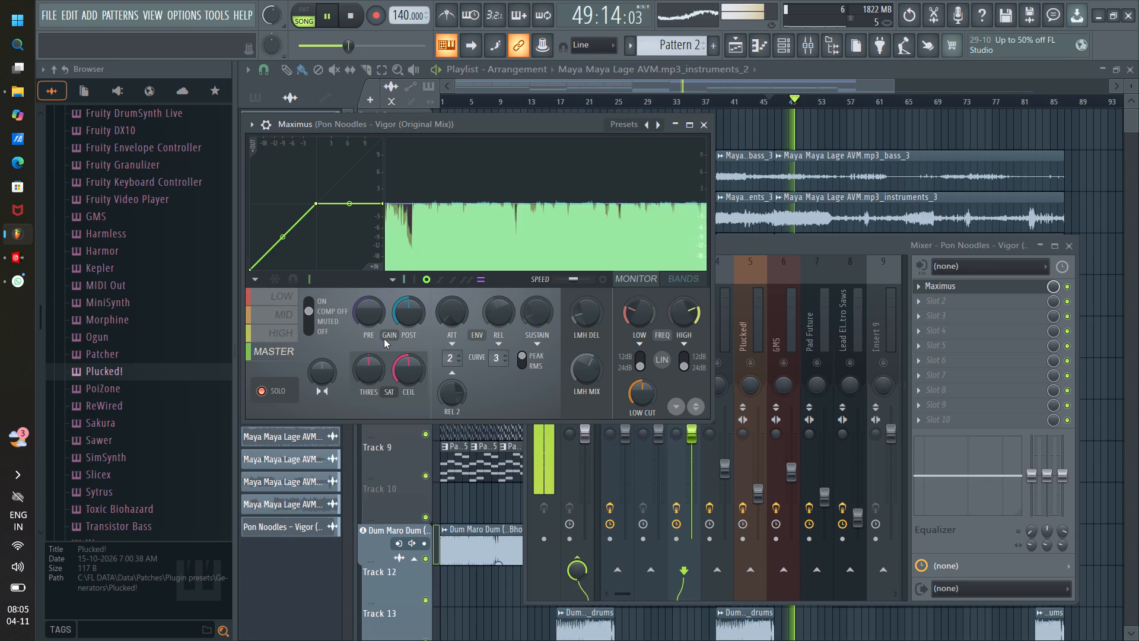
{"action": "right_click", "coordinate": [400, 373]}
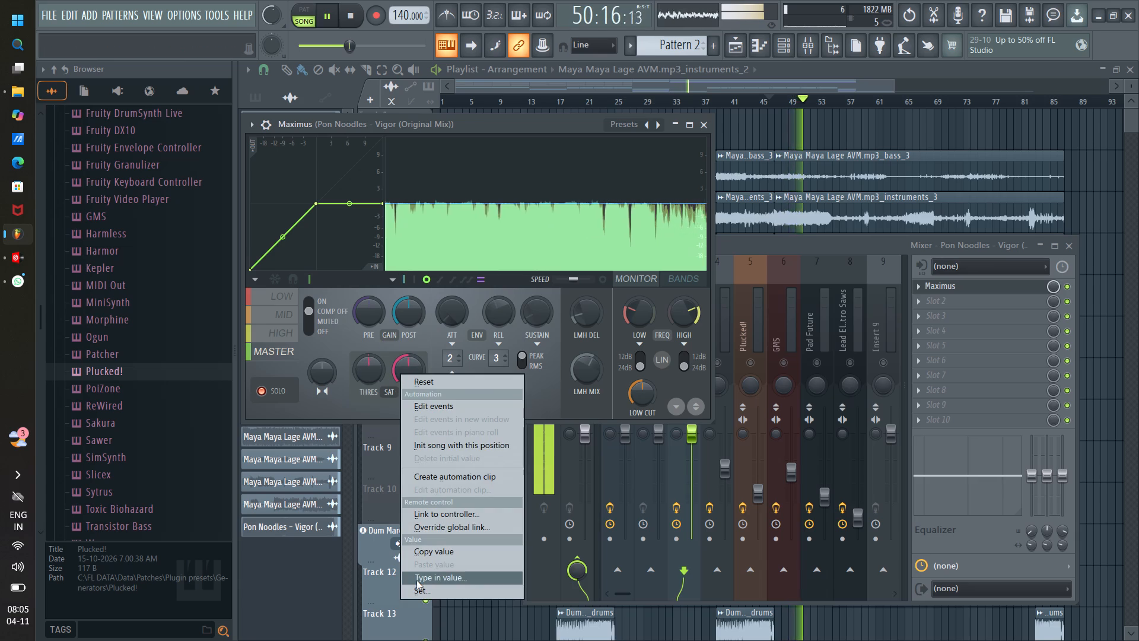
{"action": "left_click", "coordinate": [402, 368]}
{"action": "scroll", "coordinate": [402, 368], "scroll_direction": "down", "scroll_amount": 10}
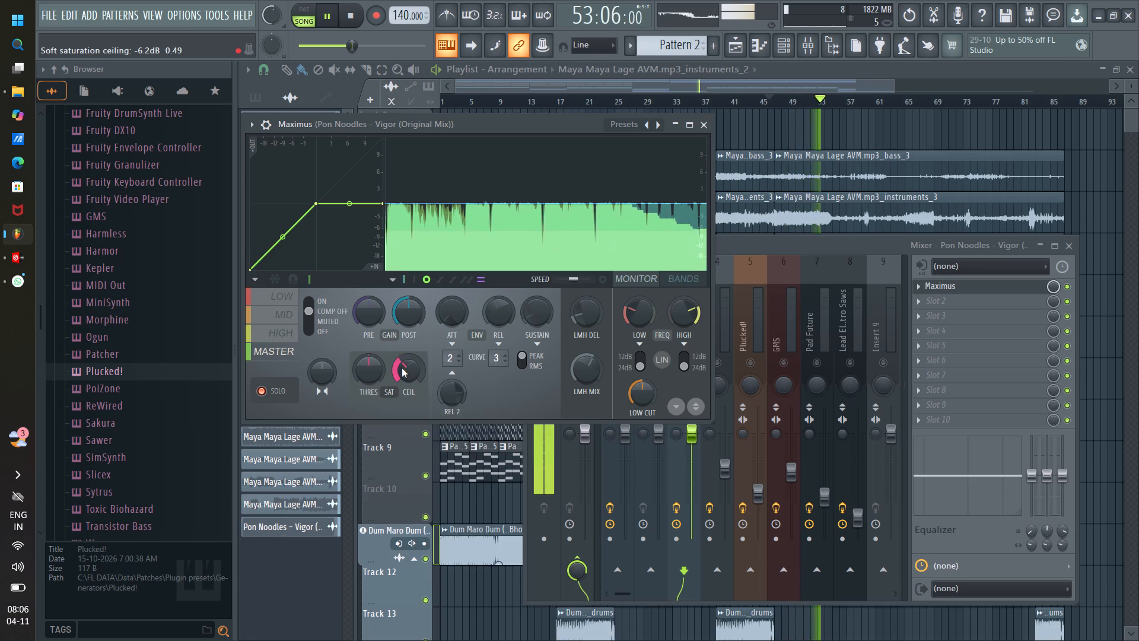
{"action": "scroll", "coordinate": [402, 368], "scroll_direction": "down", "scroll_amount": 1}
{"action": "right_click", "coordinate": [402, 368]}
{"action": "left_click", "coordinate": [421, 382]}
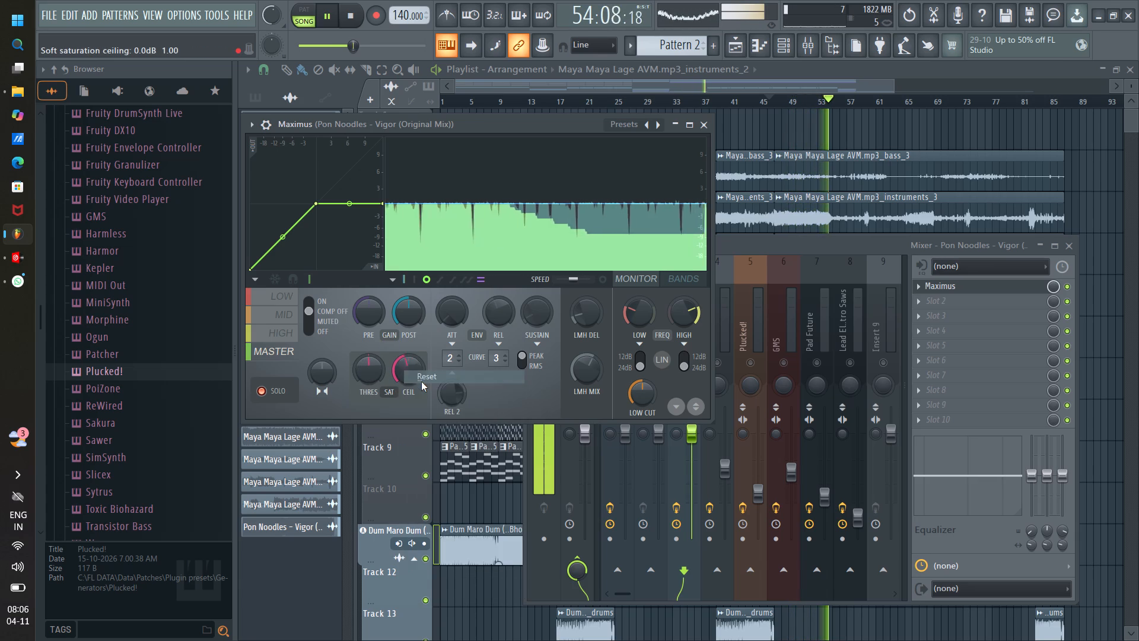
Raise the master band's soft saturation ceiling in Maximus to 14.0 dB while replaying the section.
{"action": "scroll", "coordinate": [414, 375], "scroll_direction": "up", "scroll_amount": 4}
{"action": "key", "text": "space"}
{"action": "key", "text": "space"}
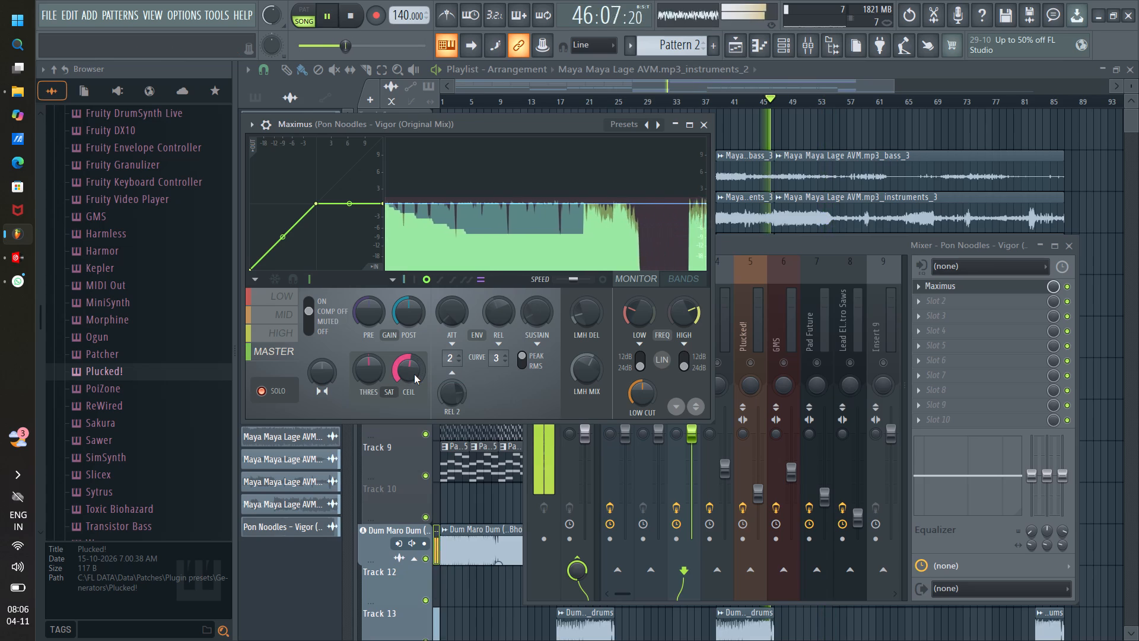
{"action": "scroll", "coordinate": [414, 375], "scroll_direction": "up", "scroll_amount": 9}
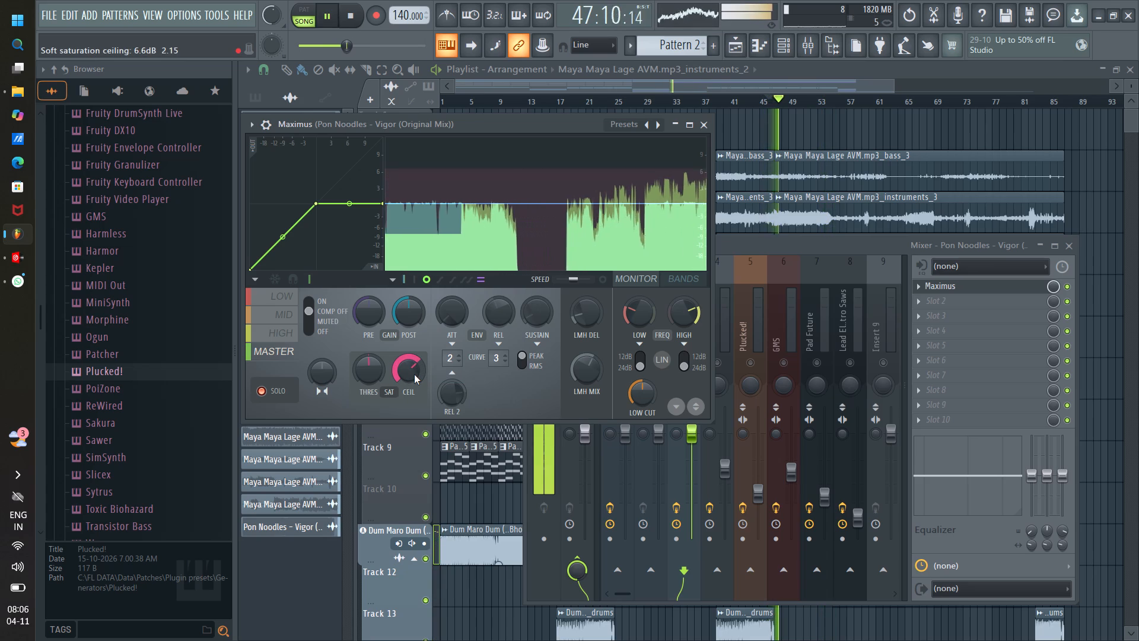
{"action": "scroll", "coordinate": [414, 375], "scroll_direction": "up", "scroll_amount": 8}
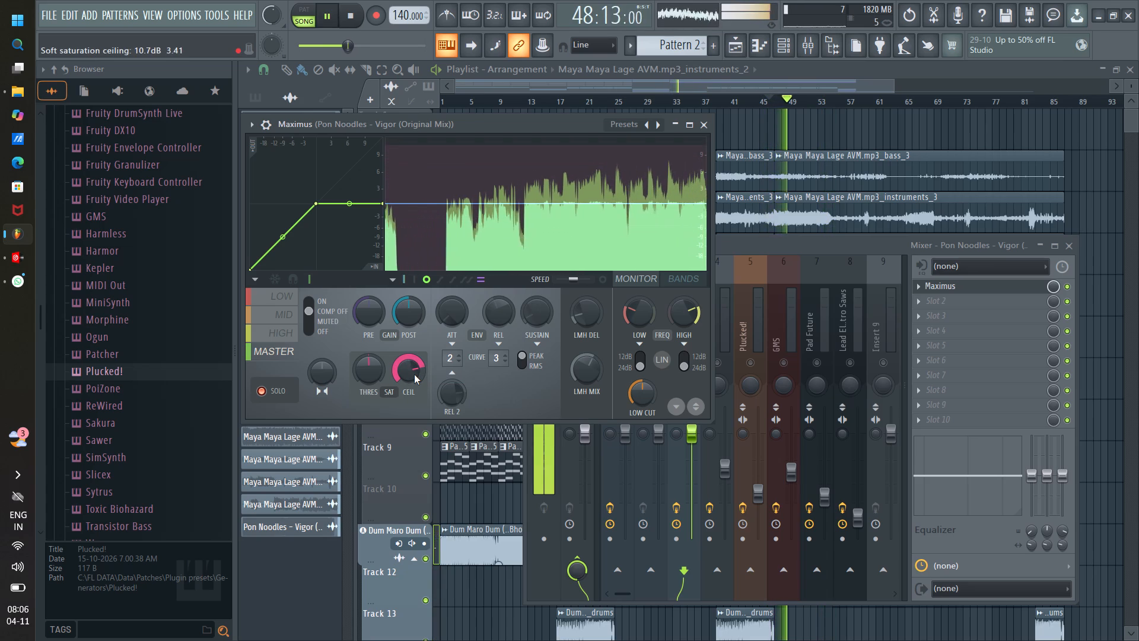
{"action": "scroll", "coordinate": [414, 375], "scroll_direction": "up", "scroll_amount": 5}
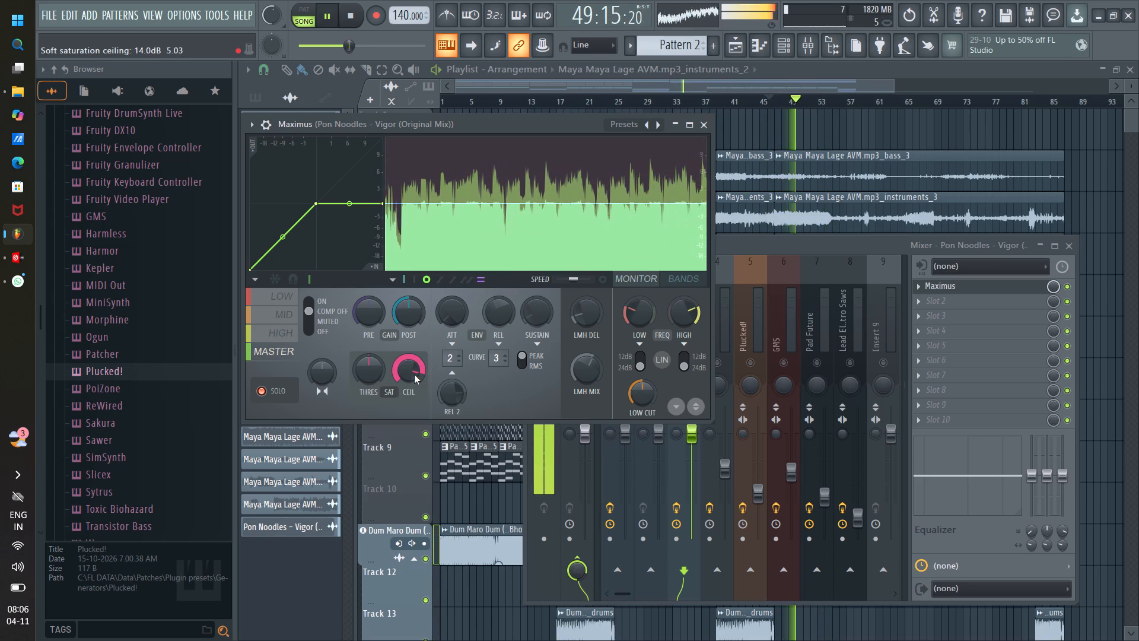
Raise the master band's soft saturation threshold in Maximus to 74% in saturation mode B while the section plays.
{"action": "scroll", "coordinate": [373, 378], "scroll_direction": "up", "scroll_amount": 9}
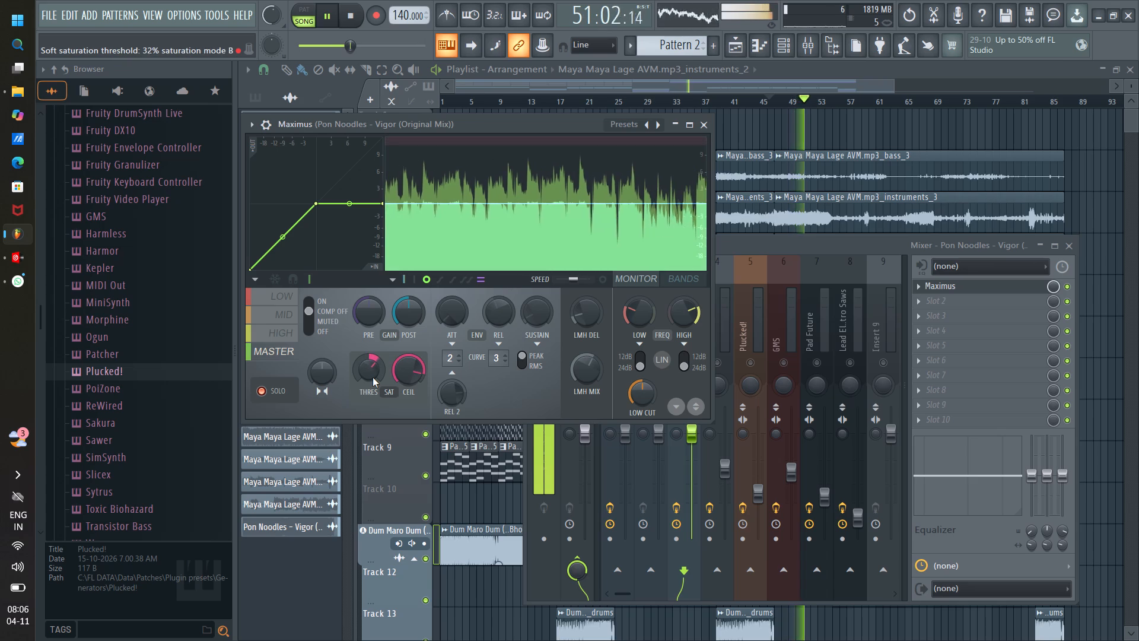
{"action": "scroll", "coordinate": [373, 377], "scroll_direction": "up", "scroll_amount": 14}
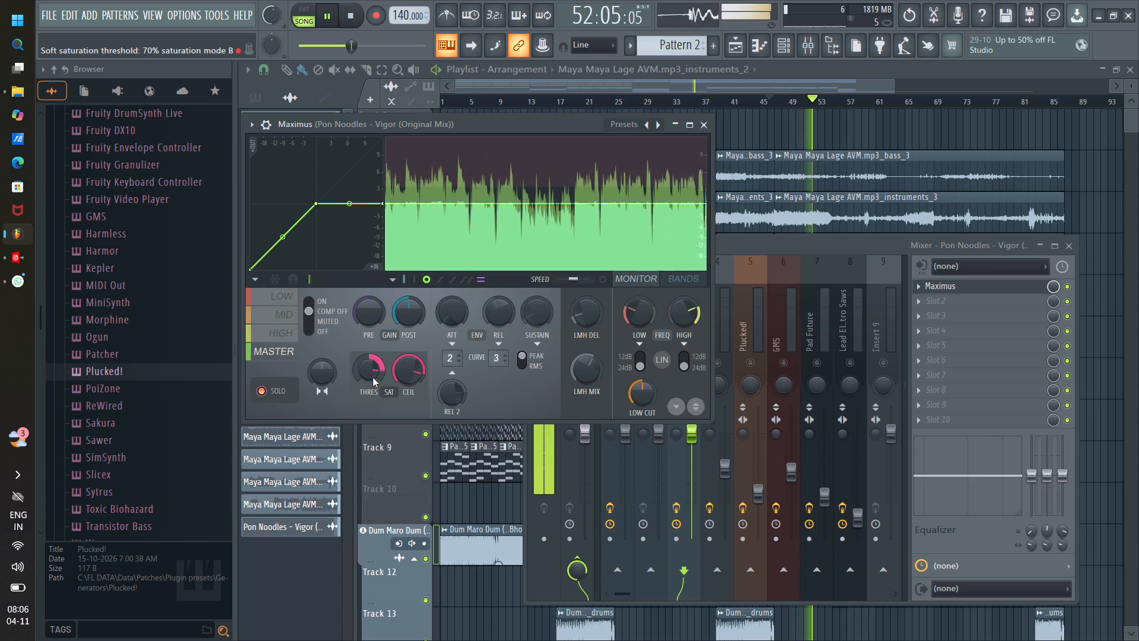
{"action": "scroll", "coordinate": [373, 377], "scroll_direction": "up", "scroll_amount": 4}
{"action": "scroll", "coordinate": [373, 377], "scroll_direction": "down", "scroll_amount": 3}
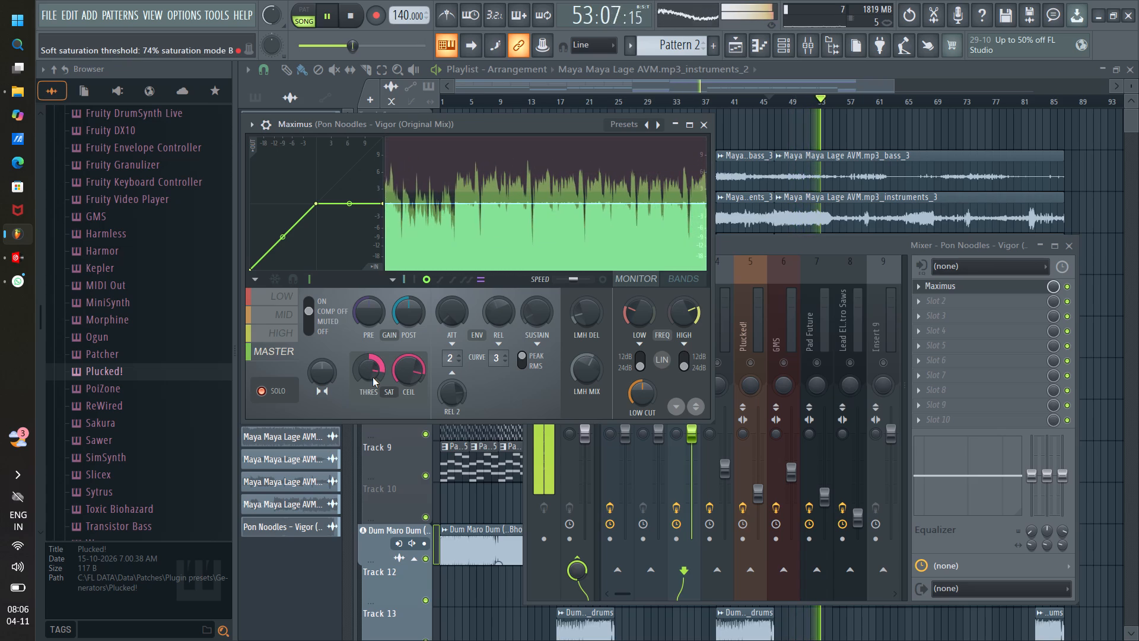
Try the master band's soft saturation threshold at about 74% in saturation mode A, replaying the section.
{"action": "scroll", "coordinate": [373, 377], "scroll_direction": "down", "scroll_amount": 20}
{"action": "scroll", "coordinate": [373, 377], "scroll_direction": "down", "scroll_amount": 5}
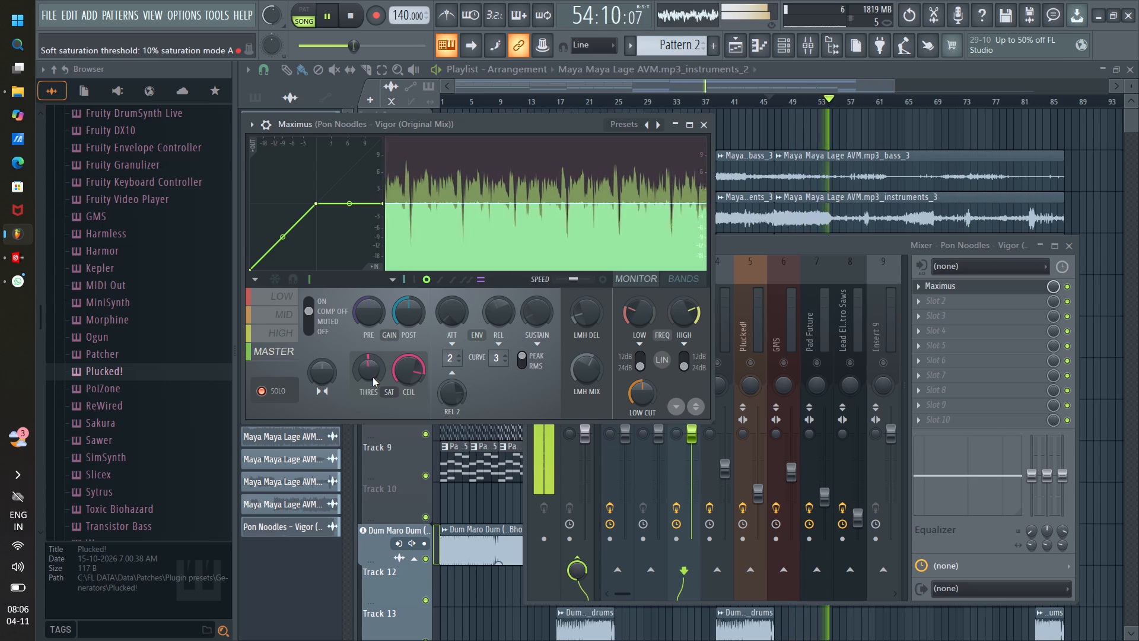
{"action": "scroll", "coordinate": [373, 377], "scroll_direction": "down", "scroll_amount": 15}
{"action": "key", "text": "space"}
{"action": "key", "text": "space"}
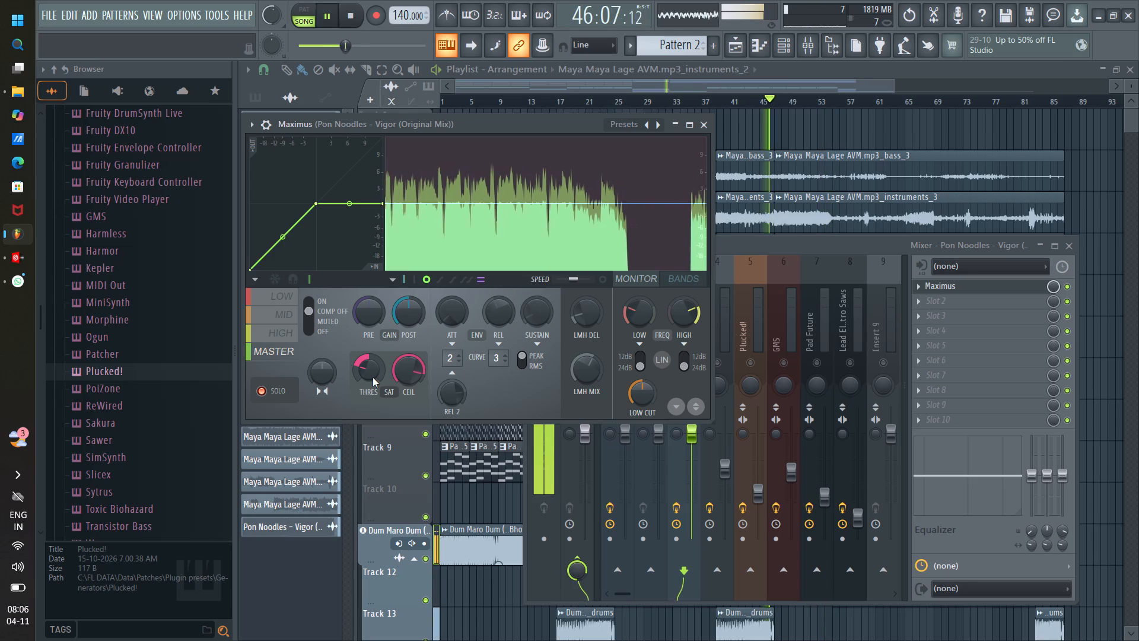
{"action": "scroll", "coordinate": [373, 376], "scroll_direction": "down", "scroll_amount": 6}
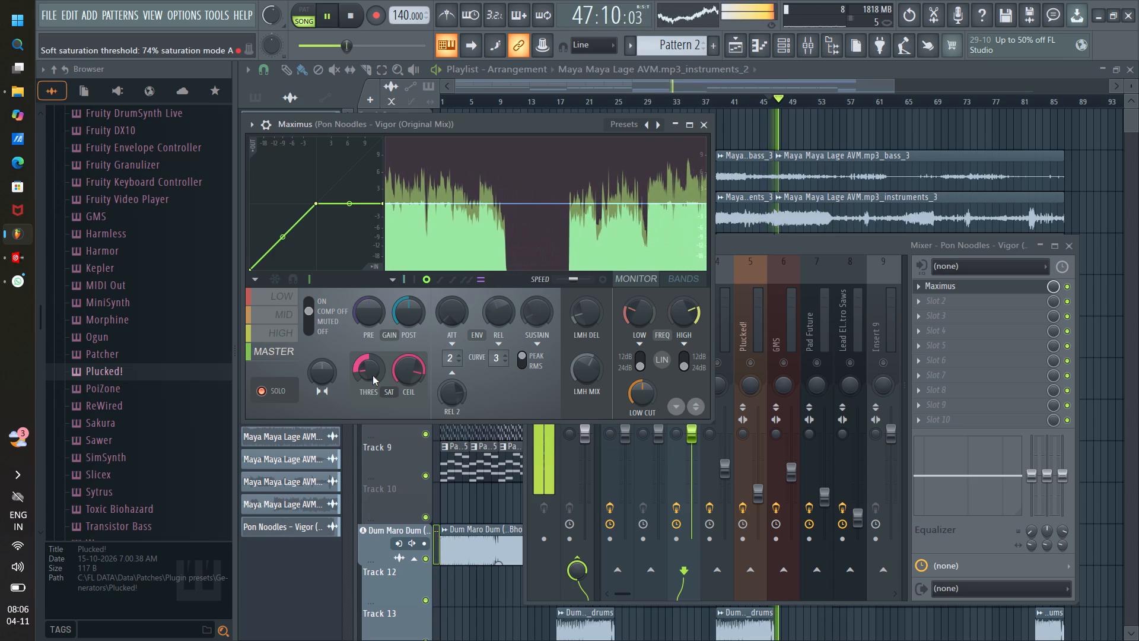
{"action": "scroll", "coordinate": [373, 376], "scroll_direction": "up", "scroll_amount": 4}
Raise the master band's soft saturation ceiling in Maximus to 18.1 dB.
{"action": "left_click_drag", "start_coordinate": [403, 380], "coordinate": [444, 231]}
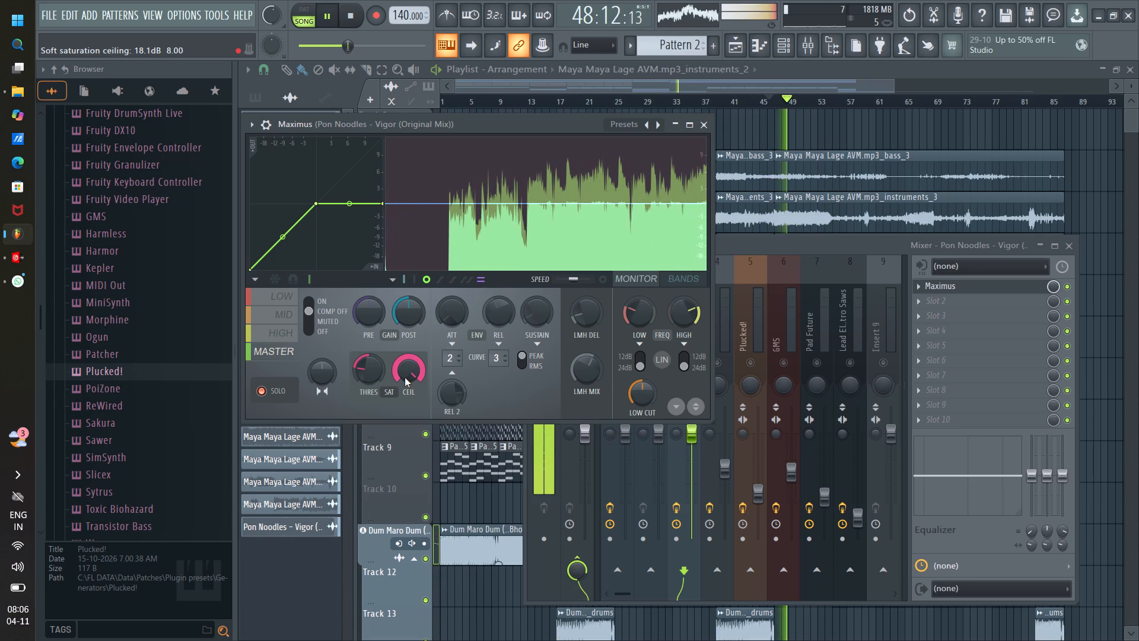
Lower the master band's post gain in Maximus to -0.6 dB.
{"action": "scroll", "coordinate": [414, 318], "scroll_direction": "down", "scroll_amount": 2}
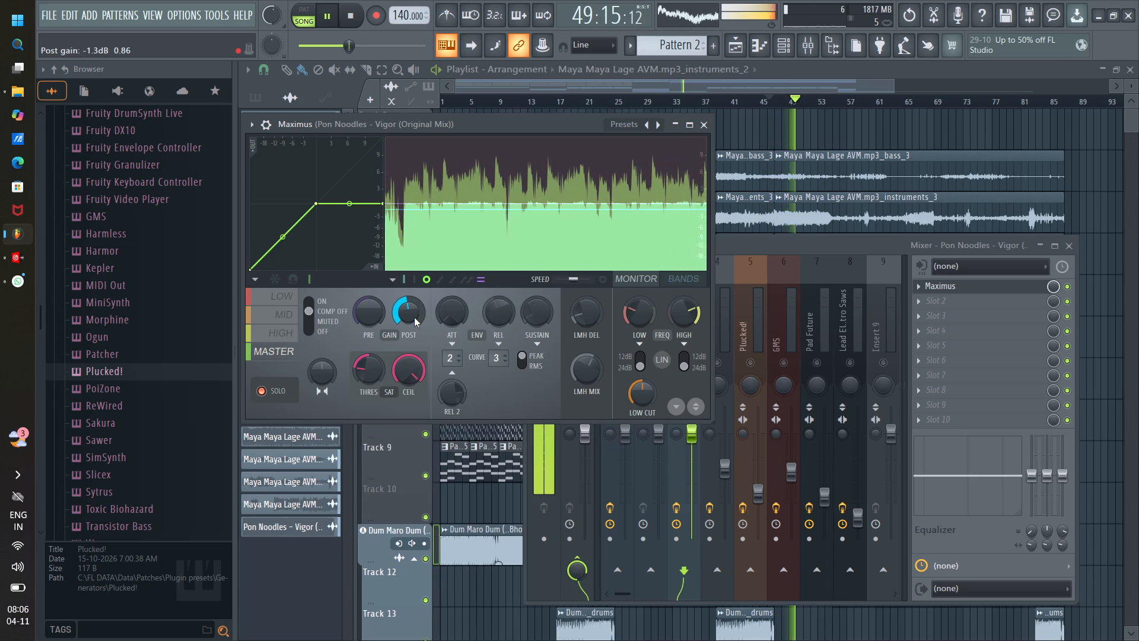
{"action": "scroll", "coordinate": [414, 318], "scroll_direction": "down", "scroll_amount": 1}
{"action": "scroll", "coordinate": [414, 318], "scroll_direction": "up", "scroll_amount": 2}
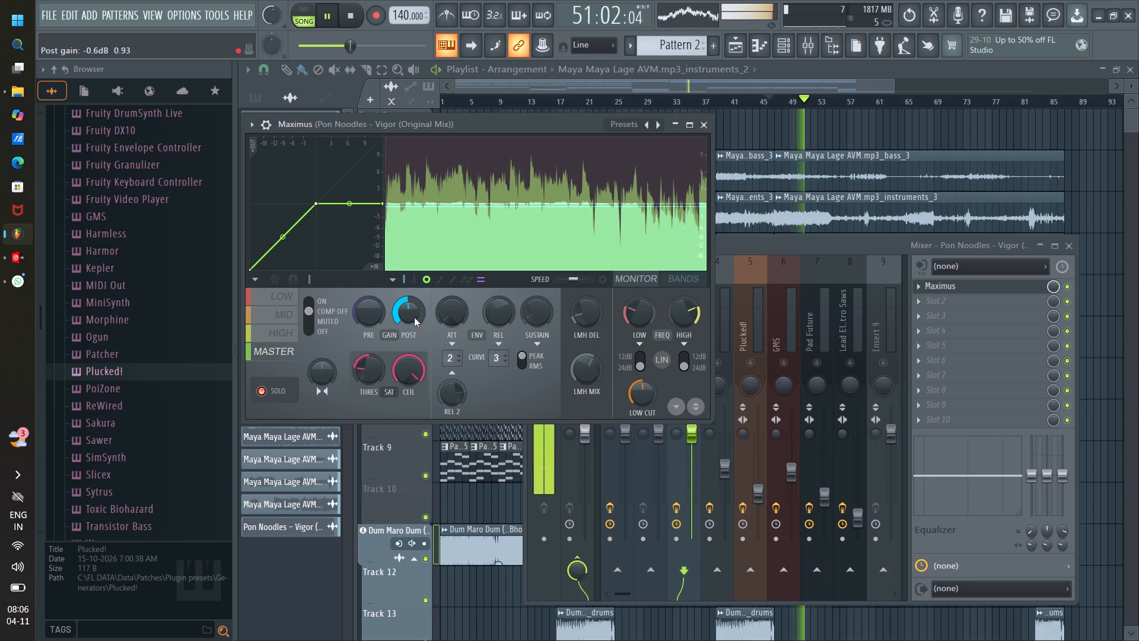
Bring the master band's soft saturation threshold back into mode B at about 74% and replay the section.
{"action": "scroll", "coordinate": [363, 363], "scroll_direction": "up", "scroll_amount": 5}
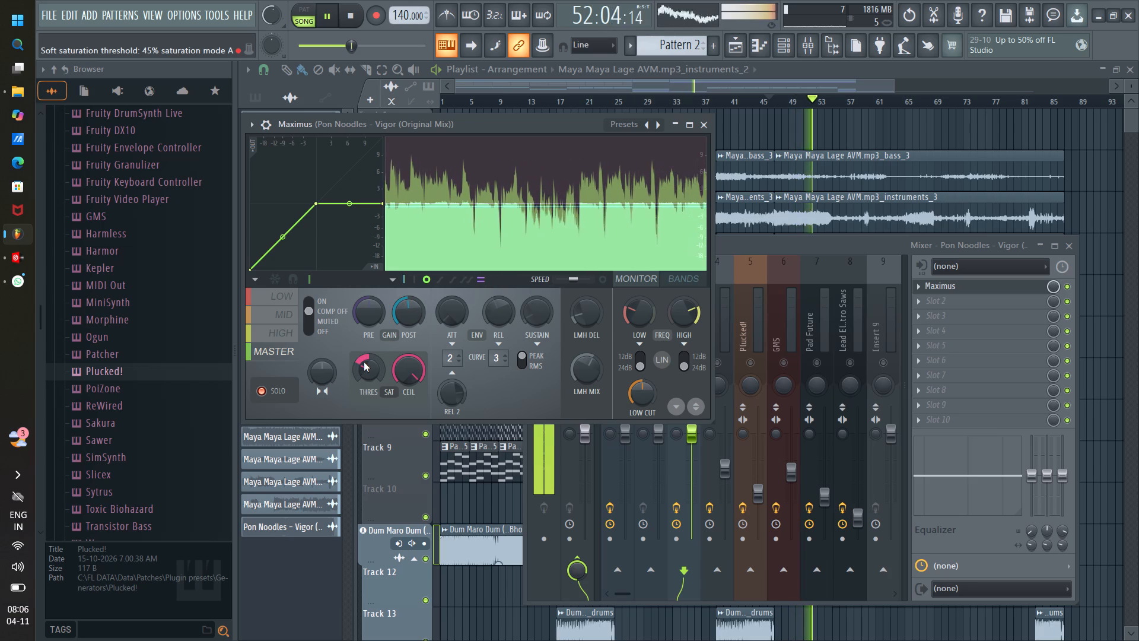
{"action": "scroll", "coordinate": [364, 362], "scroll_direction": "up", "scroll_amount": 2}
{"action": "left_click_drag", "start_coordinate": [364, 362], "coordinate": [431, 121]}
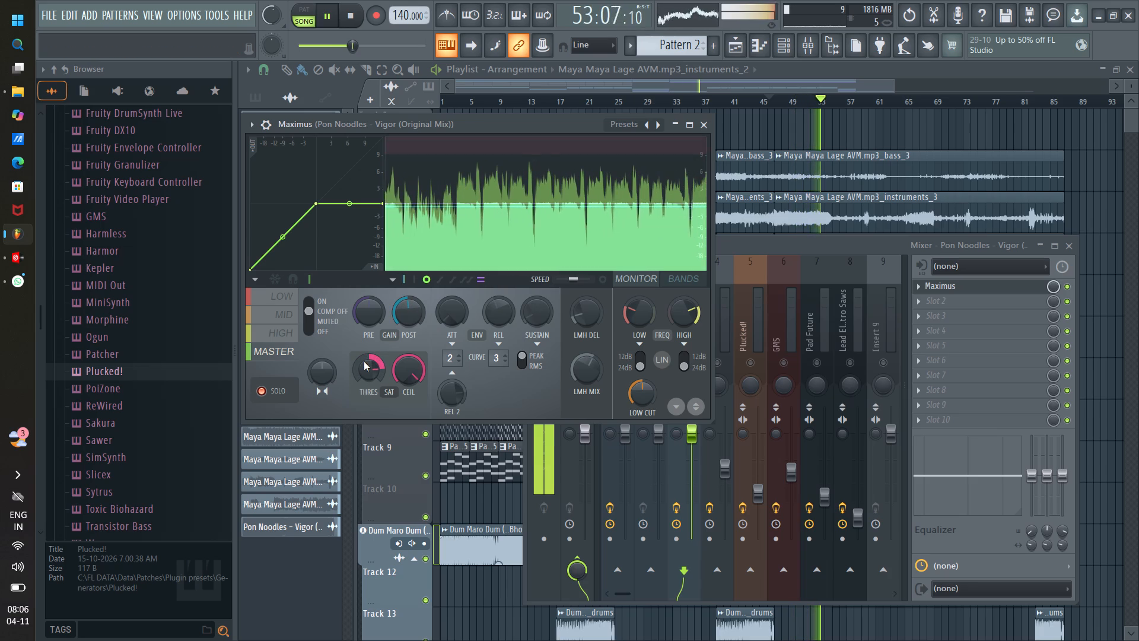
{"action": "scroll", "coordinate": [365, 361], "scroll_direction": "up", "scroll_amount": 3}
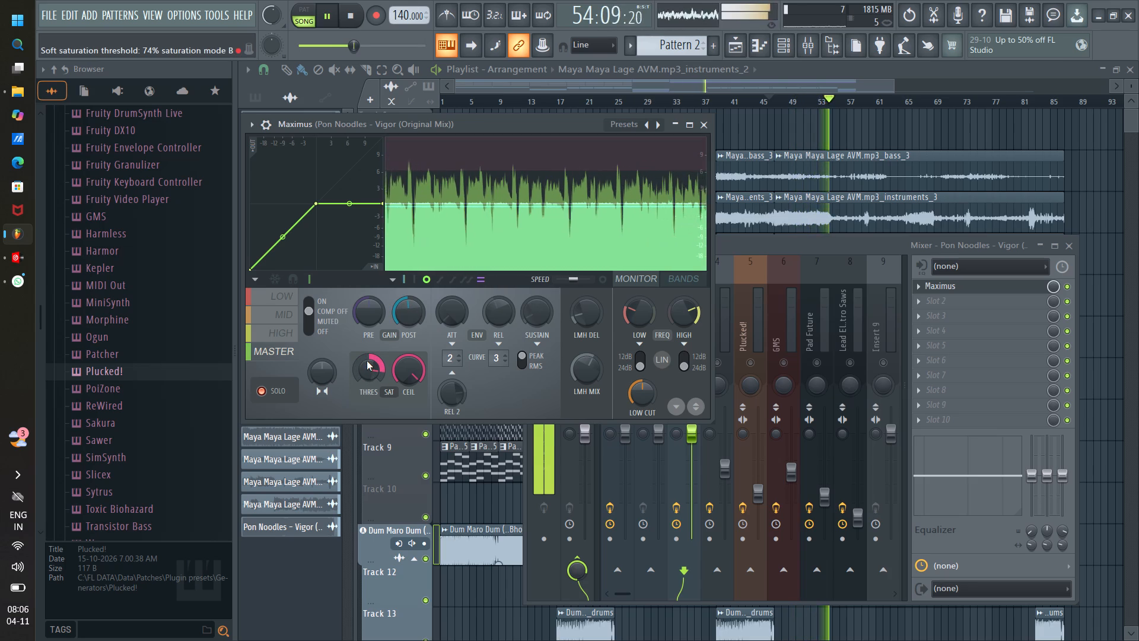
{"action": "key", "text": "space"}
{"action": "key", "text": "space"}
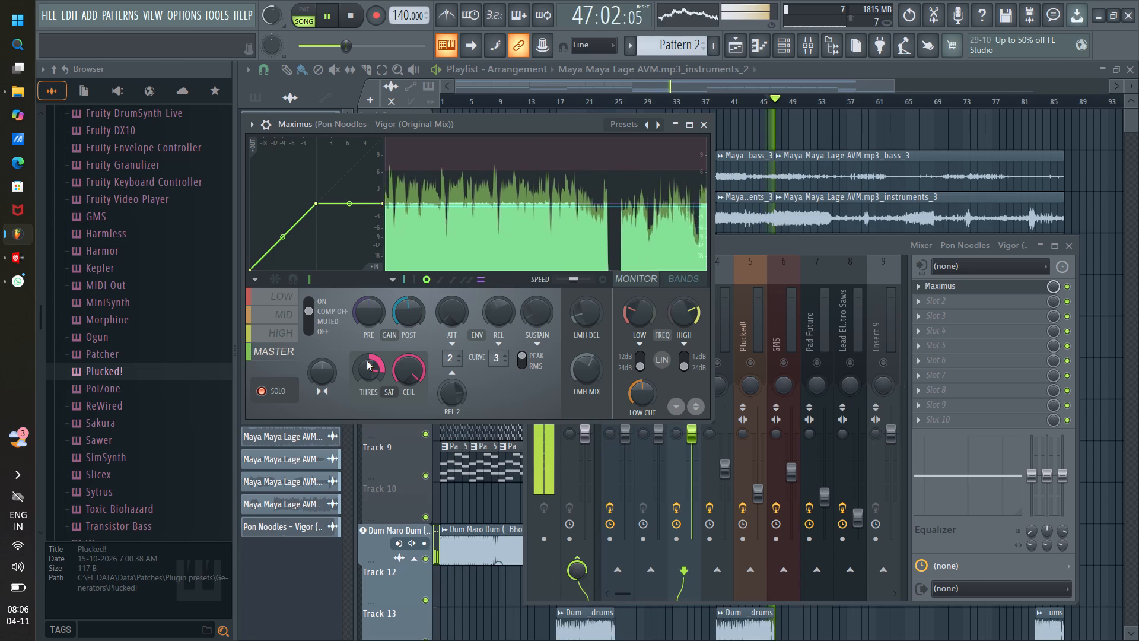
{"action": "scroll", "coordinate": [367, 361], "scroll_direction": "down", "scroll_amount": 2}
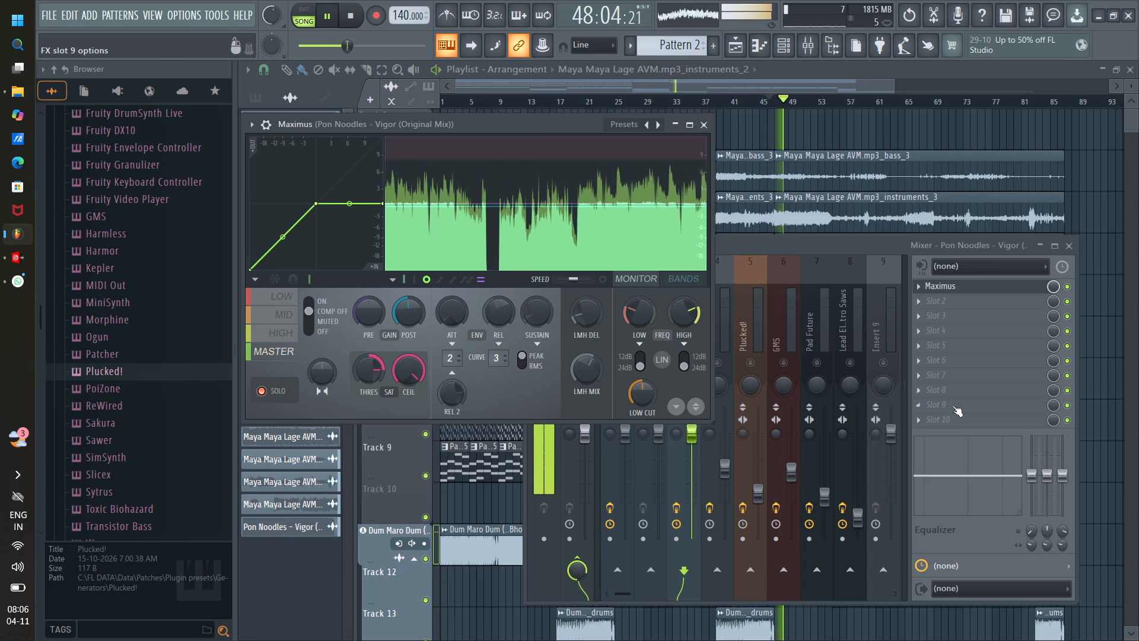
Bypass Maximus on the Pon Noodles track and re-enable it to compare the sound during playback.
{"action": "left_click", "coordinate": [1067, 285]}
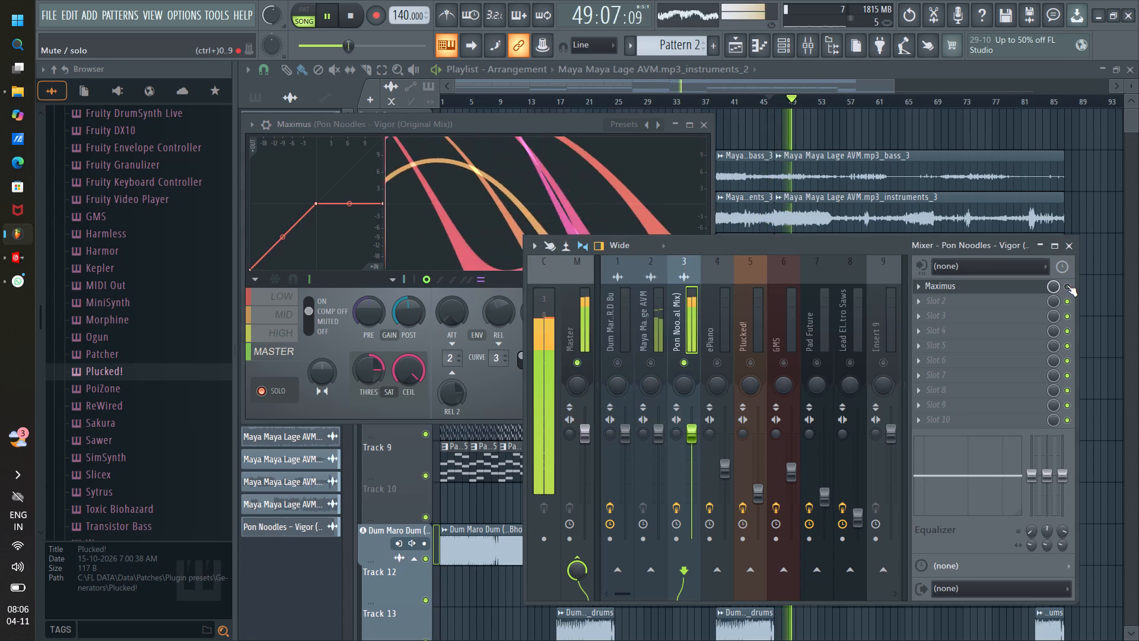
{"action": "left_click", "coordinate": [1067, 285]}
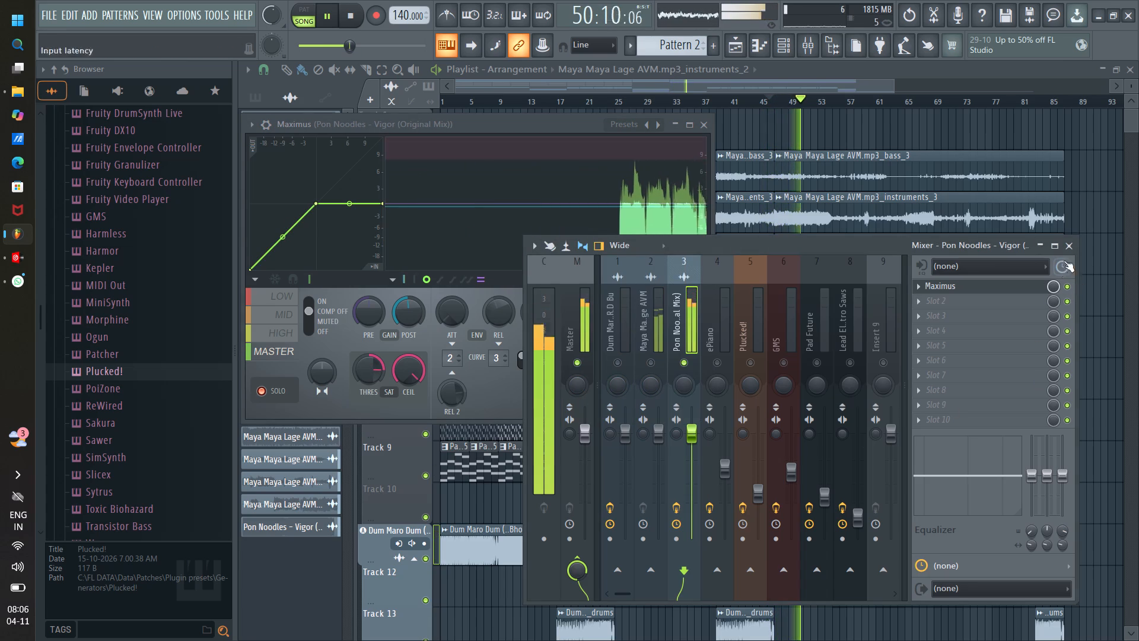
Close the Maximus window, play the arrangement from near its start, and un-solo the Pon Noodles mixer track.
{"action": "left_click", "coordinate": [1067, 250]}
{"action": "left_click", "coordinate": [705, 128]}
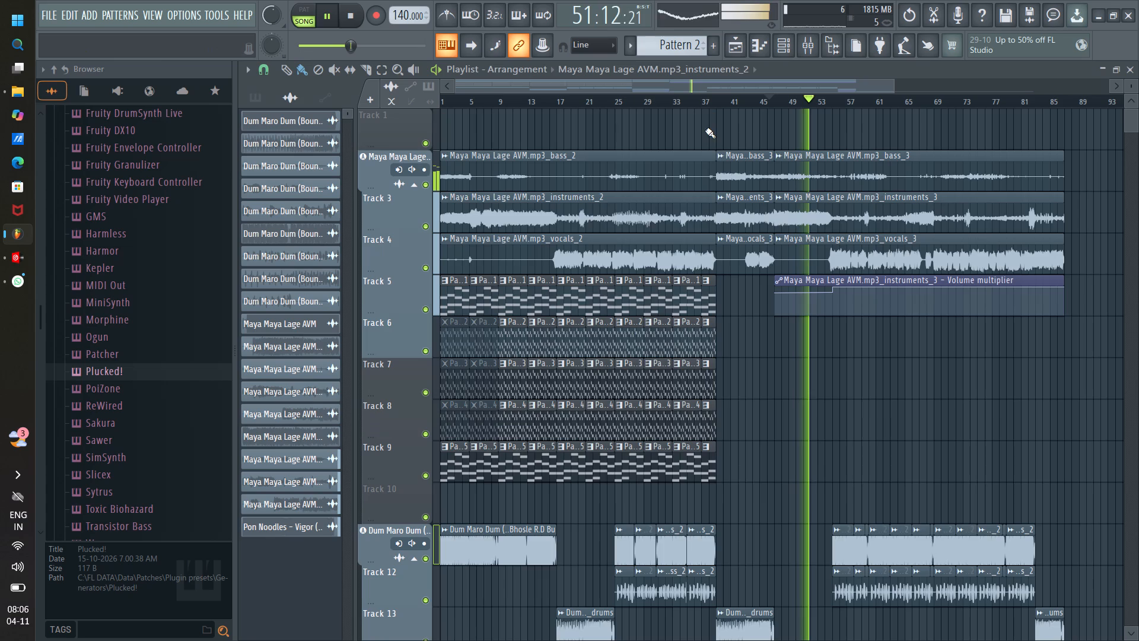
{"action": "left_click", "coordinate": [451, 102]}
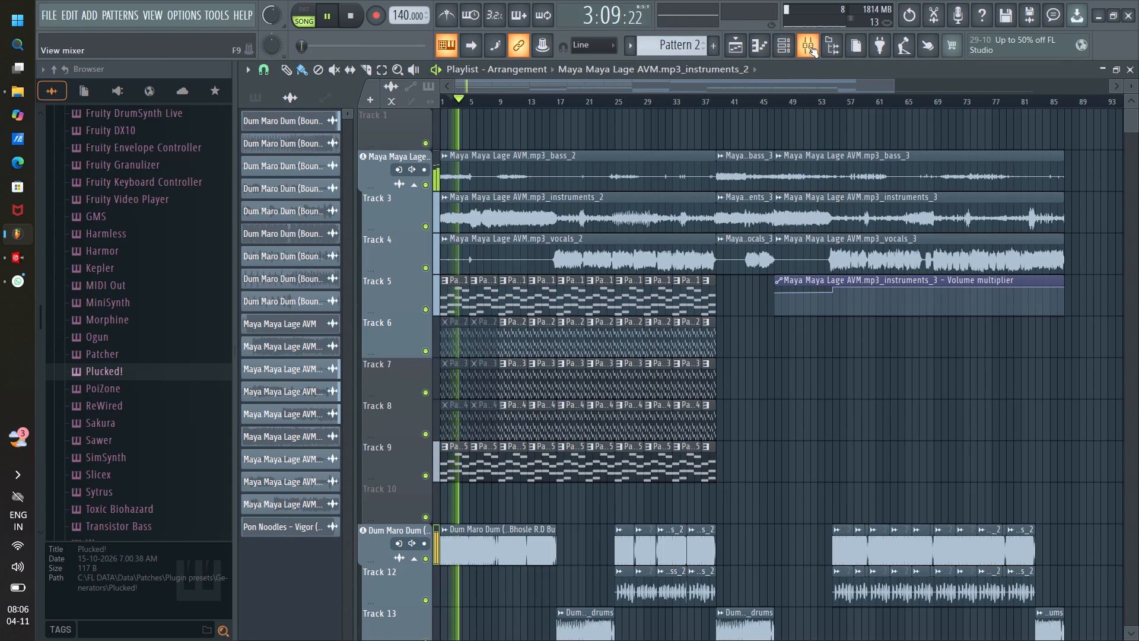
{"action": "left_click", "coordinate": [808, 45]}
{"action": "right_click", "coordinate": [681, 361]}
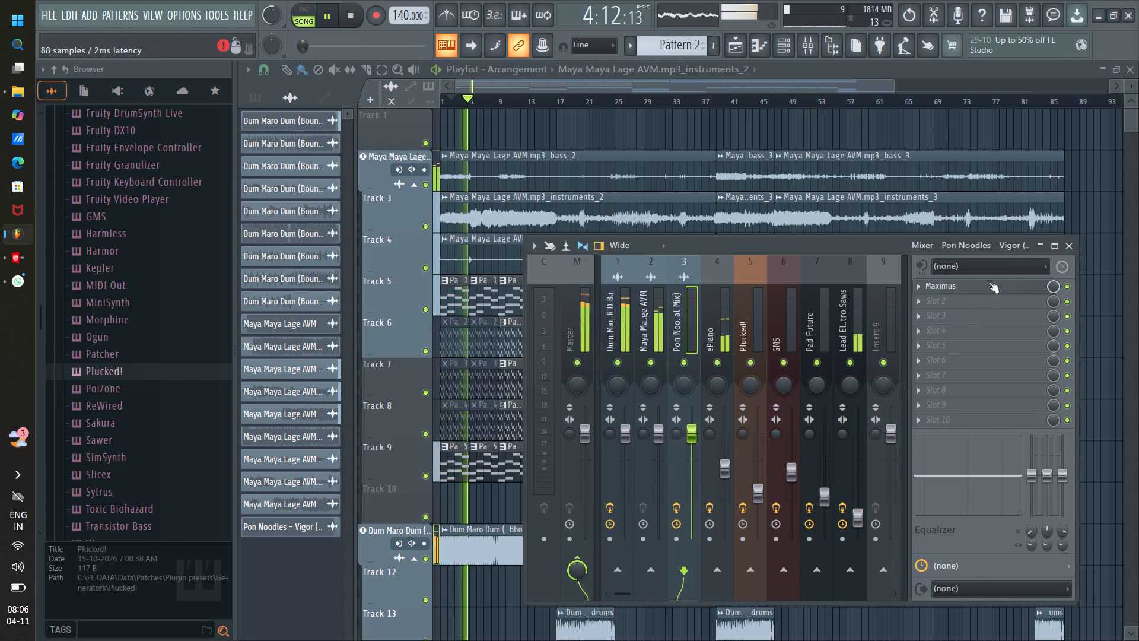
{"action": "left_click", "coordinate": [1068, 245]}
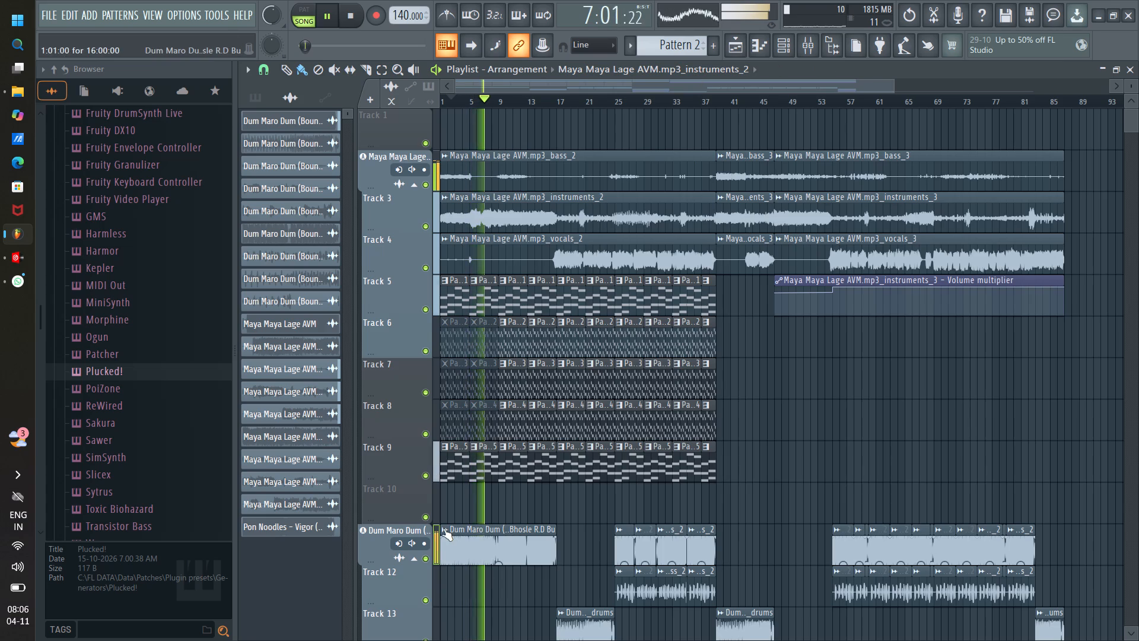
Compare the source and master mixer tracks, solo the Dum Maro Dum track, and restart playback.
{"action": "left_click", "coordinate": [456, 537]}
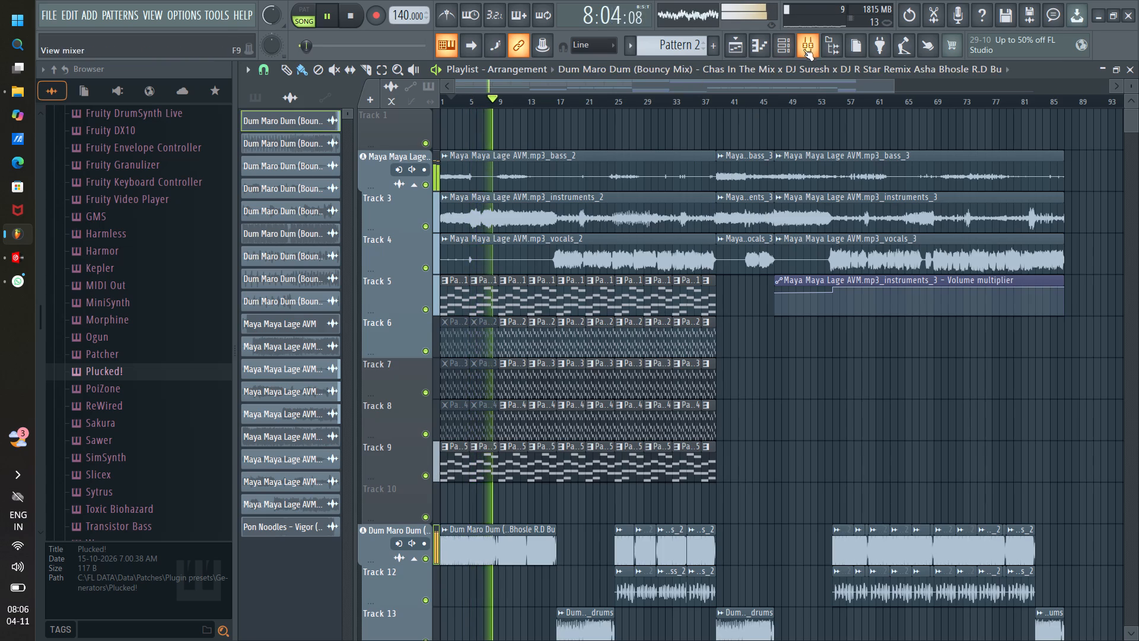
{"action": "left_click", "coordinate": [804, 49]}
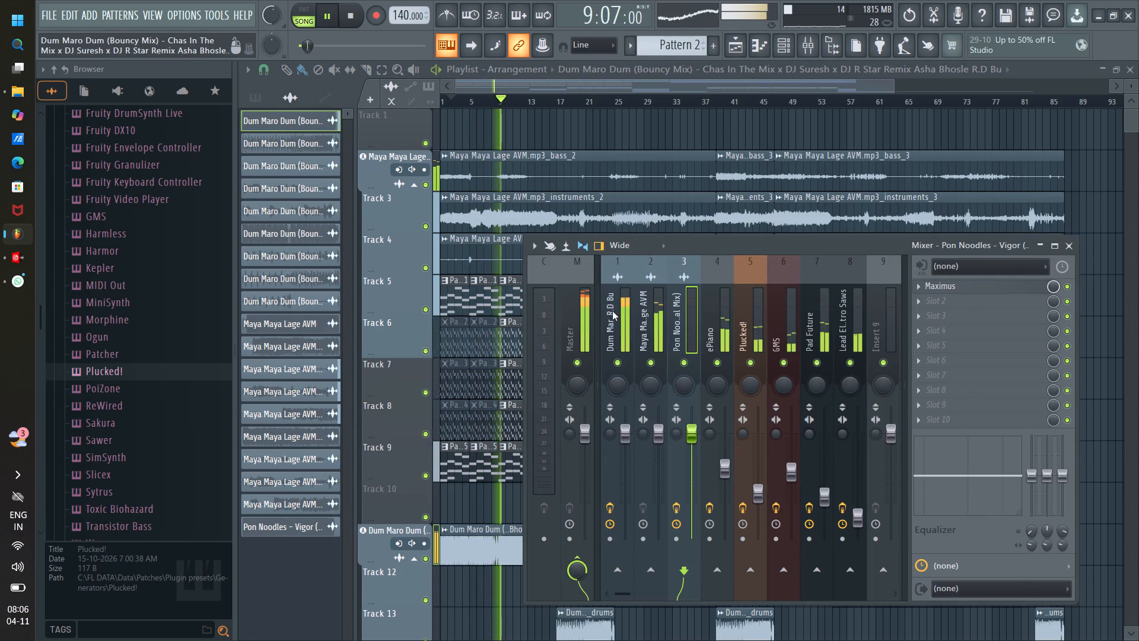
{"action": "left_click", "coordinate": [625, 272]}
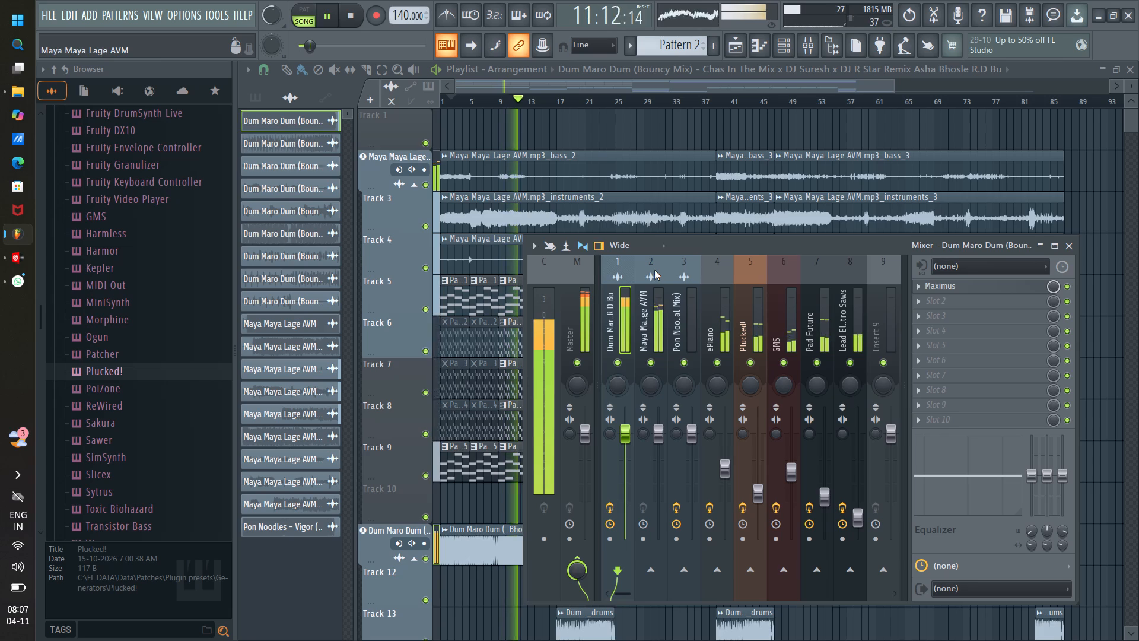
{"action": "left_click", "coordinate": [654, 270]}
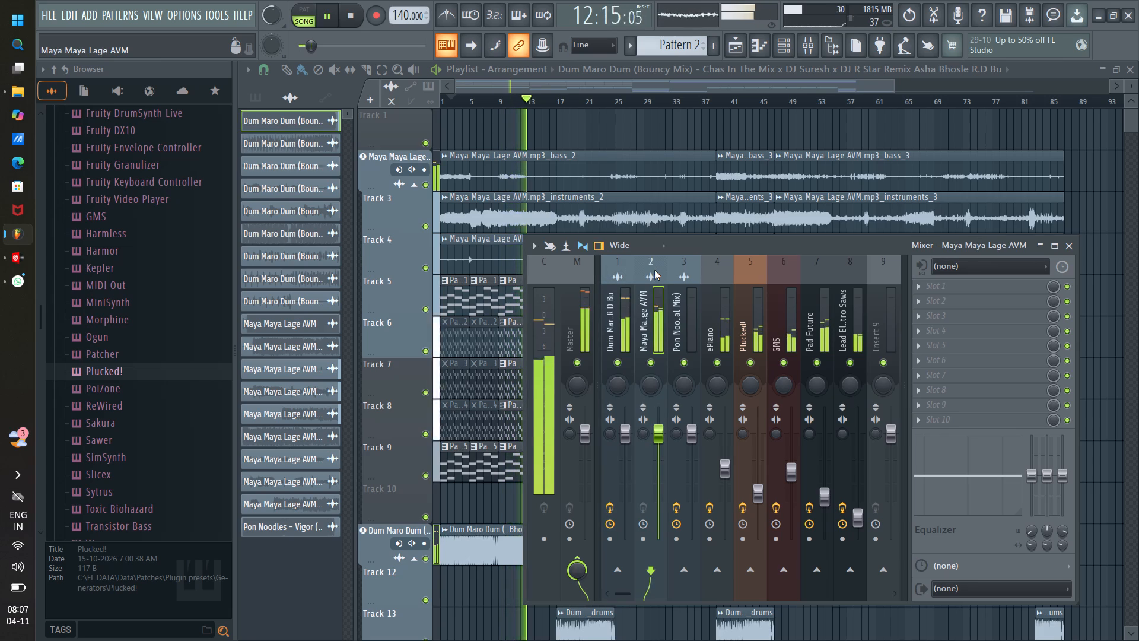
{"action": "left_click", "coordinate": [579, 266]}
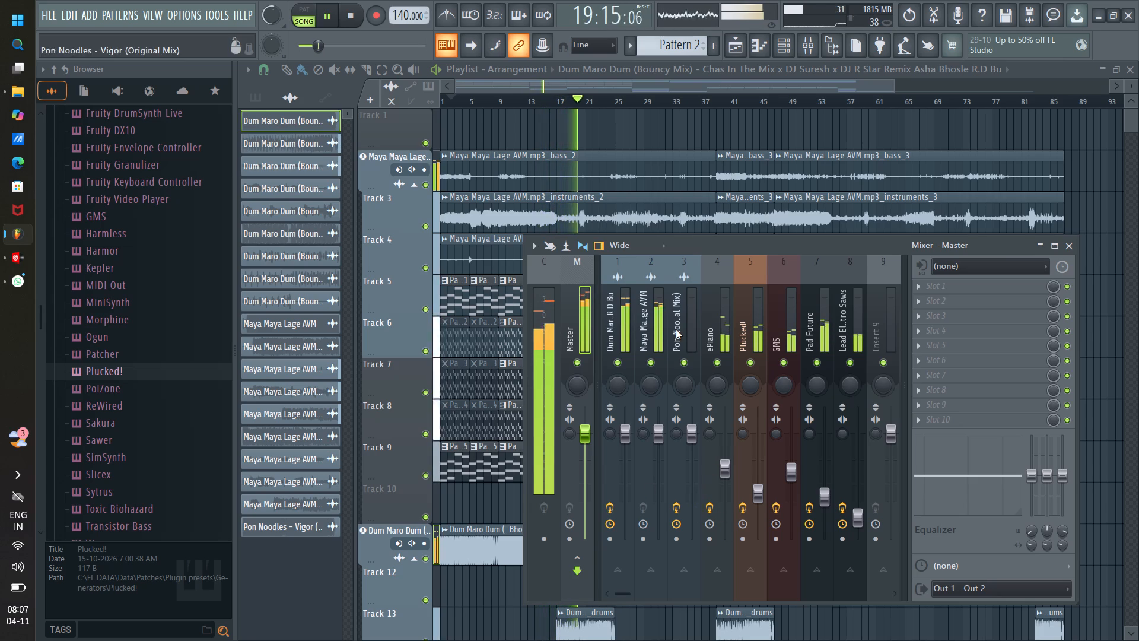
{"action": "left_click", "coordinate": [620, 264]}
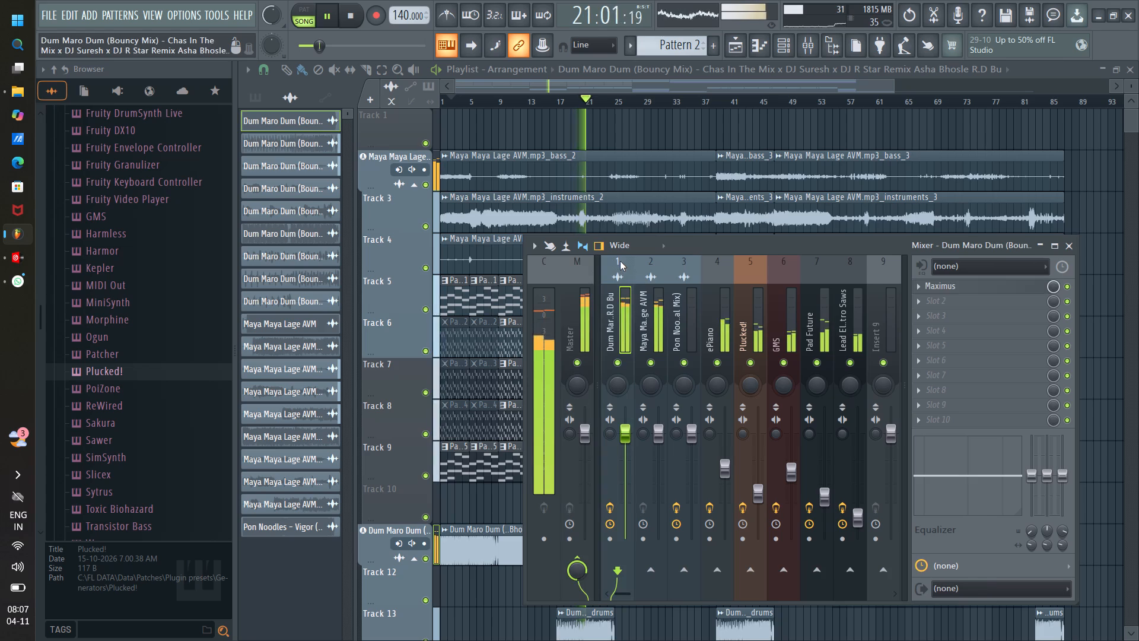
{"action": "right_click", "coordinate": [623, 363]}
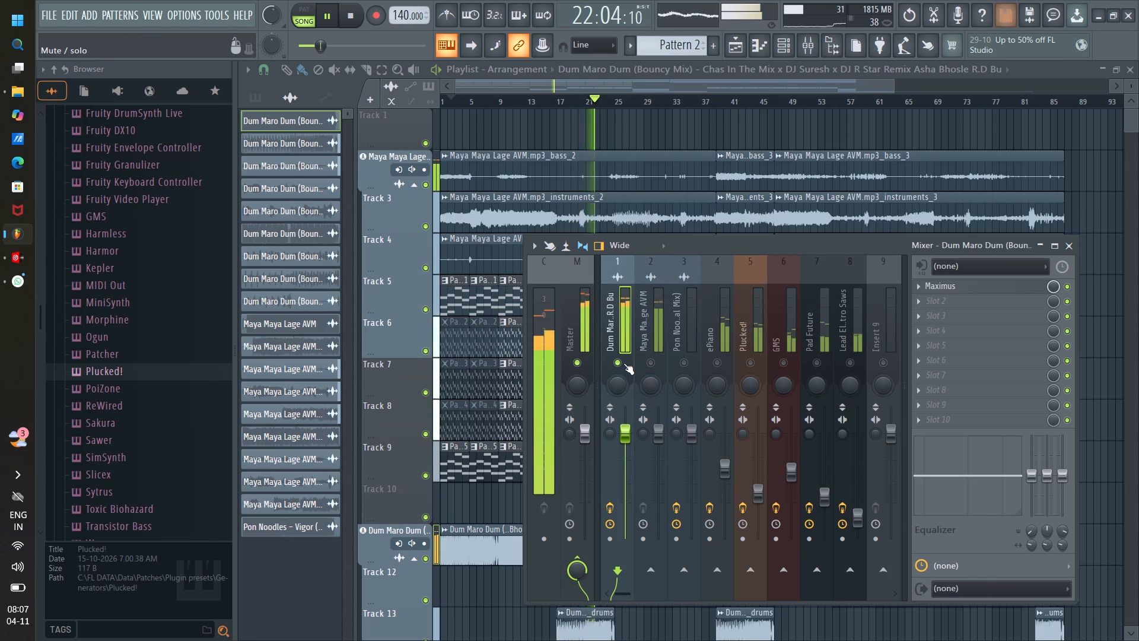
{"action": "key", "text": "space"}
{"action": "key", "text": "space"}
Load the Clear master RMS preset in the Dum Maro Dum track's Maximus.
{"action": "left_click", "coordinate": [941, 287]}
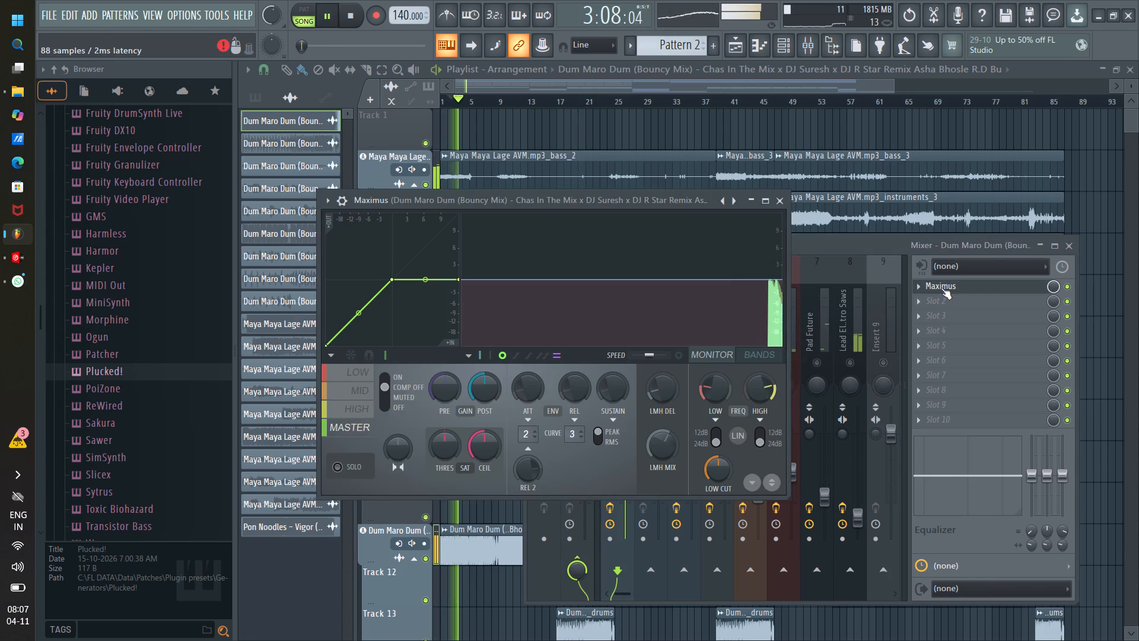
{"action": "right_click", "coordinate": [731, 203]}
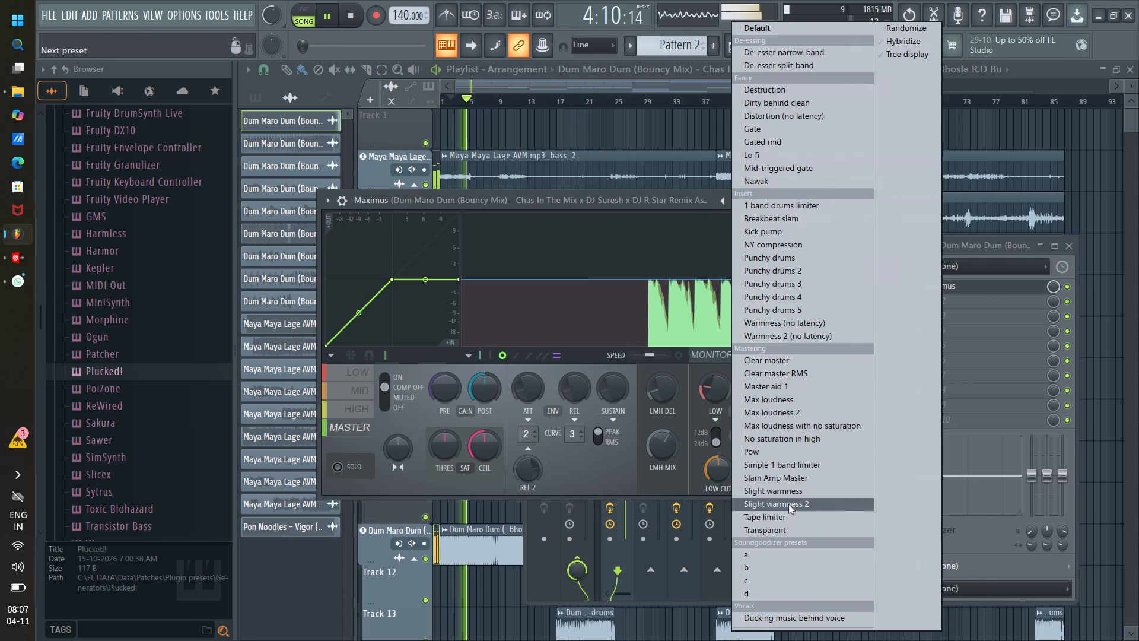
{"action": "left_click", "coordinate": [795, 380]}
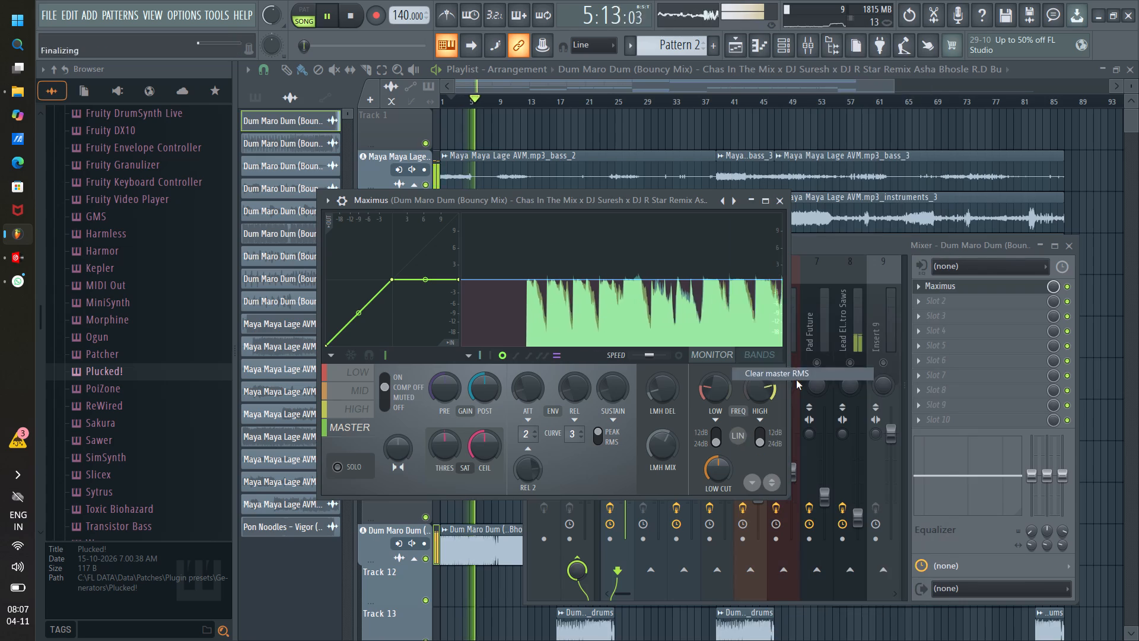
Check the low, mid and high bands in Maximus, and set the master band's mode to Comp Off.
{"action": "left_click", "coordinate": [356, 372]}
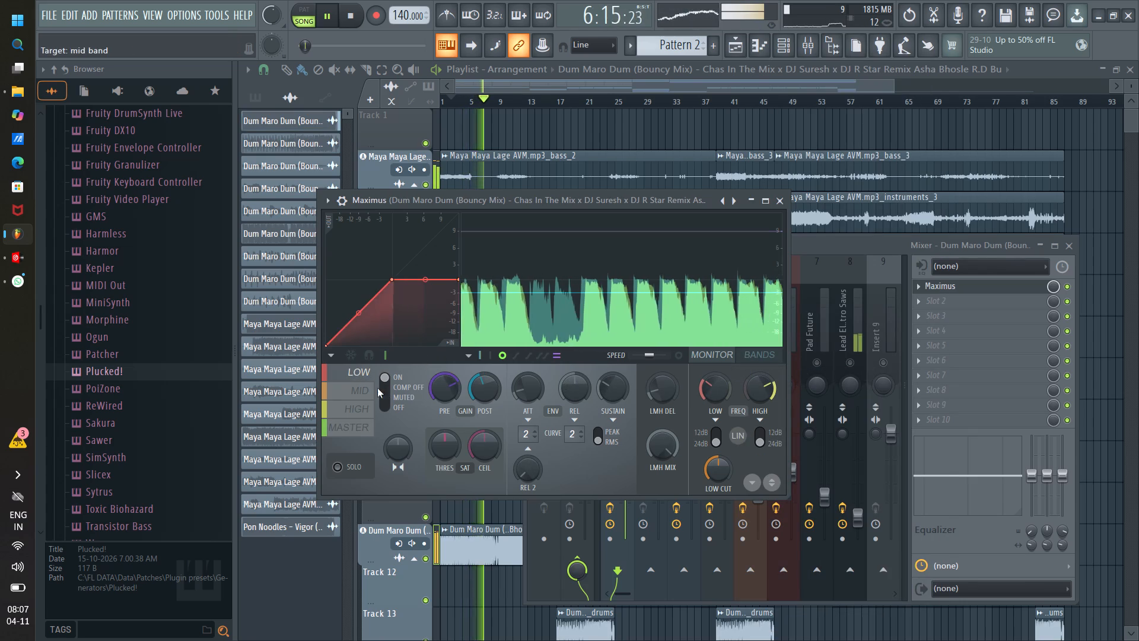
{"action": "left_click", "coordinate": [365, 388]}
{"action": "left_click", "coordinate": [361, 407]}
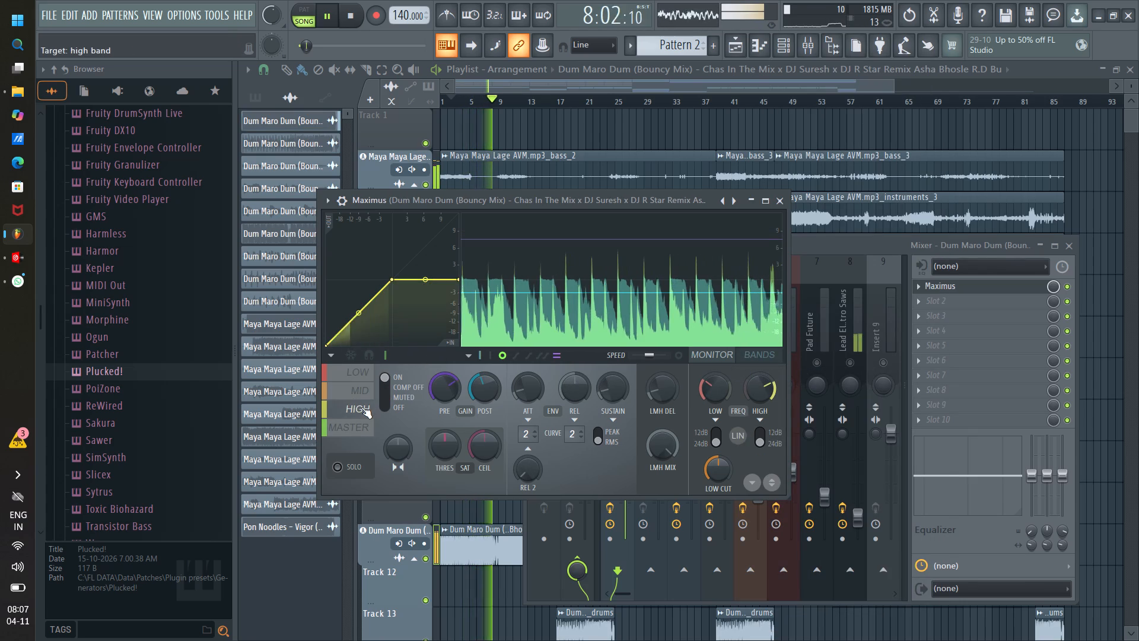
{"action": "left_click", "coordinate": [355, 426]}
{"action": "left_click", "coordinate": [386, 375]}
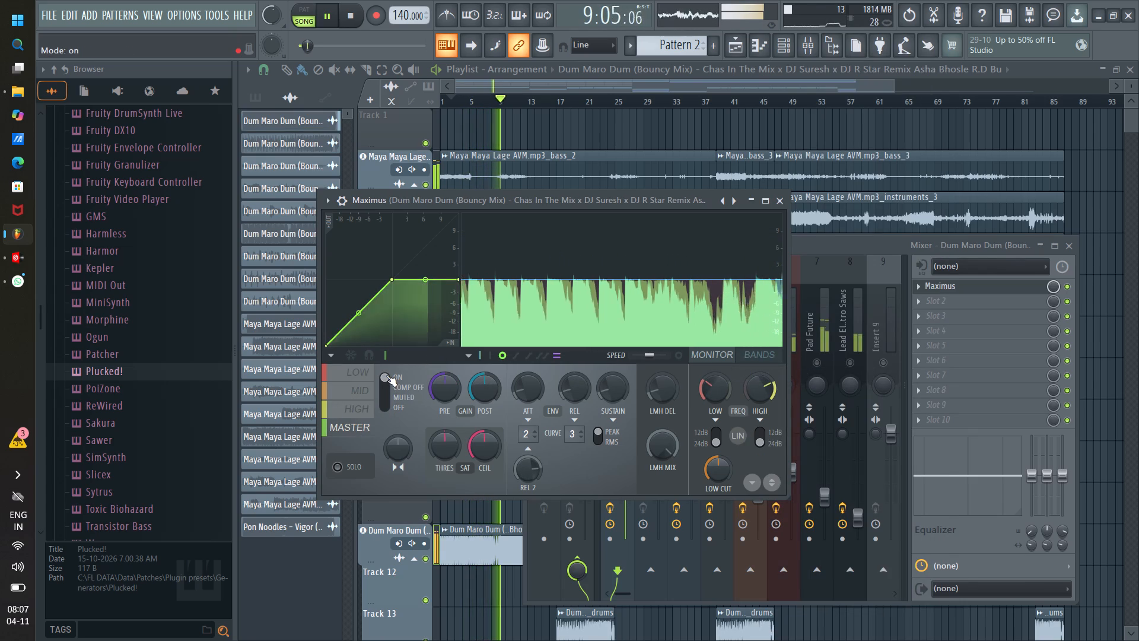
{"action": "left_click", "coordinate": [381, 389]}
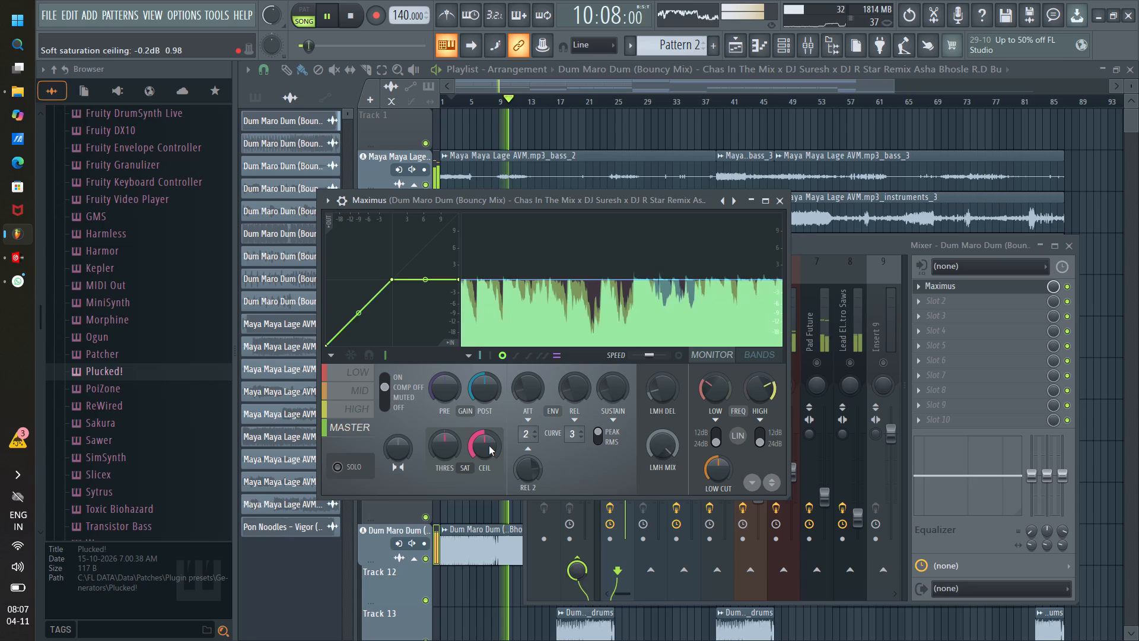
Raise the master band's soft saturation ceiling in the Dum Maro Dum track's Maximus to 10.3 dB.
{"action": "left_click_drag", "start_coordinate": [489, 446], "coordinate": [513, 271]}
{"action": "scroll", "coordinate": [489, 445], "scroll_direction": "down", "scroll_amount": 5}
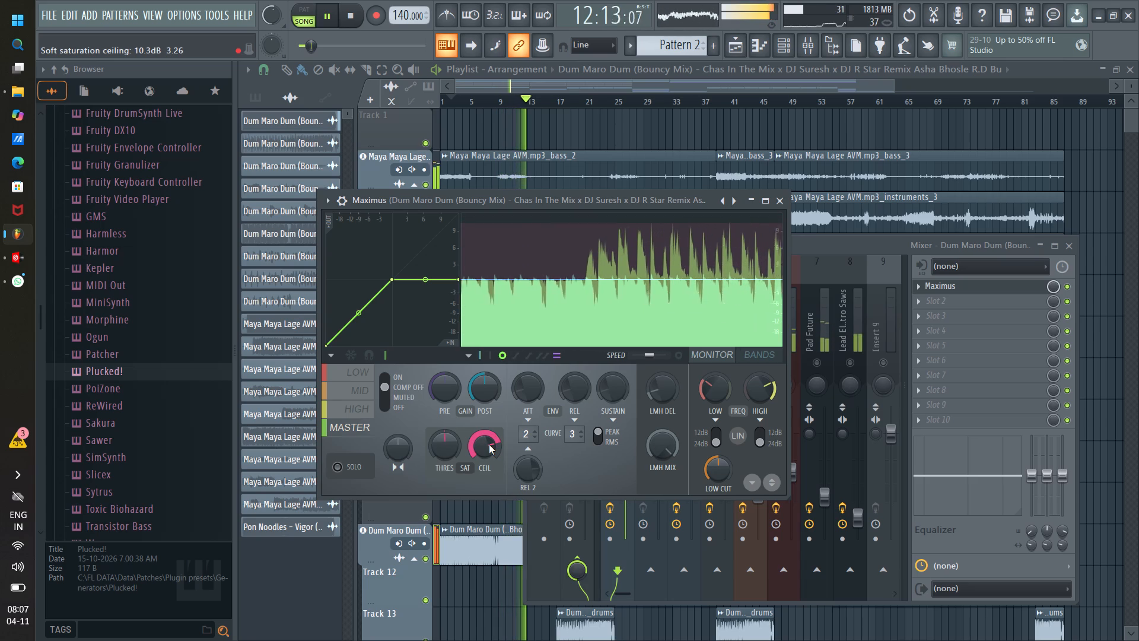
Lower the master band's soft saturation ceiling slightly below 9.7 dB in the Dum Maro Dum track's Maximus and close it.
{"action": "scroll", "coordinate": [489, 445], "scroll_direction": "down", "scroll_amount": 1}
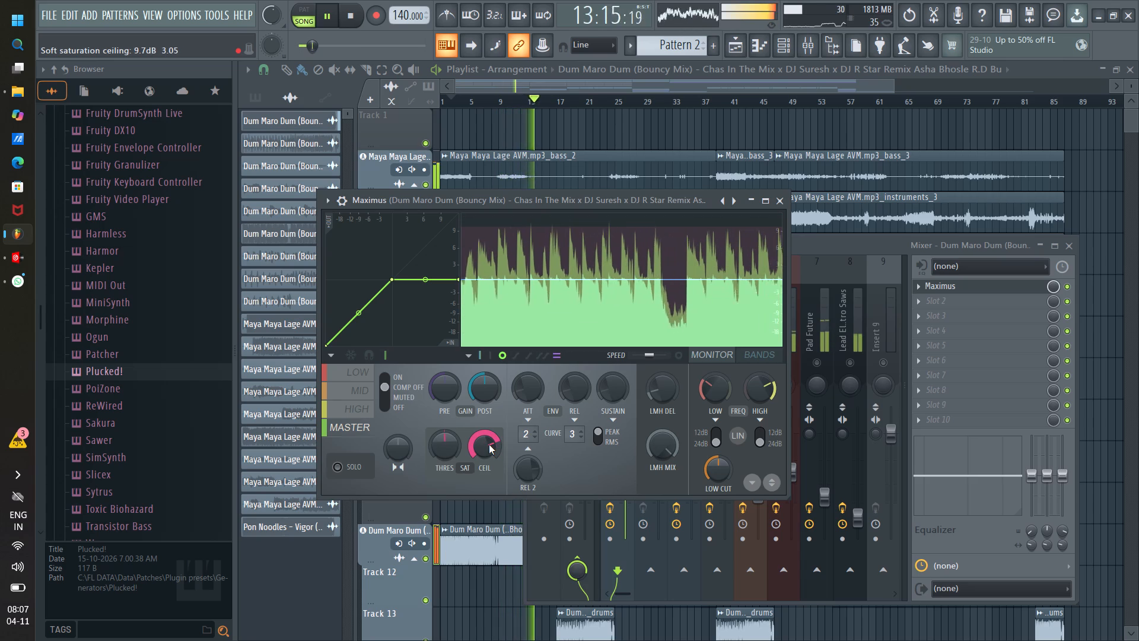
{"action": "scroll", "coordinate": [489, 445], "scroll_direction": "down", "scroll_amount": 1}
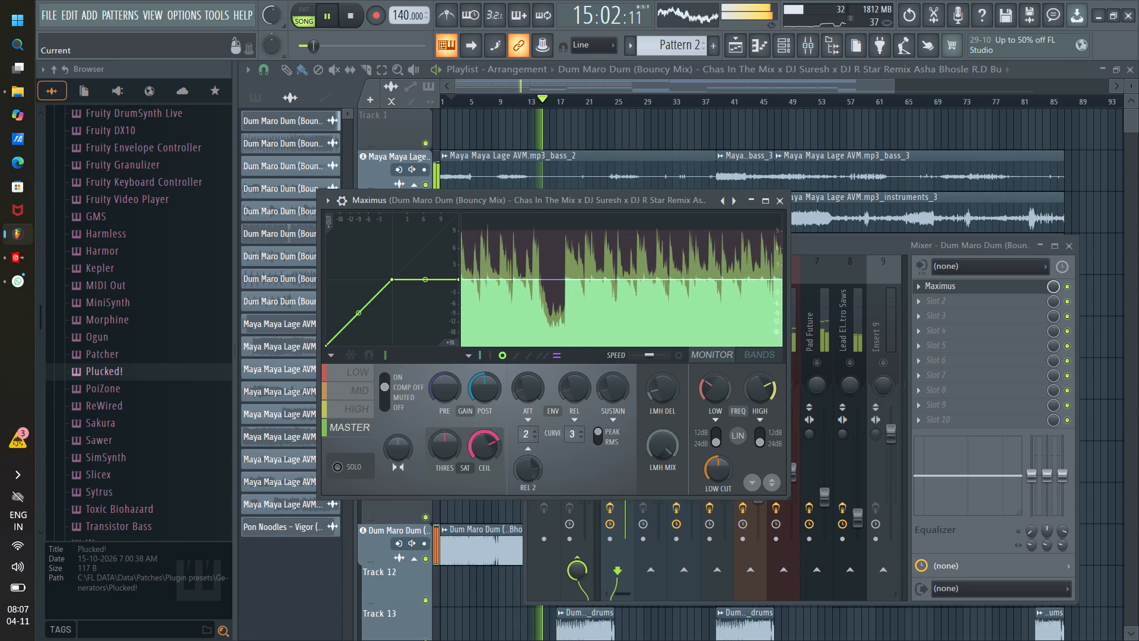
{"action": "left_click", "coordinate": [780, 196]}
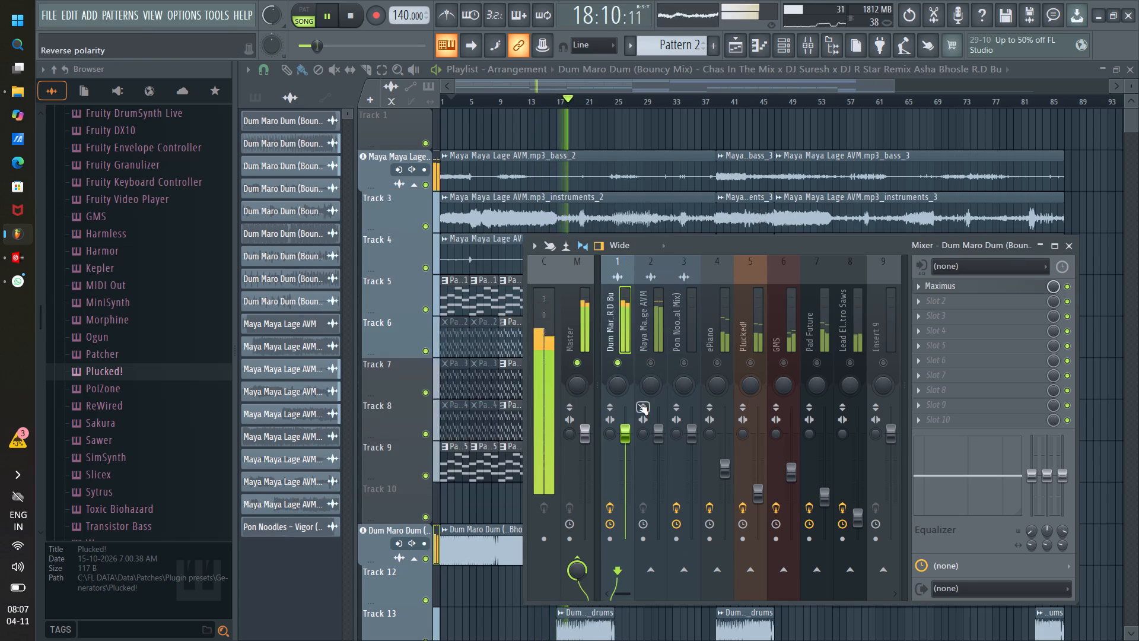
Reverse the polarity of the Maya Maya Lage mixer track and restart playback.
{"action": "left_click", "coordinate": [638, 404]}
{"action": "key", "text": "space"}
{"action": "key", "text": "space"}
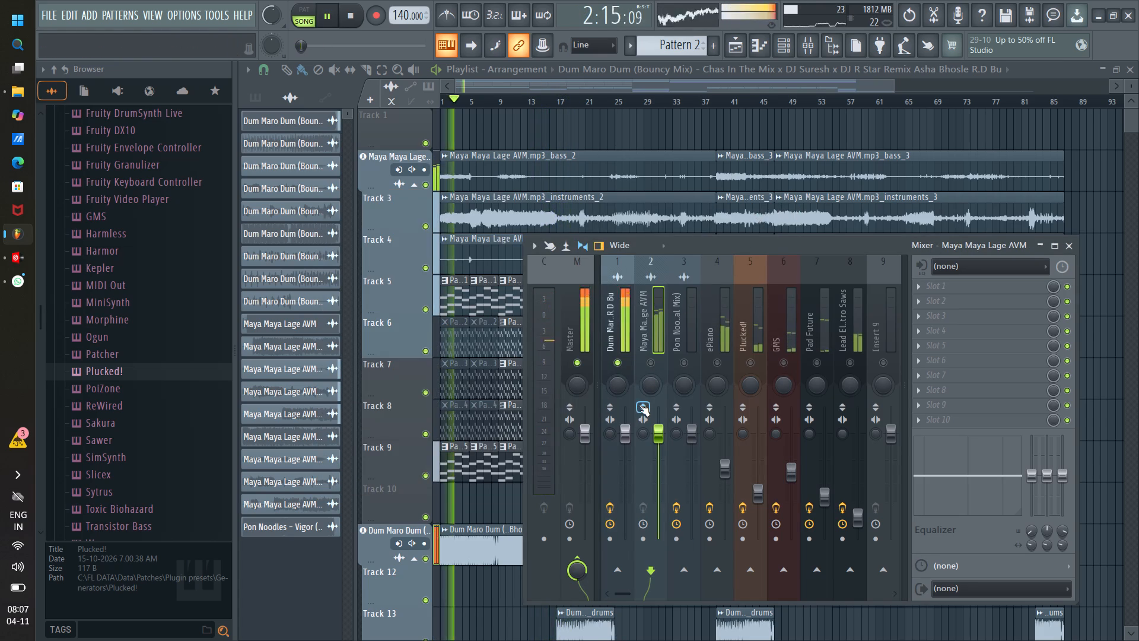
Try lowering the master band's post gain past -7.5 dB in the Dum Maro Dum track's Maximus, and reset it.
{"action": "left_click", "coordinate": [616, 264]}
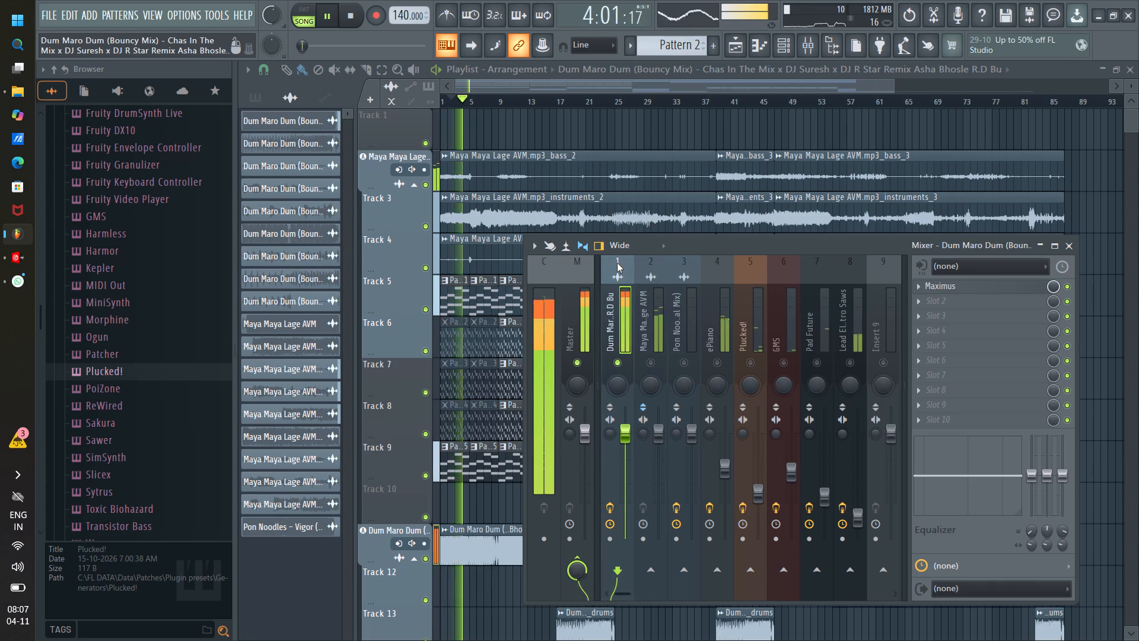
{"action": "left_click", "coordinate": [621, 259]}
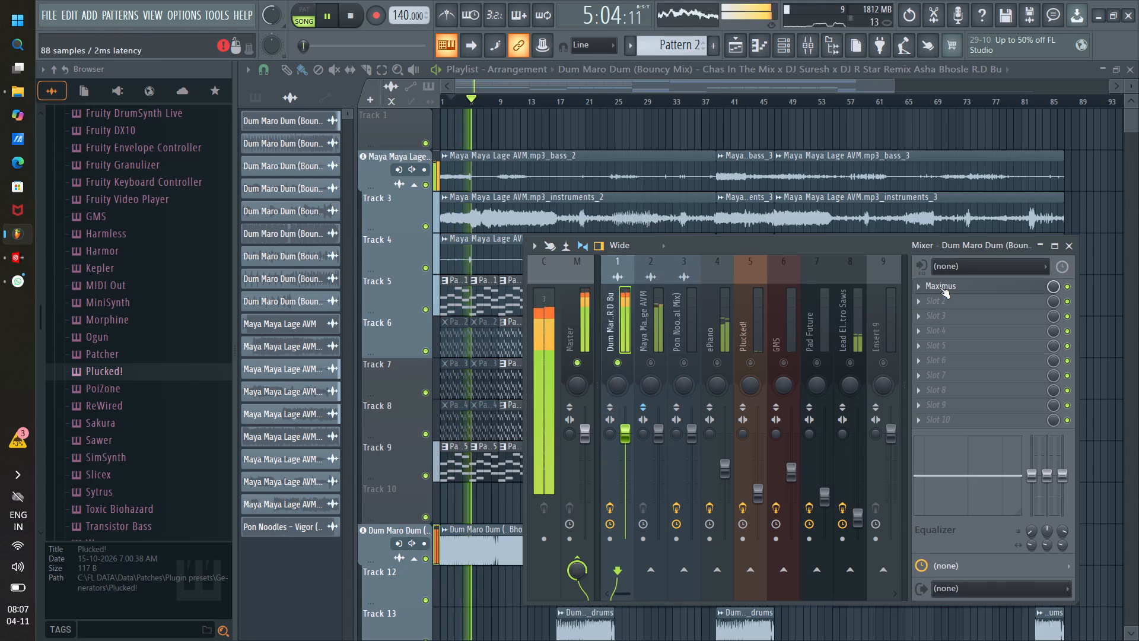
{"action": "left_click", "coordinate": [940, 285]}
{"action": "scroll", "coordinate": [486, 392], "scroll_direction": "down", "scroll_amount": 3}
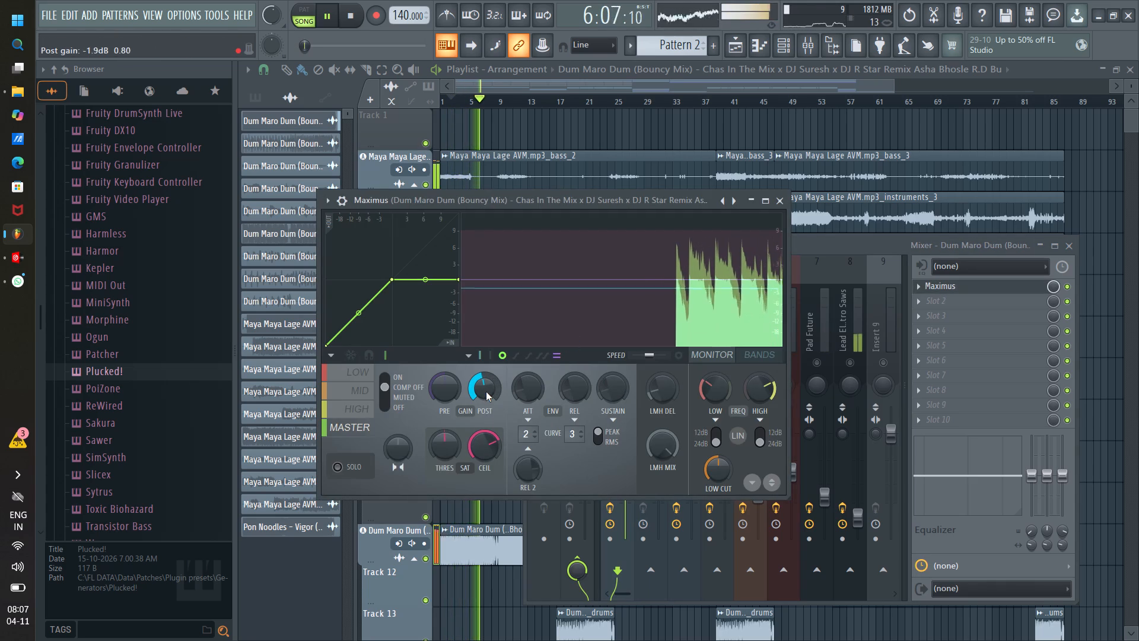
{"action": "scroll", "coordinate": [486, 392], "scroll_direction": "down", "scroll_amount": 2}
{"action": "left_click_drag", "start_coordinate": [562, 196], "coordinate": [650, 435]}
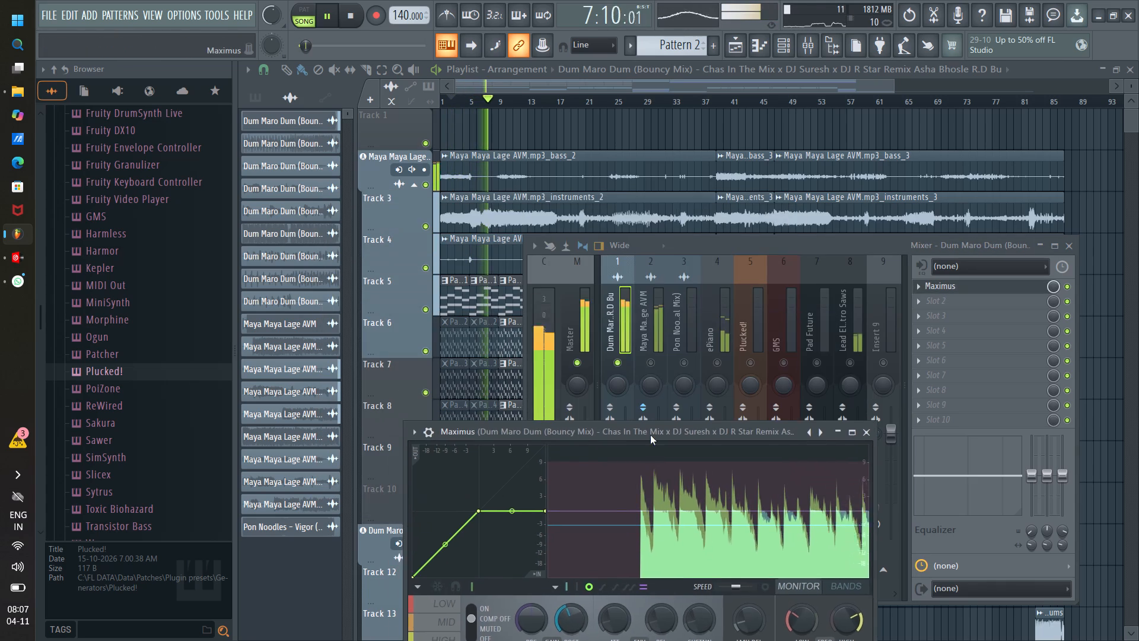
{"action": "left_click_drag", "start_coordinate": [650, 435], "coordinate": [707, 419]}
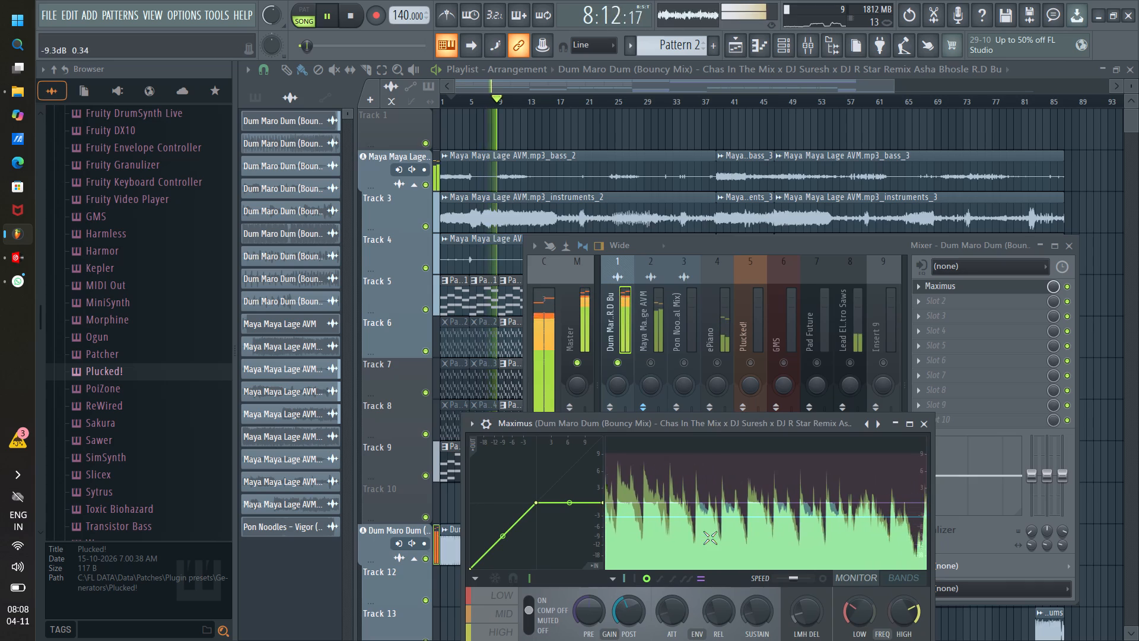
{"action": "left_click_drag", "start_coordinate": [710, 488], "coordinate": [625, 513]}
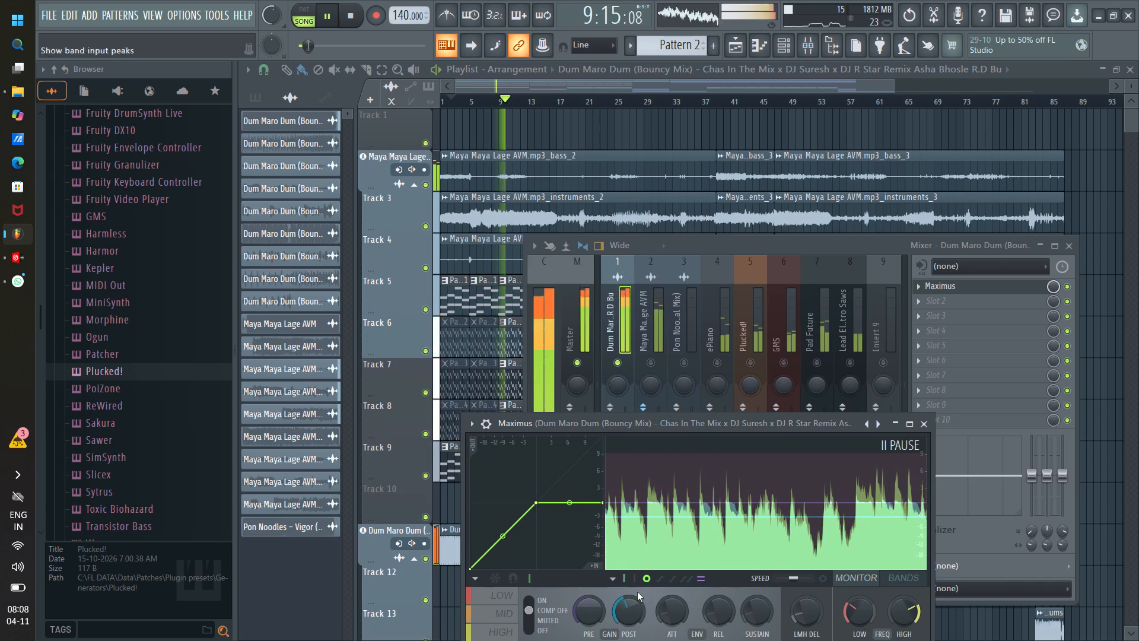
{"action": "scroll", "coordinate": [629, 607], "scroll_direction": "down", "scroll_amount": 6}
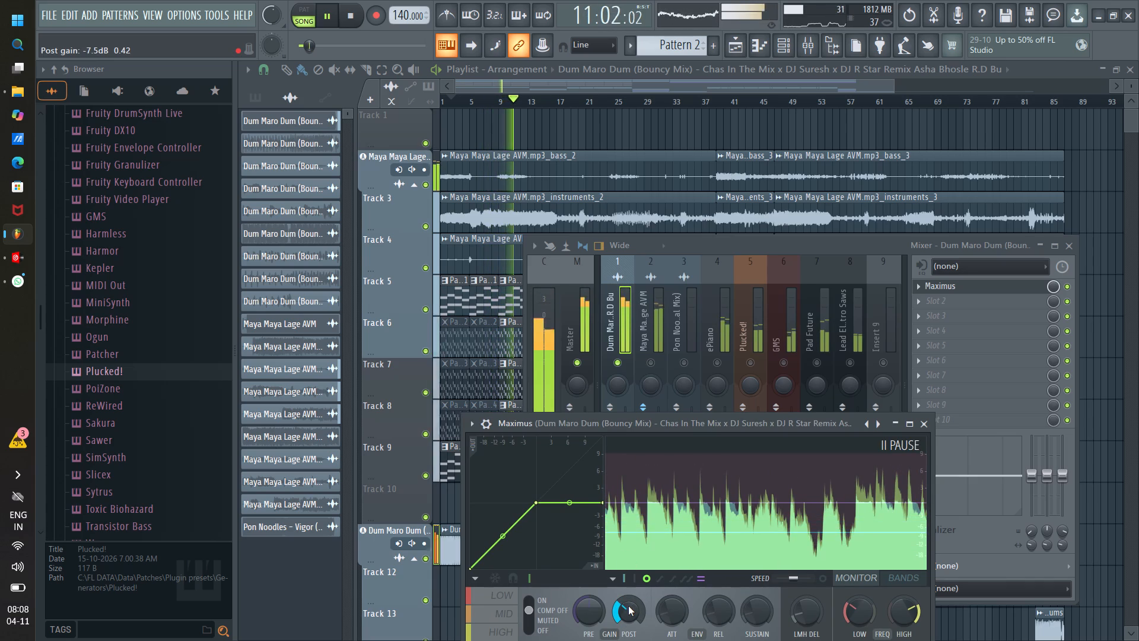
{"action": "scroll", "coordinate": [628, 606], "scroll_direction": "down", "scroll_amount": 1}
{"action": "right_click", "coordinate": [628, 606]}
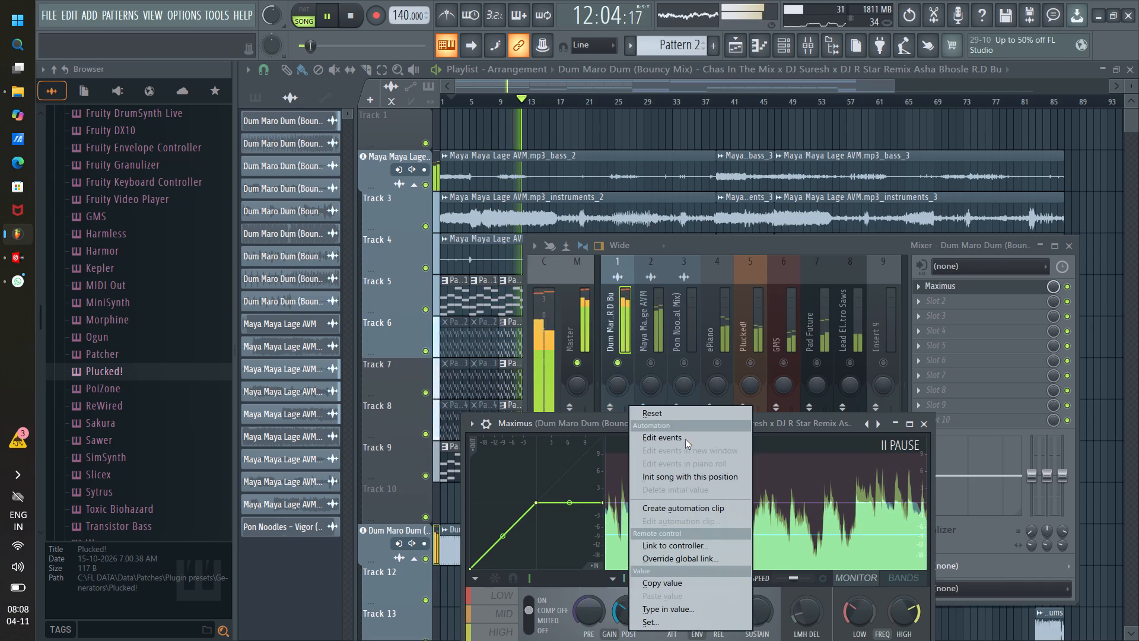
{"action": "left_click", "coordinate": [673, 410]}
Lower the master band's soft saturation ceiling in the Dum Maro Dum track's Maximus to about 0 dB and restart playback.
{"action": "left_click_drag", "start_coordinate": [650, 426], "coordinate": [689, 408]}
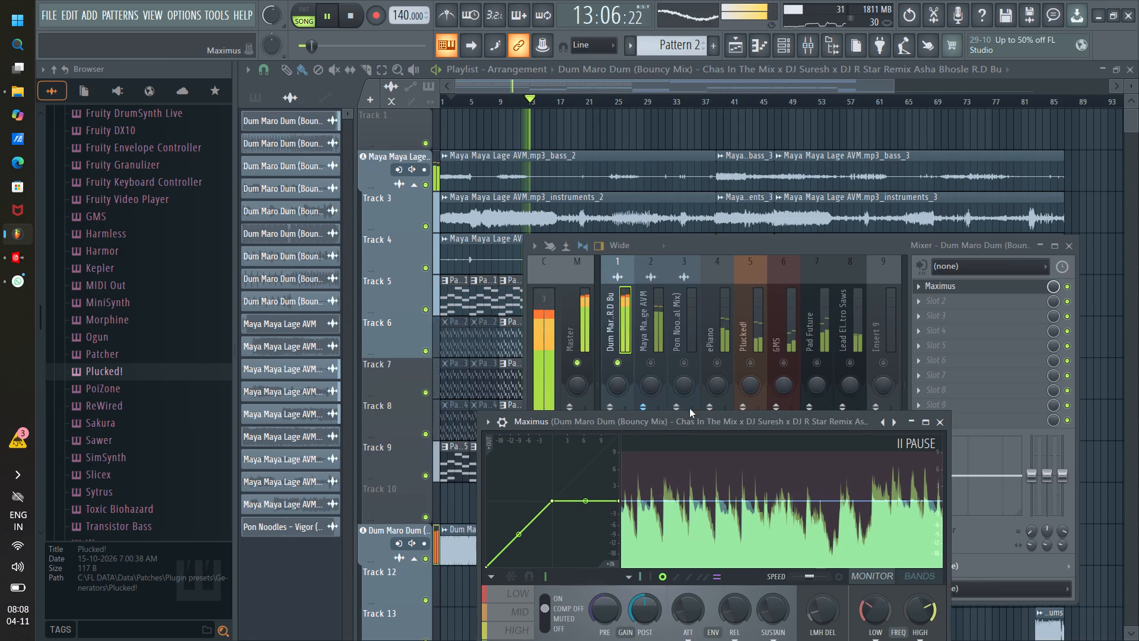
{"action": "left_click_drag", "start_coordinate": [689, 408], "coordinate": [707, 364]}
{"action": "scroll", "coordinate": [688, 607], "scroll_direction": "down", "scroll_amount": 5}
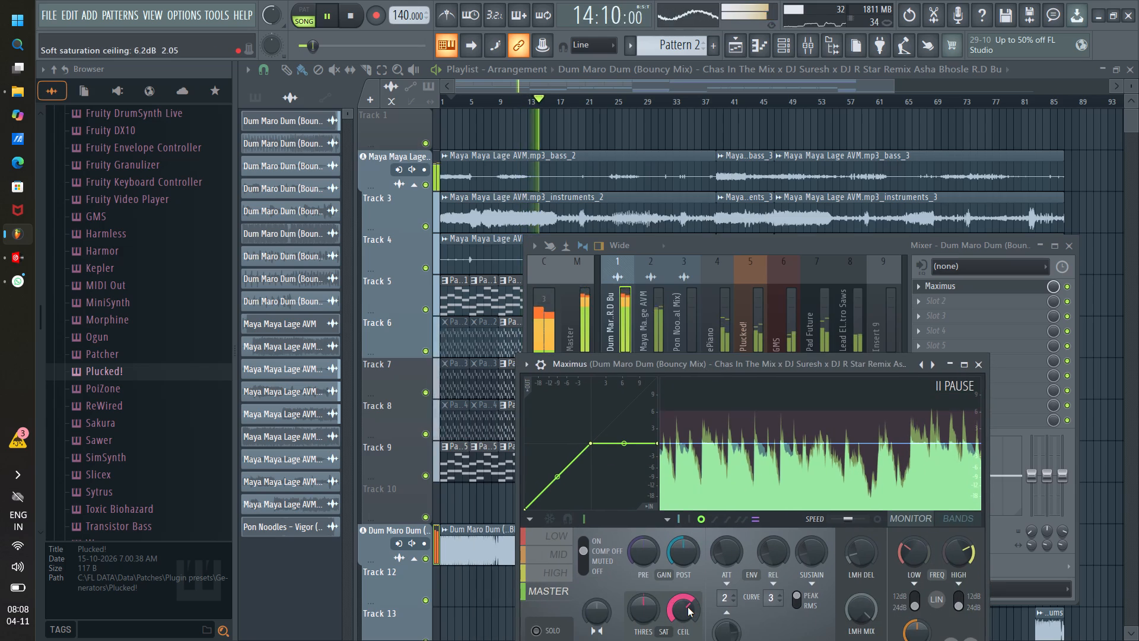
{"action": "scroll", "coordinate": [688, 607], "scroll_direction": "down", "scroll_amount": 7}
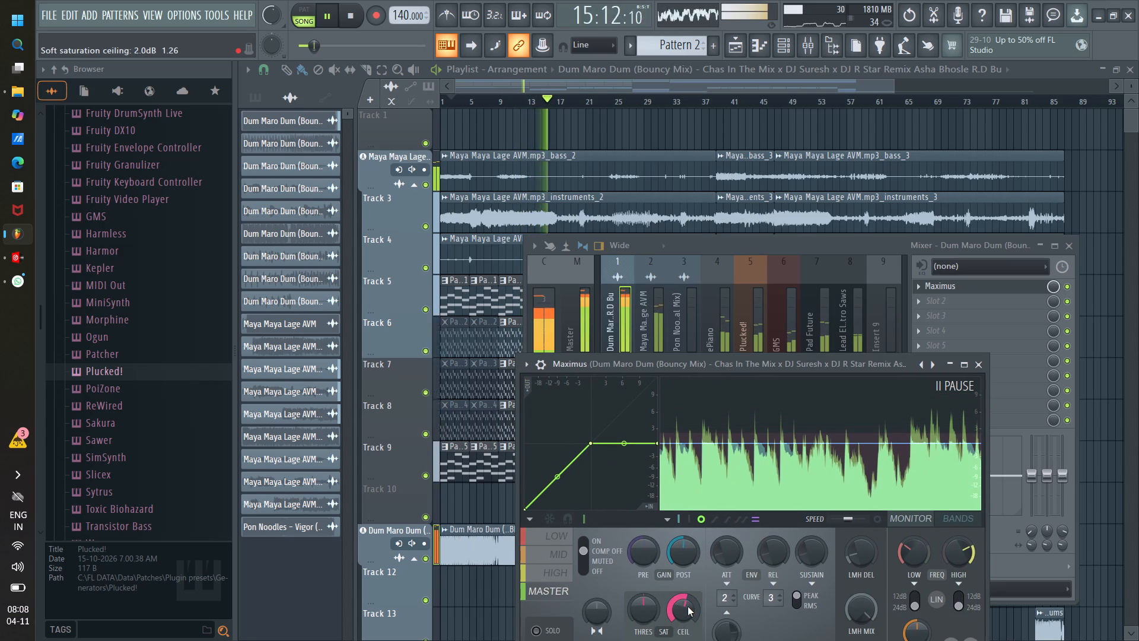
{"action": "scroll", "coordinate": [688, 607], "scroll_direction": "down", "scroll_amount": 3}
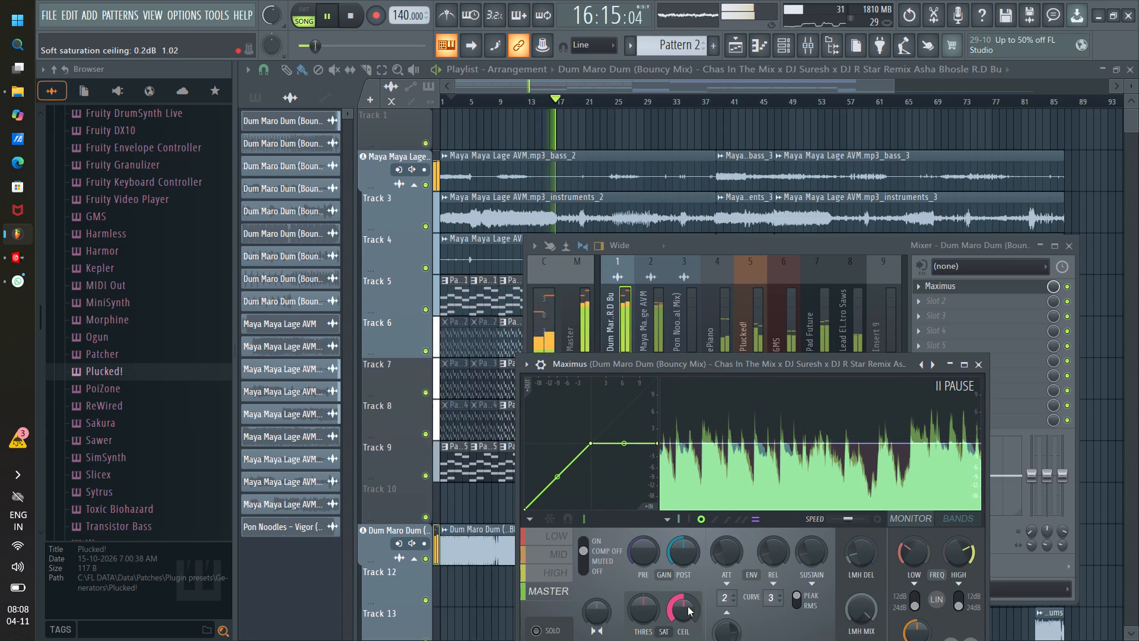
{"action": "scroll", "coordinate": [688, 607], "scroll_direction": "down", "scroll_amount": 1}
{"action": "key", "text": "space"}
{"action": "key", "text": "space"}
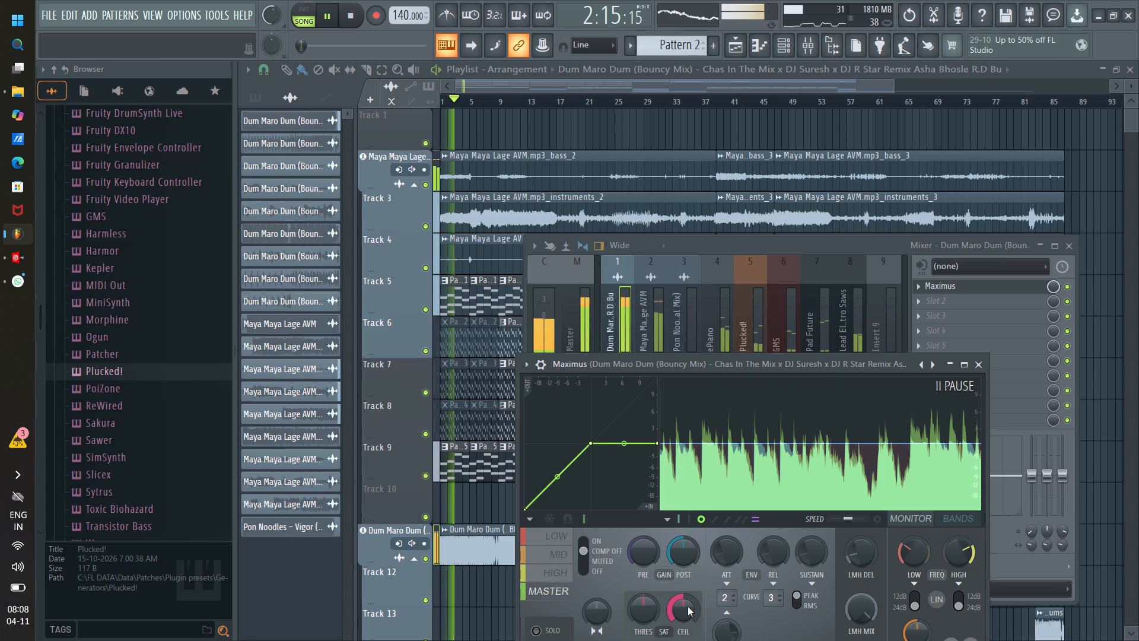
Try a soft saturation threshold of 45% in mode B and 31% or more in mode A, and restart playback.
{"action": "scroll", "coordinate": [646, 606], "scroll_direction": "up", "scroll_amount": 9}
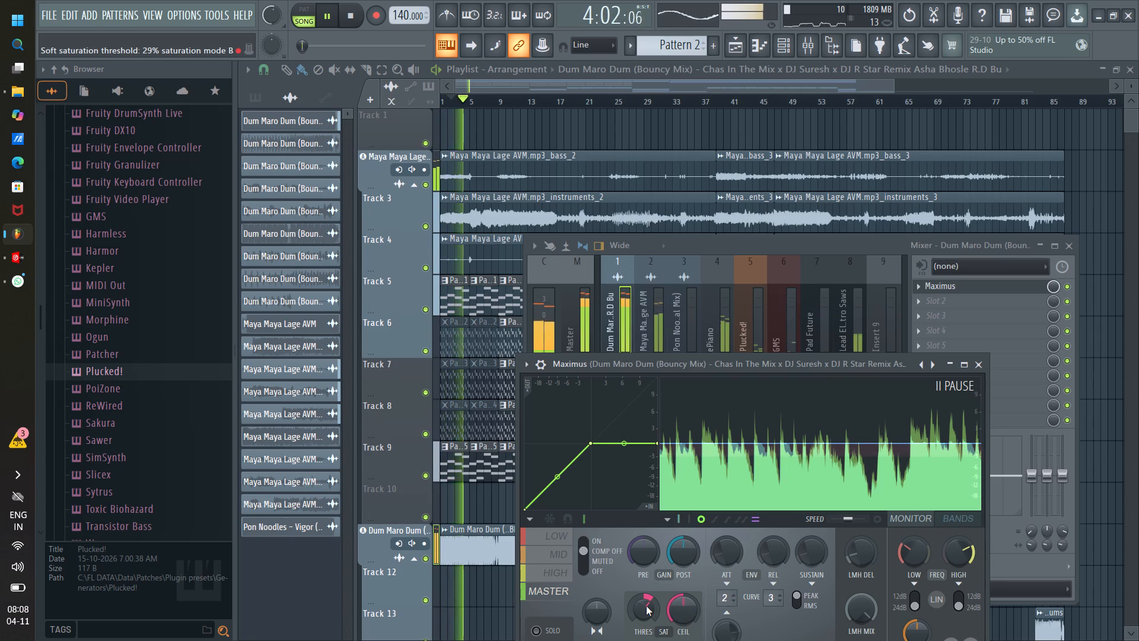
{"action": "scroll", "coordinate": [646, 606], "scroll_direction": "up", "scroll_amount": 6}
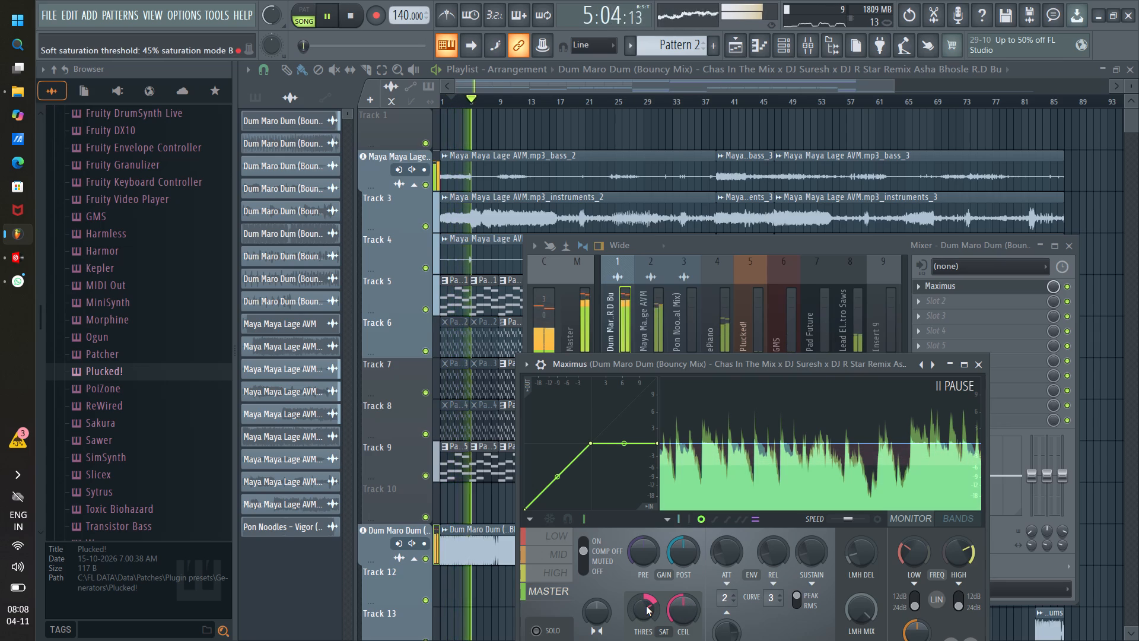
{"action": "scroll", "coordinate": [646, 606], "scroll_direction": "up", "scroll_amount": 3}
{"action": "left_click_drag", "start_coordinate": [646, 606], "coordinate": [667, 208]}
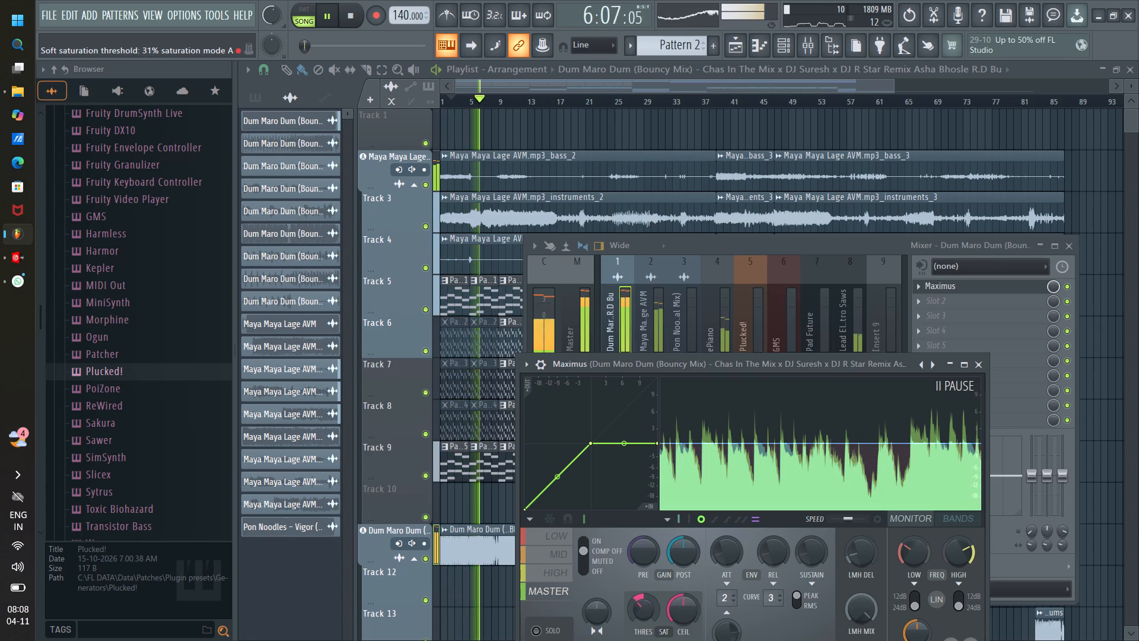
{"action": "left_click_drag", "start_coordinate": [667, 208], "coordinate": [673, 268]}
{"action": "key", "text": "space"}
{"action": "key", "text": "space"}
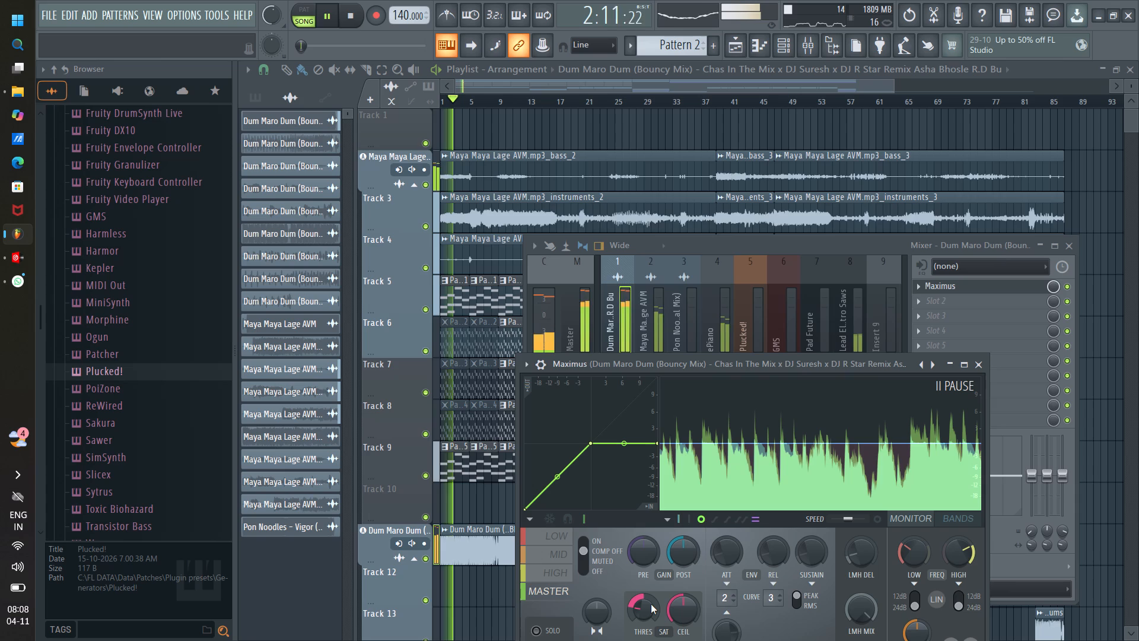
Play from bar 10 and reset the master band's soft saturation threshold and ceiling in the Dum Maro Dum track's Maximus.
{"action": "left_click", "coordinate": [507, 102]}
{"action": "left_click", "coordinate": [796, 49]}
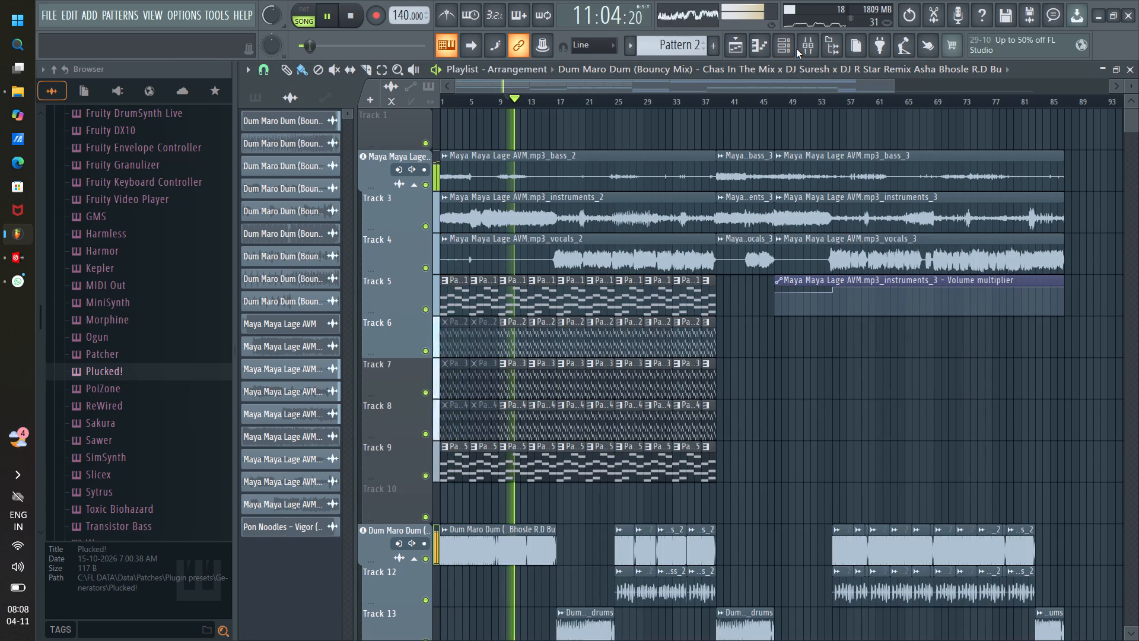
{"action": "left_click", "coordinate": [803, 49]}
{"action": "left_click", "coordinate": [621, 262]}
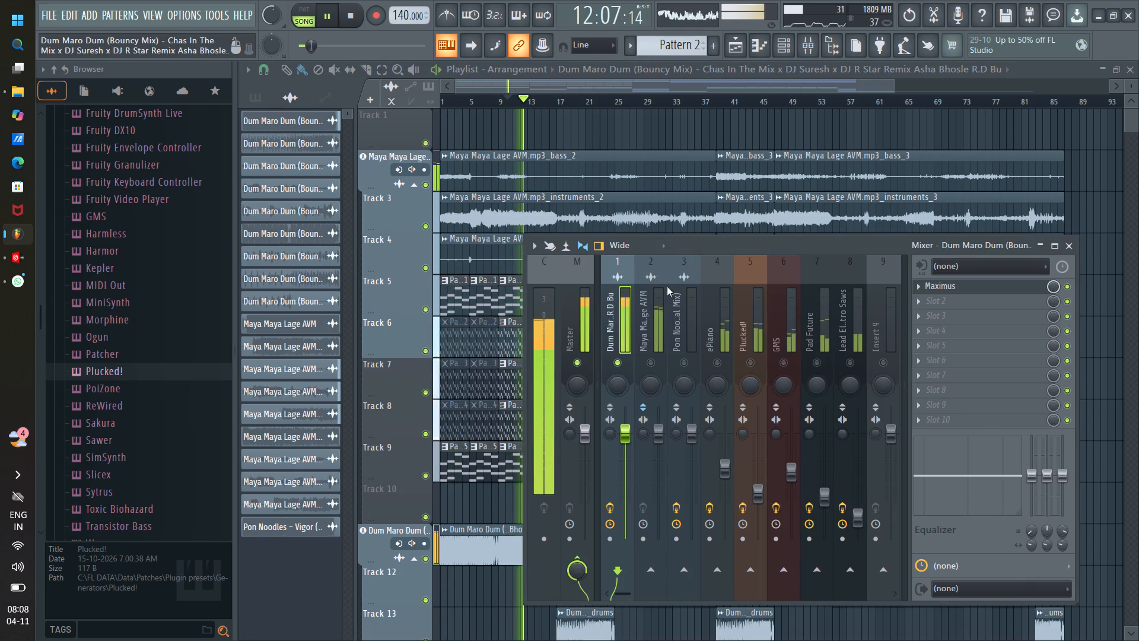
{"action": "left_click", "coordinate": [931, 281]}
{"action": "left_click", "coordinate": [939, 287]}
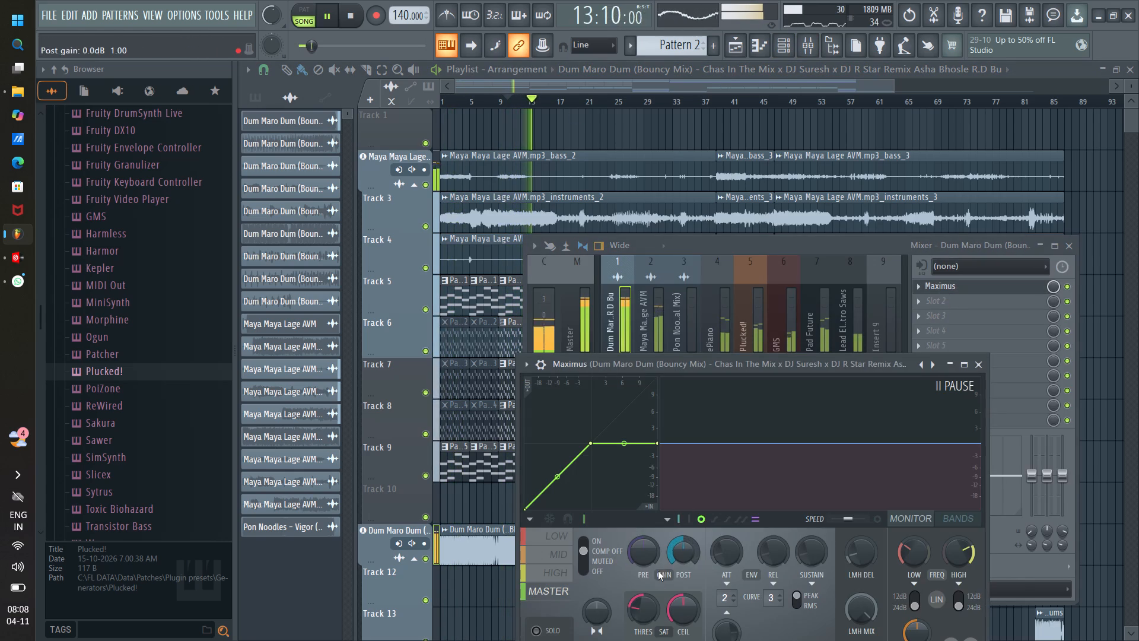
{"action": "right_click", "coordinate": [650, 600]}
{"action": "left_click", "coordinate": [691, 417]}
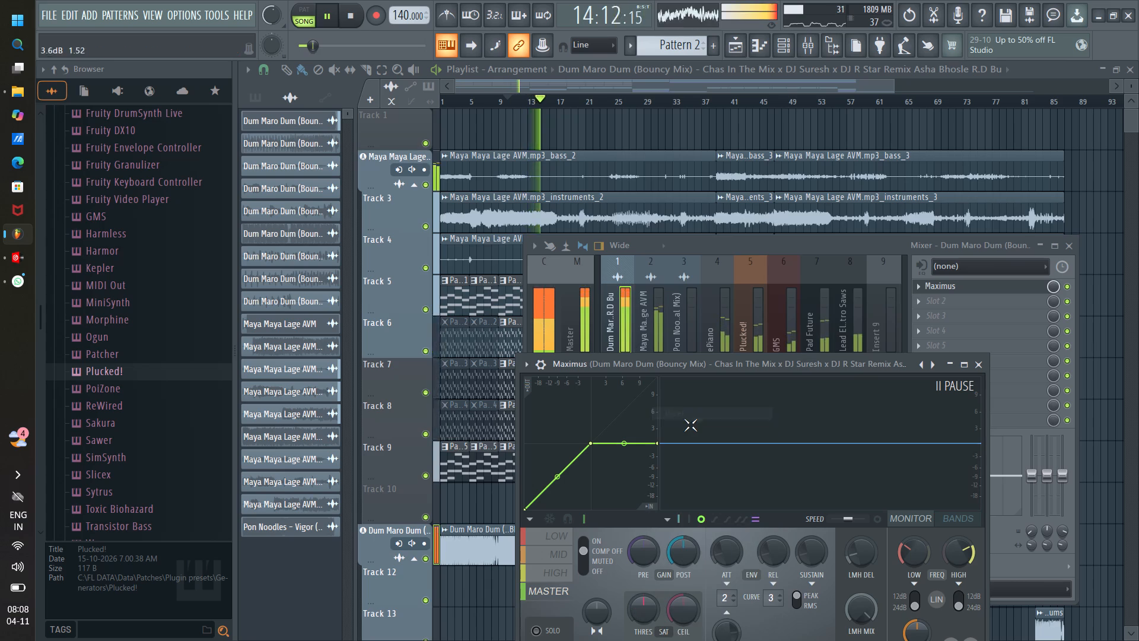
{"action": "right_click", "coordinate": [689, 606]}
{"action": "left_click", "coordinate": [721, 411]}
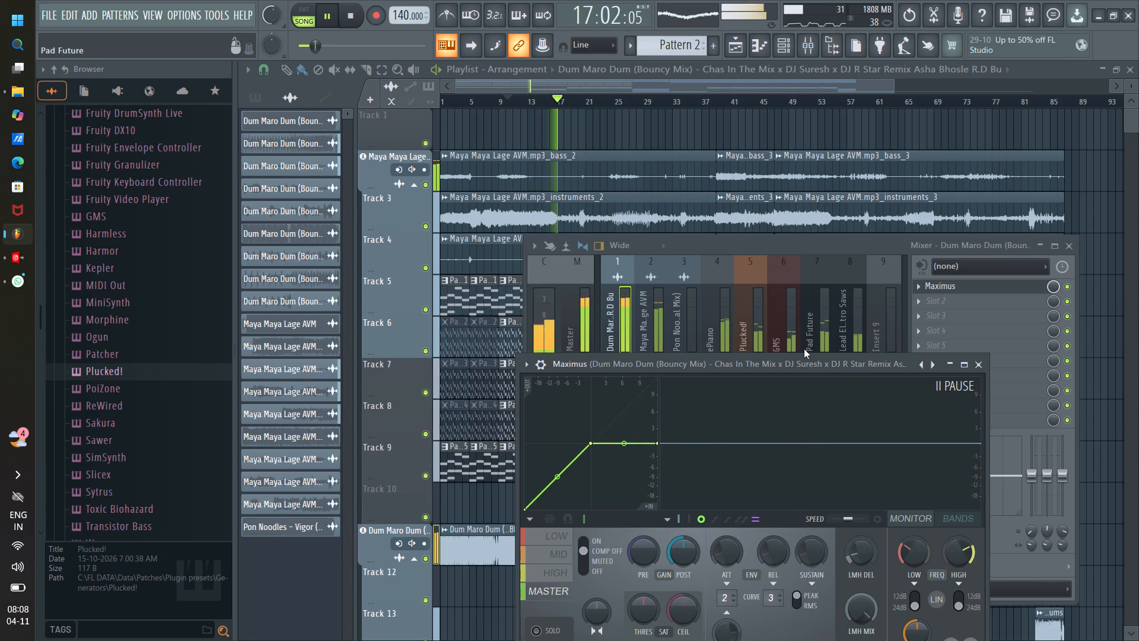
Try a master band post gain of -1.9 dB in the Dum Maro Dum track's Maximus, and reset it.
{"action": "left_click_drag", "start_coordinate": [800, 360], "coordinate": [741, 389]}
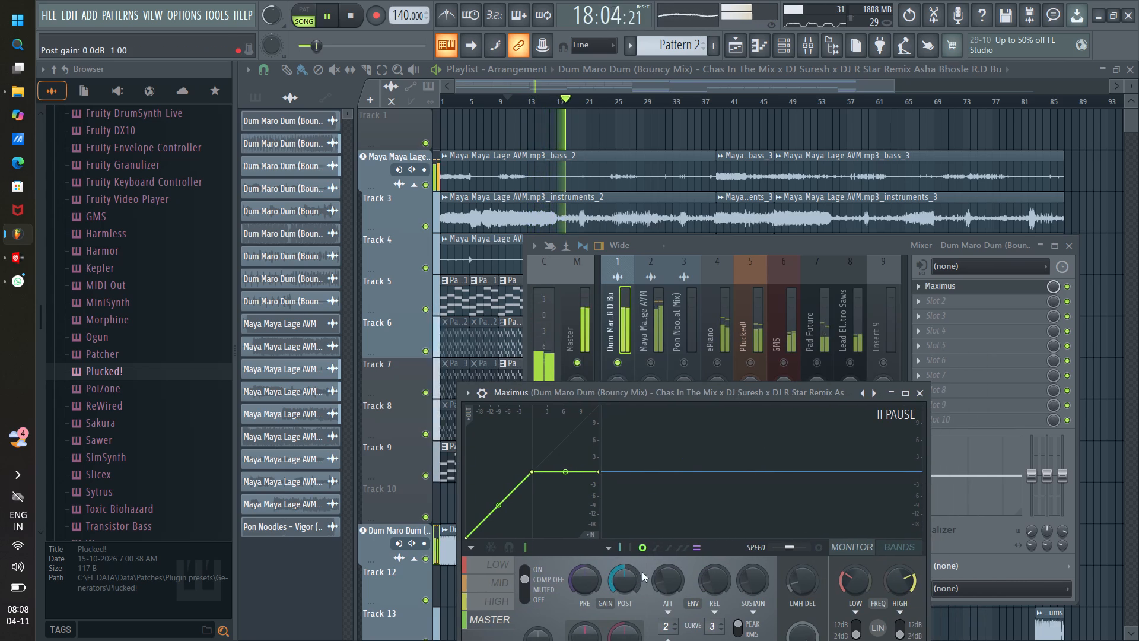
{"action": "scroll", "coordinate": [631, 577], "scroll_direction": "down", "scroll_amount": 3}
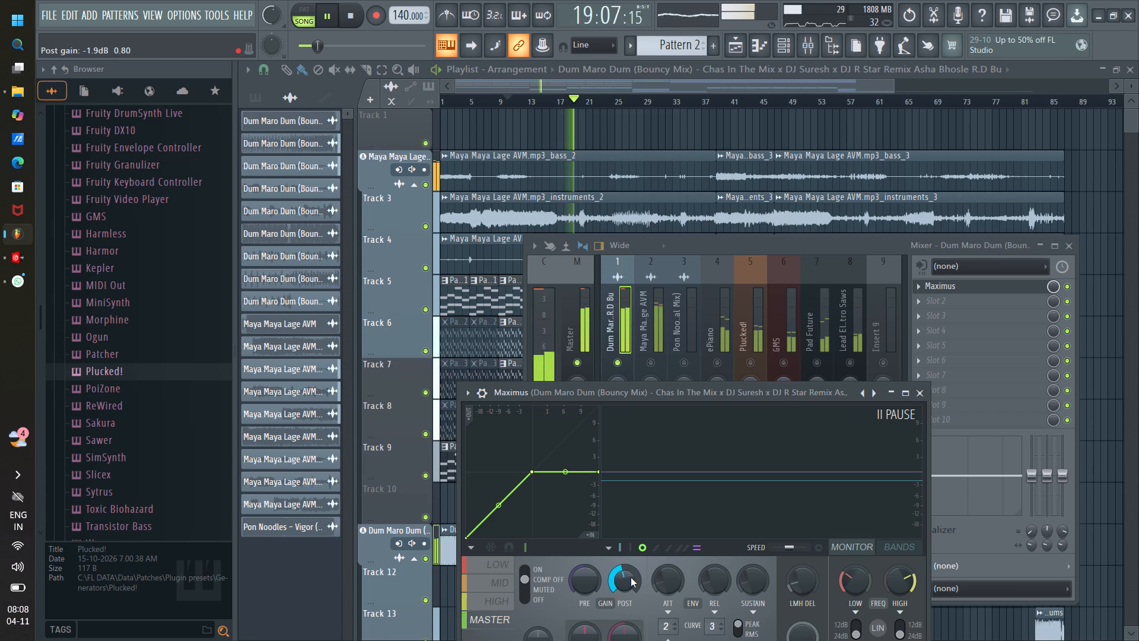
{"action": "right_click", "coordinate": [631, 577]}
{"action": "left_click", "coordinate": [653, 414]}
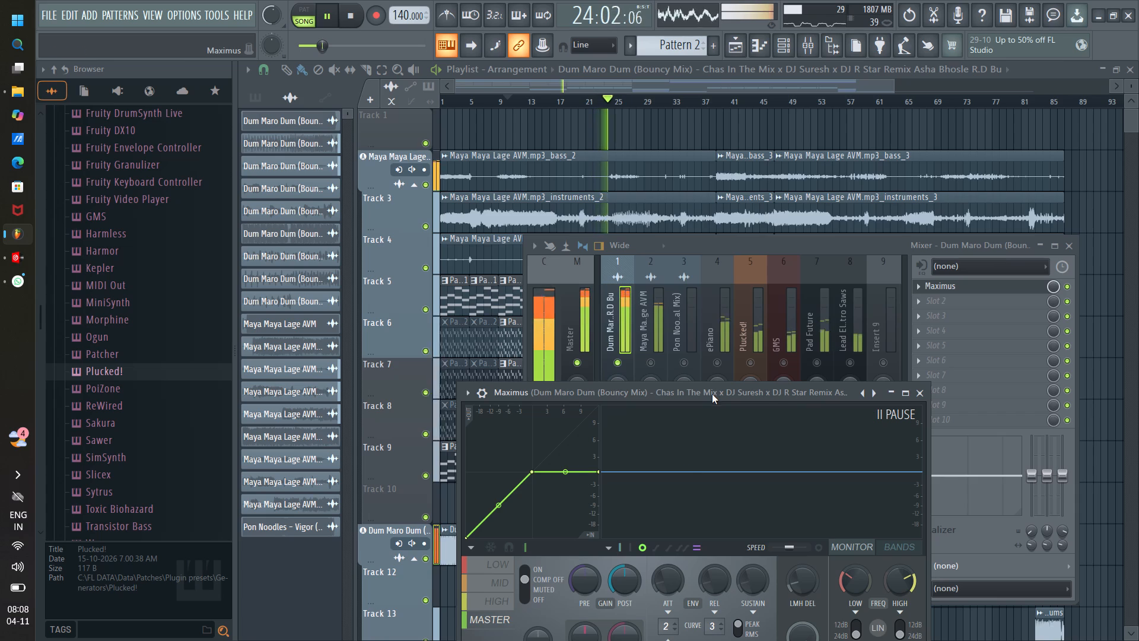
Rearrange the mixer and Maximus windows so the meters and band controls show together, and resume the paused Maximus monitor.
{"action": "left_click_drag", "start_coordinate": [684, 394], "coordinate": [647, 377]}
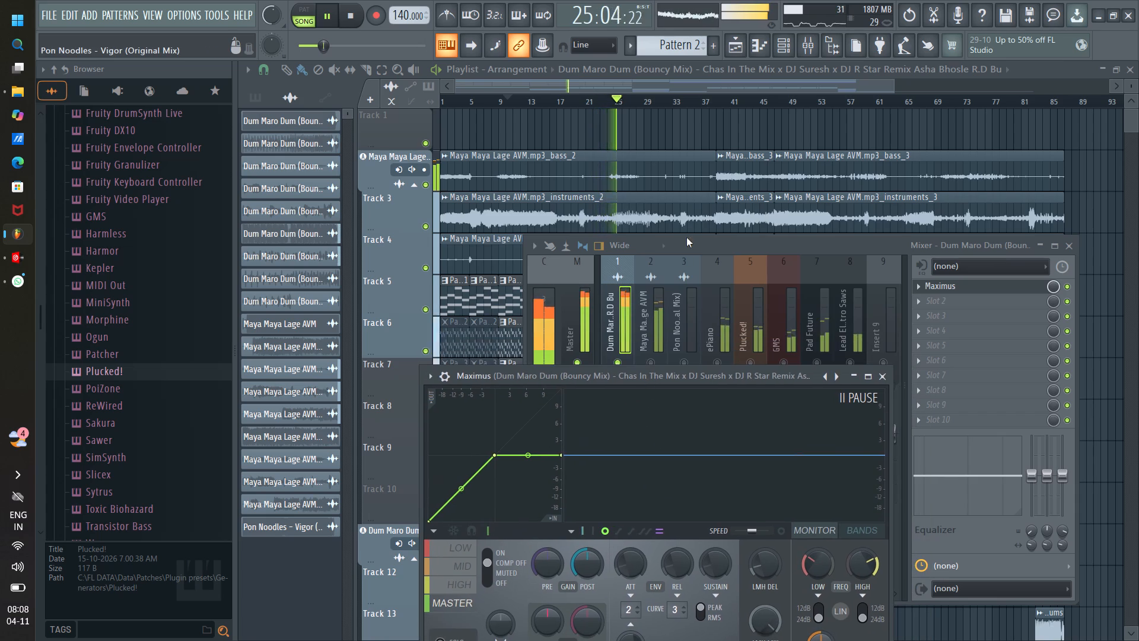
{"action": "left_click_drag", "start_coordinate": [686, 239], "coordinate": [604, 79]}
{"action": "left_click", "coordinate": [692, 480]}
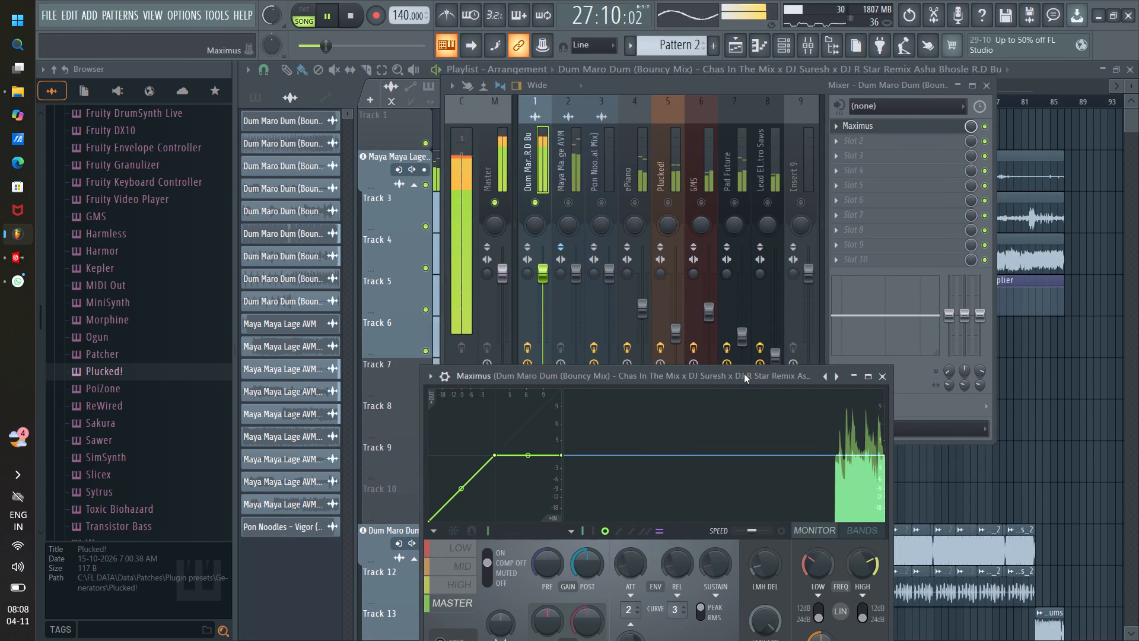
{"action": "left_click_drag", "start_coordinate": [744, 374], "coordinate": [851, 275]}
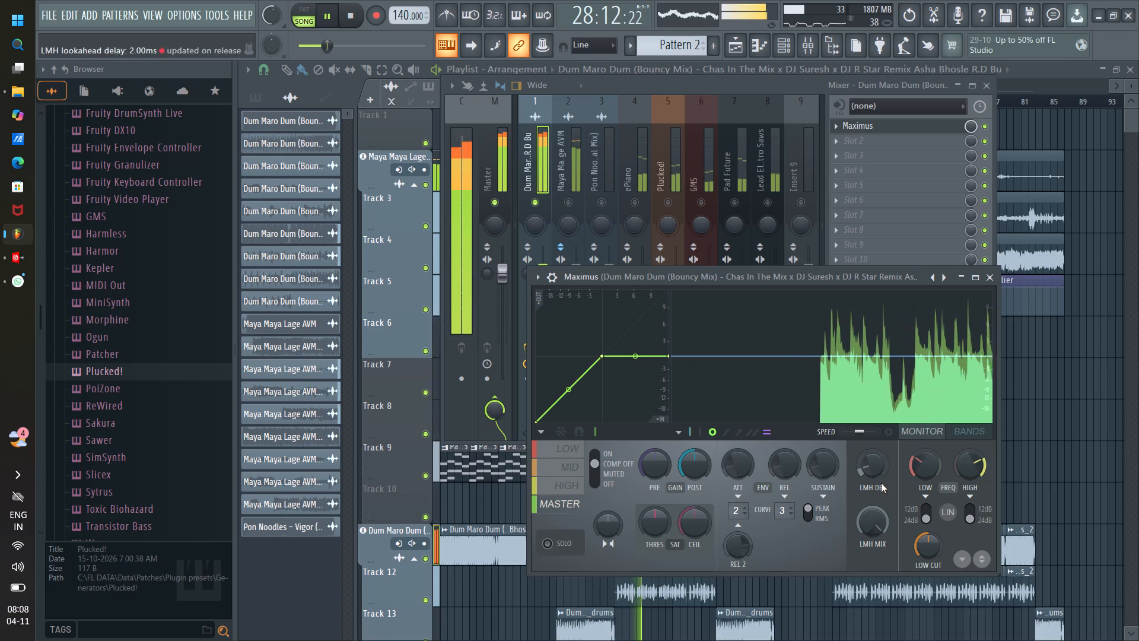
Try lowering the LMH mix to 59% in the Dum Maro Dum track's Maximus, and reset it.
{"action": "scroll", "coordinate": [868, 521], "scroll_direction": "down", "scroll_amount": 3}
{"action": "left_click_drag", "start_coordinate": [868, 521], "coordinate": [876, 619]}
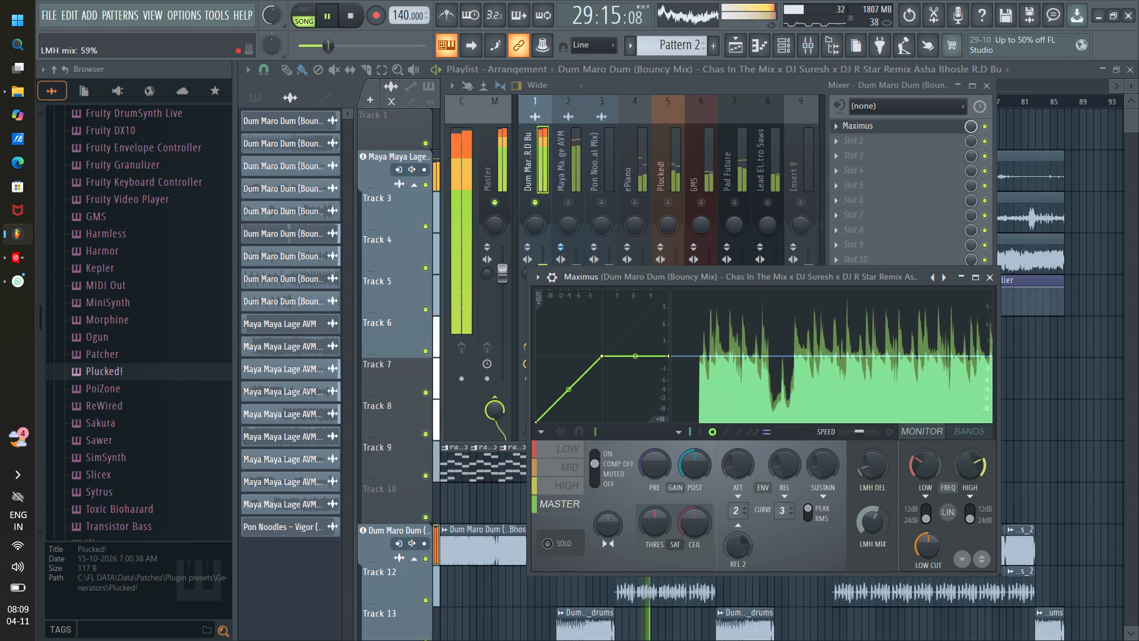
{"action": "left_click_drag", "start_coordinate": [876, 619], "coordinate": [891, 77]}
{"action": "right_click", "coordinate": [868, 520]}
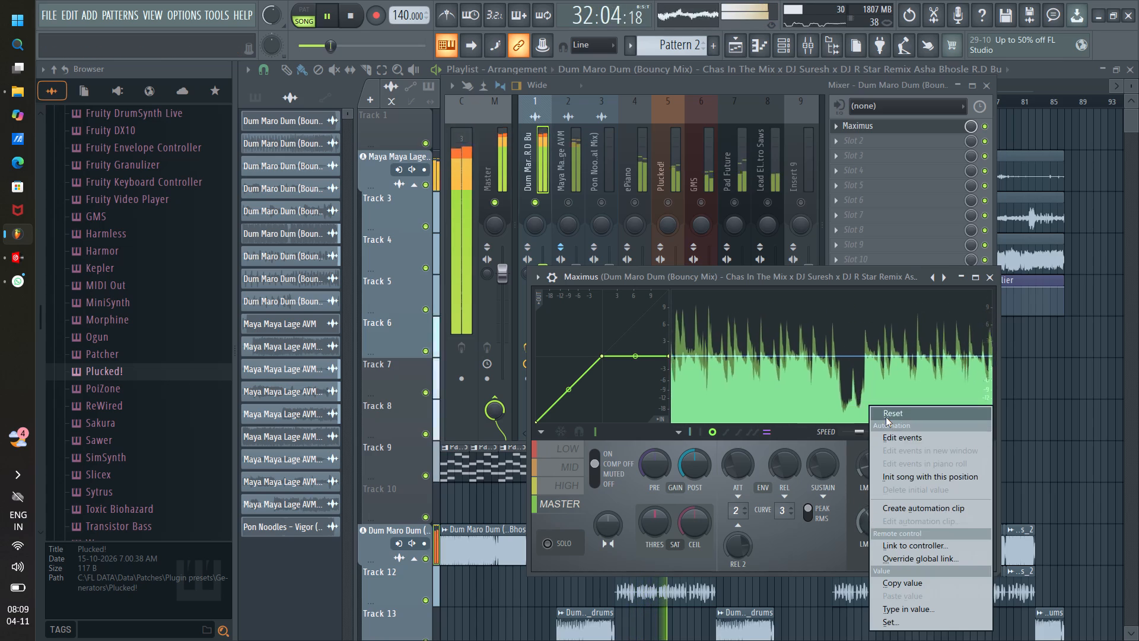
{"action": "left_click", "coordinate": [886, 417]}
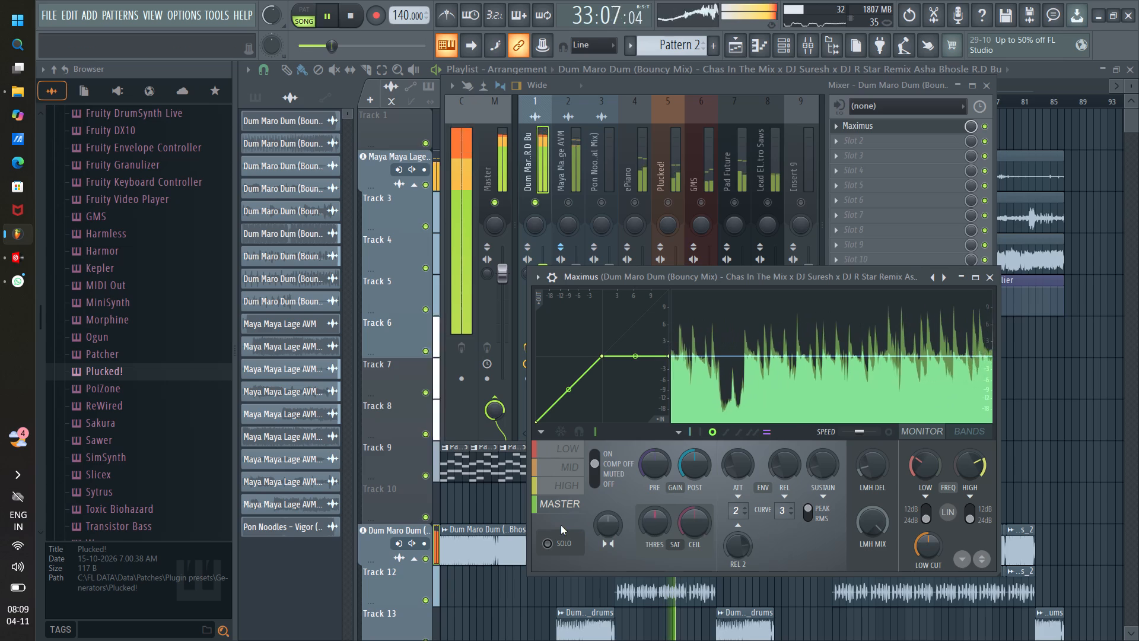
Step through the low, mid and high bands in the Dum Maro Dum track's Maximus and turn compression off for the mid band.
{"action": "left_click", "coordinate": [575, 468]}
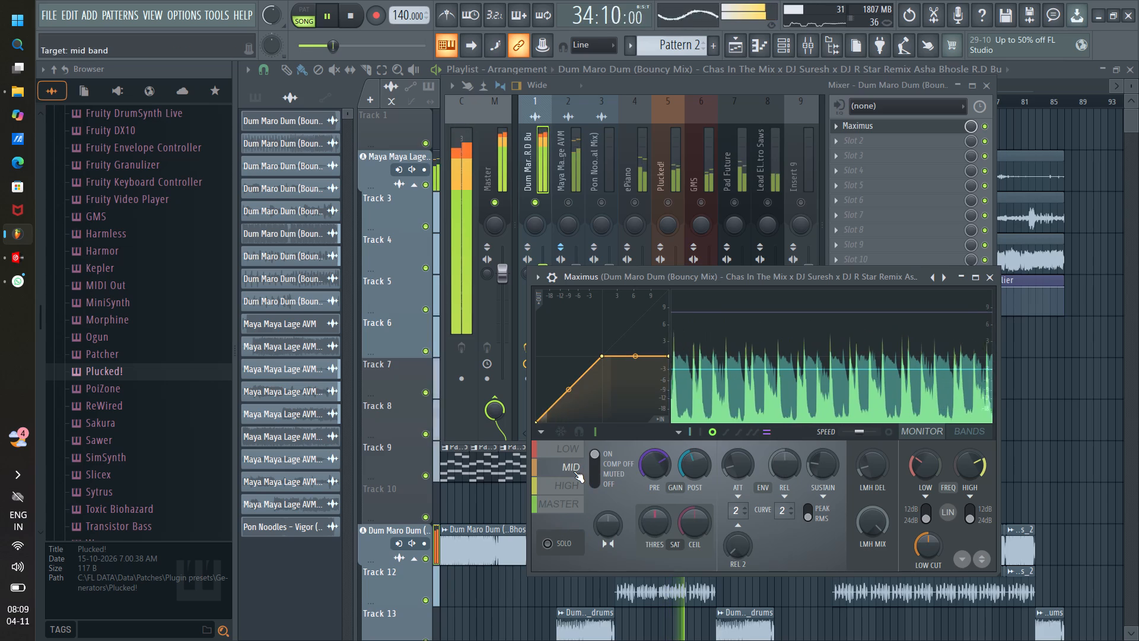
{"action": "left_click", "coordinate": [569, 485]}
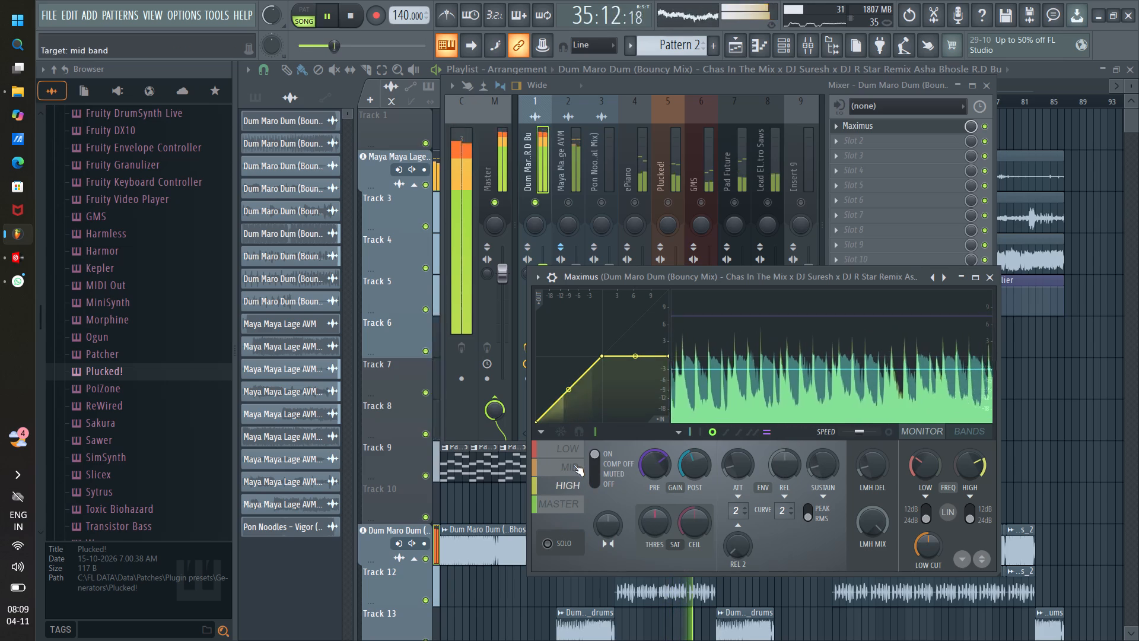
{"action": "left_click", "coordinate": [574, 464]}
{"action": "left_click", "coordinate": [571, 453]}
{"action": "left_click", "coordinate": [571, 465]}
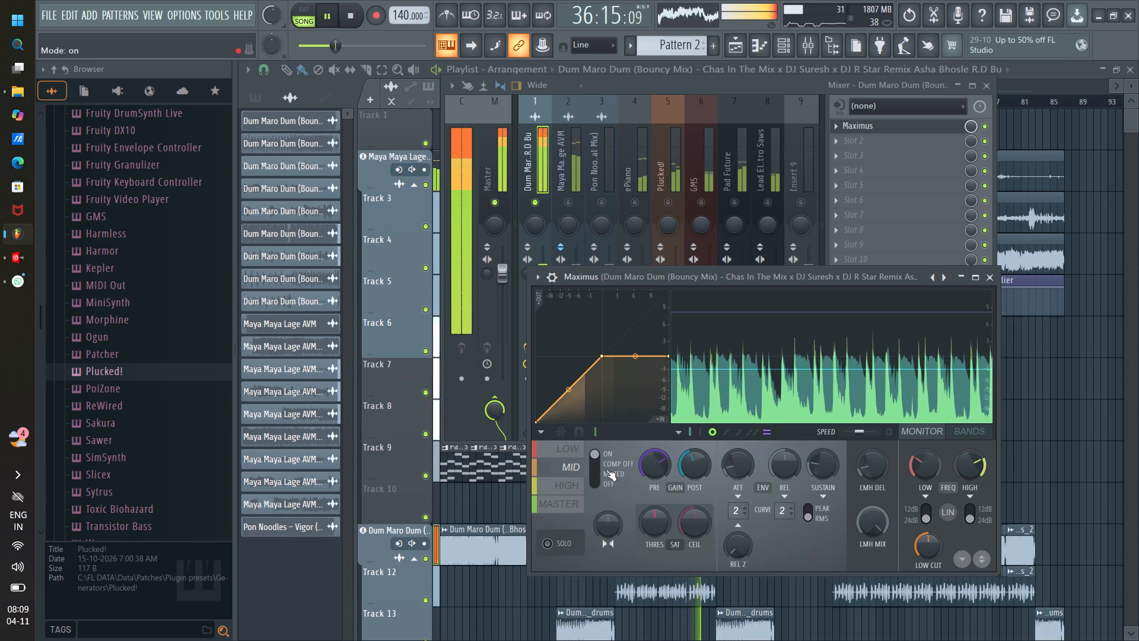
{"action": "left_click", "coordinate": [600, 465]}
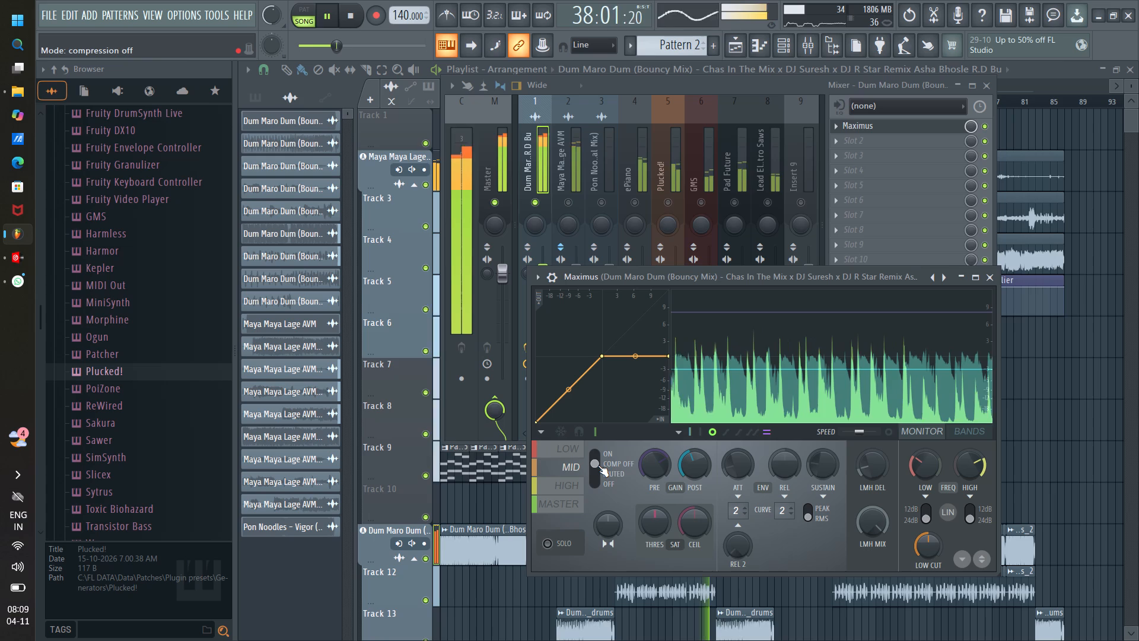
Replay from bar 10 and compare the low, mid and high bands in the Dum Maro Dum track's Maximus.
{"action": "left_click", "coordinate": [539, 106]}
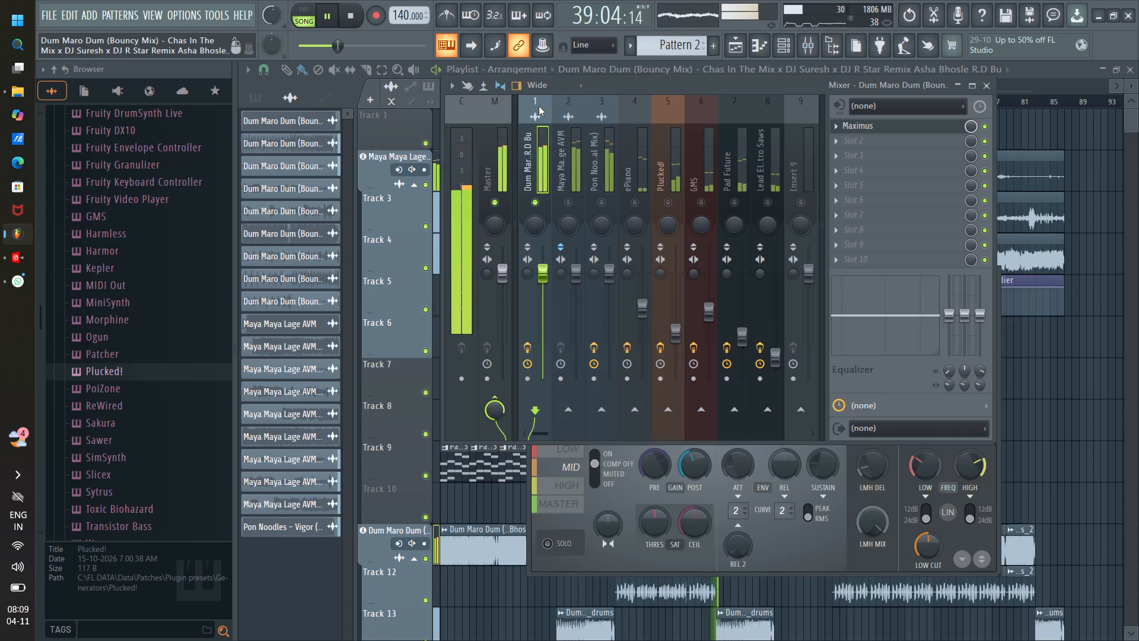
{"action": "left_click", "coordinate": [890, 126]}
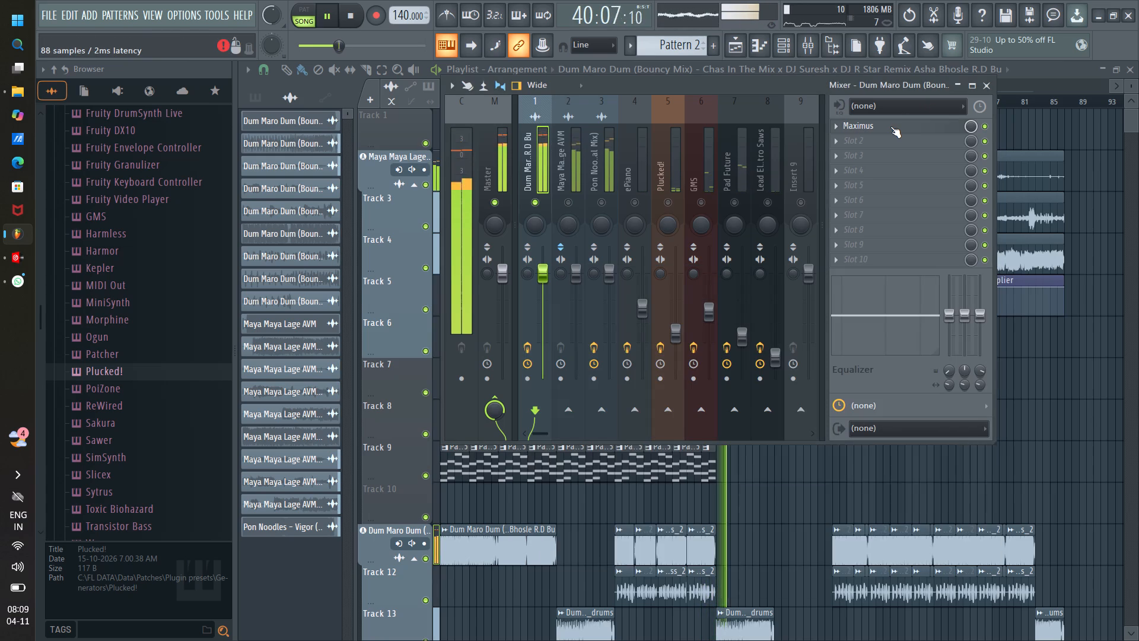
{"action": "key", "text": "space"}
{"action": "key", "text": "space"}
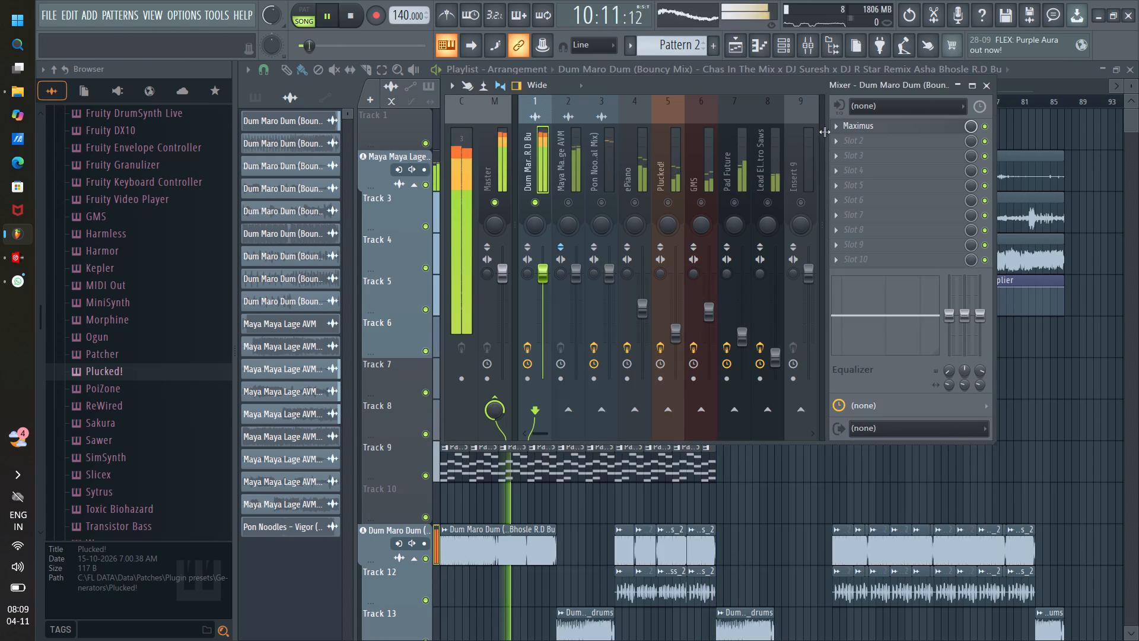
{"action": "left_click", "coordinate": [540, 101]}
{"action": "left_click", "coordinate": [865, 126]}
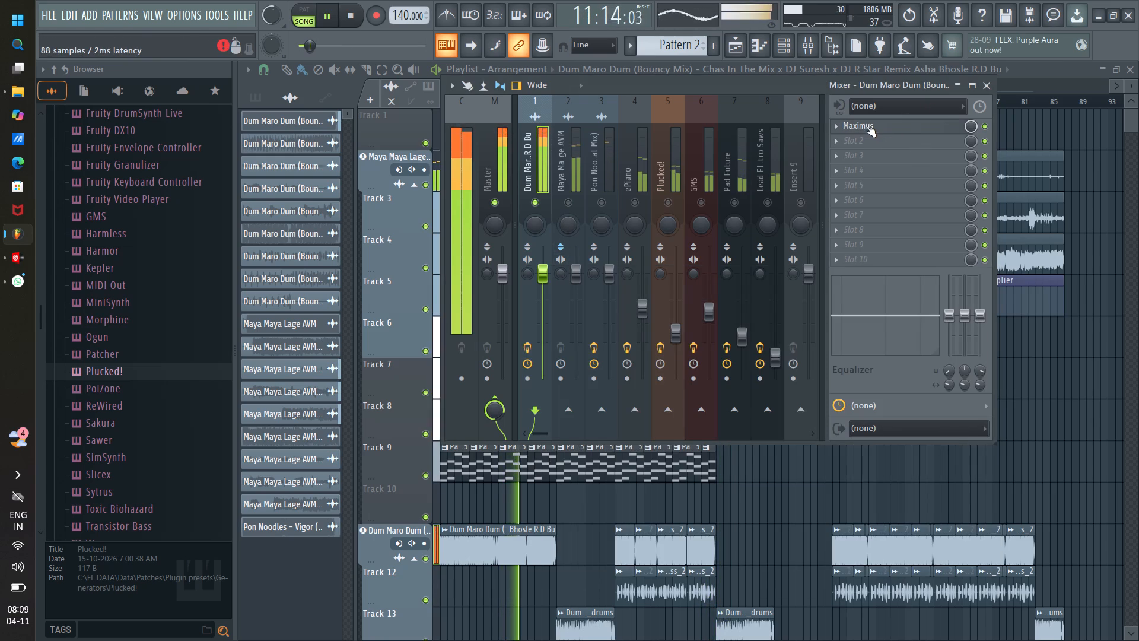
{"action": "left_click", "coordinate": [562, 450]}
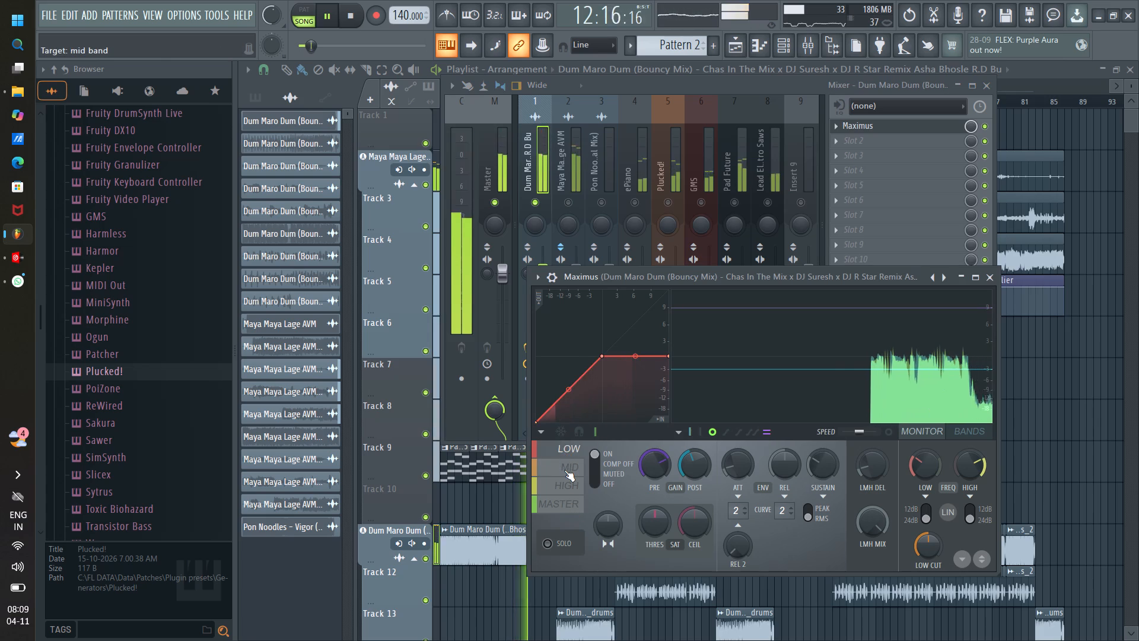
{"action": "left_click", "coordinate": [572, 483]}
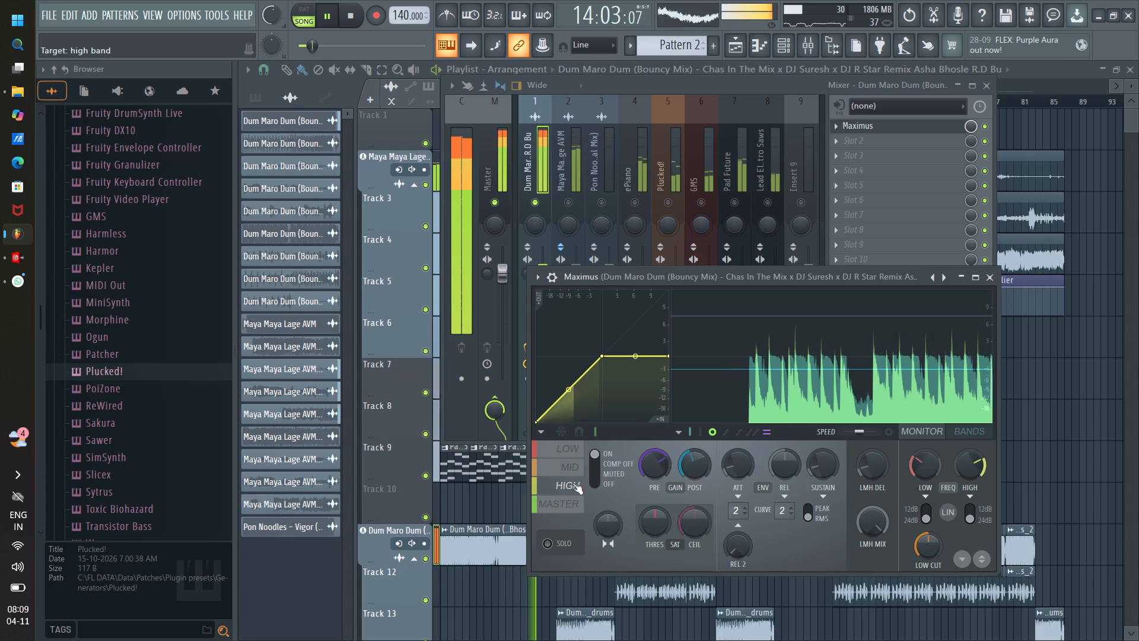
{"action": "left_click", "coordinate": [572, 465]}
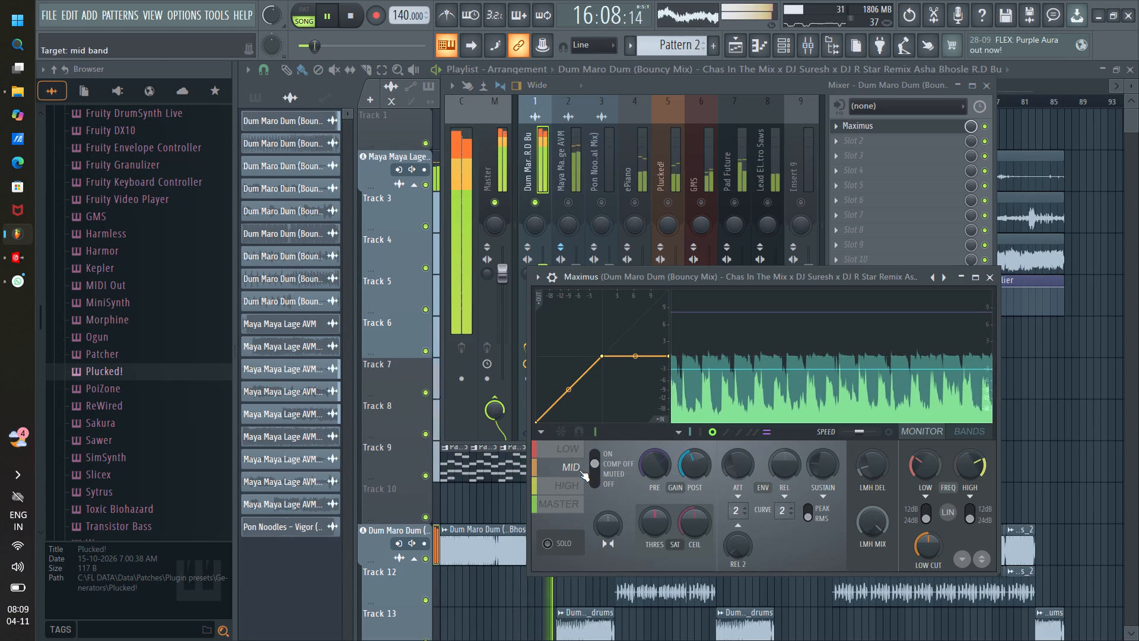
{"action": "left_click", "coordinate": [579, 470]}
{"action": "left_click", "coordinate": [569, 466]}
{"action": "left_click", "coordinate": [568, 449]}
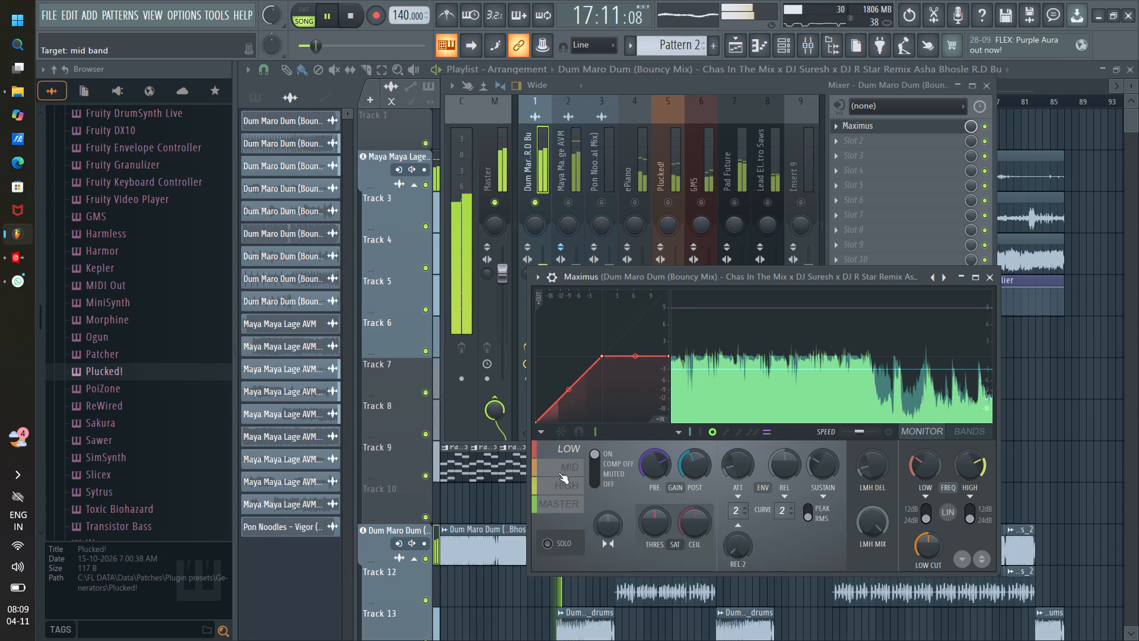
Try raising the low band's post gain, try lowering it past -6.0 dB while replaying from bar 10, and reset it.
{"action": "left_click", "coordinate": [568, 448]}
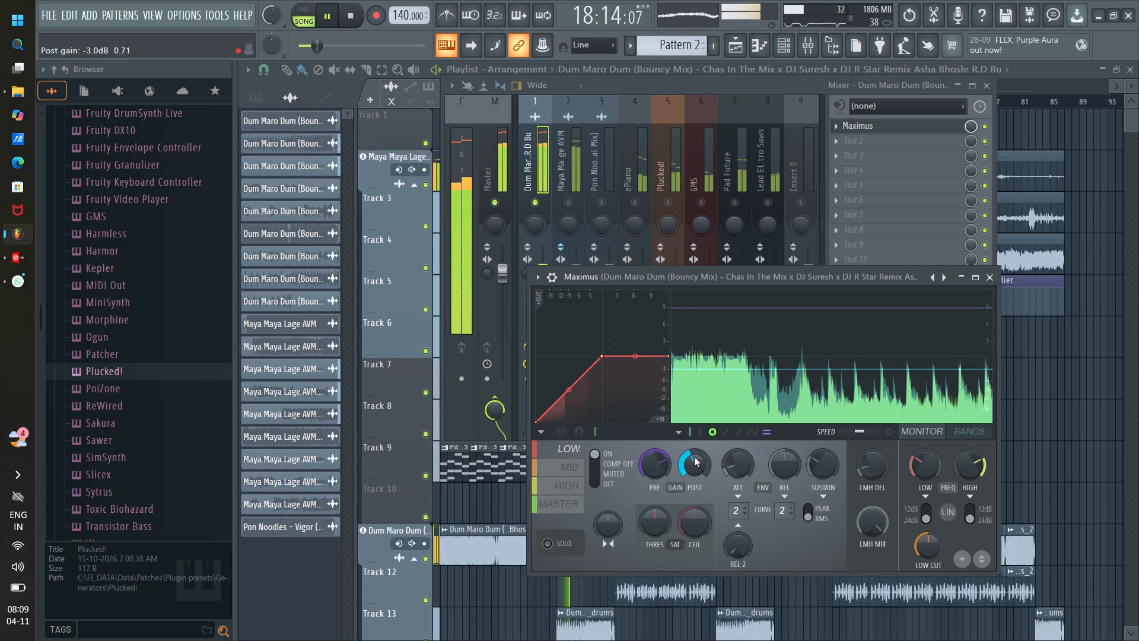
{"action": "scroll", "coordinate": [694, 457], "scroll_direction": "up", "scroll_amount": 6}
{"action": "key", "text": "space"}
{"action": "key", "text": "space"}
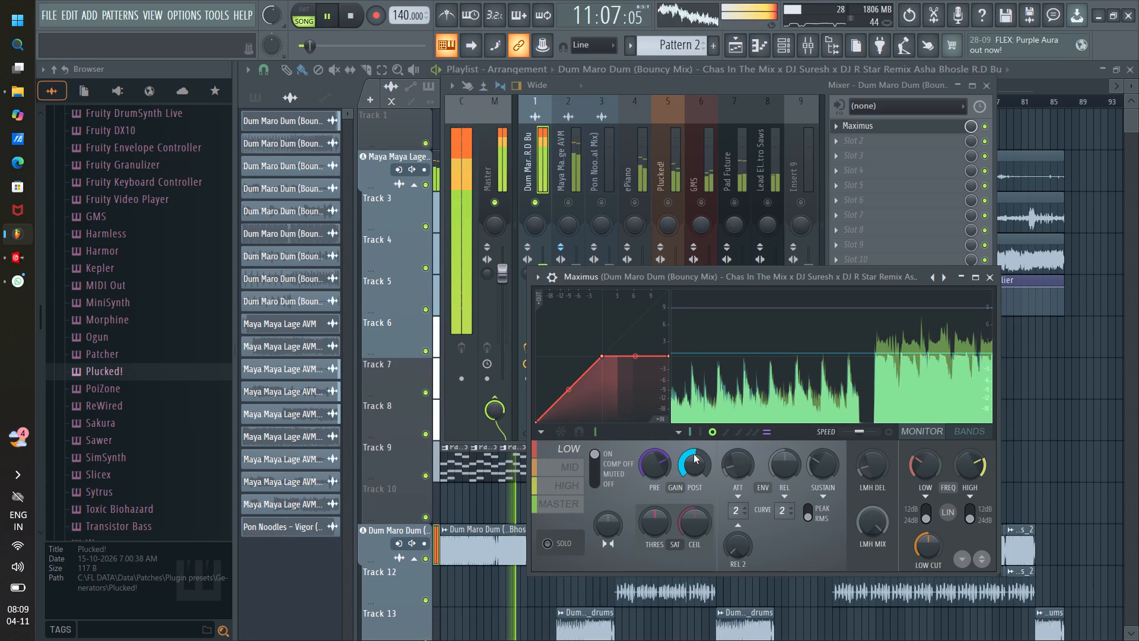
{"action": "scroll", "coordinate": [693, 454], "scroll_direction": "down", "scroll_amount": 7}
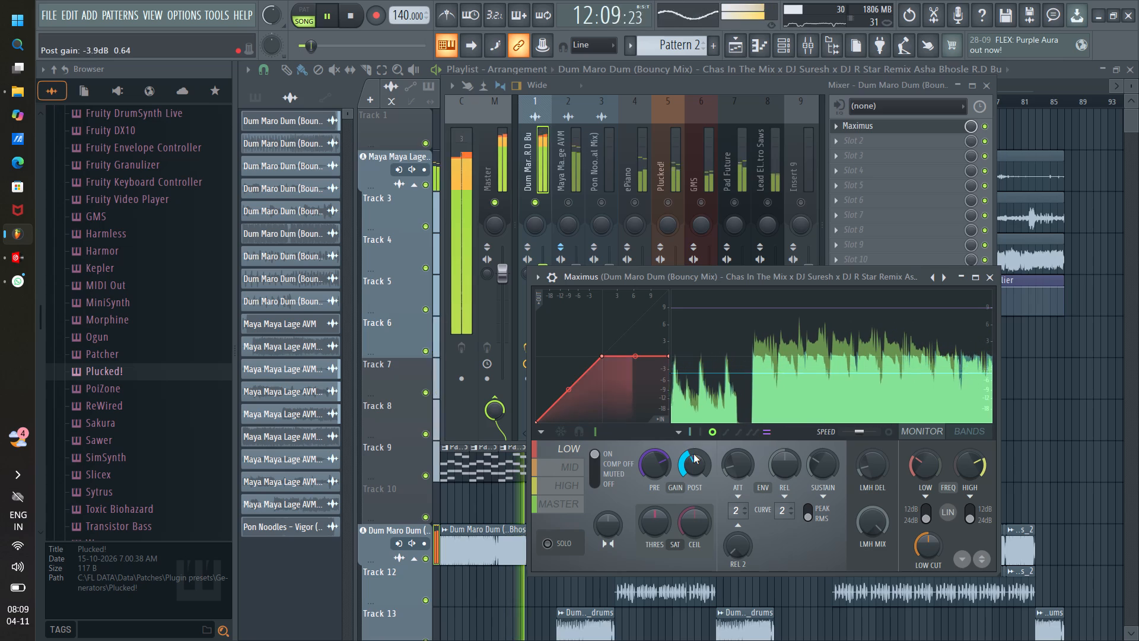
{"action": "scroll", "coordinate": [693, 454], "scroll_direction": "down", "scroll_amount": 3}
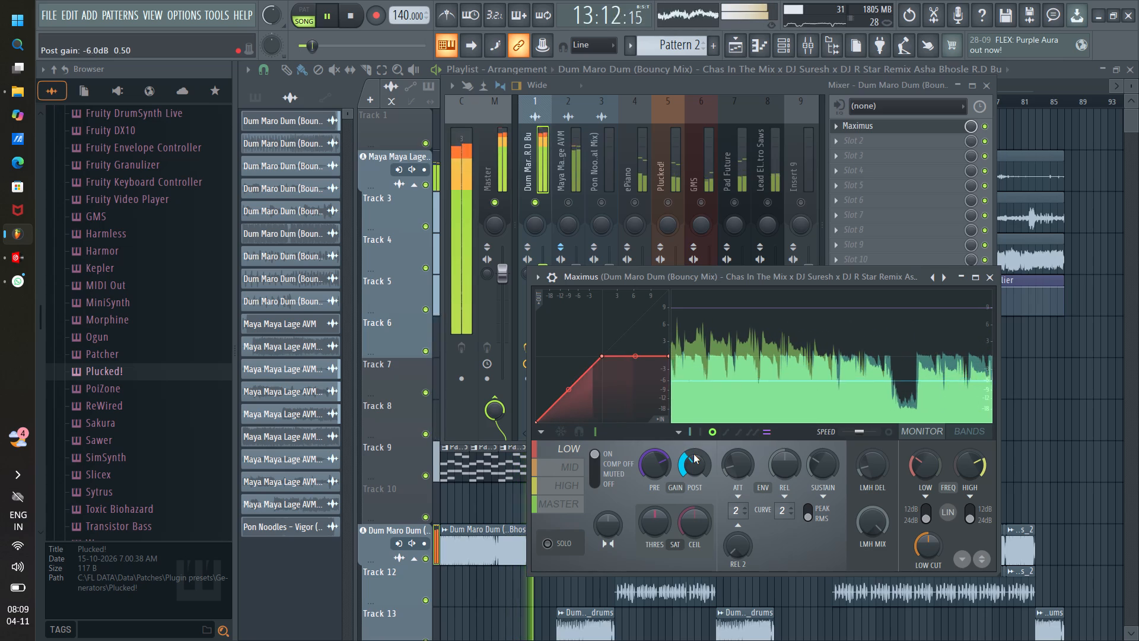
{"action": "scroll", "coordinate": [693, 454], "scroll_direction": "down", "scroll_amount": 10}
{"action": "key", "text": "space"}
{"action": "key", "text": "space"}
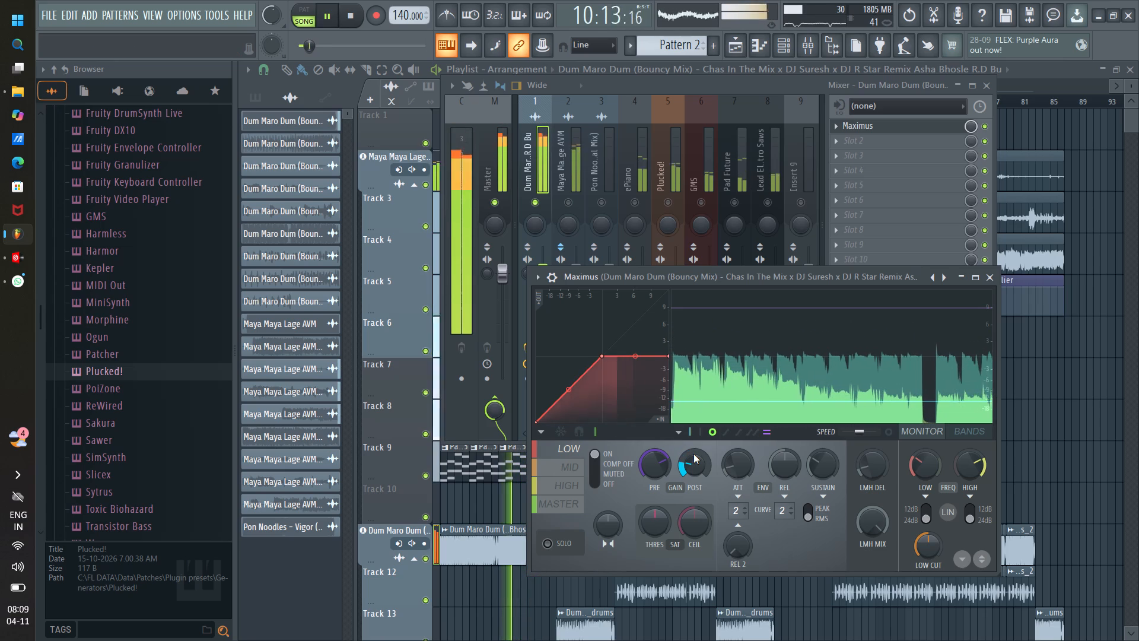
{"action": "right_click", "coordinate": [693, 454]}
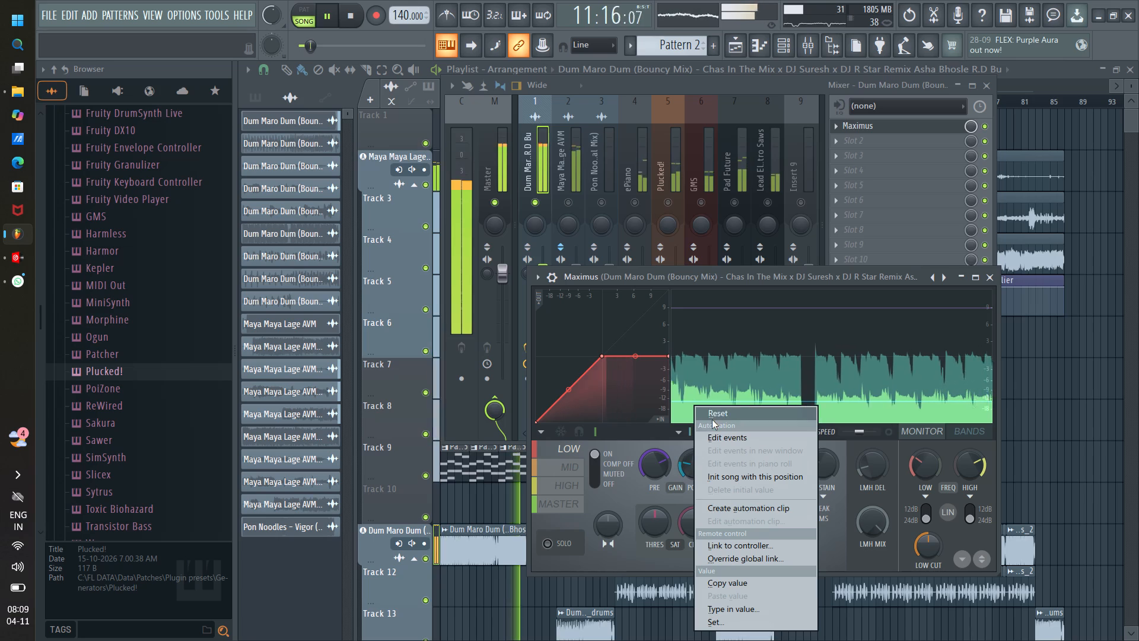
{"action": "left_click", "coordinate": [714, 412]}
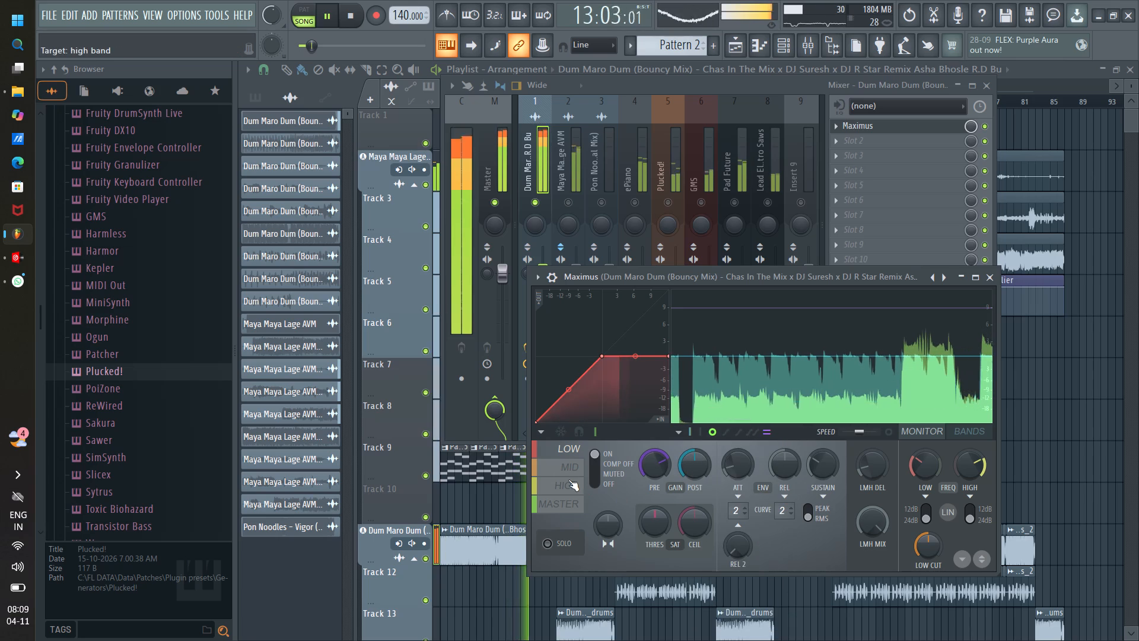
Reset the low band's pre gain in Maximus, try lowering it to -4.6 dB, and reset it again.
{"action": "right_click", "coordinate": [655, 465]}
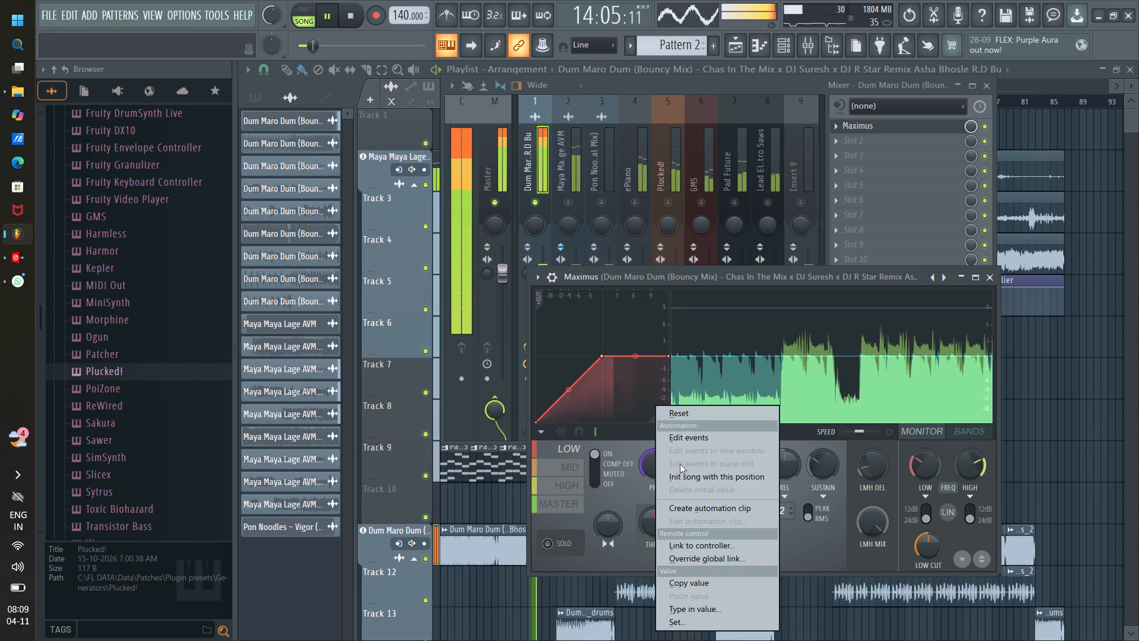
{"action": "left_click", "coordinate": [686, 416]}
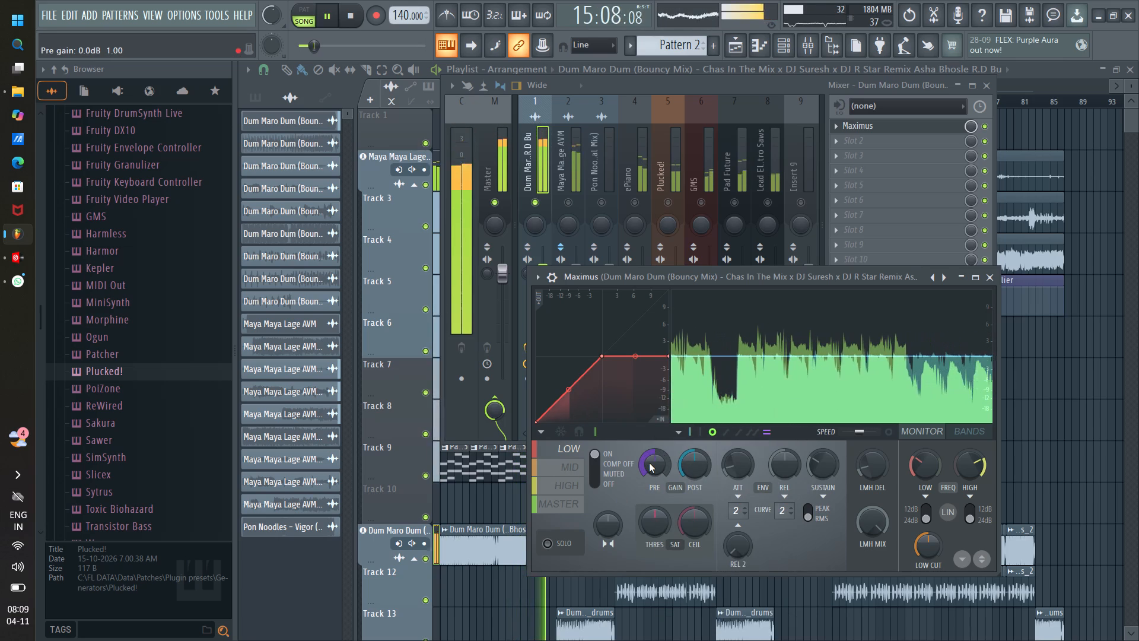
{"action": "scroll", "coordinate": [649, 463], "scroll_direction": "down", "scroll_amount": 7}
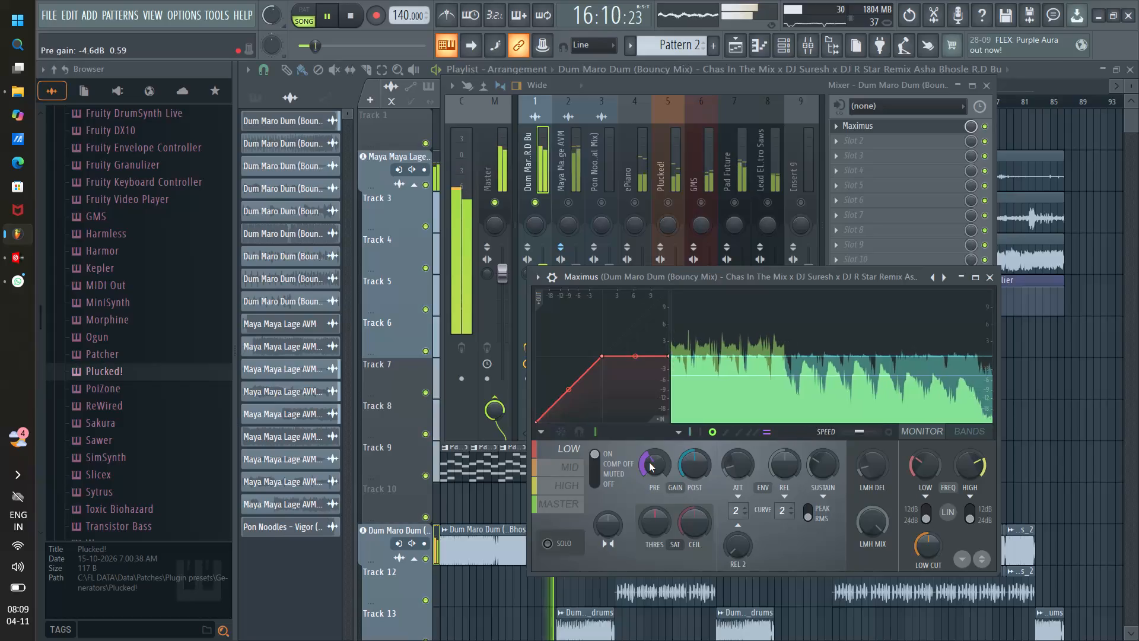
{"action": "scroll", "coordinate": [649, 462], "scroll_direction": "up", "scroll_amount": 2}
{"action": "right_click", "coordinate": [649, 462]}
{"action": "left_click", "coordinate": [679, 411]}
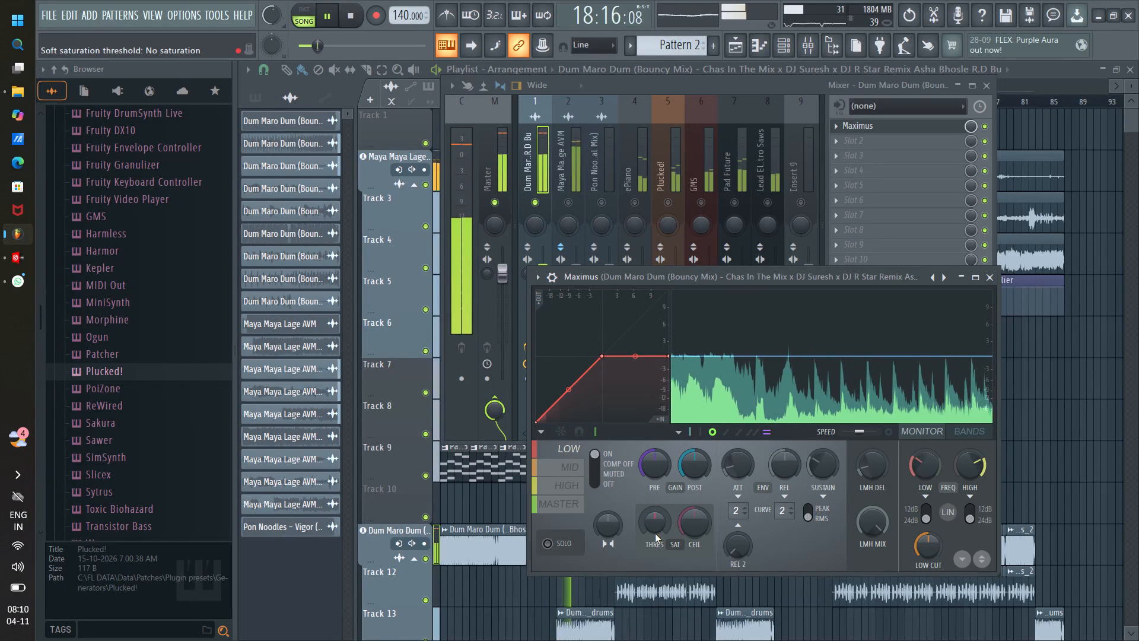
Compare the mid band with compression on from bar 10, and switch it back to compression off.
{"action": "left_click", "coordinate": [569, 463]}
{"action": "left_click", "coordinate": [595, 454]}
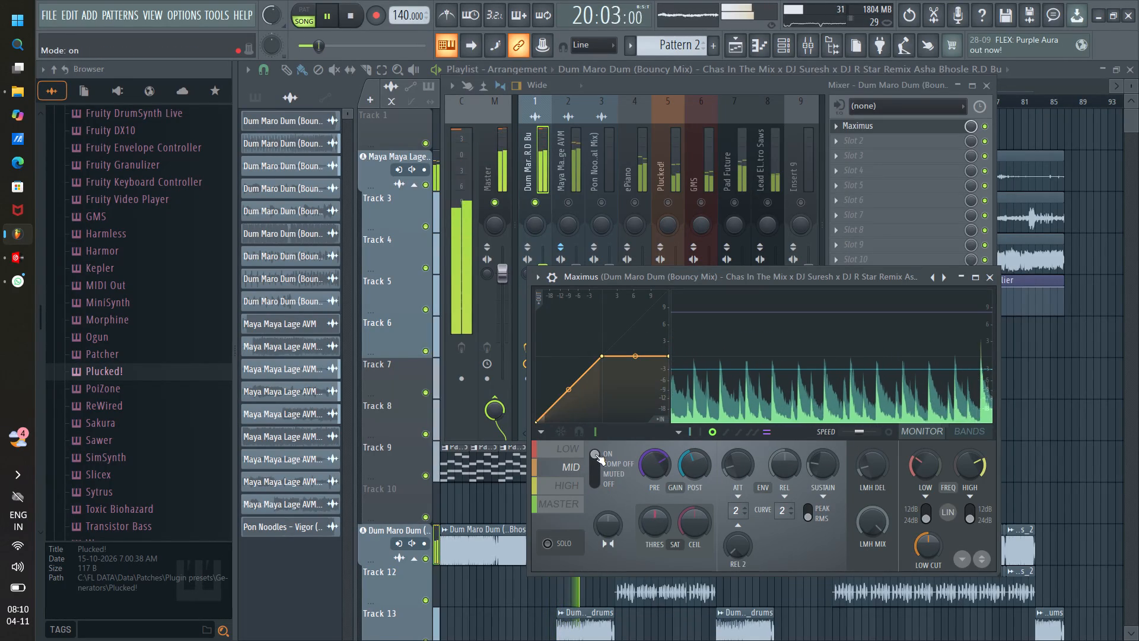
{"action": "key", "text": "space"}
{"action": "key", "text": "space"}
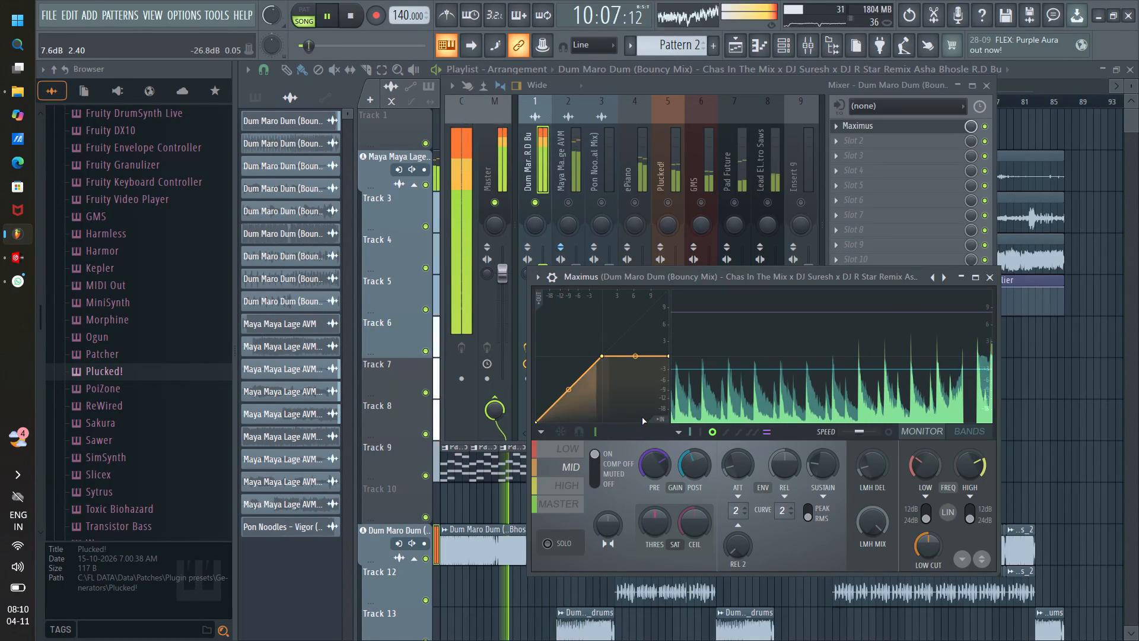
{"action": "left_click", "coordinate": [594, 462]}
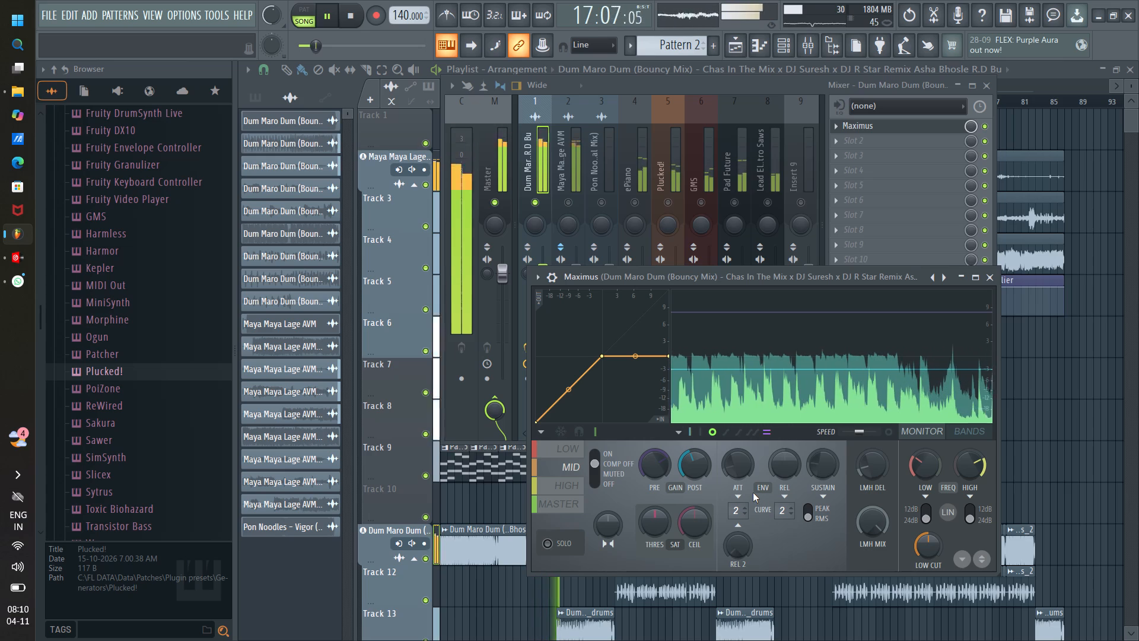
Load the Clear master RMS preset in the Dum Maro Dum track's Maximus and replay from bar 10.
{"action": "right_click", "coordinate": [947, 283]}
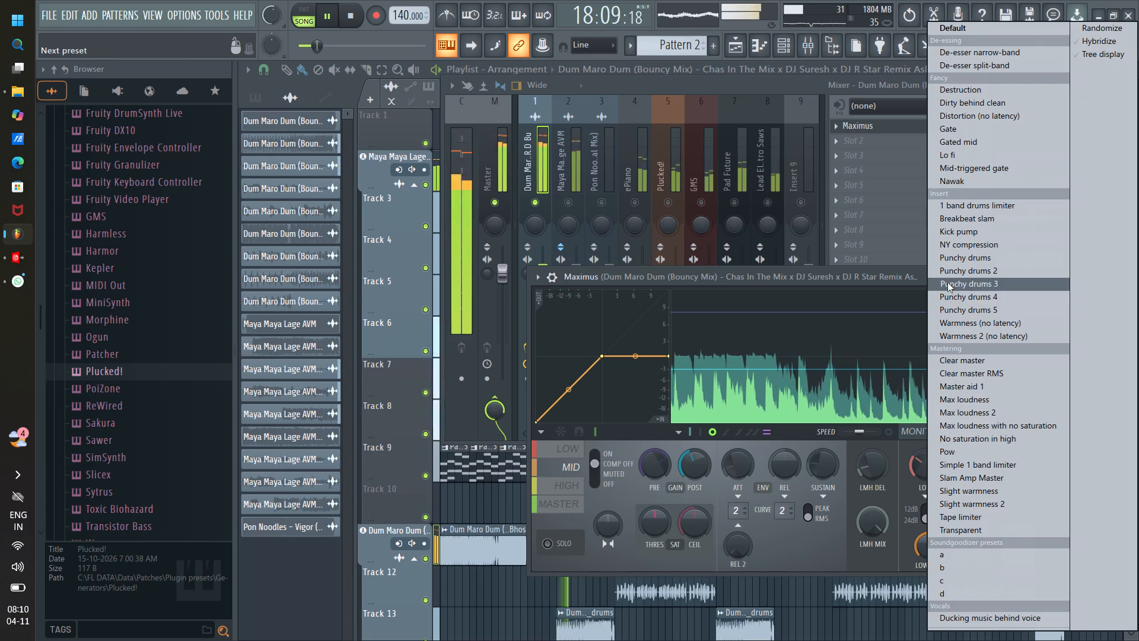
{"action": "left_click", "coordinate": [974, 376]}
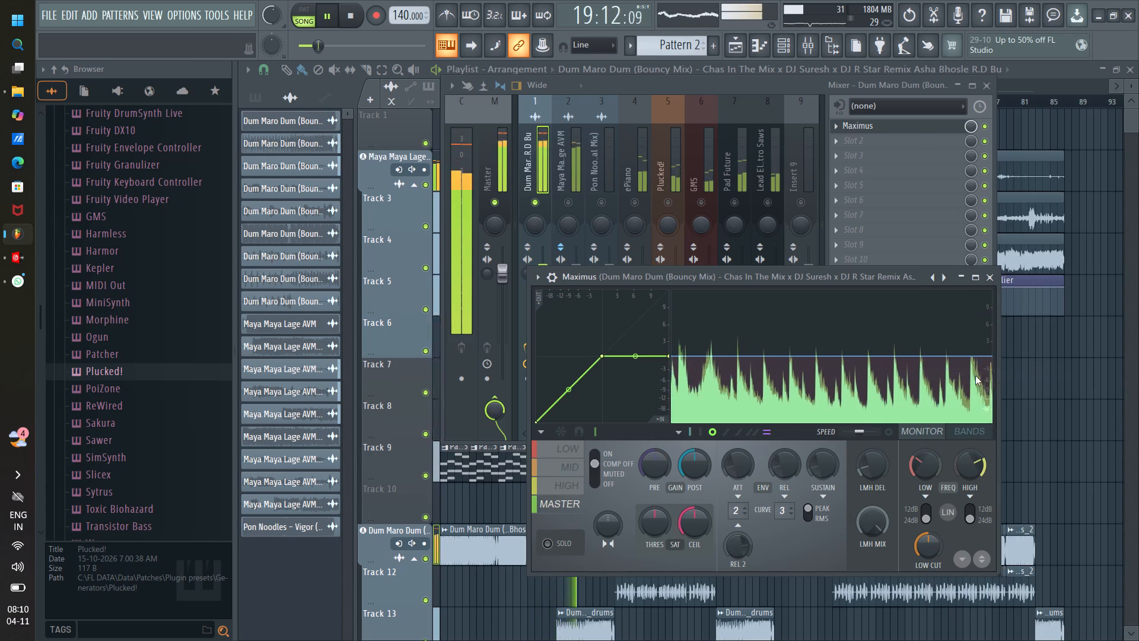
{"action": "key", "text": "space"}
{"action": "key", "text": "space"}
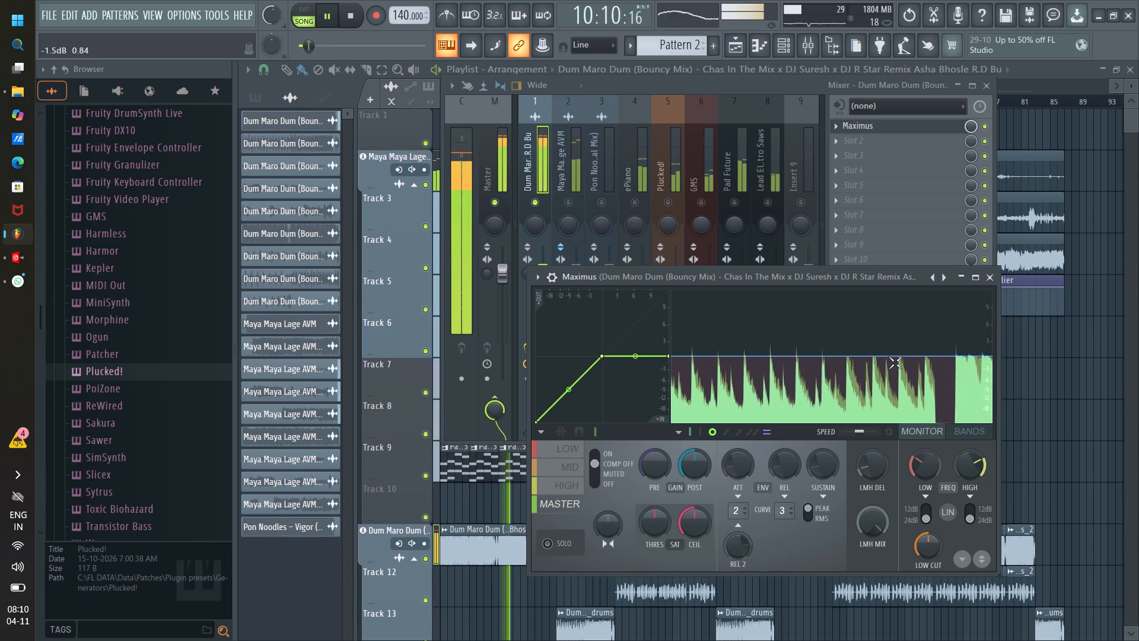
Switch the mid band of the Dum Maro Dum track's Maximus to compression off.
{"action": "left_click", "coordinate": [549, 461]}
{"action": "left_click", "coordinate": [599, 462]}
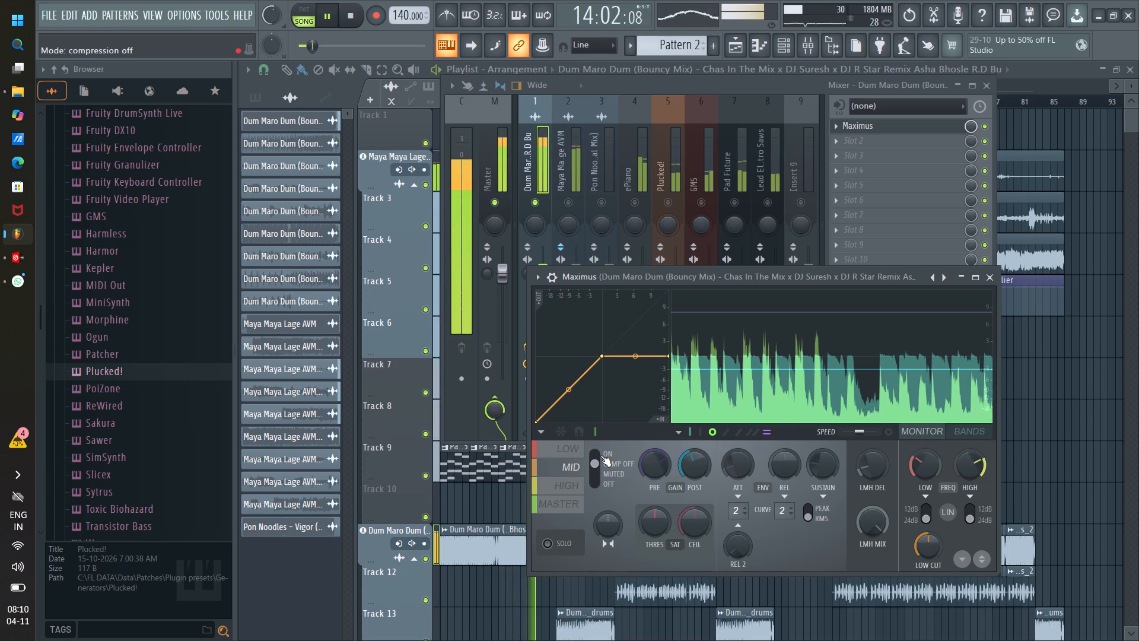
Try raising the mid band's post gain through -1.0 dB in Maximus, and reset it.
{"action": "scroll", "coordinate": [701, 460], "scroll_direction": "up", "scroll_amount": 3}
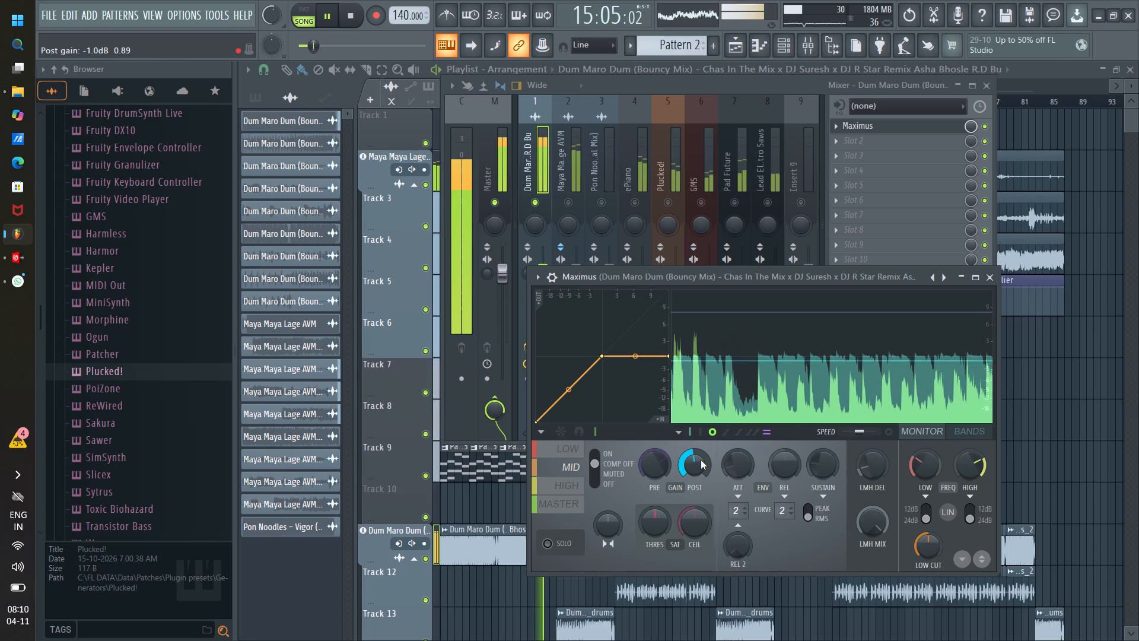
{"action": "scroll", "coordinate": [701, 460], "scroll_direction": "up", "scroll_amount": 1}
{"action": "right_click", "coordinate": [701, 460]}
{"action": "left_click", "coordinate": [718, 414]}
Replay from bar 10, lower the mid band's post gain to -4.6 dB, and raise it back slightly.
{"action": "key", "text": "space"}
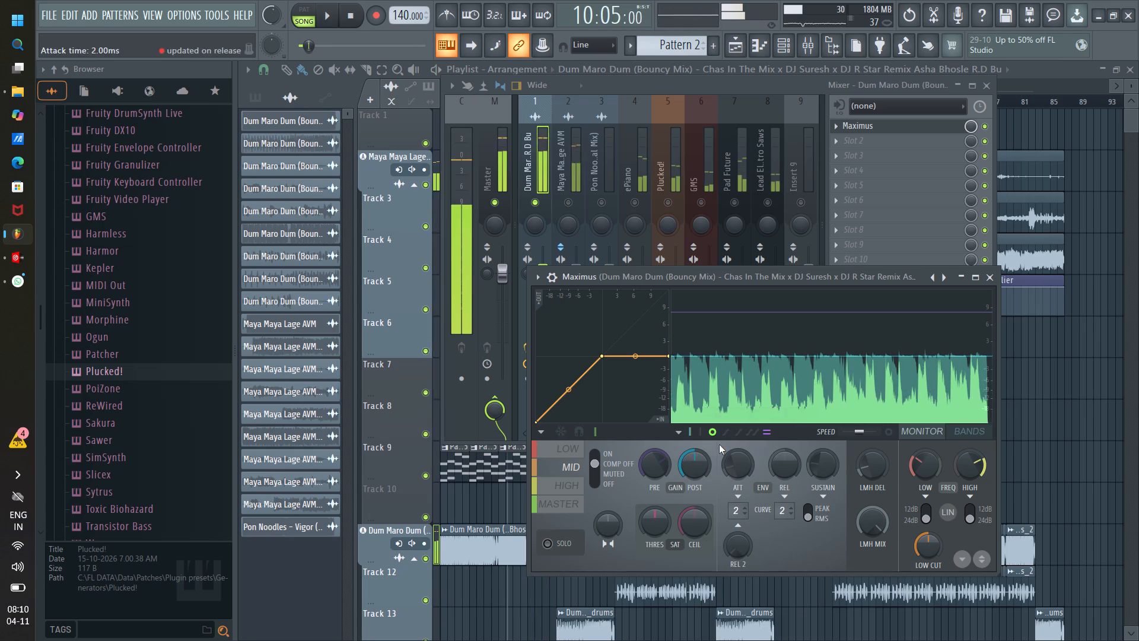
{"action": "key", "text": "space"}
{"action": "scroll", "coordinate": [691, 458], "scroll_direction": "down", "scroll_amount": 4}
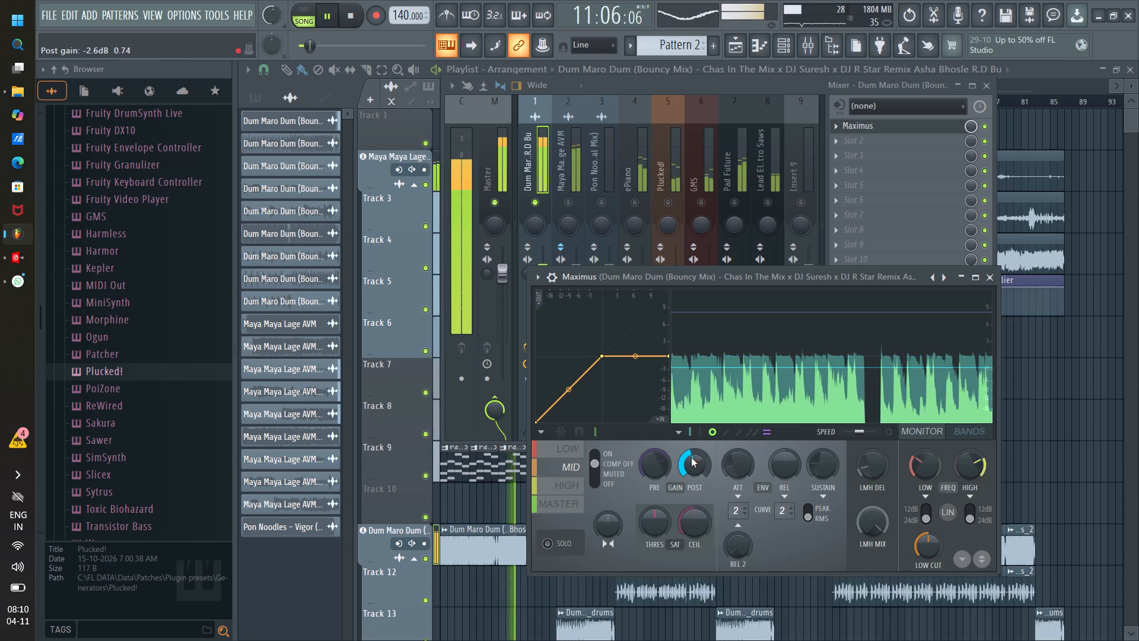
{"action": "scroll", "coordinate": [691, 458], "scroll_direction": "down", "scroll_amount": 3}
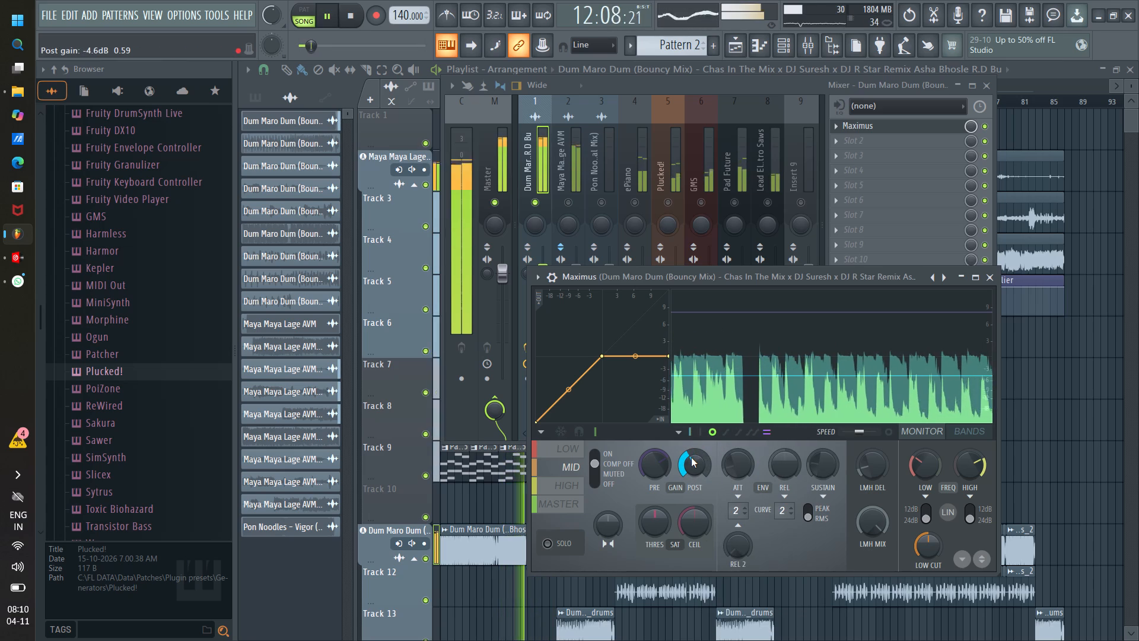
{"action": "scroll", "coordinate": [691, 458], "scroll_direction": "up", "scroll_amount": 1}
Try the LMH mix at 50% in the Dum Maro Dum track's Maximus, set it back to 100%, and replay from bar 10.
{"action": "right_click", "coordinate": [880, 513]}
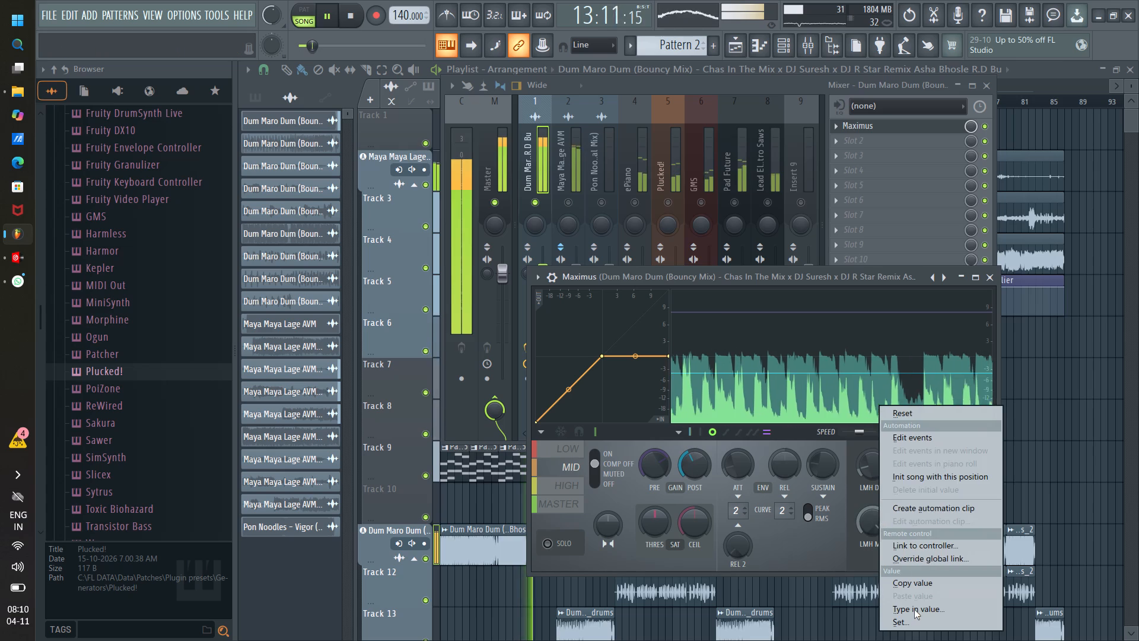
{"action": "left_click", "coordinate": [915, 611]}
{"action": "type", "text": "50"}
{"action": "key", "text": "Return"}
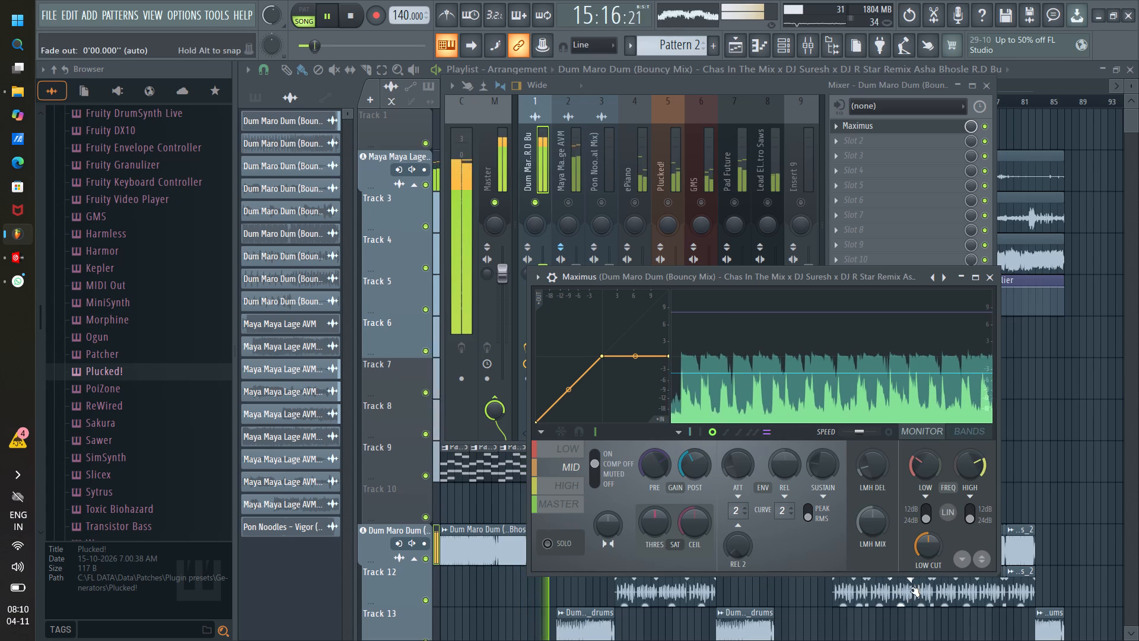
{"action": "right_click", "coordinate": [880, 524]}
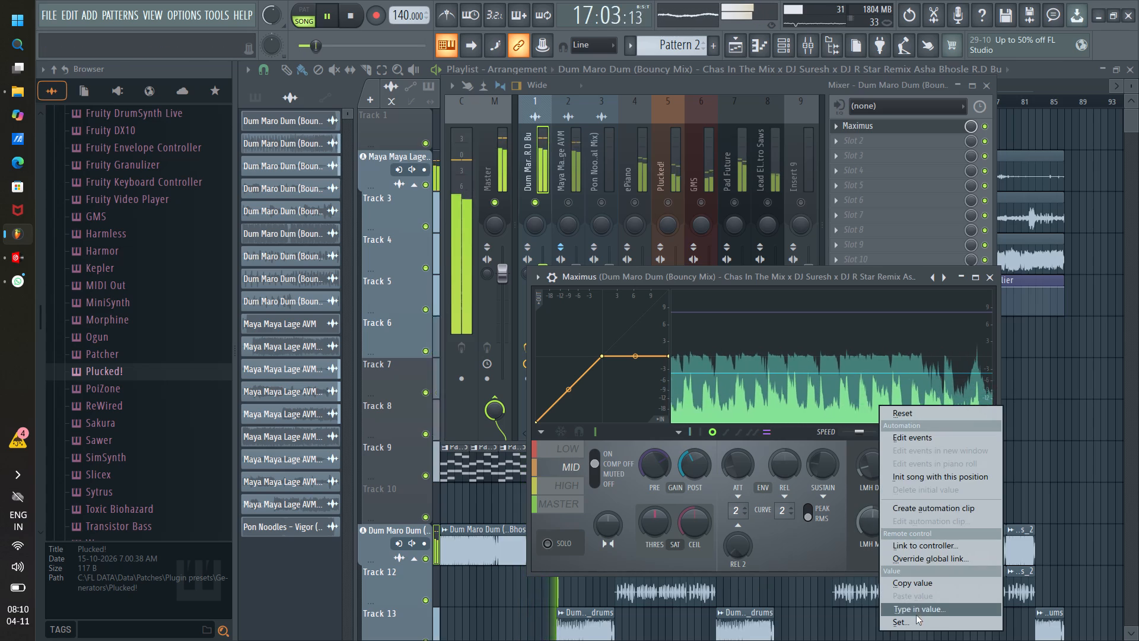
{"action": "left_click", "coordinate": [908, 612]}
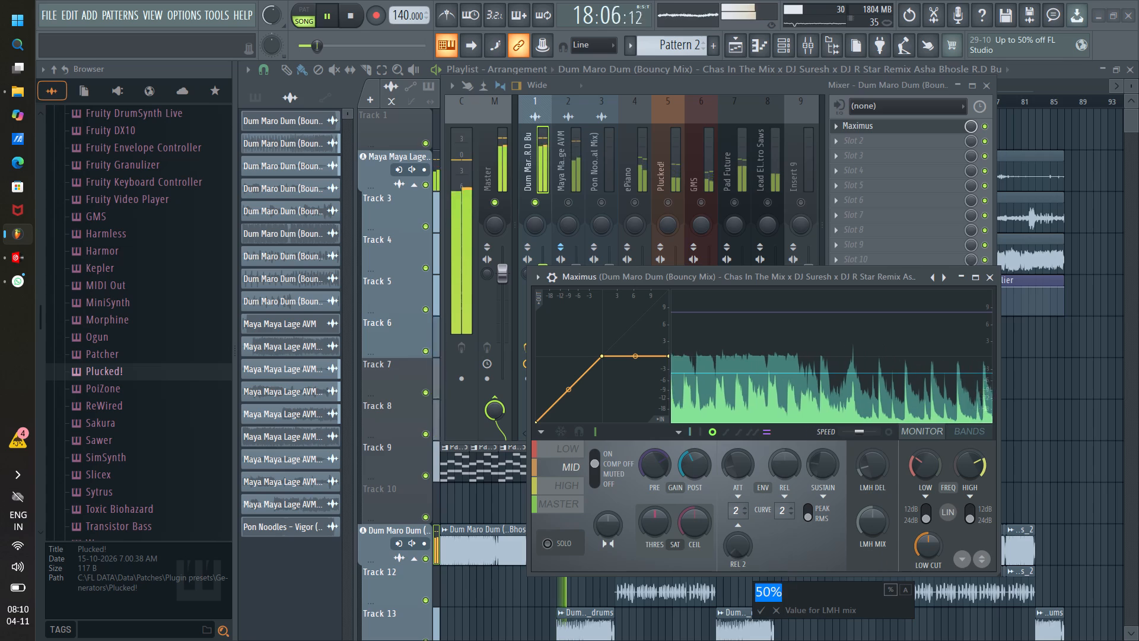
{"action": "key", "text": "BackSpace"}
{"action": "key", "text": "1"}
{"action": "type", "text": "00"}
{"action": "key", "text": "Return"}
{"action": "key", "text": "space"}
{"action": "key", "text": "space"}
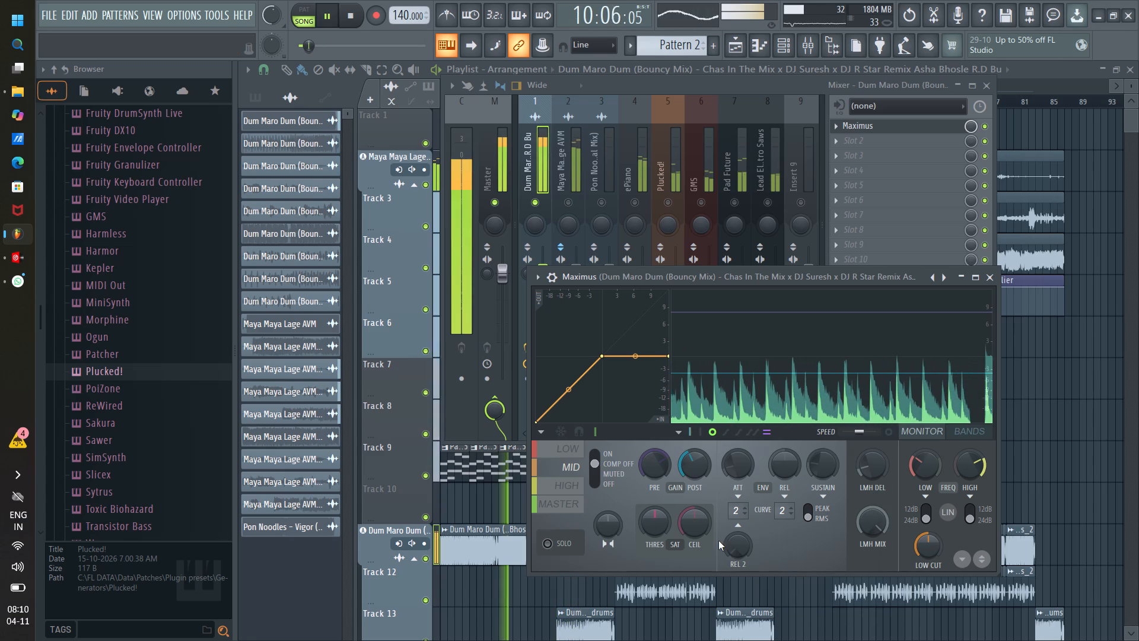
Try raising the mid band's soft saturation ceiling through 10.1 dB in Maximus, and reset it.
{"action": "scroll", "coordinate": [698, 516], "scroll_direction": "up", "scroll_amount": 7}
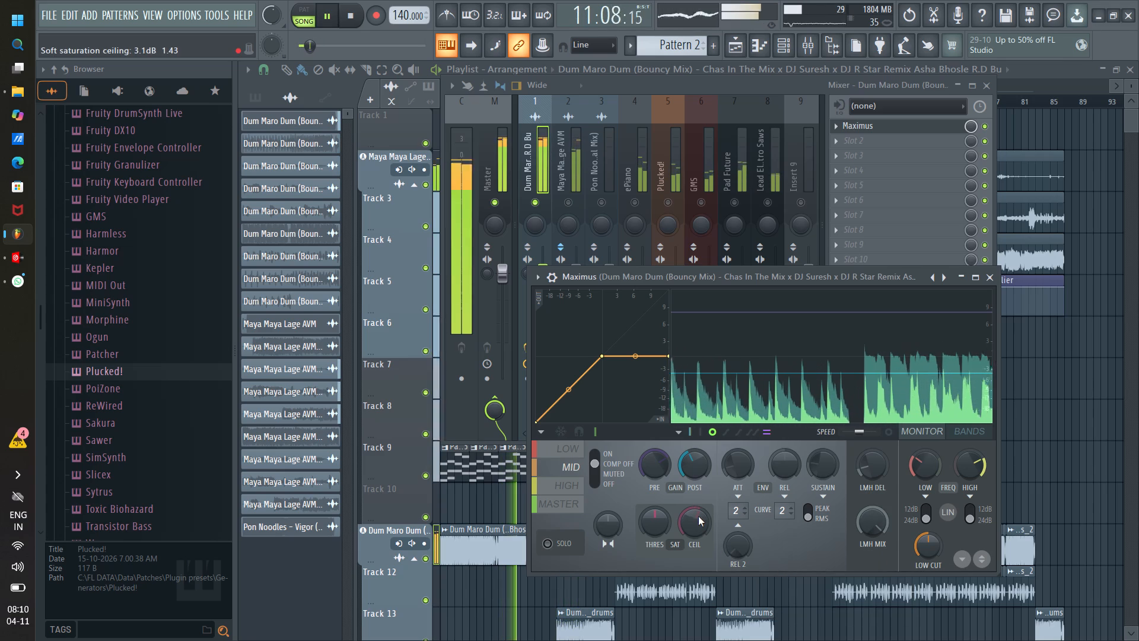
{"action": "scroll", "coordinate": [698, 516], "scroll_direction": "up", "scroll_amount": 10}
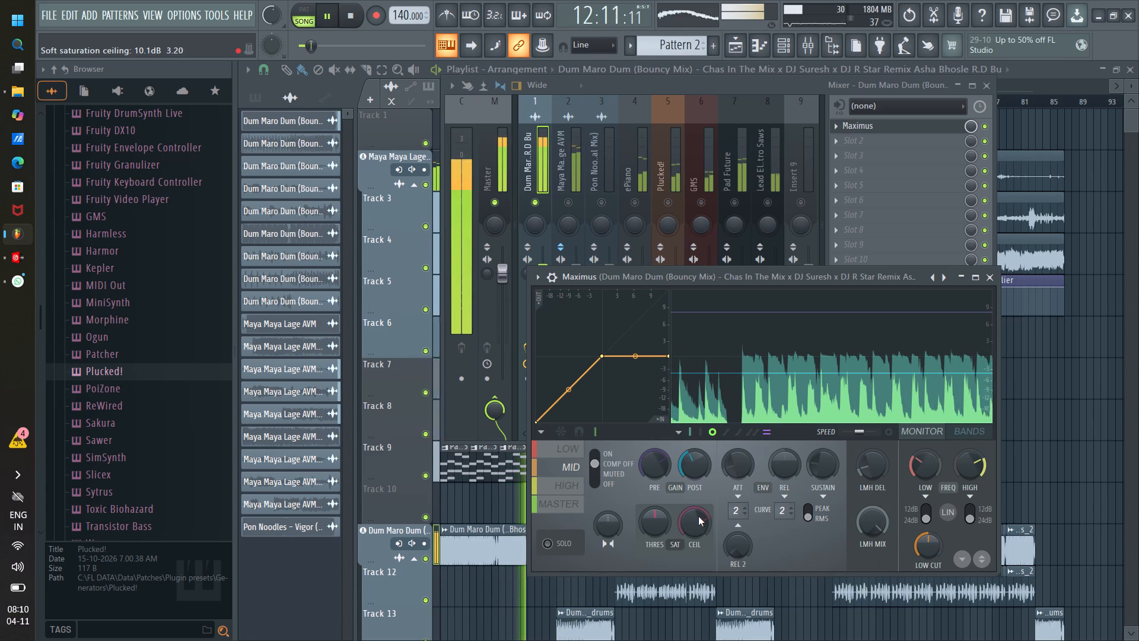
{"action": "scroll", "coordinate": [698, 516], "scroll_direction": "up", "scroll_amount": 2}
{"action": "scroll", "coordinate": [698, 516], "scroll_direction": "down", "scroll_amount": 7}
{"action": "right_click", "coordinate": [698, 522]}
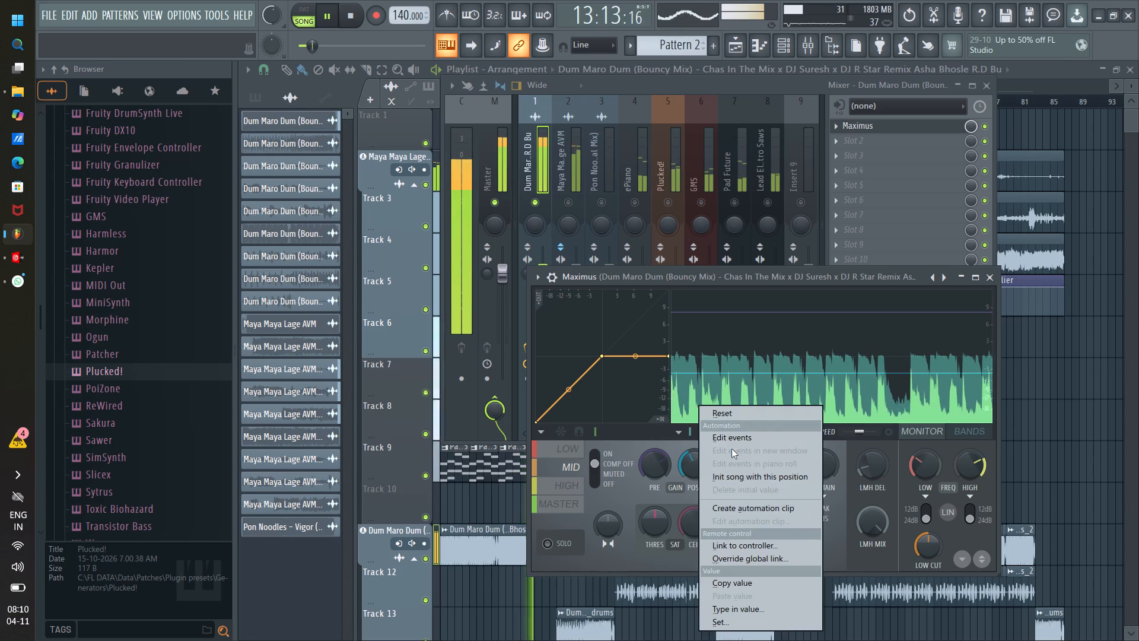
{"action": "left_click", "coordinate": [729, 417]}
Replay from bar 10 and raise the master band's soft saturation ceiling to about 6 dB in Maximus.
{"action": "left_click", "coordinate": [567, 502]}
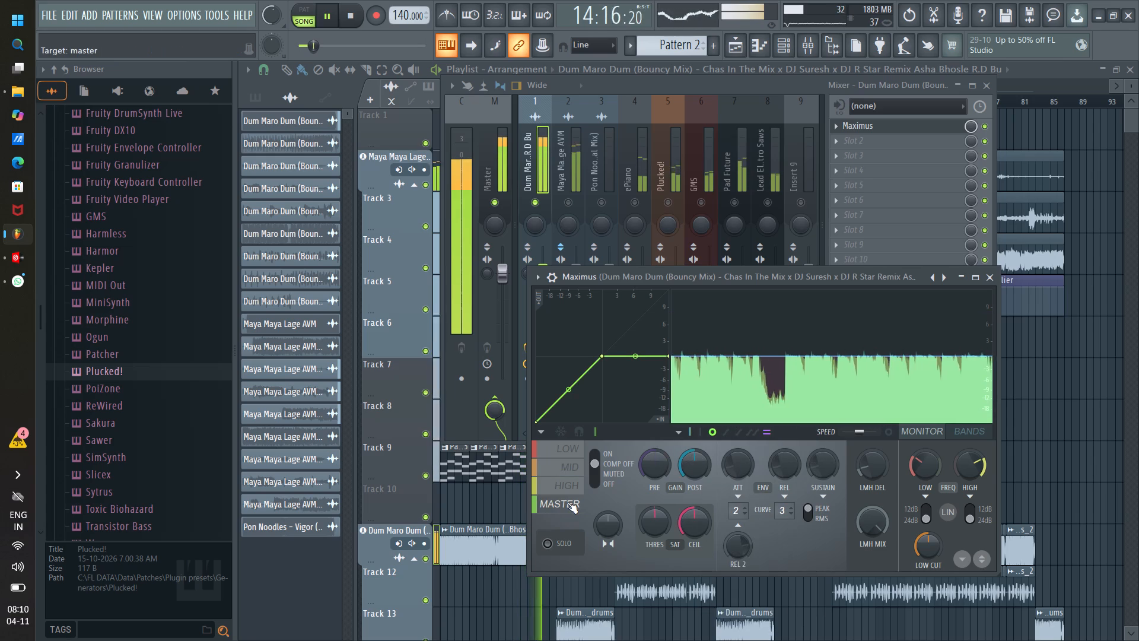
{"action": "key", "text": "space"}
{"action": "key", "text": "space"}
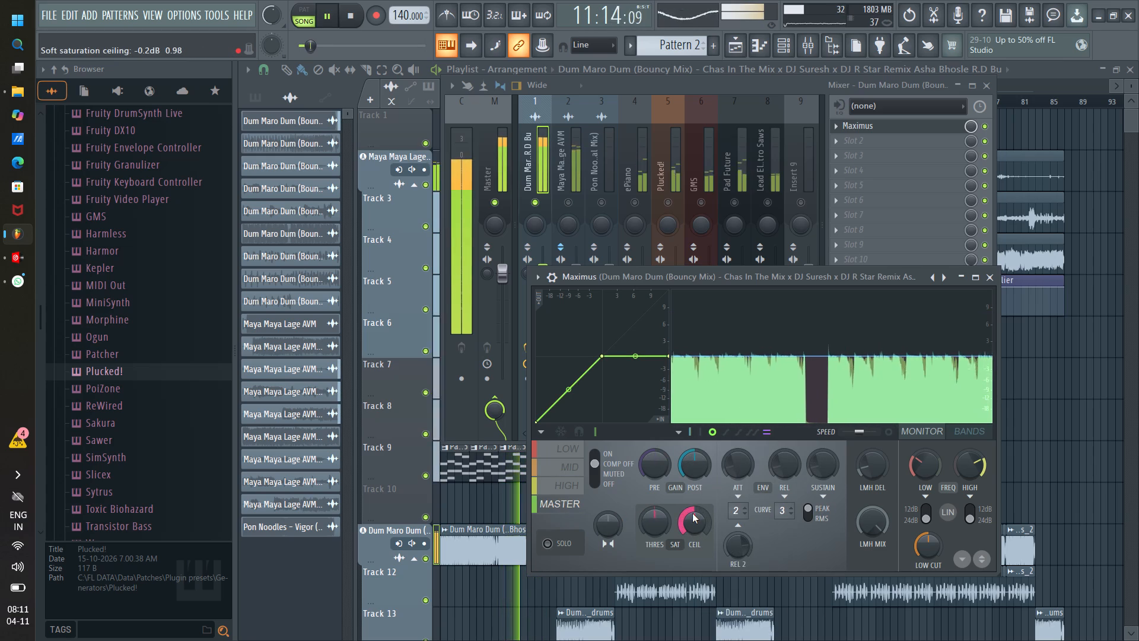
{"action": "scroll", "coordinate": [692, 513], "scroll_direction": "up", "scroll_amount": 11}
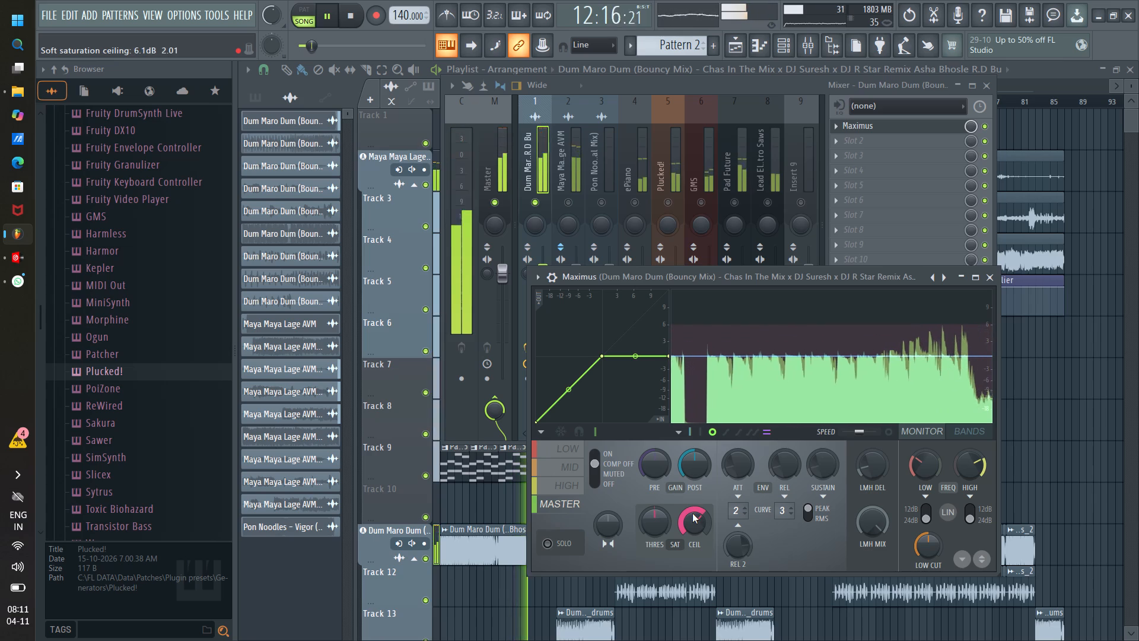
{"action": "scroll", "coordinate": [692, 513], "scroll_direction": "up", "scroll_amount": 1}
{"action": "scroll", "coordinate": [692, 513], "scroll_direction": "down", "scroll_amount": 1}
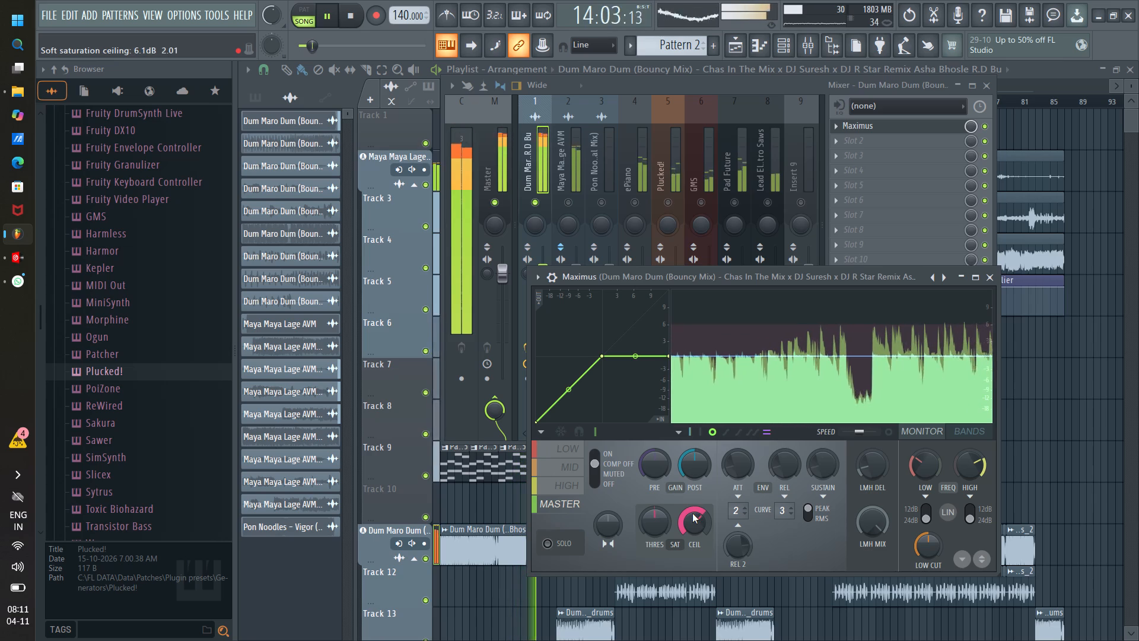
Check the high, mid and low bands in the Dum Maro Dum track's Maximus, and close the plugin.
{"action": "left_click", "coordinate": [552, 486]}
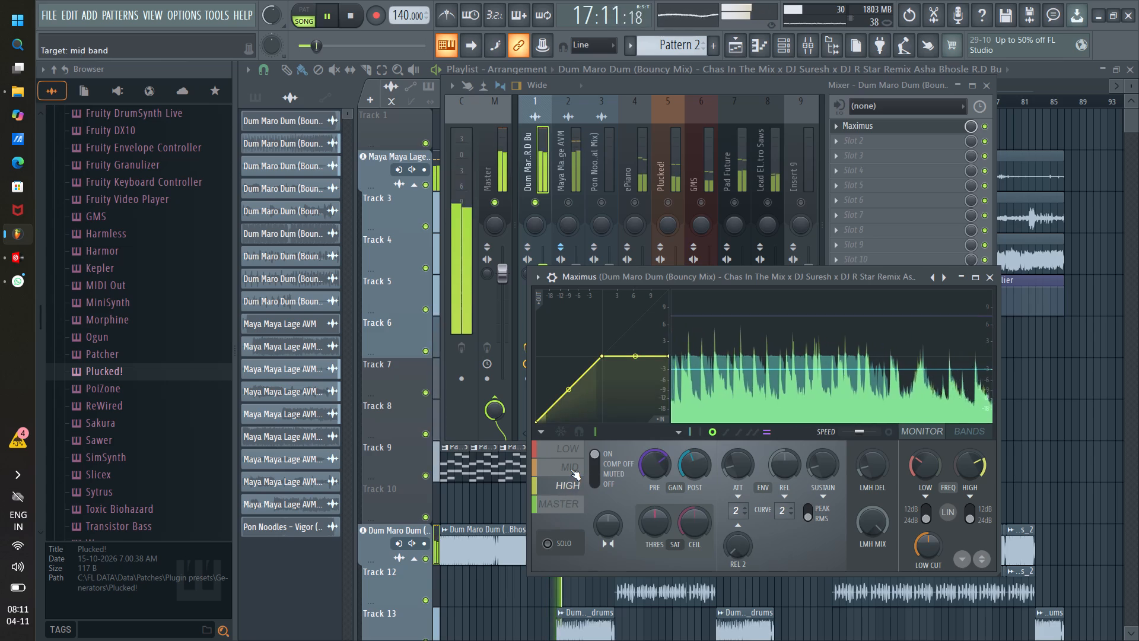
{"action": "left_click", "coordinate": [570, 468]}
{"action": "left_click", "coordinate": [570, 449]}
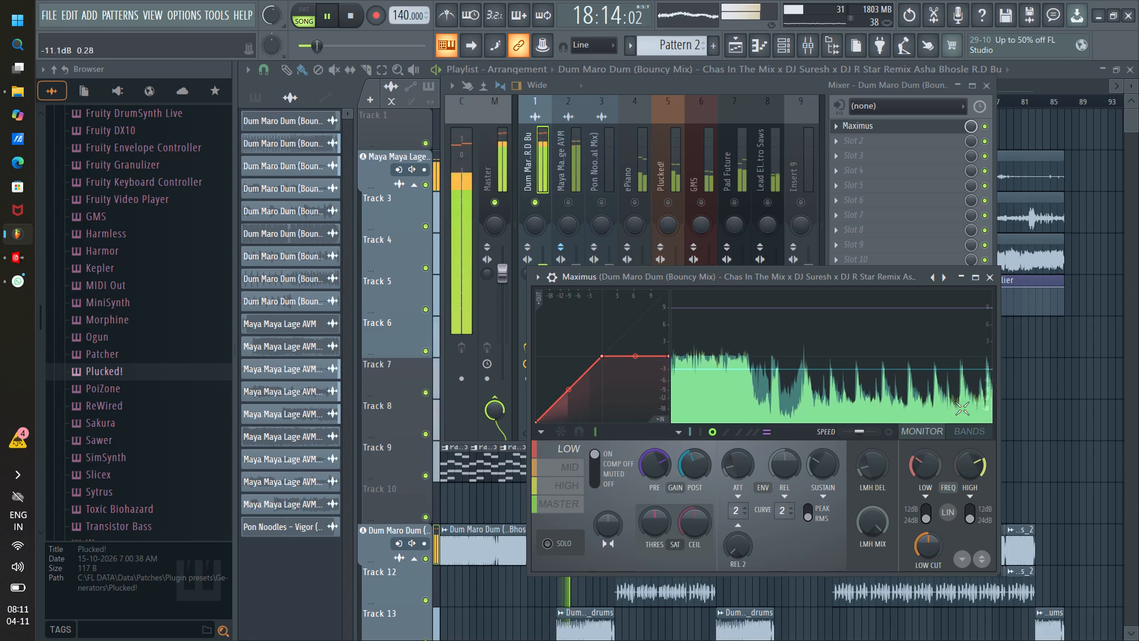
{"action": "left_click", "coordinate": [990, 281]}
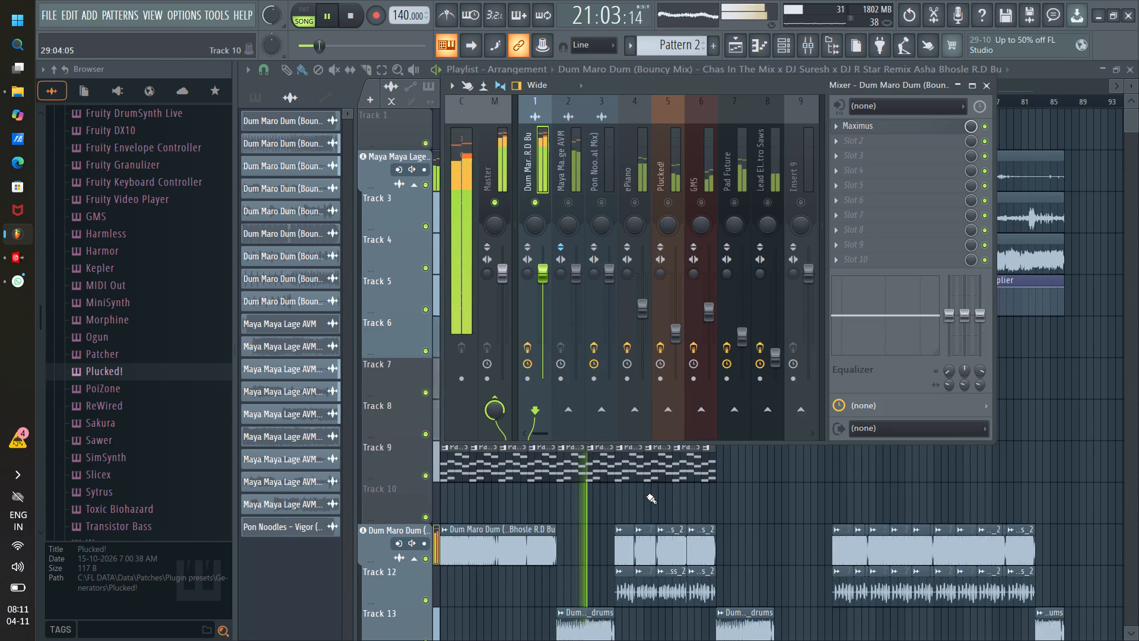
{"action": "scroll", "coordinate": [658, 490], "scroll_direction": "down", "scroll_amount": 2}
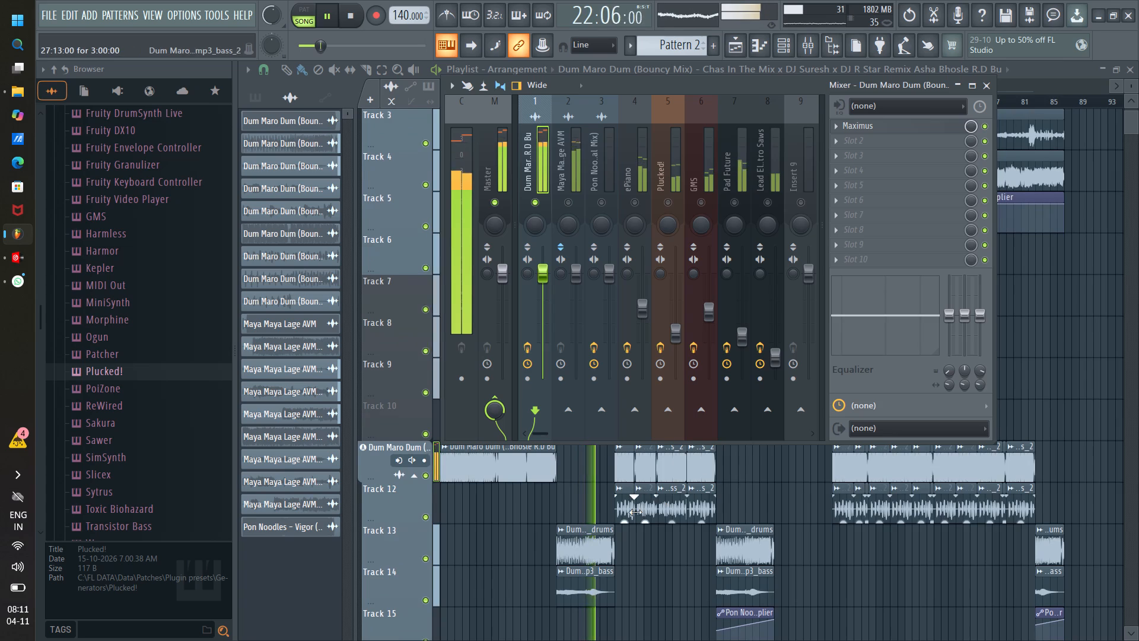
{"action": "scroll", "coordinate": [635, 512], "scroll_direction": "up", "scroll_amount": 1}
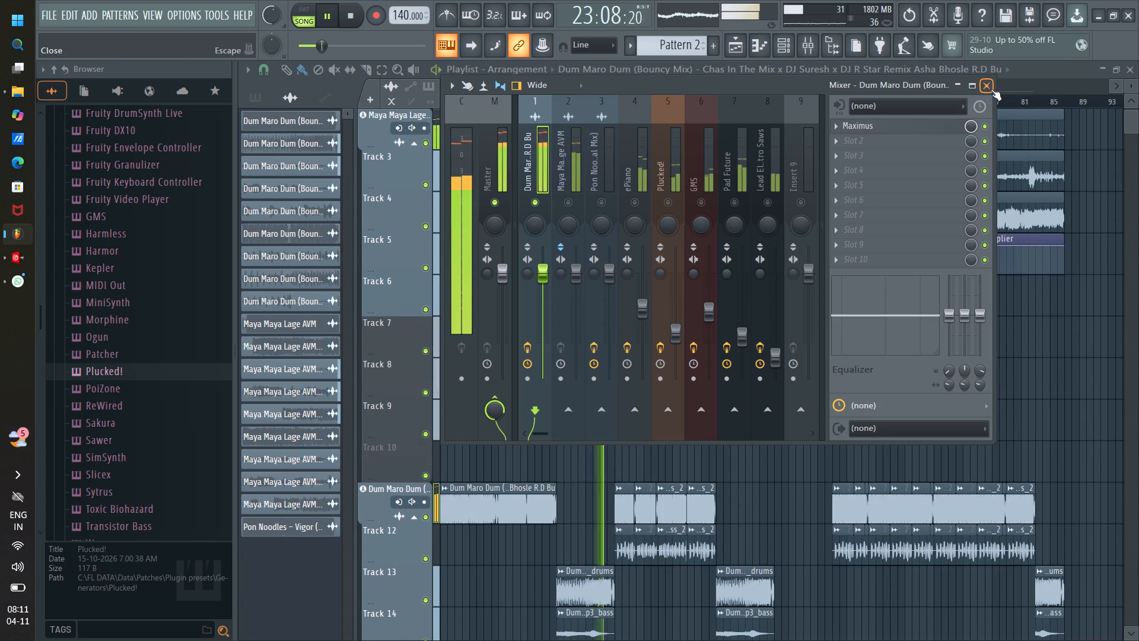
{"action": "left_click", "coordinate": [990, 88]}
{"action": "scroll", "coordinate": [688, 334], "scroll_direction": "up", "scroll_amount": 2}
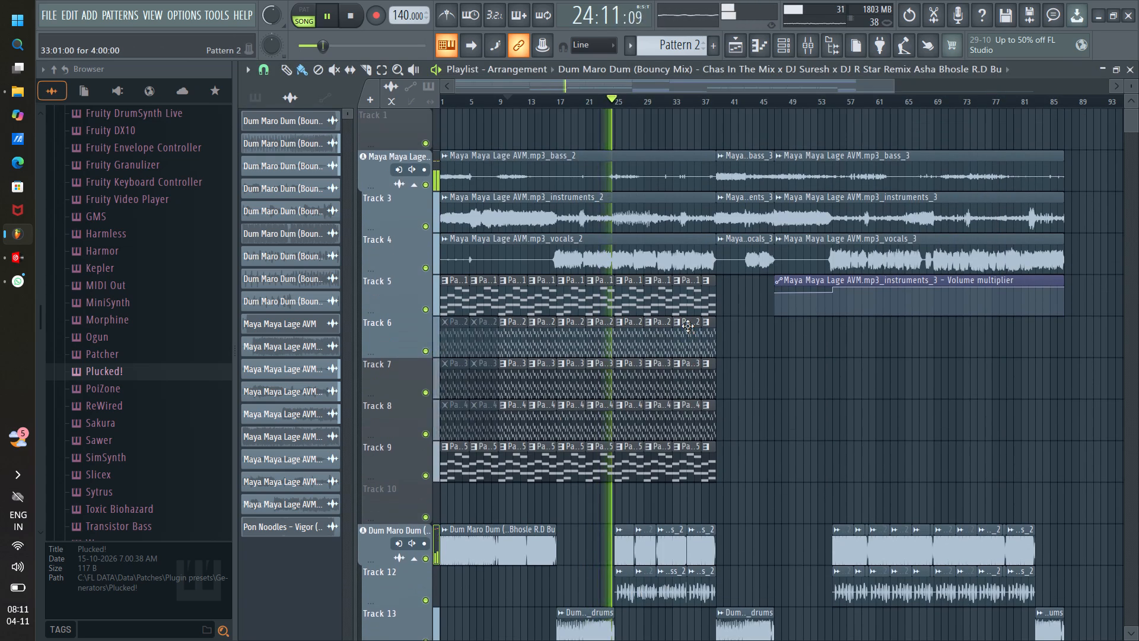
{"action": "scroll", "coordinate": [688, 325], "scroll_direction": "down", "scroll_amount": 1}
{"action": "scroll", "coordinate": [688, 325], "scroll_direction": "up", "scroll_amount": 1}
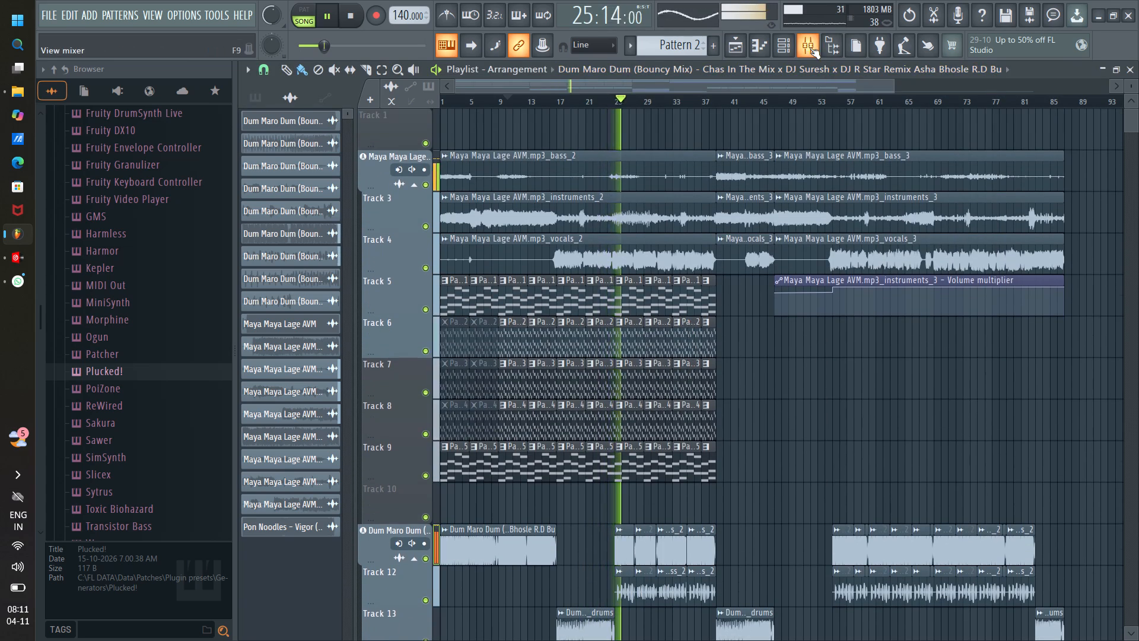
Open the mixer and unmute the Maya Maya Lage track.
{"action": "left_click", "coordinate": [810, 47]}
{"action": "left_click", "coordinate": [562, 205]}
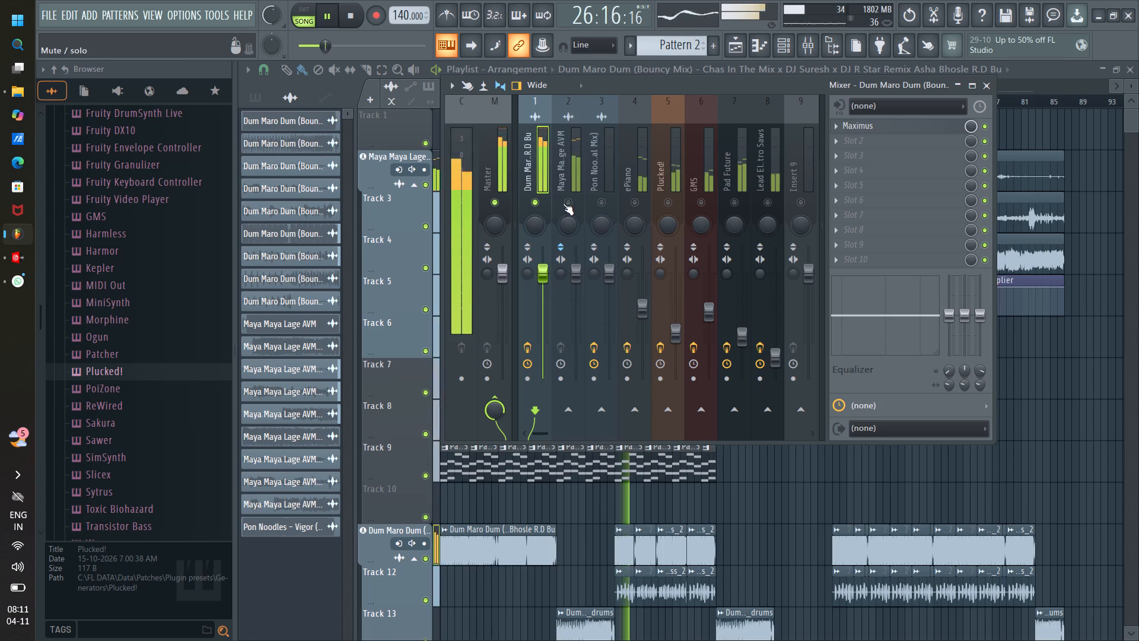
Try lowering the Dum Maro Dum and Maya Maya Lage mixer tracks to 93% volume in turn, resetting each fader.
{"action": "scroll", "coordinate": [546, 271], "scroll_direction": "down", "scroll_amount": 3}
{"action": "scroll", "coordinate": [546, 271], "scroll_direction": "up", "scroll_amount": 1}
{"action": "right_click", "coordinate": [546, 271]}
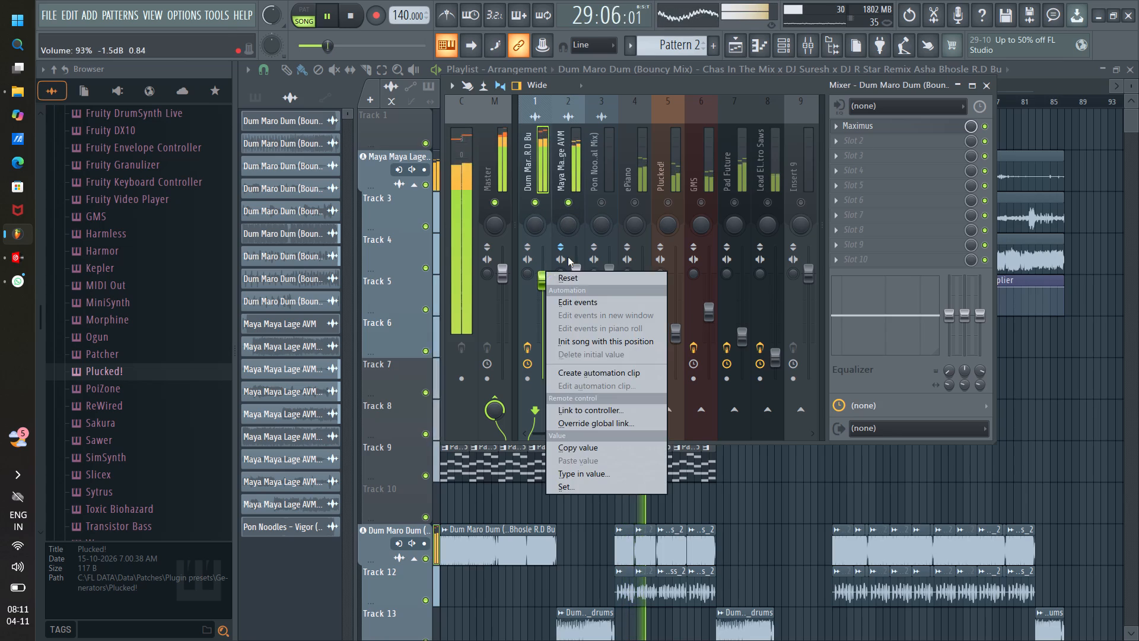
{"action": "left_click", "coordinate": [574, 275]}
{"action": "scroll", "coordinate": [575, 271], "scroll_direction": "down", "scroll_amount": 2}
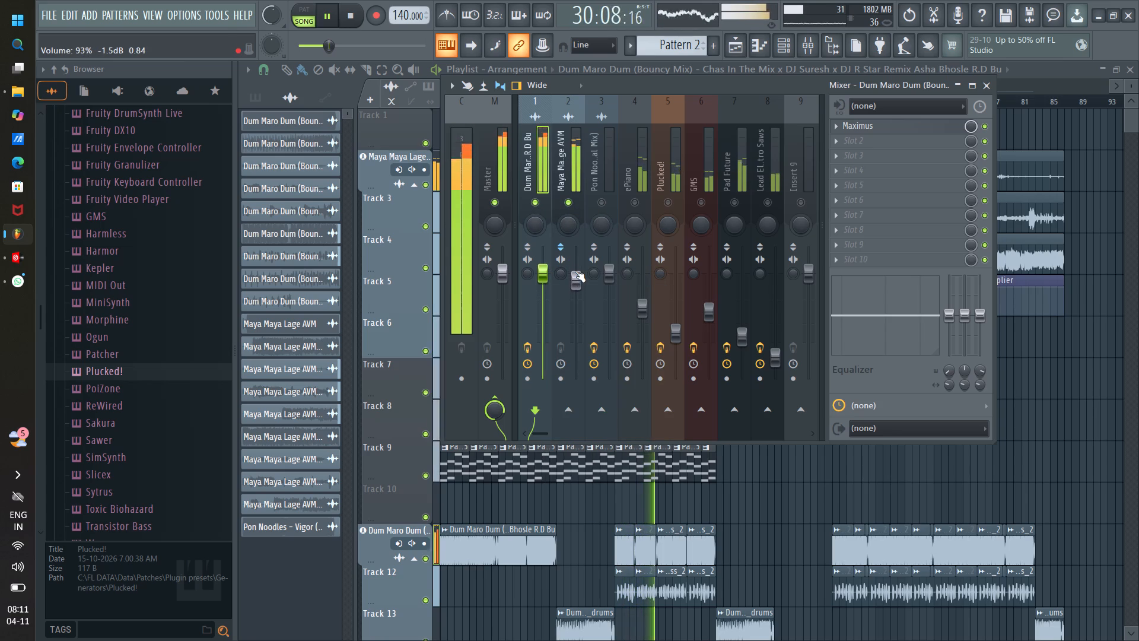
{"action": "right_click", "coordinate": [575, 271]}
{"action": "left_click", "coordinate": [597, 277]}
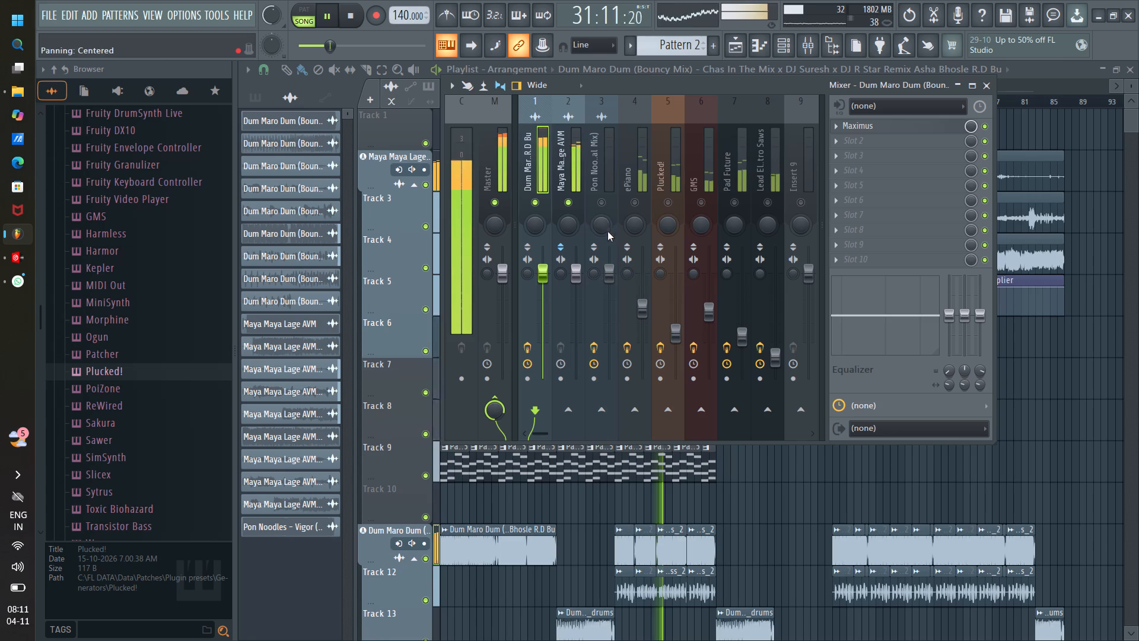
Re-enable all the muted mixer tracks and close the mixer.
{"action": "right_click", "coordinate": [602, 206]}
{"action": "right_click", "coordinate": [602, 205]}
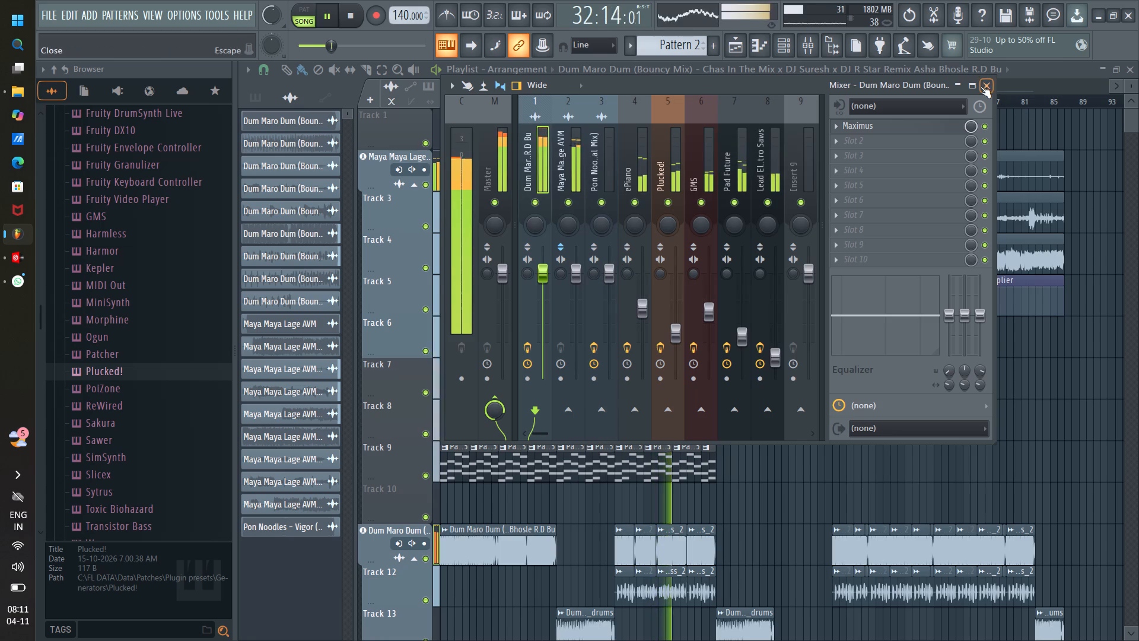
{"action": "left_click", "coordinate": [980, 86]}
Play the arrangement from the start and delete the muted Pattern 2, 3 and 4 clips before bar 9 on tracks 6 to 8.
{"action": "left_click_drag", "start_coordinate": [892, 84], "coordinate": [867, 89]}
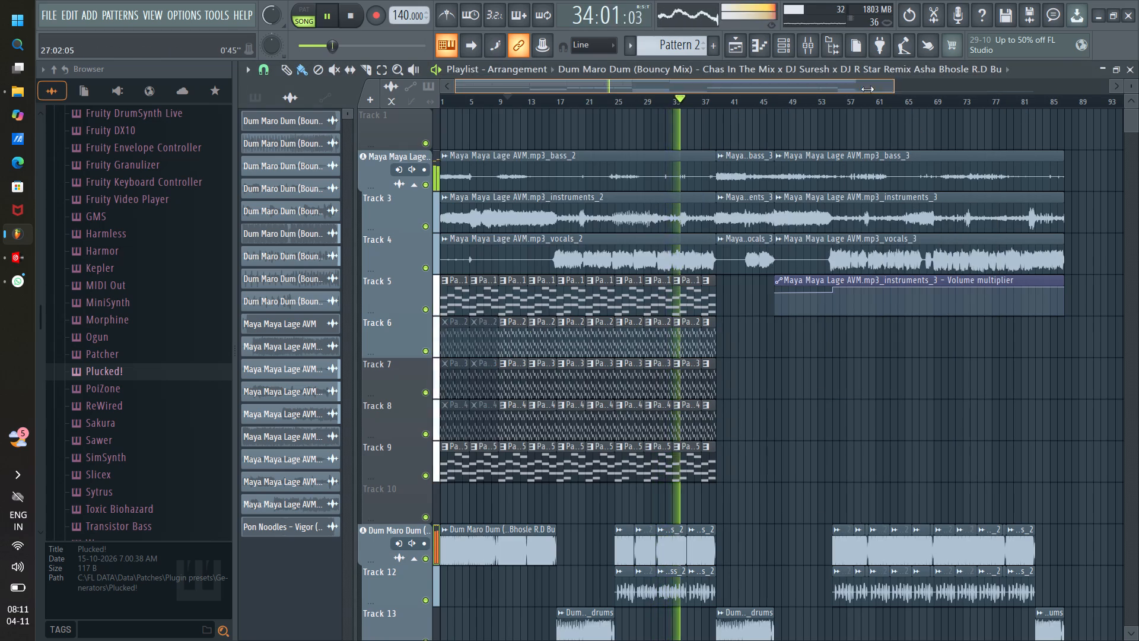
{"action": "left_click_drag", "start_coordinate": [867, 89], "coordinate": [588, 85]}
{"action": "left_click", "coordinate": [449, 100]}
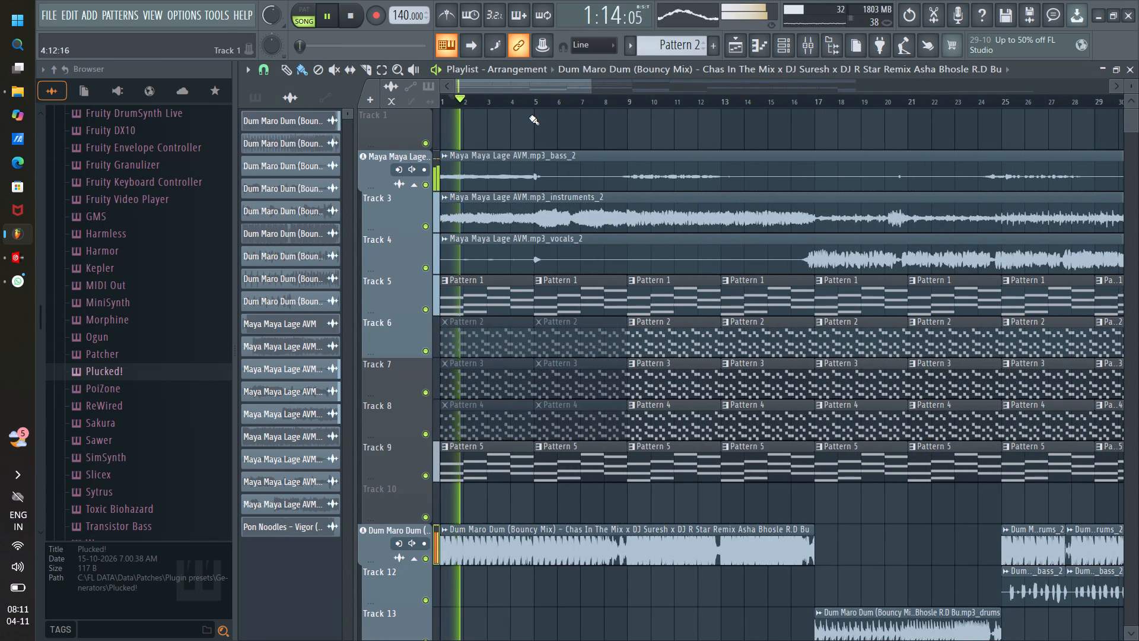
{"action": "left_click", "coordinate": [524, 88]}
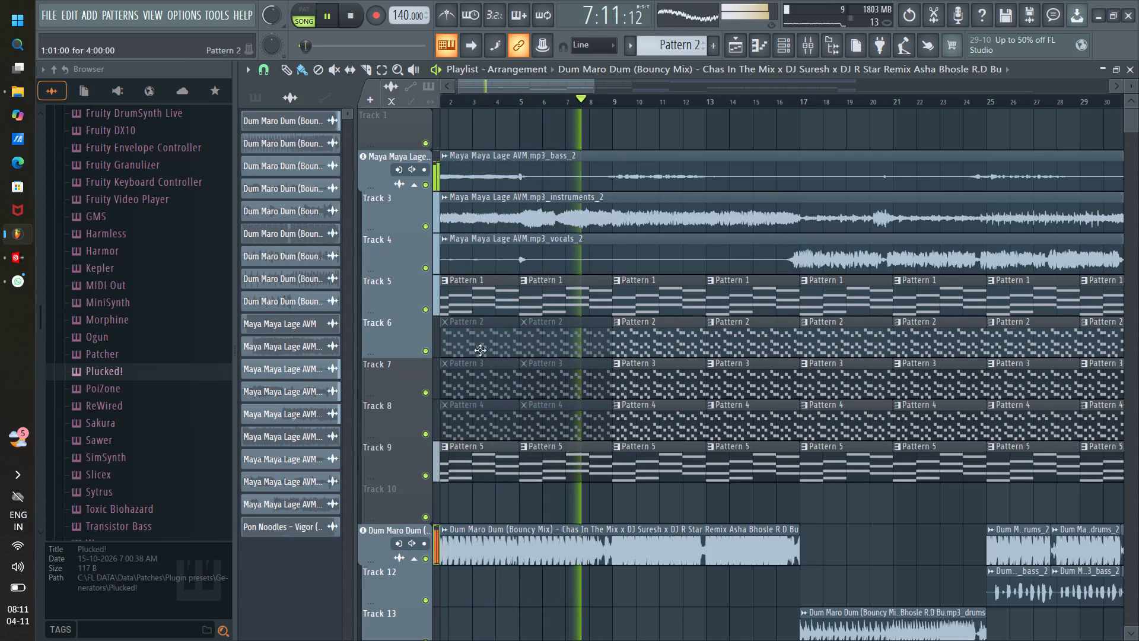
{"action": "right_click_drag", "start_coordinate": [482, 344], "coordinate": [556, 345]}
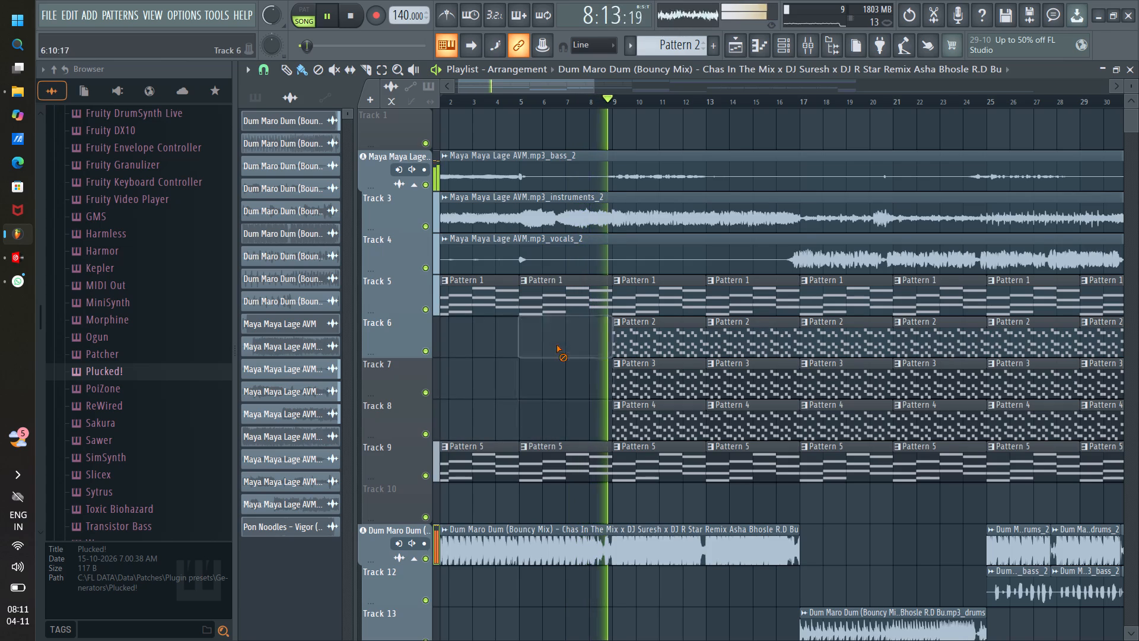
{"action": "right_click_drag", "start_coordinate": [556, 345], "coordinate": [557, 344]}
Jump playback to bar 16 and review the transition into bar 17 and the clips that follow.
{"action": "left_click_drag", "start_coordinate": [537, 86], "coordinate": [559, 98]}
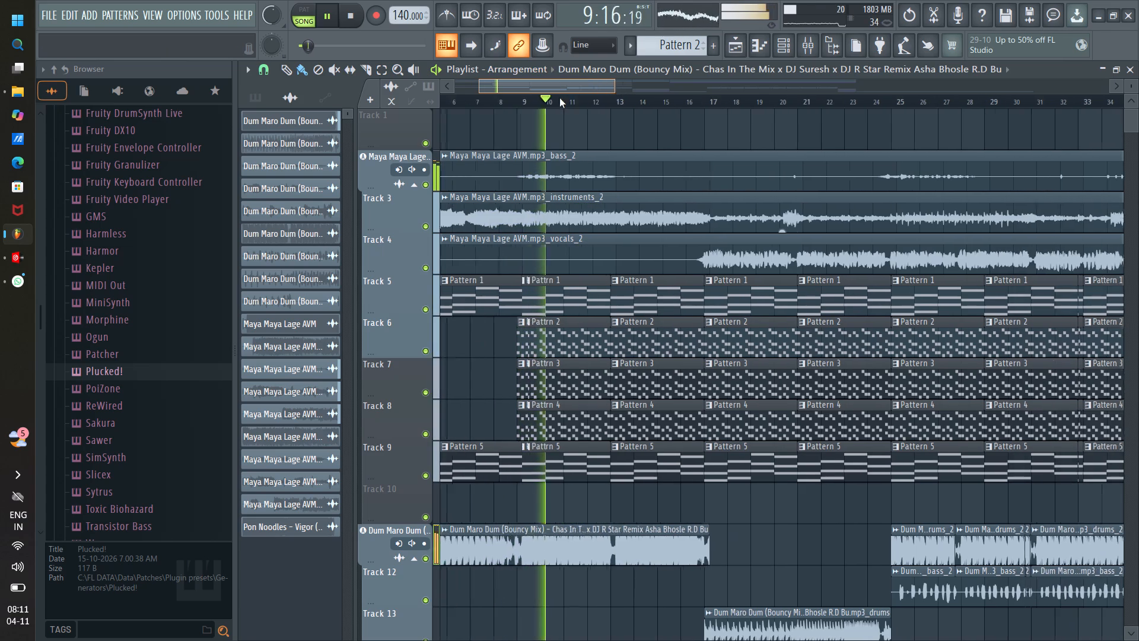
{"action": "left_click_drag", "start_coordinate": [559, 98], "coordinate": [561, 99]}
{"action": "left_click_drag", "start_coordinate": [557, 90], "coordinate": [575, 96]}
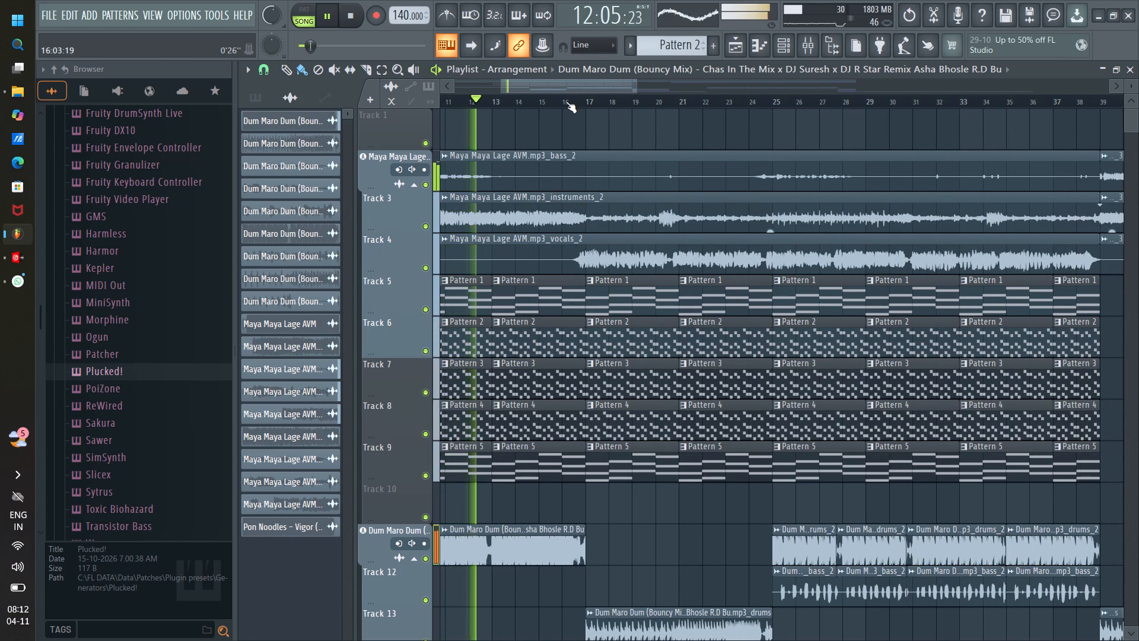
{"action": "scroll", "coordinate": [566, 101], "scroll_direction": "up", "scroll_amount": 2}
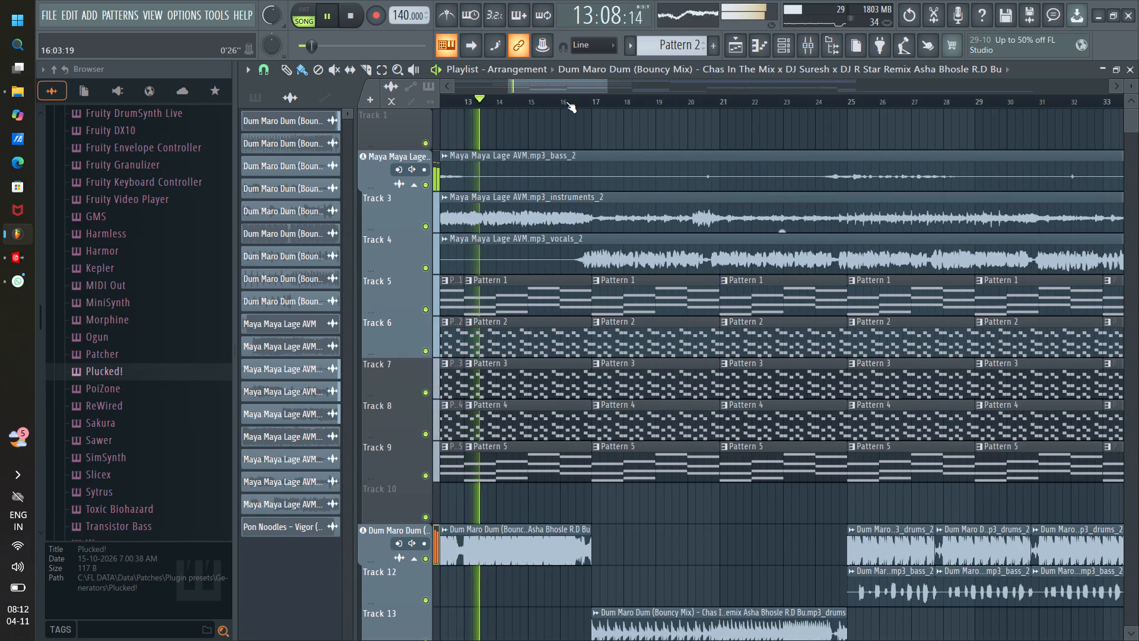
{"action": "left_click", "coordinate": [564, 101]}
{"action": "scroll", "coordinate": [585, 101], "scroll_direction": "up", "scroll_amount": 2}
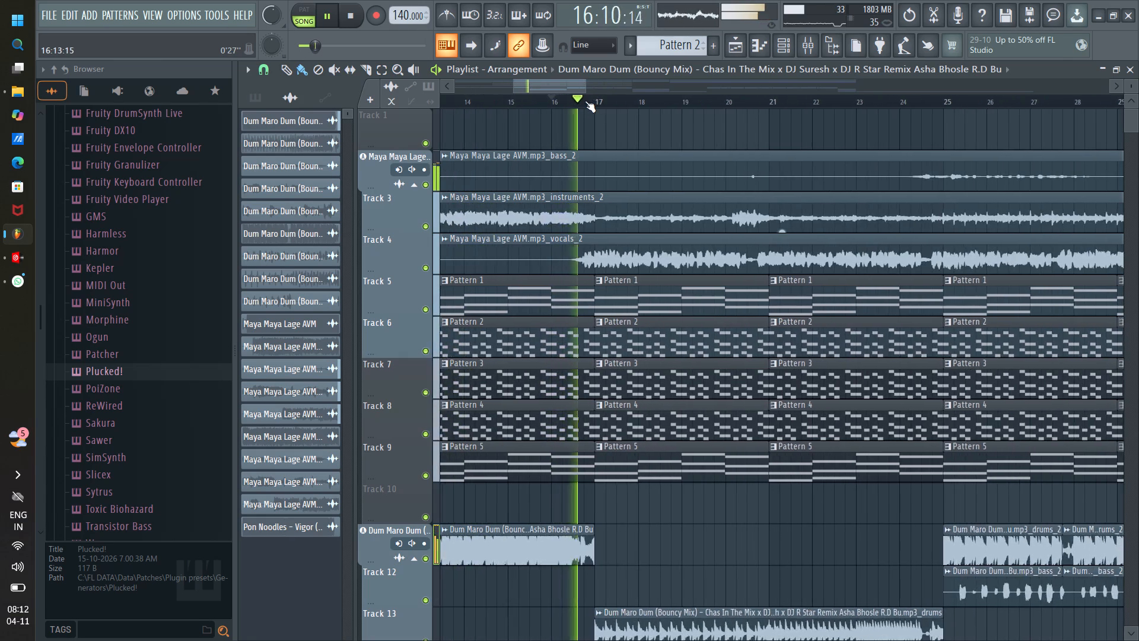
{"action": "scroll", "coordinate": [585, 101], "scroll_direction": "up", "scroll_amount": 3}
{"action": "scroll", "coordinate": [578, 108], "scroll_direction": "down", "scroll_amount": 5}
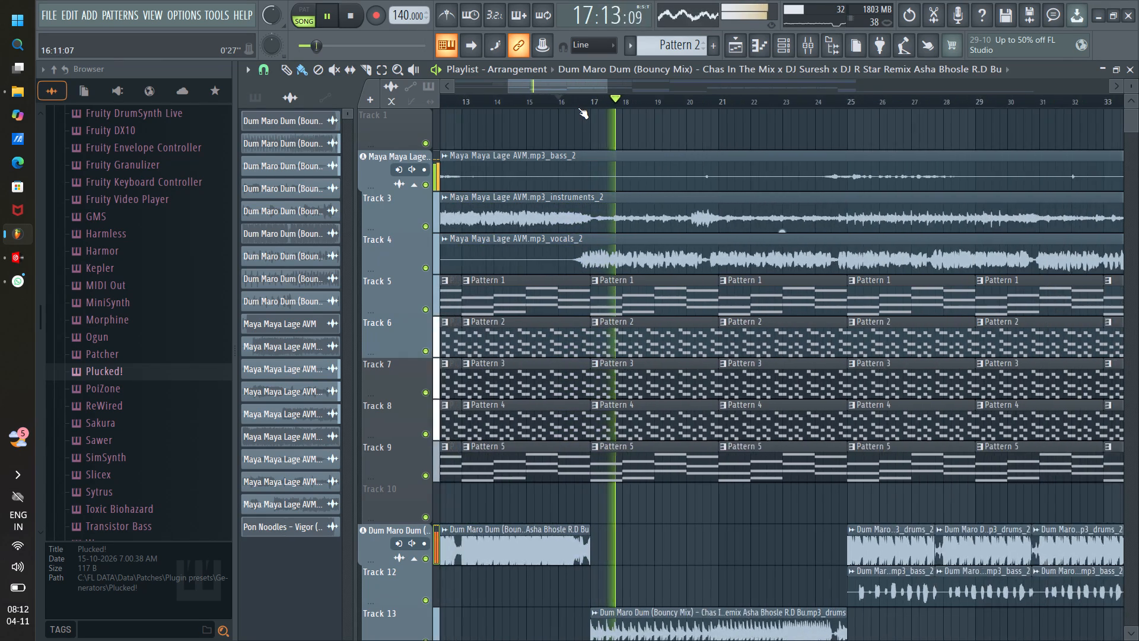
{"action": "scroll", "coordinate": [578, 107], "scroll_direction": "down", "scroll_amount": 5}
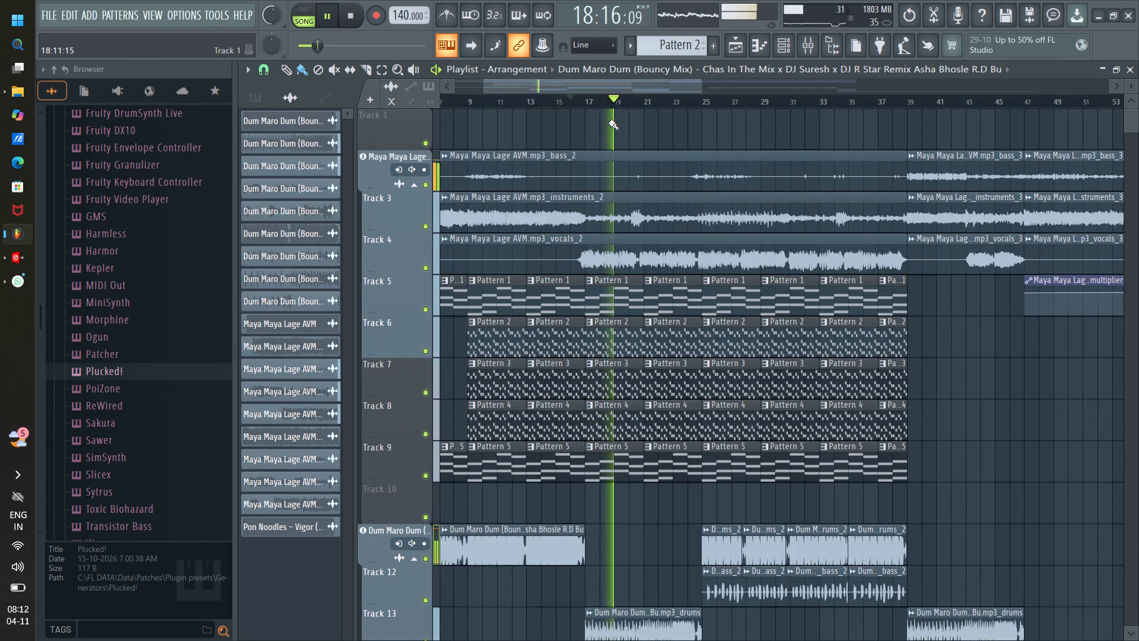
{"action": "left_click_drag", "start_coordinate": [601, 87], "coordinate": [618, 92]}
{"action": "scroll", "coordinate": [644, 205], "scroll_direction": "down", "scroll_amount": 3}
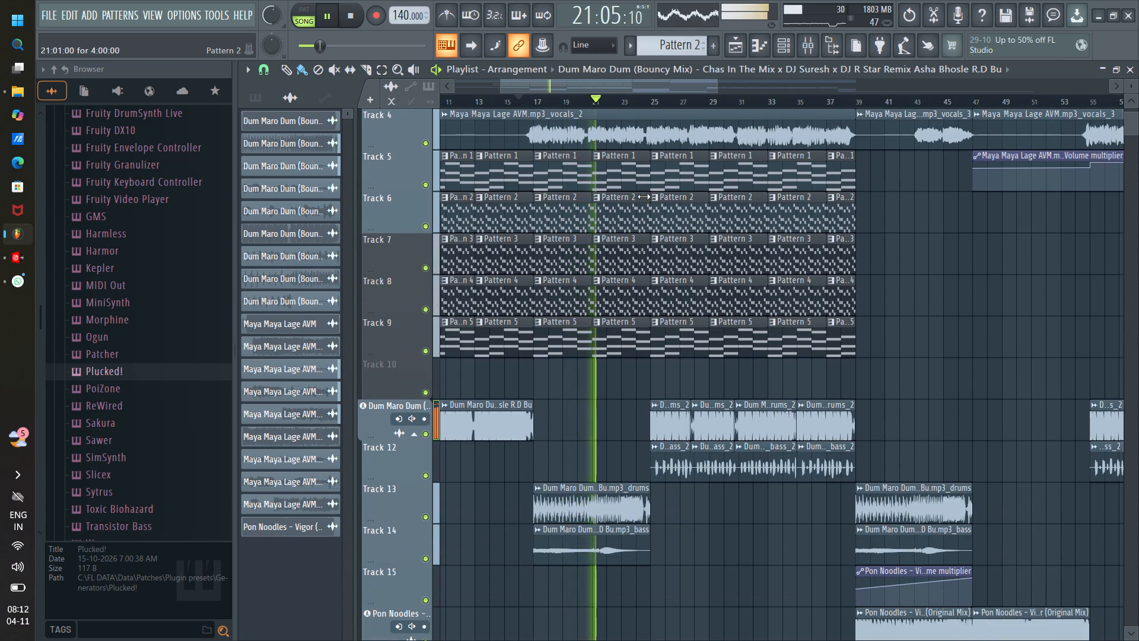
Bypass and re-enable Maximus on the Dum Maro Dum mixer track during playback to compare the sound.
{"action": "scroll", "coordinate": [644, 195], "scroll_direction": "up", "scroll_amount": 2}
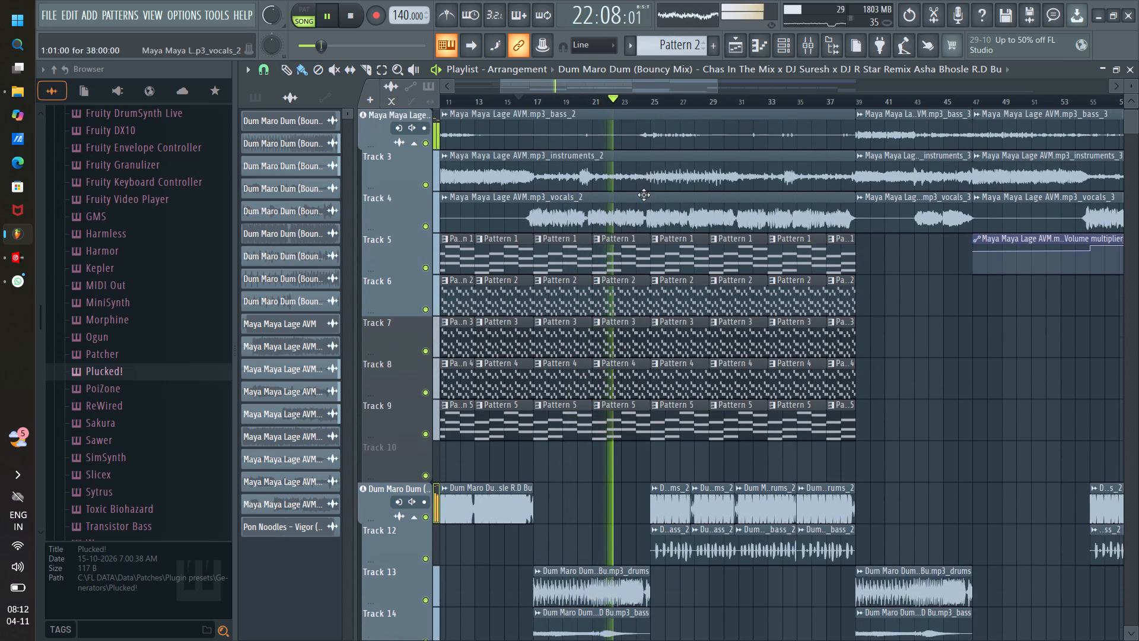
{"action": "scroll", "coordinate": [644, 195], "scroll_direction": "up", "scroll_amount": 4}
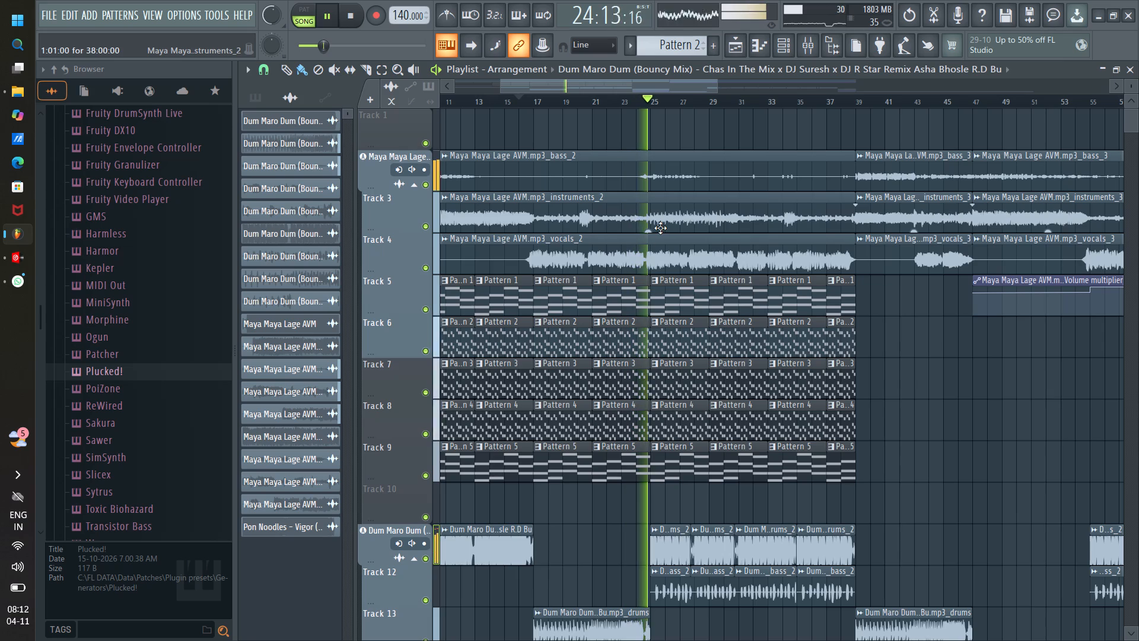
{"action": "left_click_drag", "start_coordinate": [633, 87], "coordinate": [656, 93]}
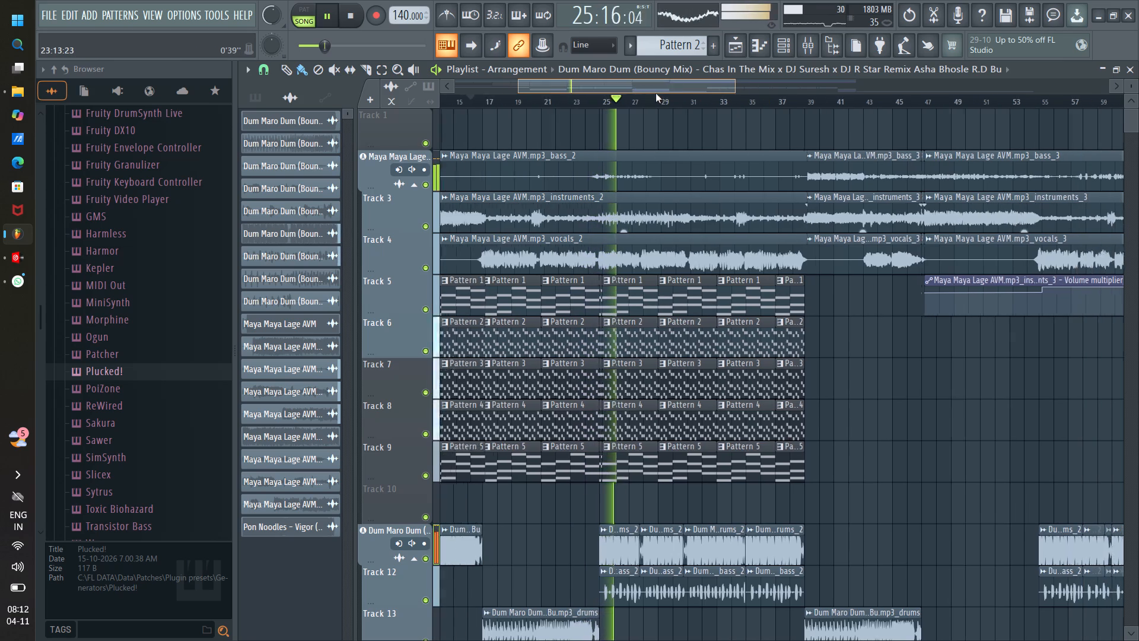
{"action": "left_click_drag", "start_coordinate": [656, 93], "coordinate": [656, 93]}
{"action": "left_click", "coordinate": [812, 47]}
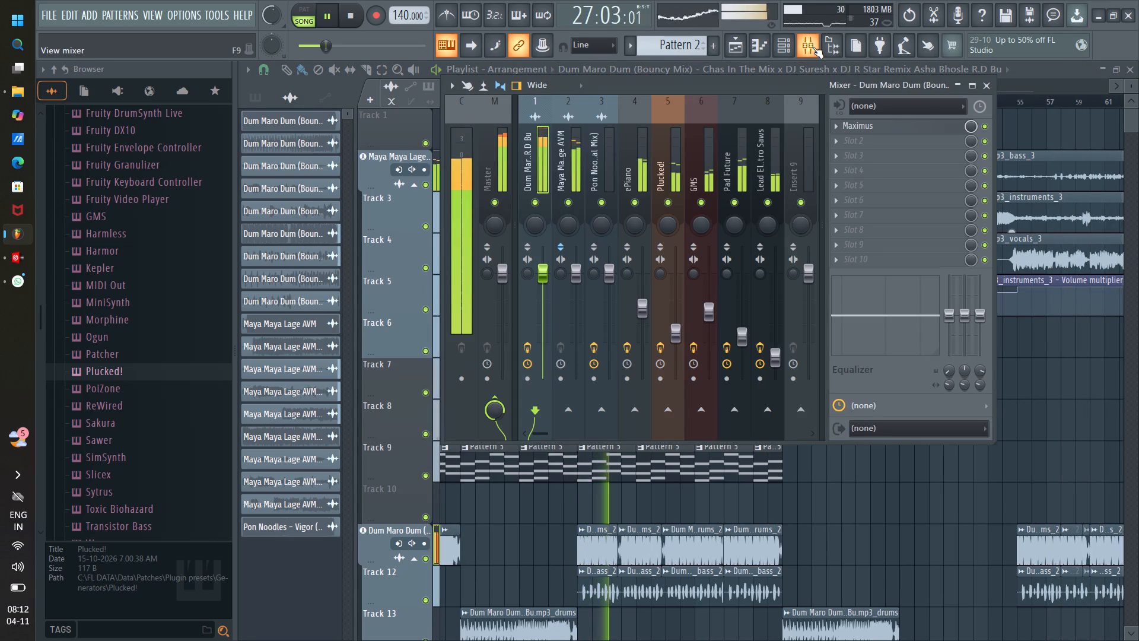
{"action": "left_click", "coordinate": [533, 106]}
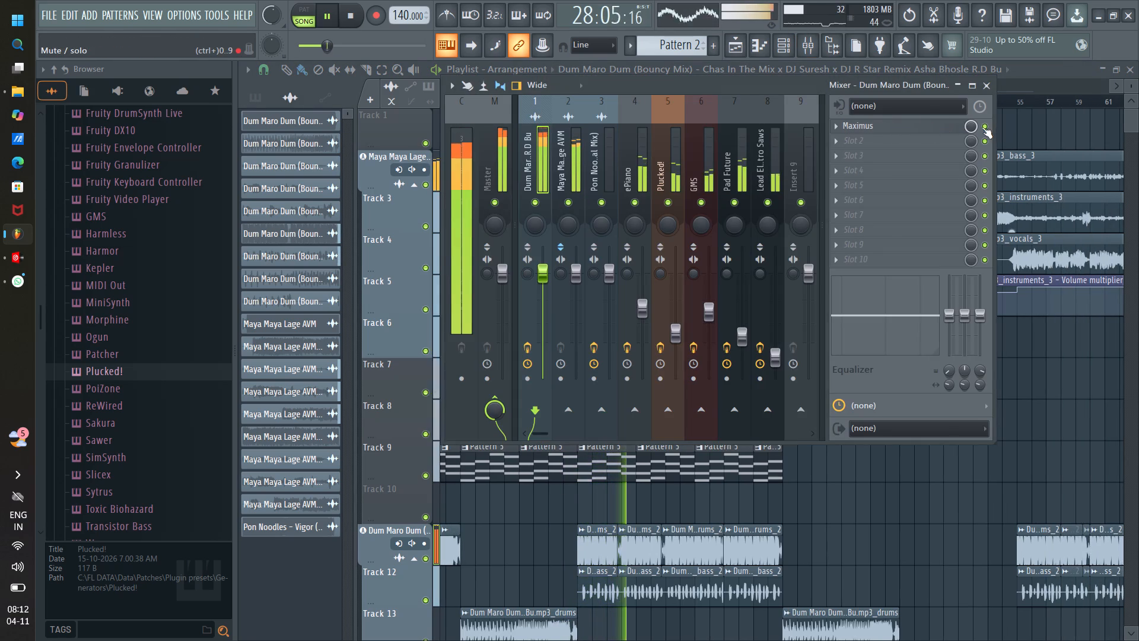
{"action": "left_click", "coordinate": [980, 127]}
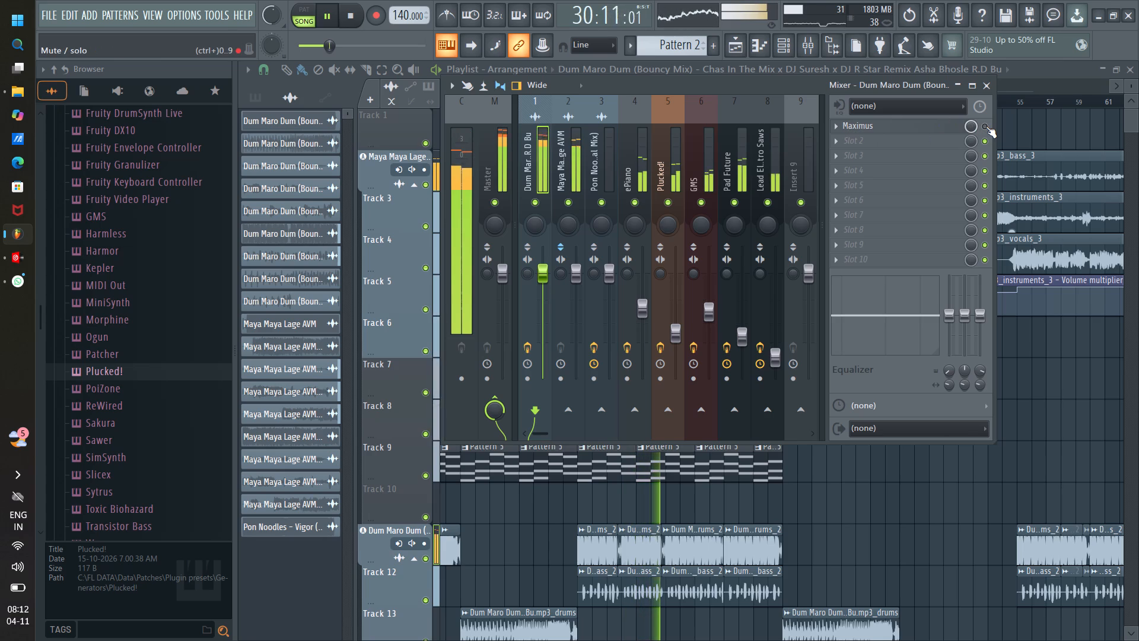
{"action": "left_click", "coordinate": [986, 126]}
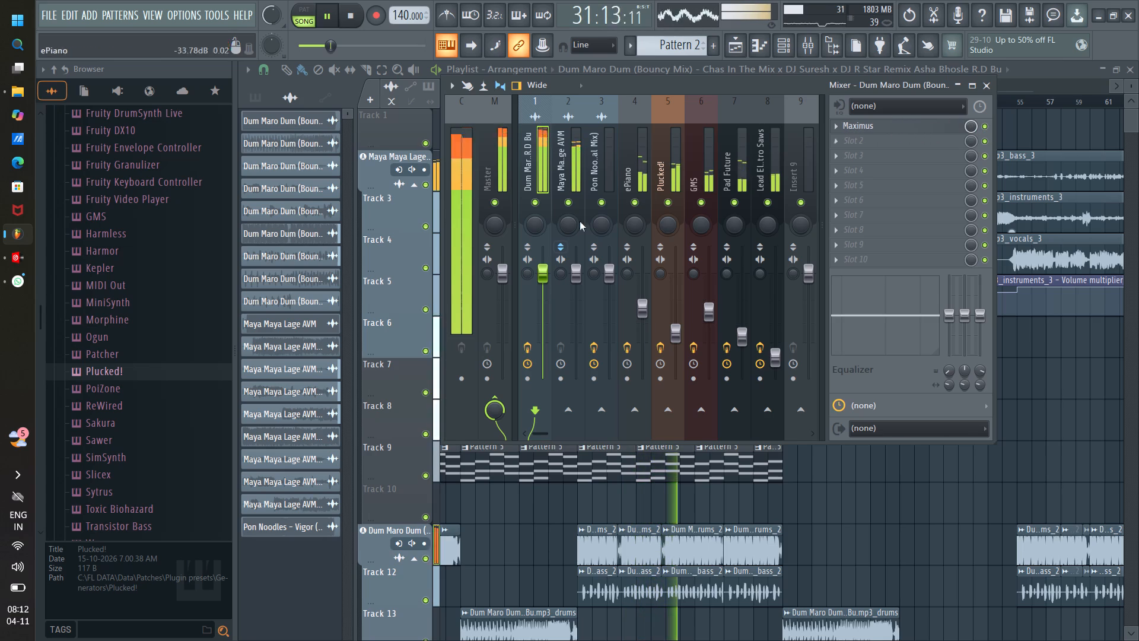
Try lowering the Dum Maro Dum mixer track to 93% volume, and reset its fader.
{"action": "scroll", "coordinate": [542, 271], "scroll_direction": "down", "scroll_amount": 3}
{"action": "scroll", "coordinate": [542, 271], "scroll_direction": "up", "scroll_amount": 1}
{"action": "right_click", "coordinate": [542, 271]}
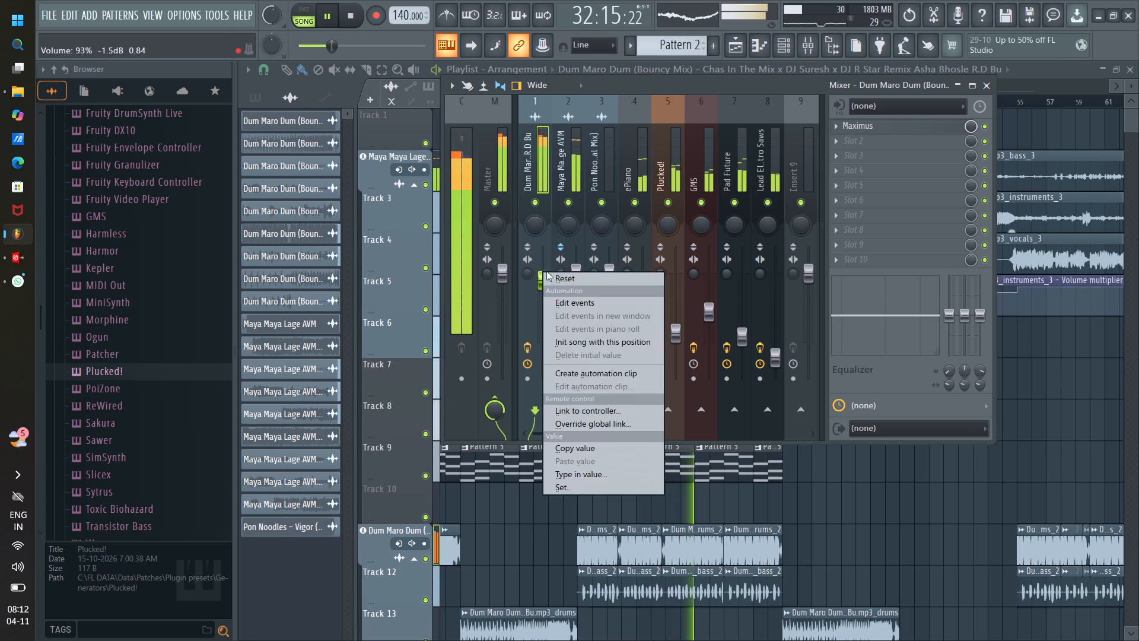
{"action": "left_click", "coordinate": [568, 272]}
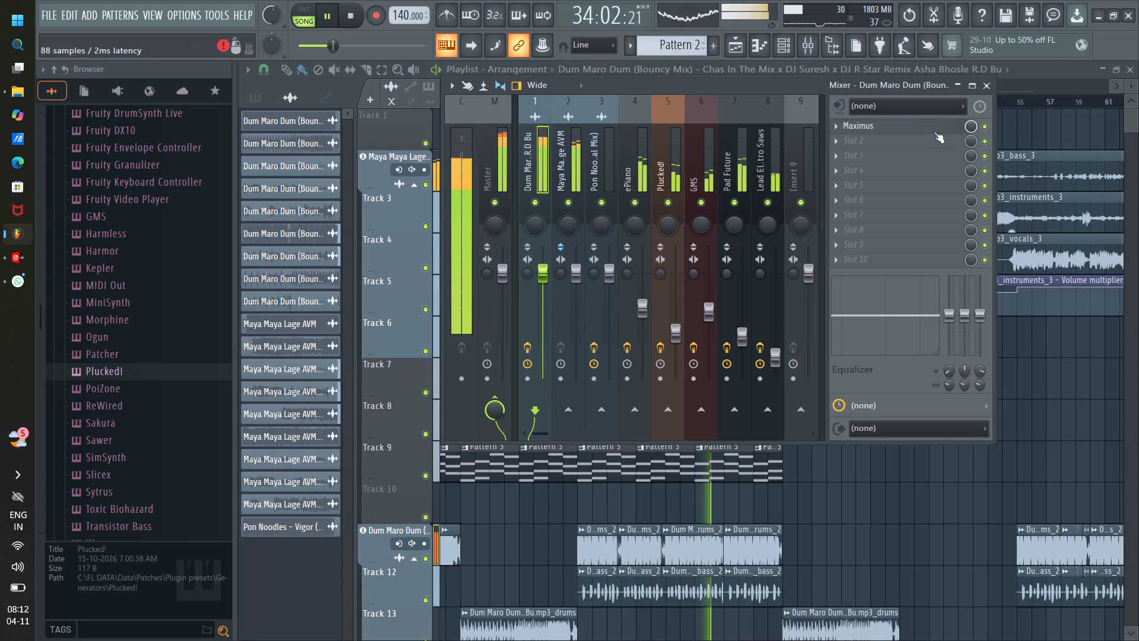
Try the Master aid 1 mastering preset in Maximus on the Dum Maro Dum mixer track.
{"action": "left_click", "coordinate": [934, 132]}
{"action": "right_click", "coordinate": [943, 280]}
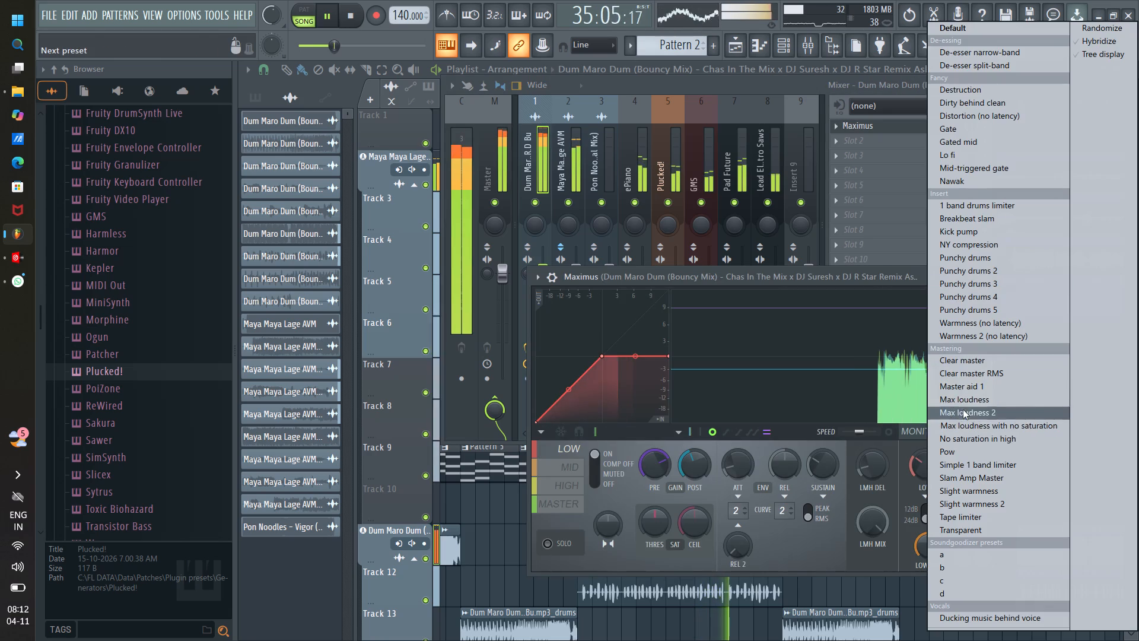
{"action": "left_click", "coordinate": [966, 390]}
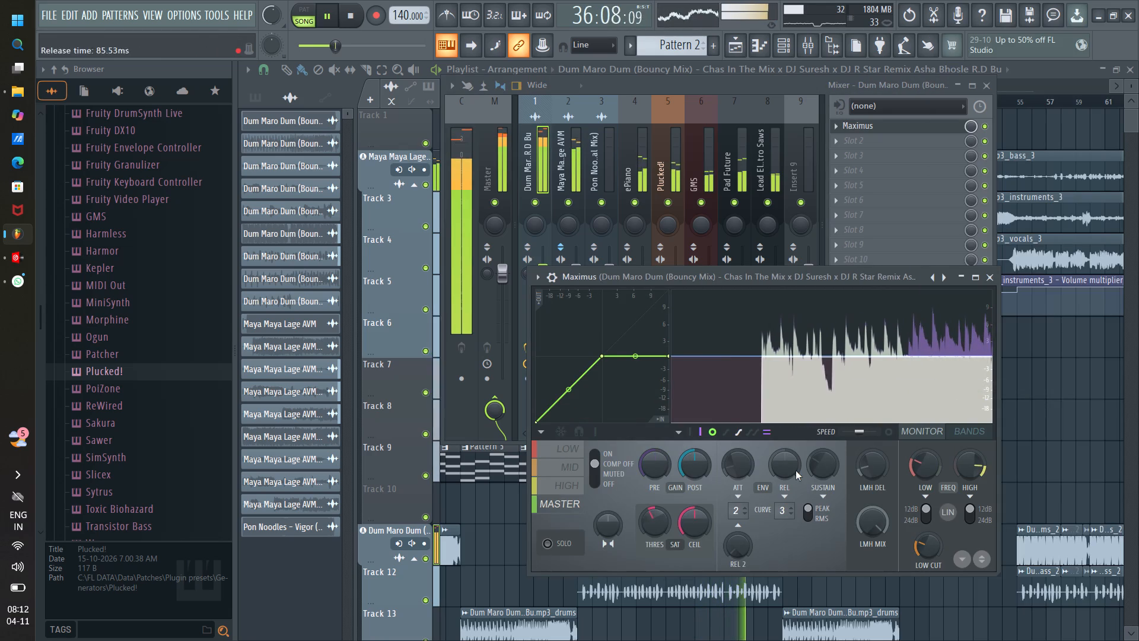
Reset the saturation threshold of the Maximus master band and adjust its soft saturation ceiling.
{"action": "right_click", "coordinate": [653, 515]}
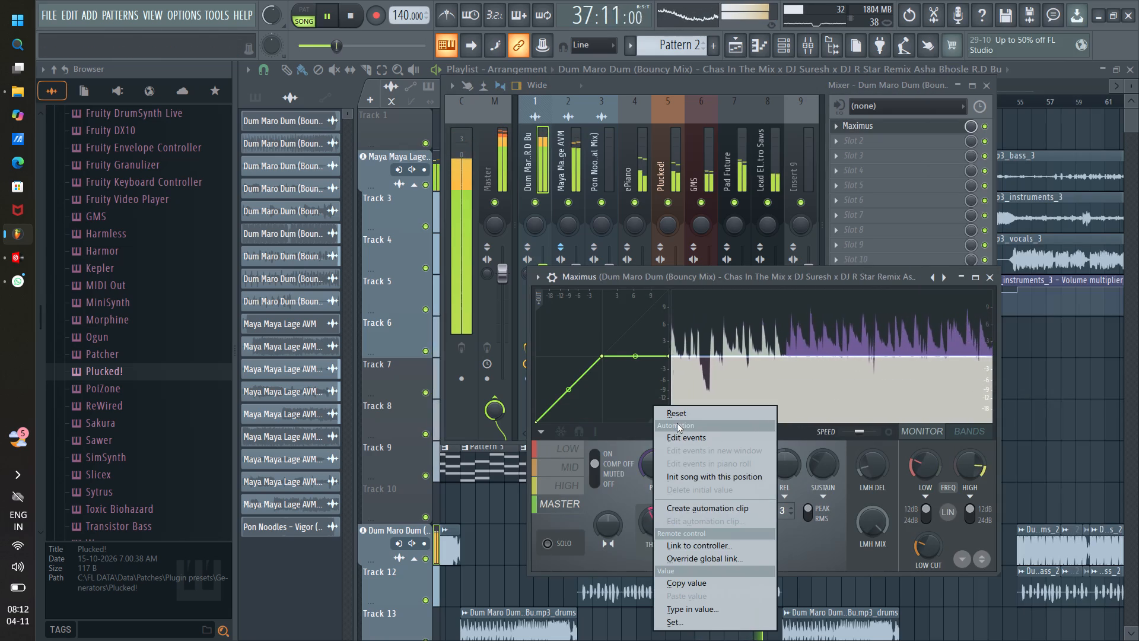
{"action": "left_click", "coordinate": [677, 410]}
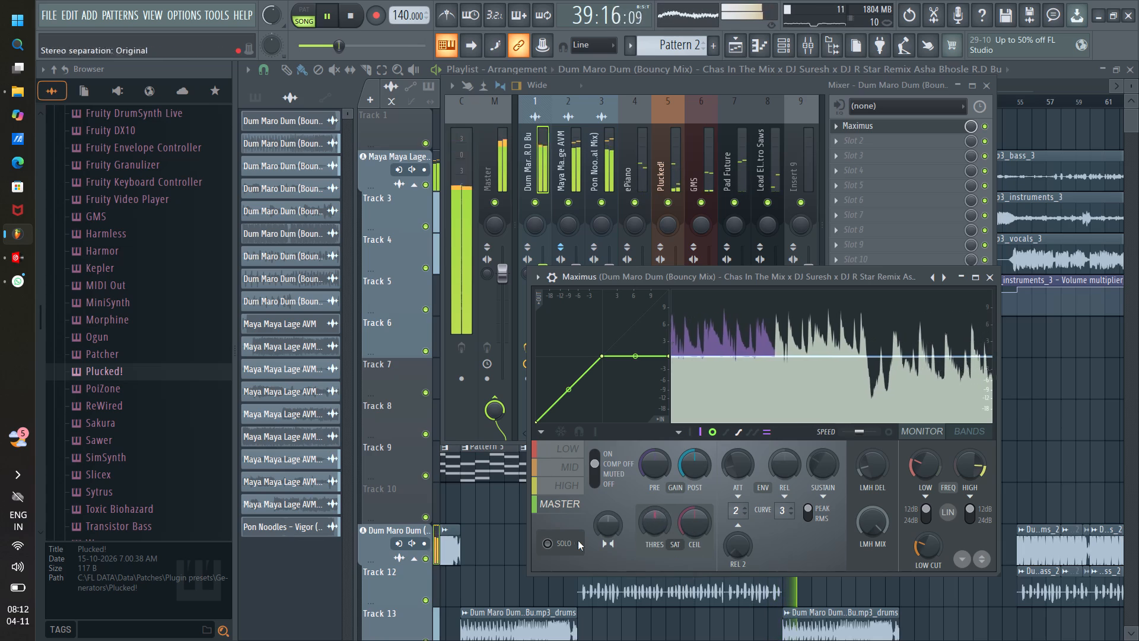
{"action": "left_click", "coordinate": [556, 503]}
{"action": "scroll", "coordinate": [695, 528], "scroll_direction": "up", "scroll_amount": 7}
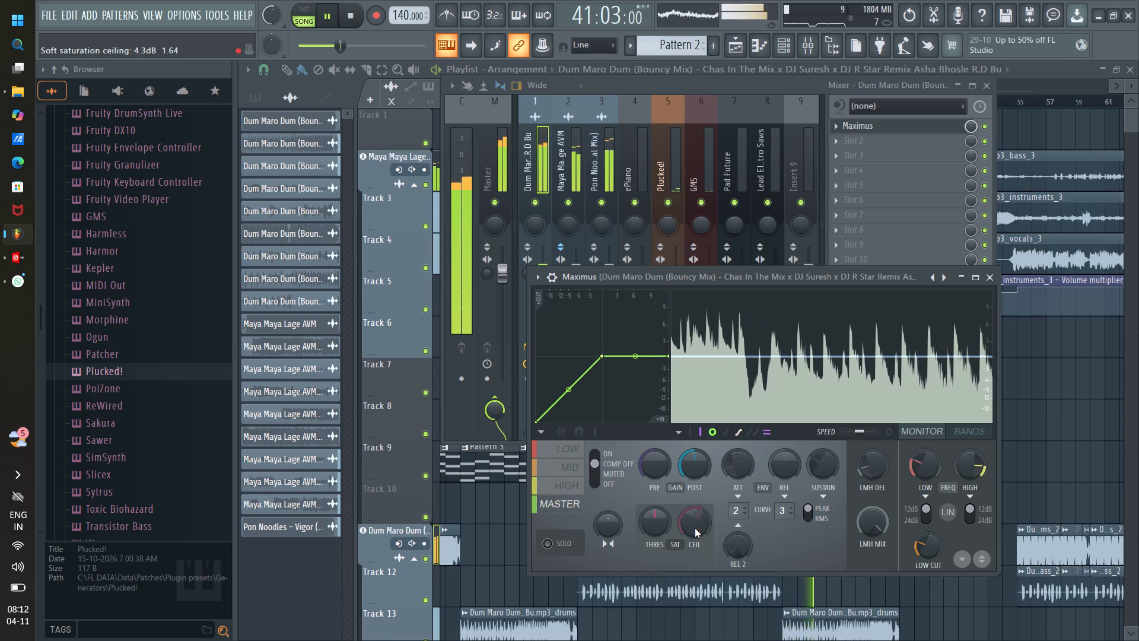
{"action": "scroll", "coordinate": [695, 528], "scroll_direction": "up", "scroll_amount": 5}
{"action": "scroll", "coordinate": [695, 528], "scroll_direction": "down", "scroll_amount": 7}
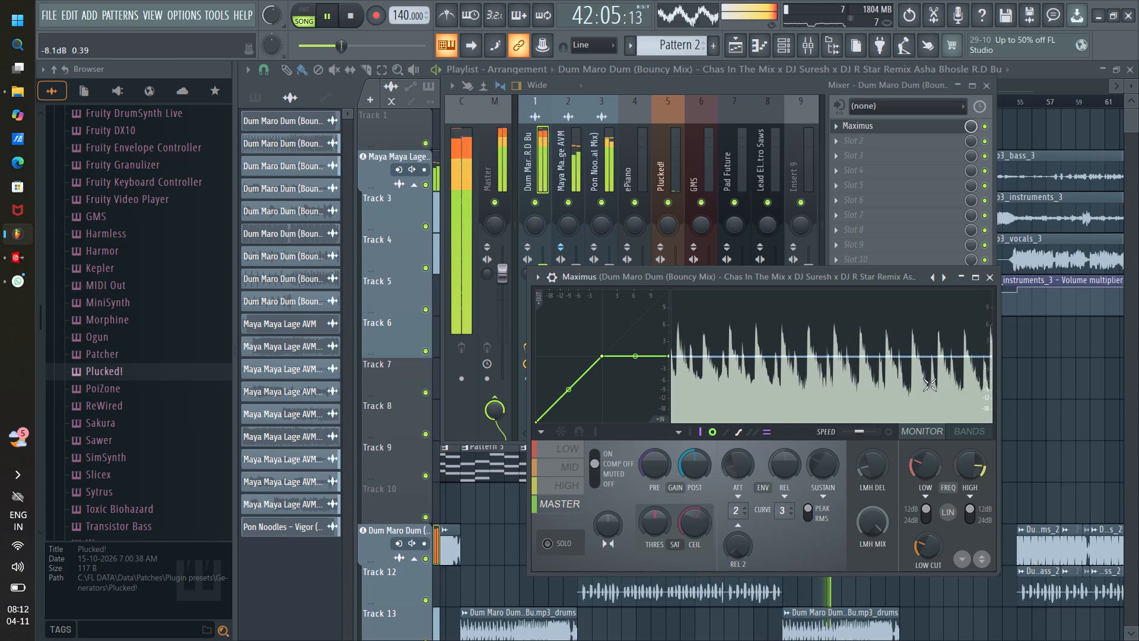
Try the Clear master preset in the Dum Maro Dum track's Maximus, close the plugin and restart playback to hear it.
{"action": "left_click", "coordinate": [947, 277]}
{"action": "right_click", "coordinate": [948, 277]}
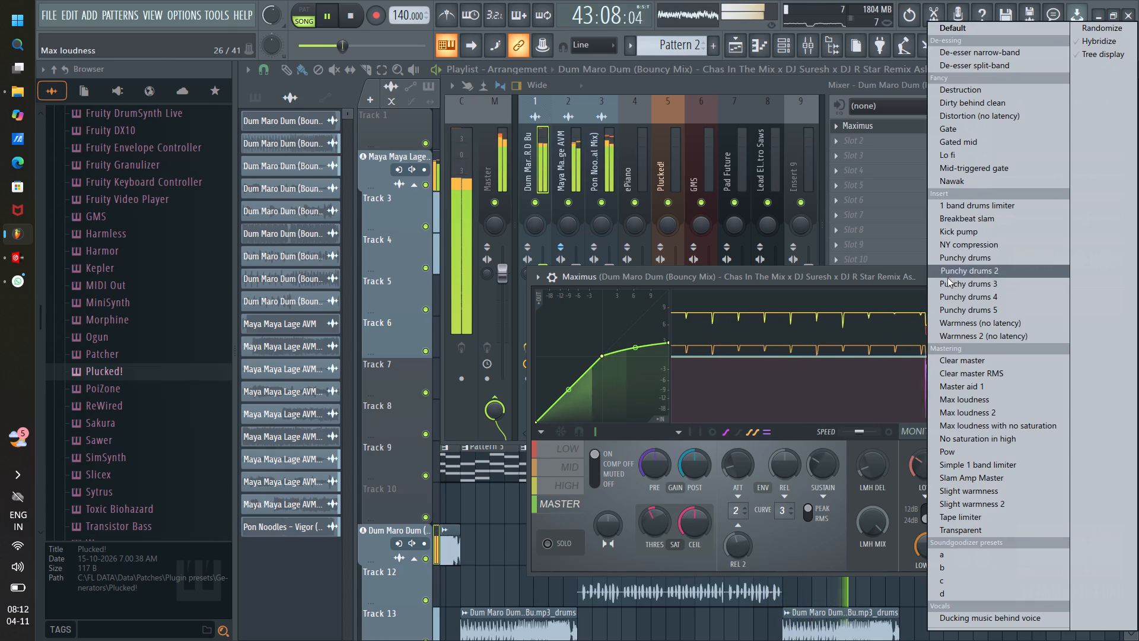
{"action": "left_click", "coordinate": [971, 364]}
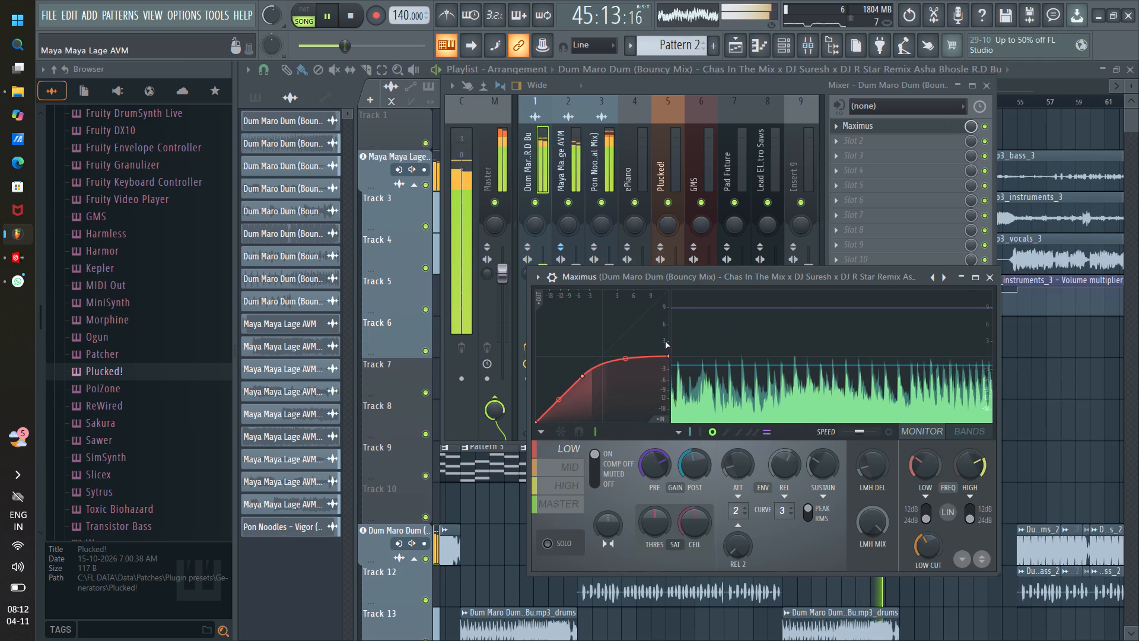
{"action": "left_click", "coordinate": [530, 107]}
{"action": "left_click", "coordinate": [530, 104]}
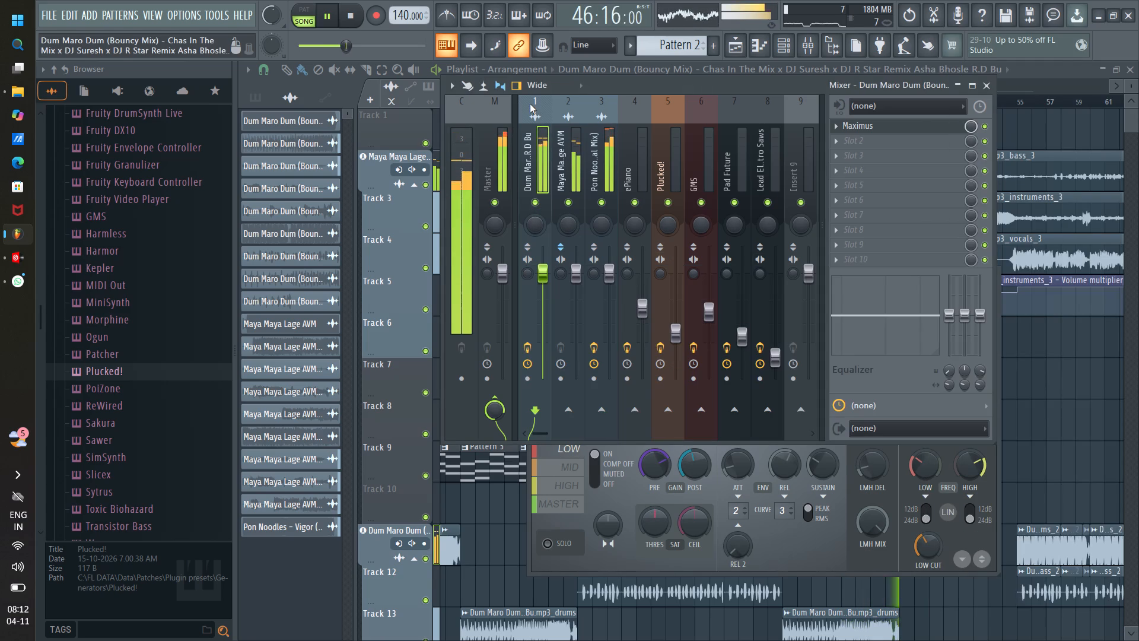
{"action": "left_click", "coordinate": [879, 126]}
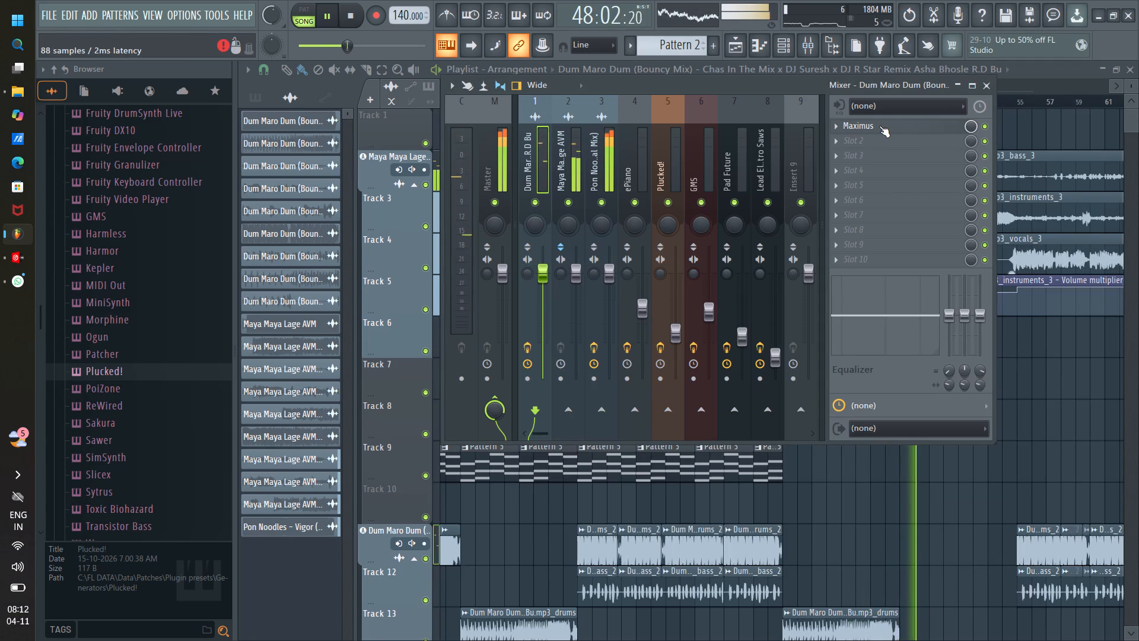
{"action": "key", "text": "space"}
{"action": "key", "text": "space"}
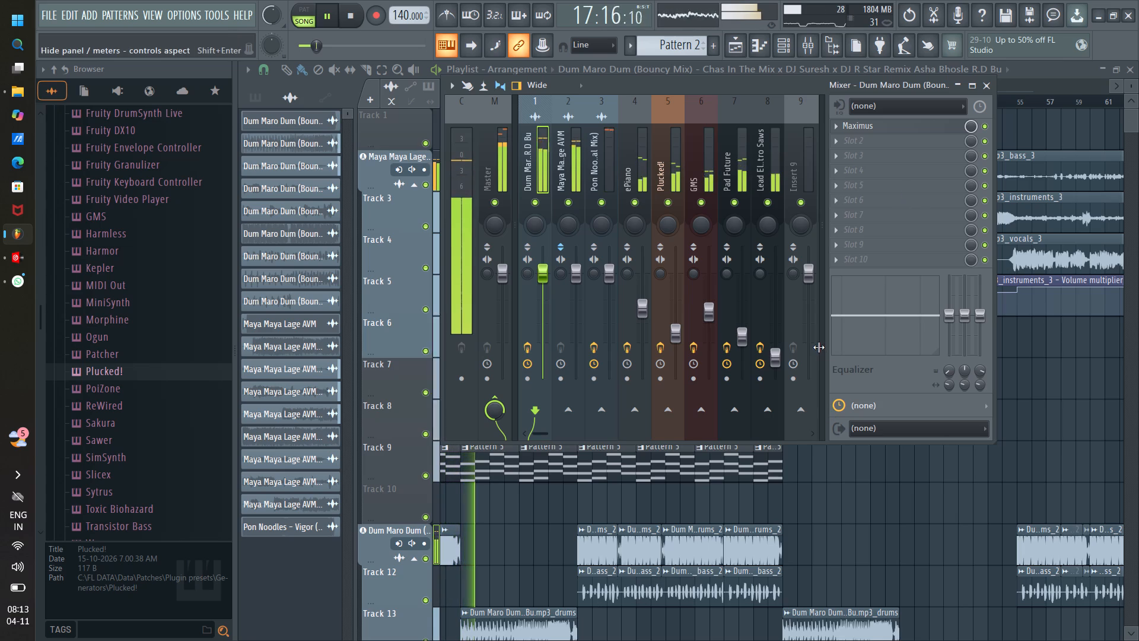
Close the mixer and audition the arrangement from bar 5 and from bar 9.
{"action": "left_click_drag", "start_coordinate": [916, 78], "coordinate": [938, 77]}
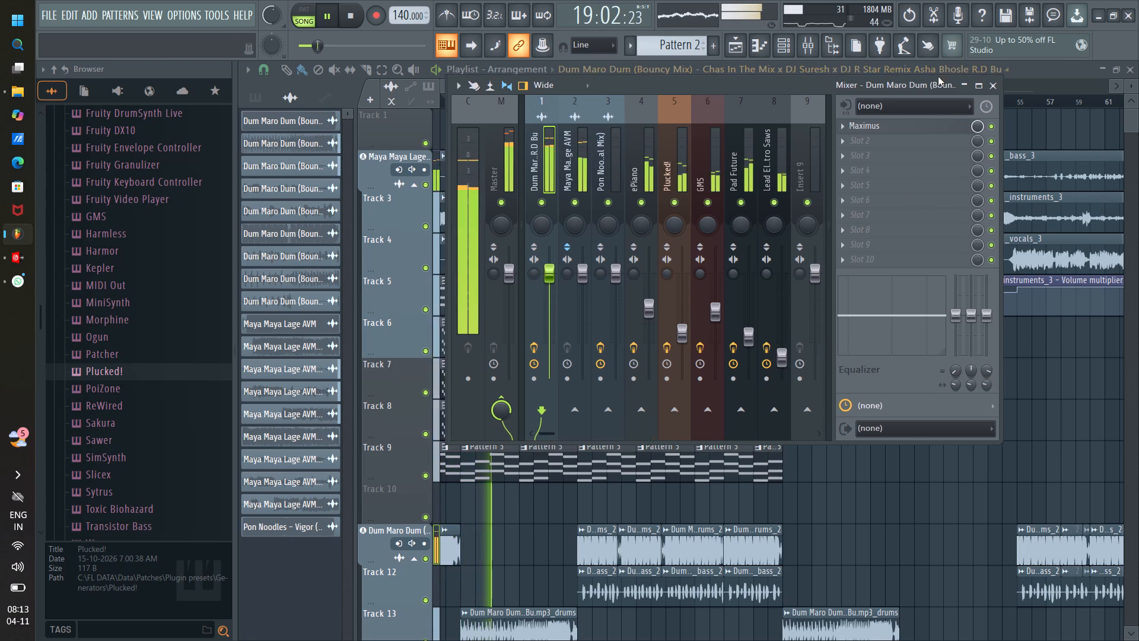
{"action": "left_click_drag", "start_coordinate": [938, 77], "coordinate": [962, 74]}
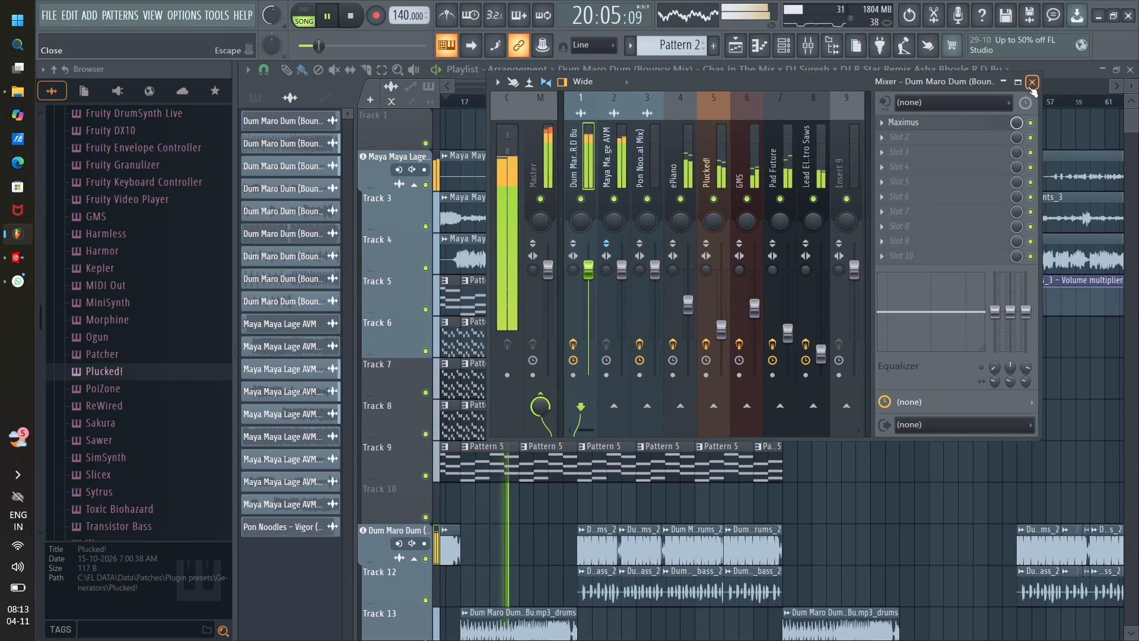
{"action": "left_click", "coordinate": [1027, 86]}
{"action": "left_click_drag", "start_coordinate": [585, 90], "coordinate": [445, 91]}
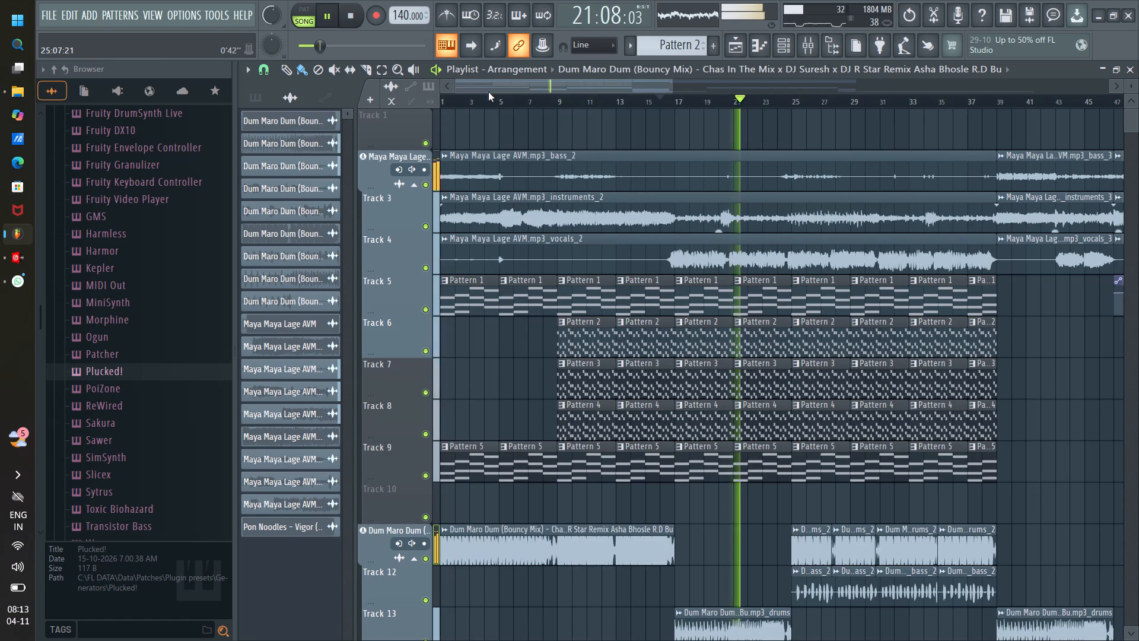
{"action": "left_click", "coordinate": [497, 102]}
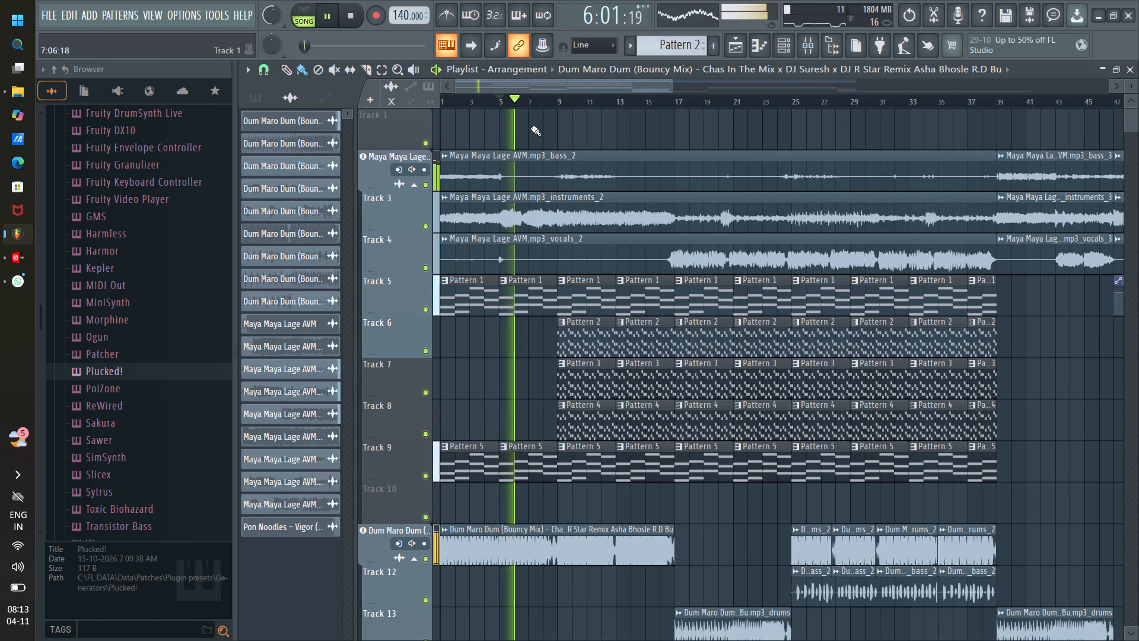
{"action": "left_click", "coordinate": [556, 106]}
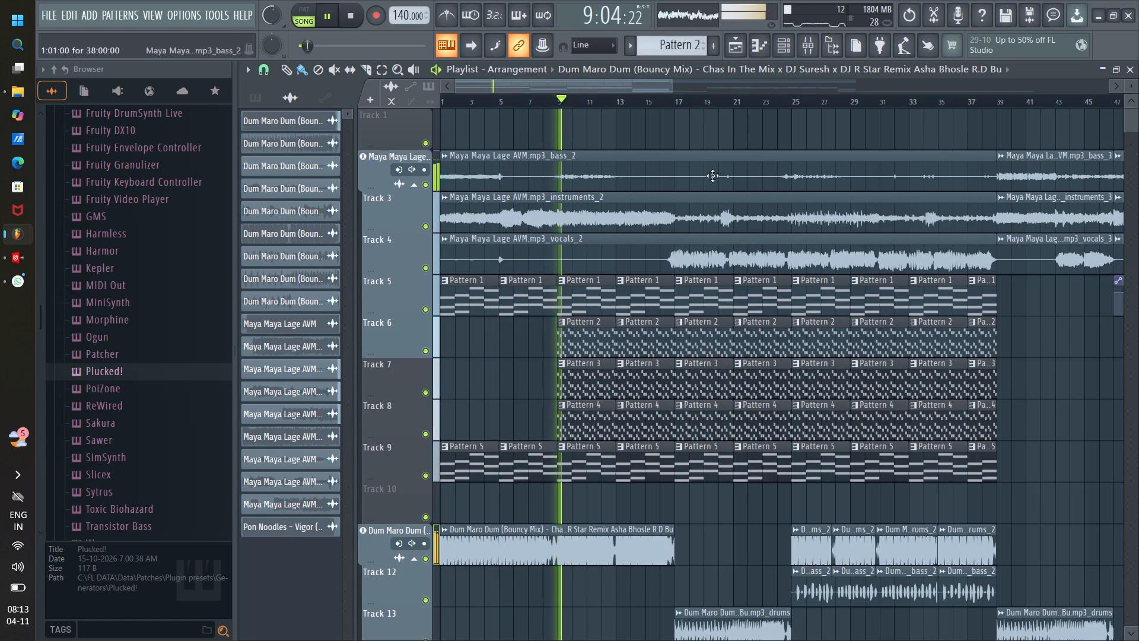
Restart playback at bar 9 and load the Clear master RMS preset in the Dum Maro Dum mixer track's Maximus.
{"action": "left_click", "coordinate": [812, 52]}
{"action": "key", "text": "space"}
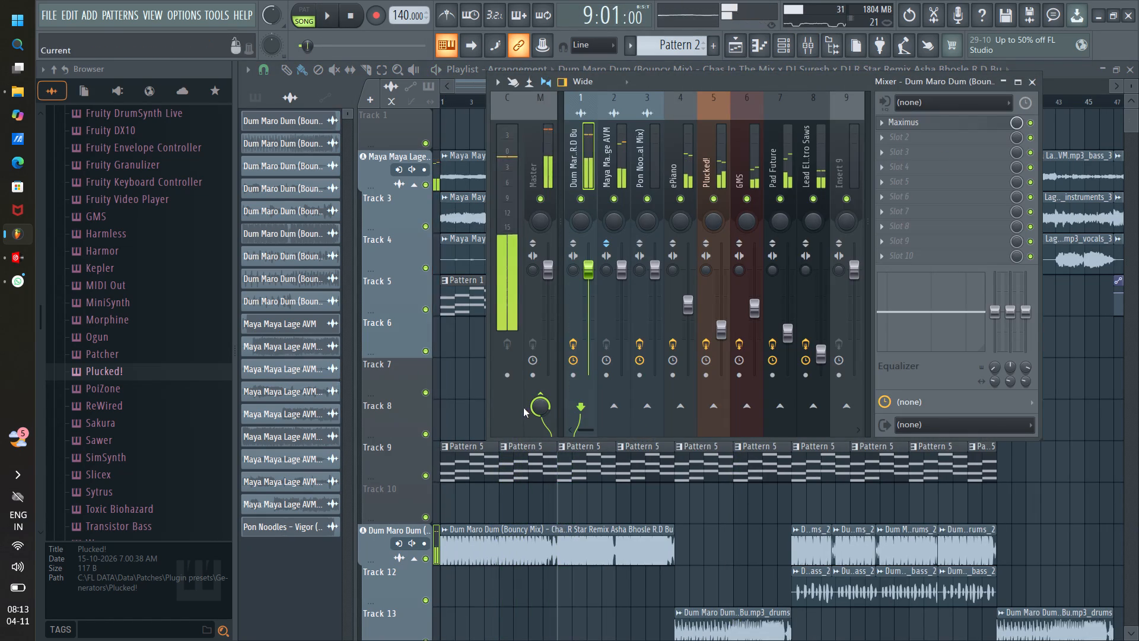
{"action": "key", "text": "space"}
{"action": "left_click", "coordinate": [584, 101]}
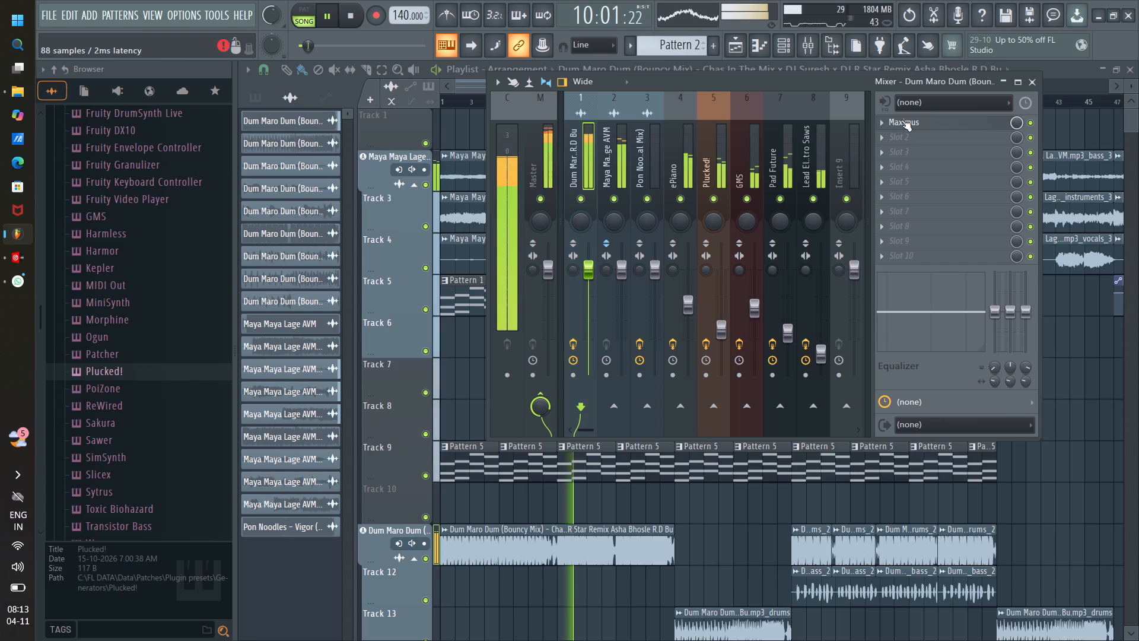
{"action": "left_click", "coordinate": [901, 120]}
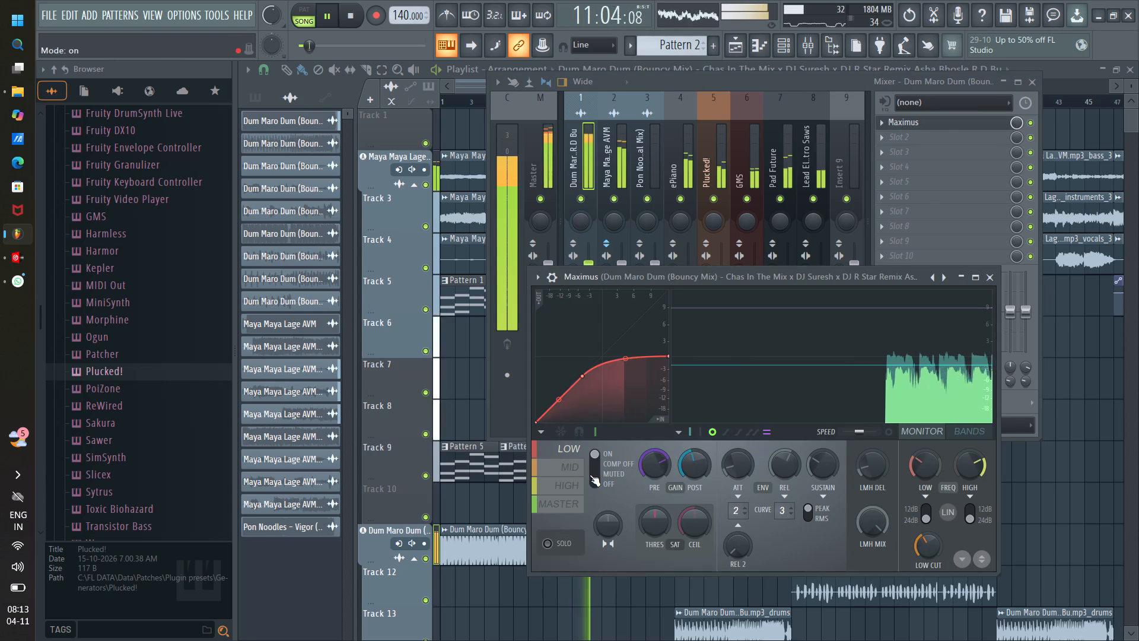
{"action": "right_click", "coordinate": [944, 278]}
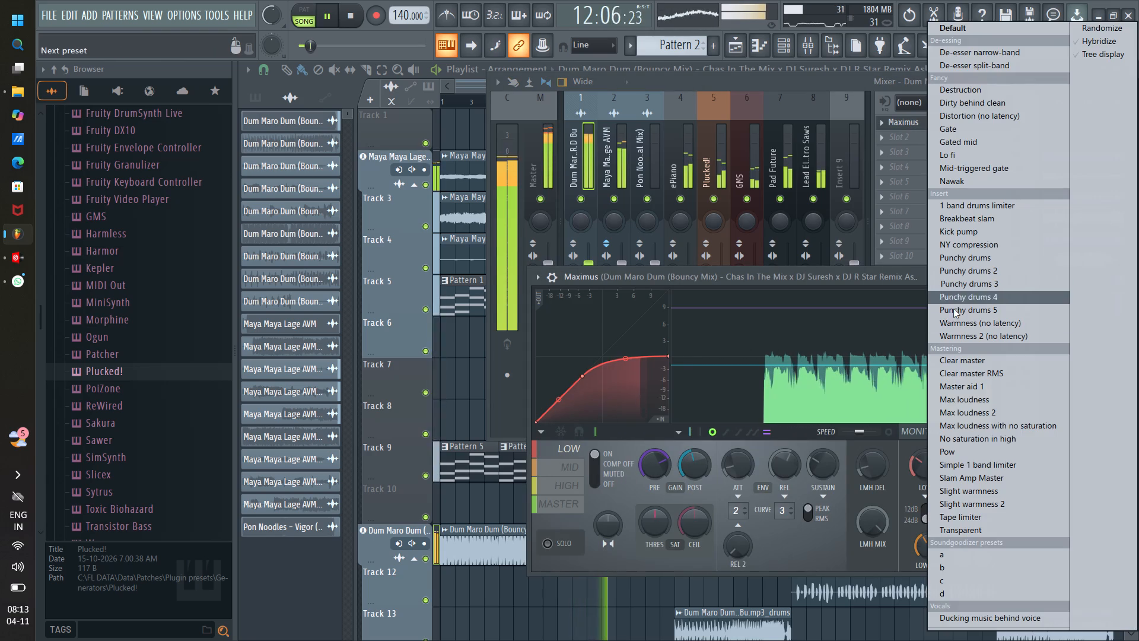
{"action": "left_click", "coordinate": [978, 375]}
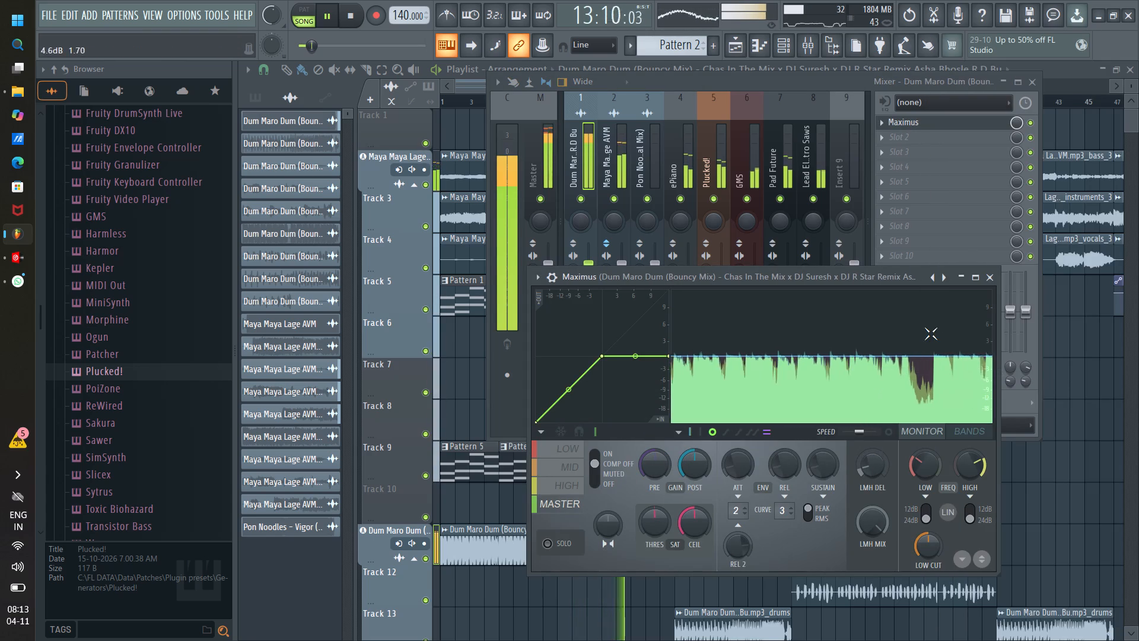
Set the Maximus mid band to compression off, comparing it with compression on during playback.
{"action": "left_click", "coordinate": [577, 470]}
{"action": "left_click", "coordinate": [599, 465]}
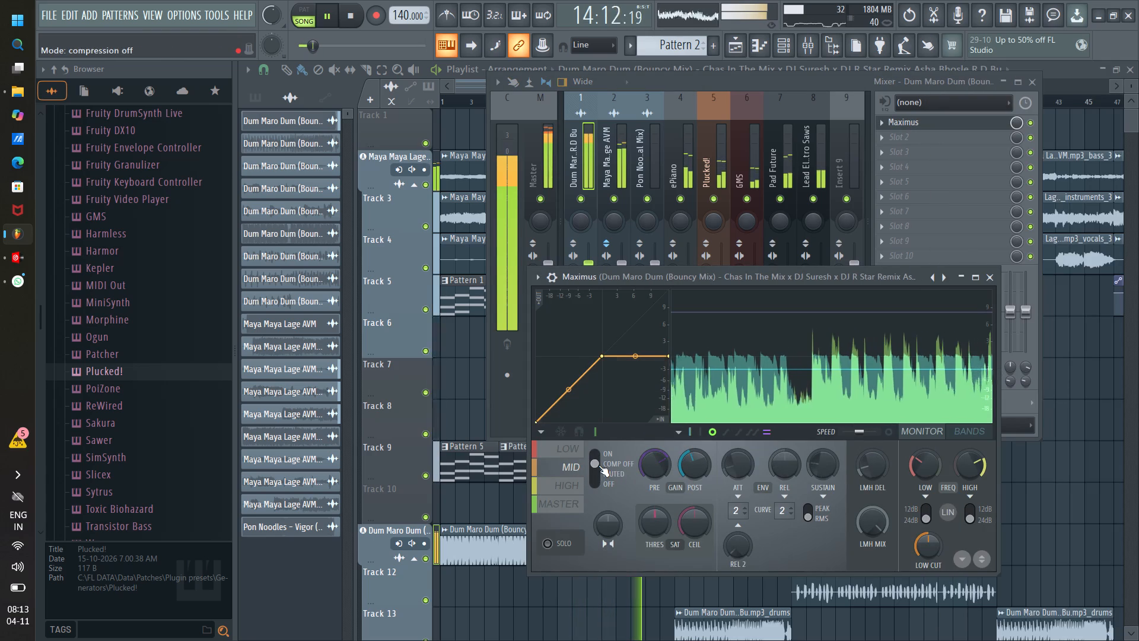
{"action": "left_click", "coordinate": [570, 450]}
{"action": "left_click", "coordinate": [567, 472]}
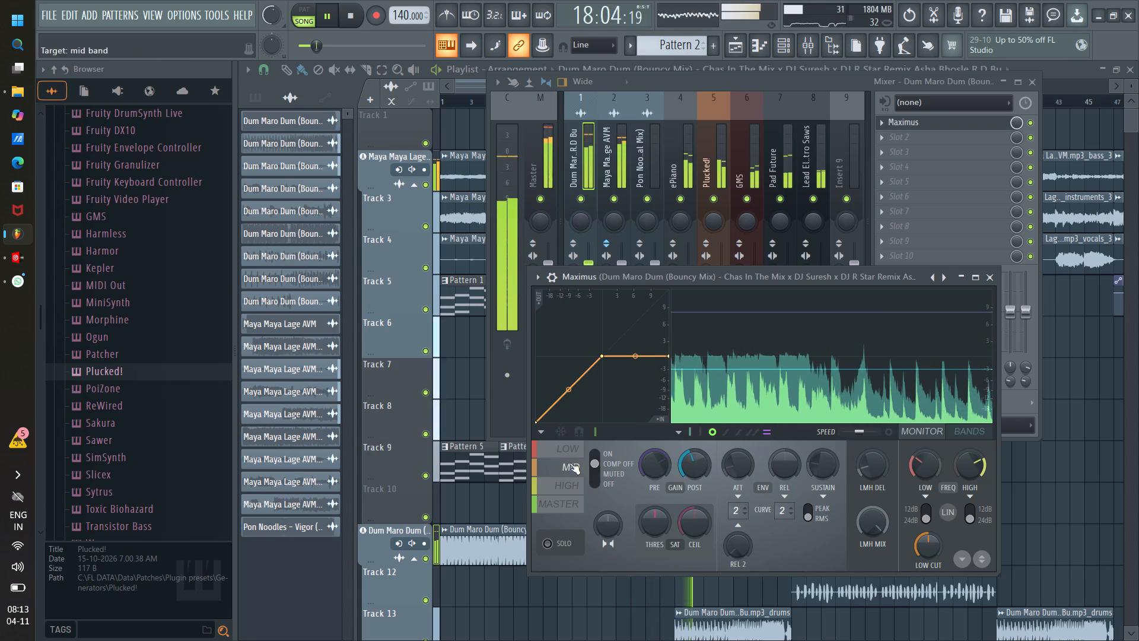
{"action": "left_click", "coordinate": [596, 462]}
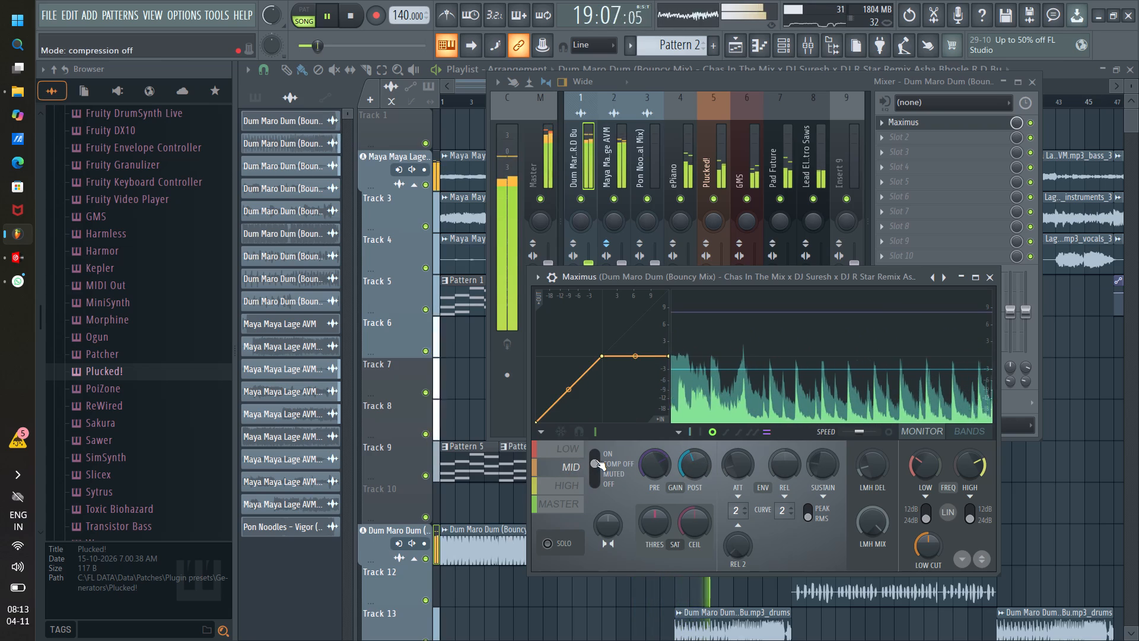
{"action": "left_click", "coordinate": [596, 459]}
{"action": "left_click_drag", "start_coordinate": [596, 459], "coordinate": [603, 444]}
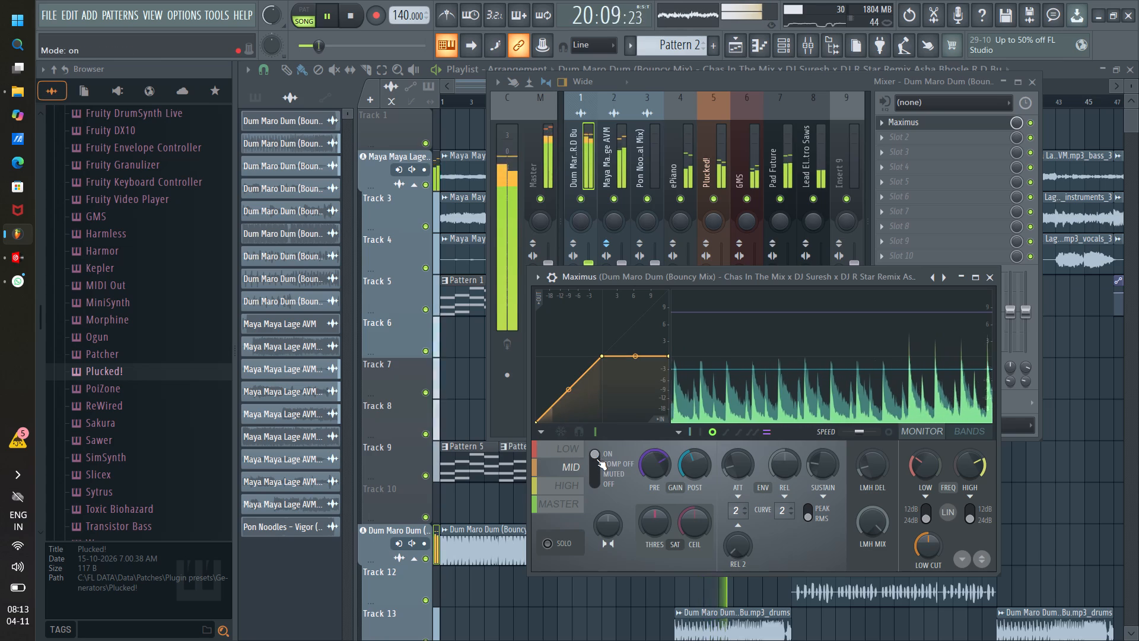
{"action": "left_click", "coordinate": [596, 459]}
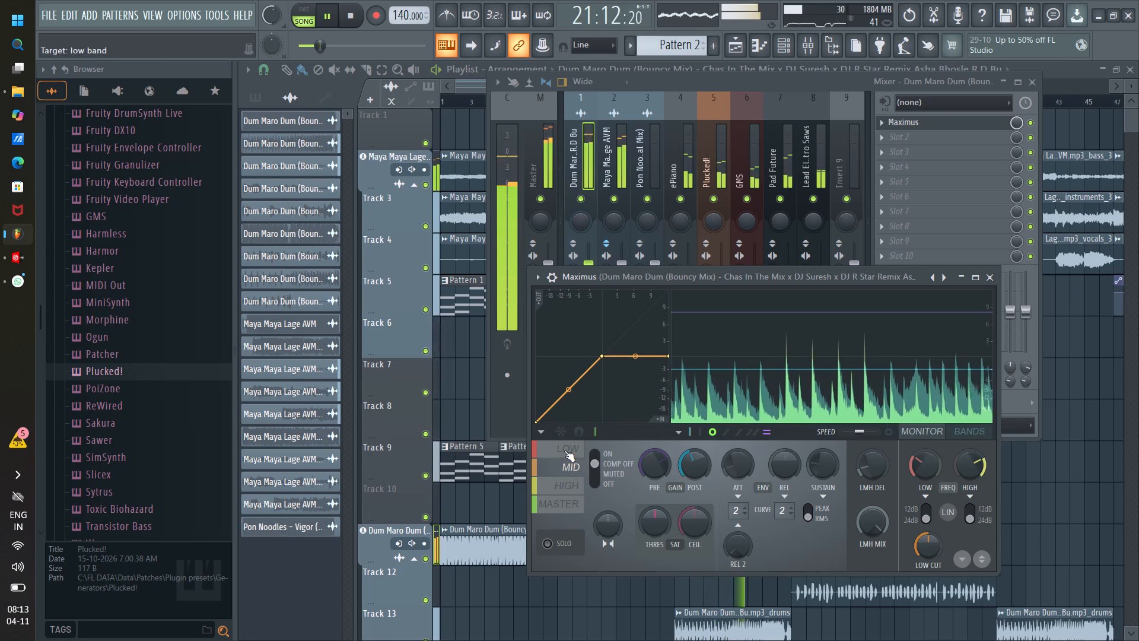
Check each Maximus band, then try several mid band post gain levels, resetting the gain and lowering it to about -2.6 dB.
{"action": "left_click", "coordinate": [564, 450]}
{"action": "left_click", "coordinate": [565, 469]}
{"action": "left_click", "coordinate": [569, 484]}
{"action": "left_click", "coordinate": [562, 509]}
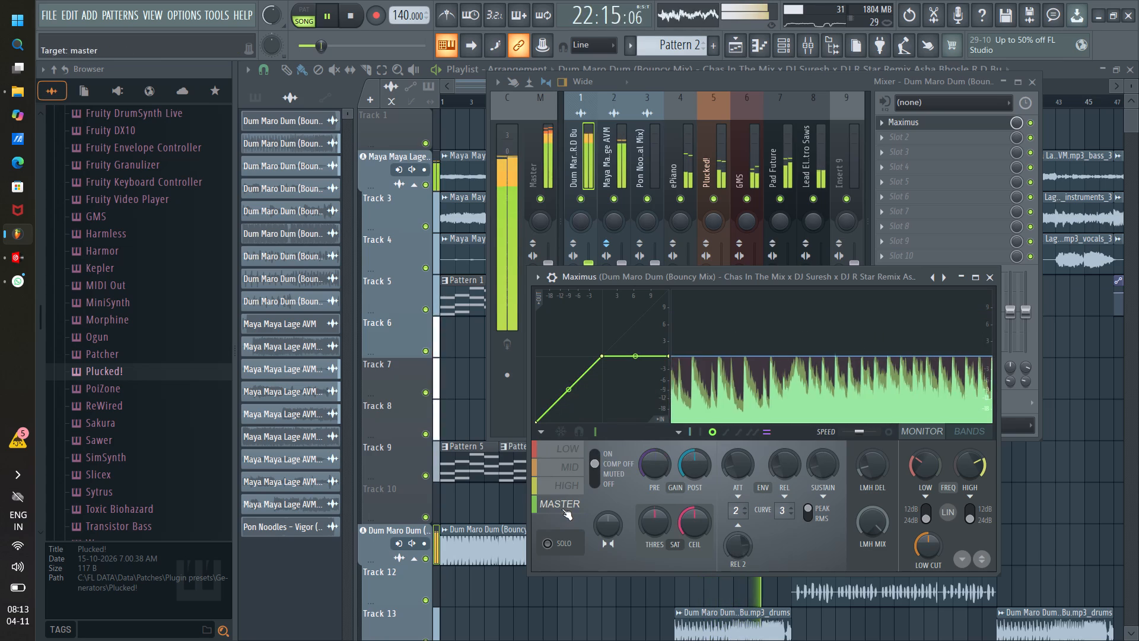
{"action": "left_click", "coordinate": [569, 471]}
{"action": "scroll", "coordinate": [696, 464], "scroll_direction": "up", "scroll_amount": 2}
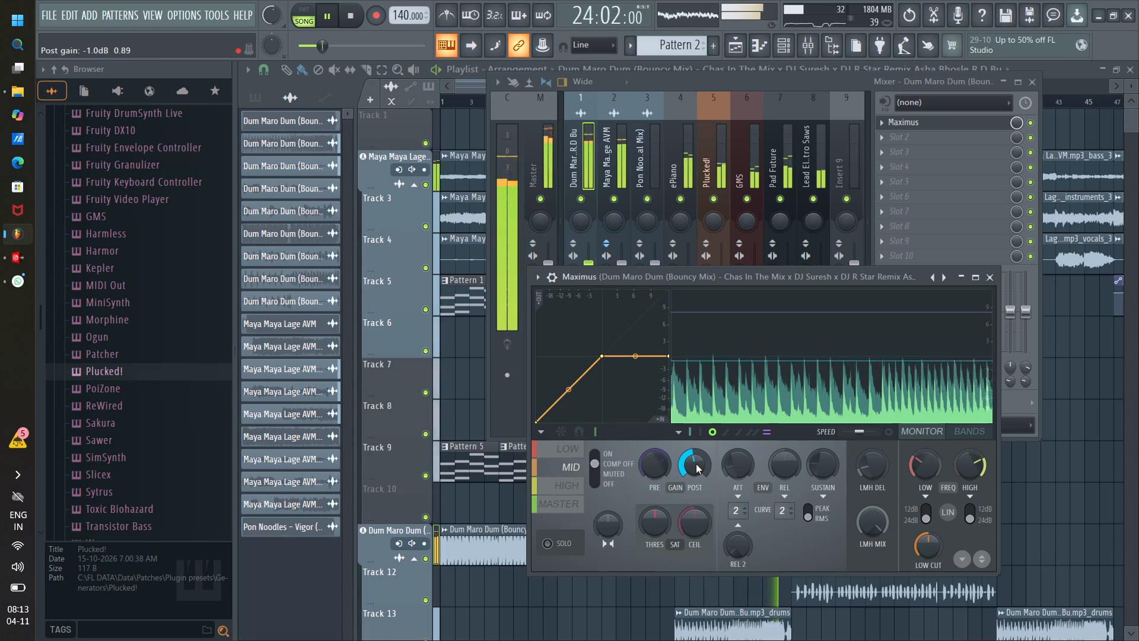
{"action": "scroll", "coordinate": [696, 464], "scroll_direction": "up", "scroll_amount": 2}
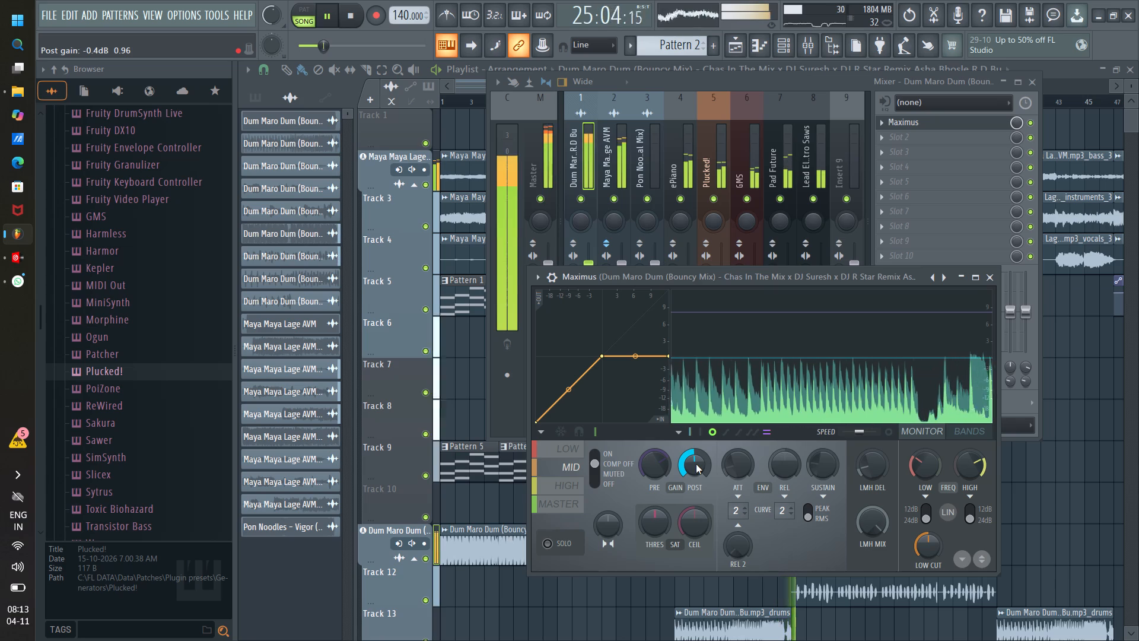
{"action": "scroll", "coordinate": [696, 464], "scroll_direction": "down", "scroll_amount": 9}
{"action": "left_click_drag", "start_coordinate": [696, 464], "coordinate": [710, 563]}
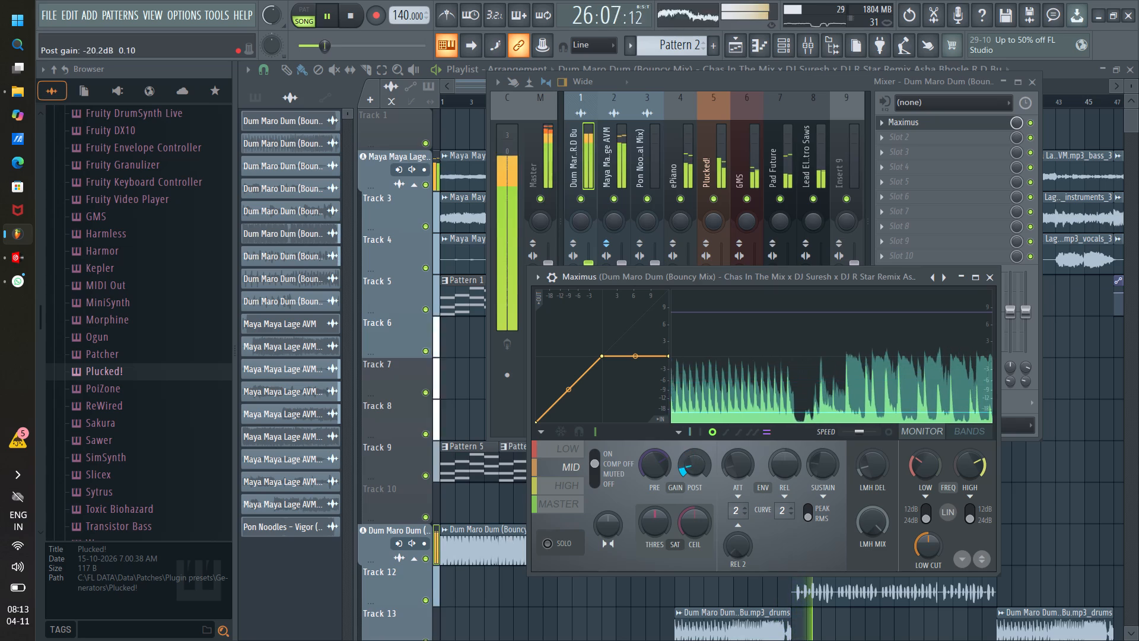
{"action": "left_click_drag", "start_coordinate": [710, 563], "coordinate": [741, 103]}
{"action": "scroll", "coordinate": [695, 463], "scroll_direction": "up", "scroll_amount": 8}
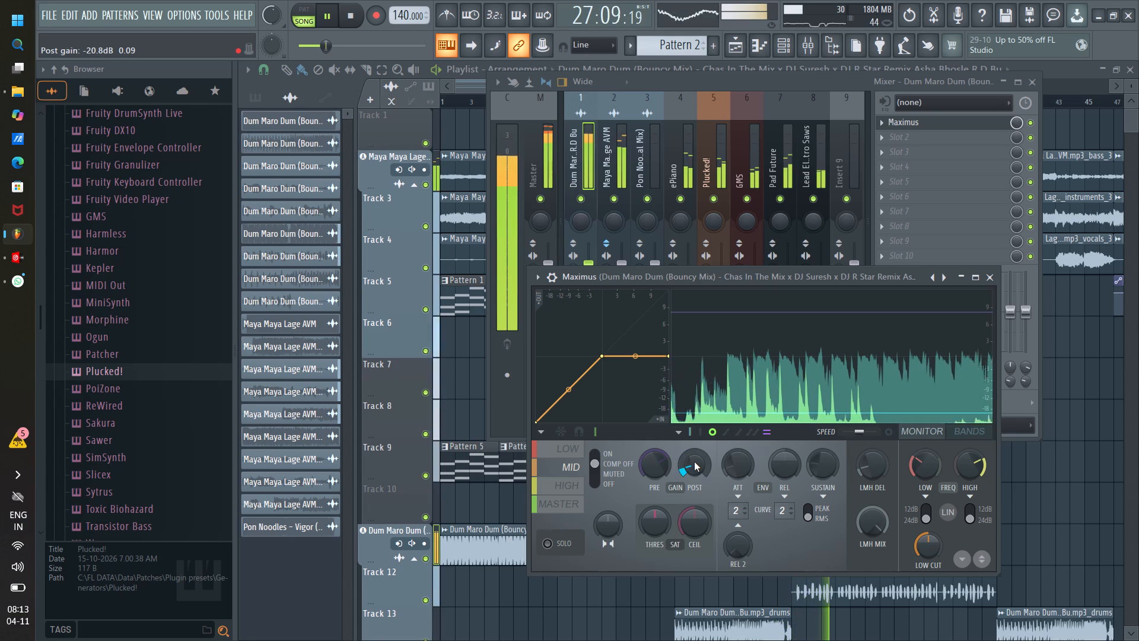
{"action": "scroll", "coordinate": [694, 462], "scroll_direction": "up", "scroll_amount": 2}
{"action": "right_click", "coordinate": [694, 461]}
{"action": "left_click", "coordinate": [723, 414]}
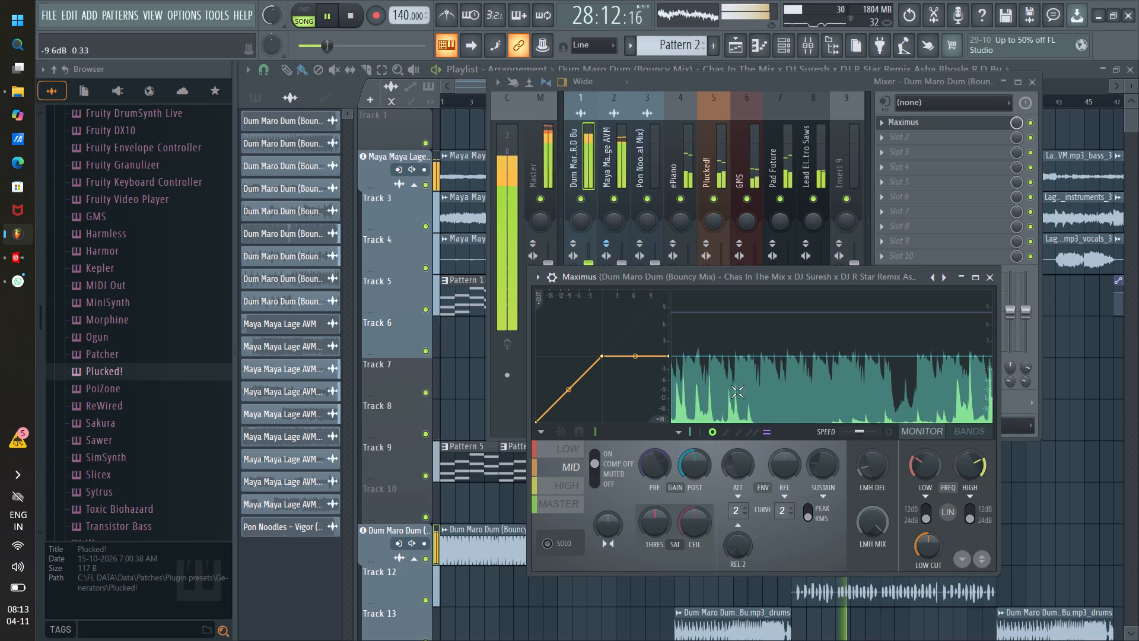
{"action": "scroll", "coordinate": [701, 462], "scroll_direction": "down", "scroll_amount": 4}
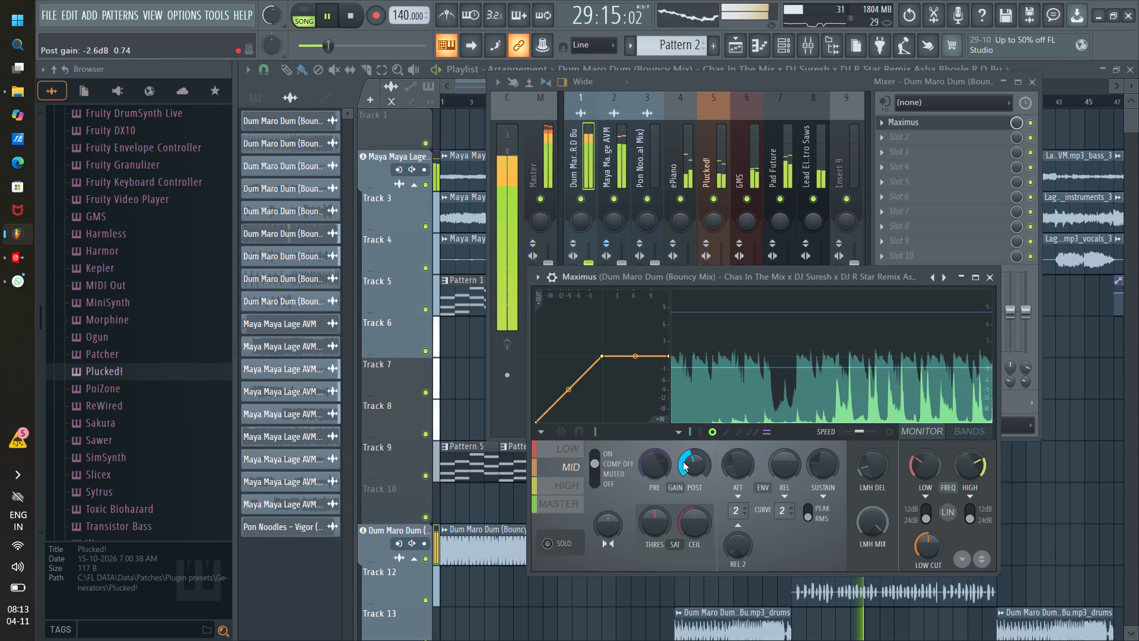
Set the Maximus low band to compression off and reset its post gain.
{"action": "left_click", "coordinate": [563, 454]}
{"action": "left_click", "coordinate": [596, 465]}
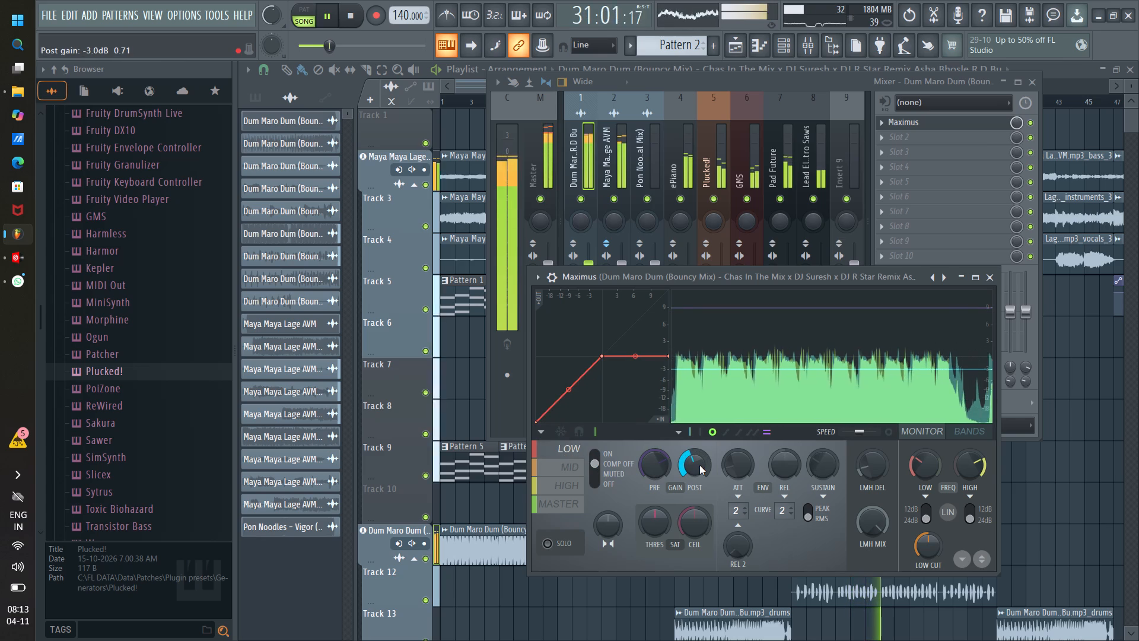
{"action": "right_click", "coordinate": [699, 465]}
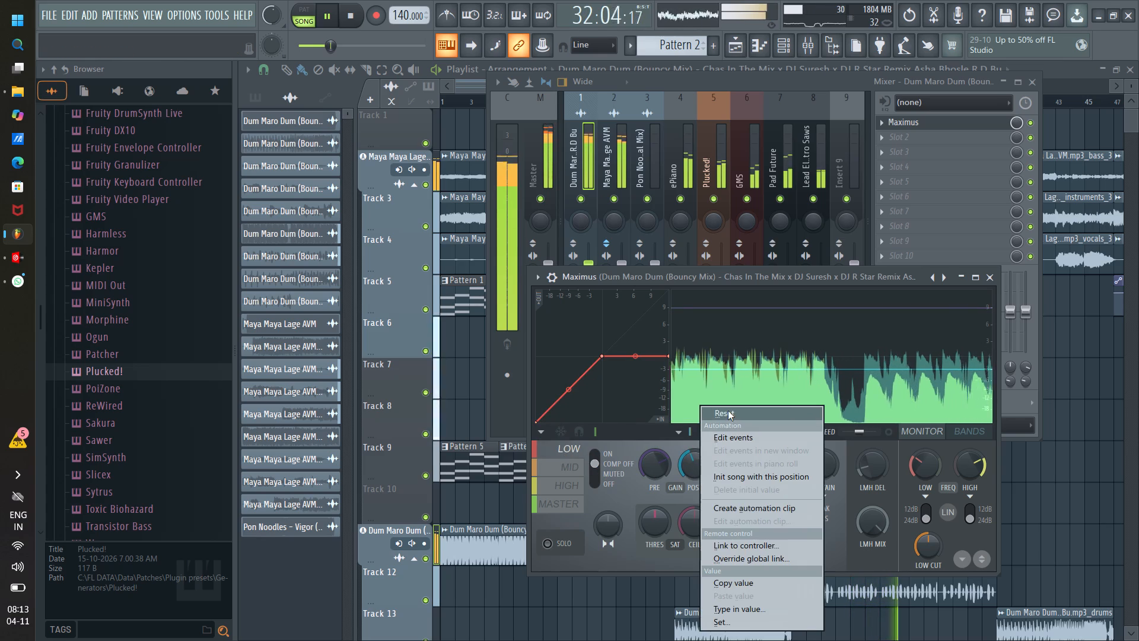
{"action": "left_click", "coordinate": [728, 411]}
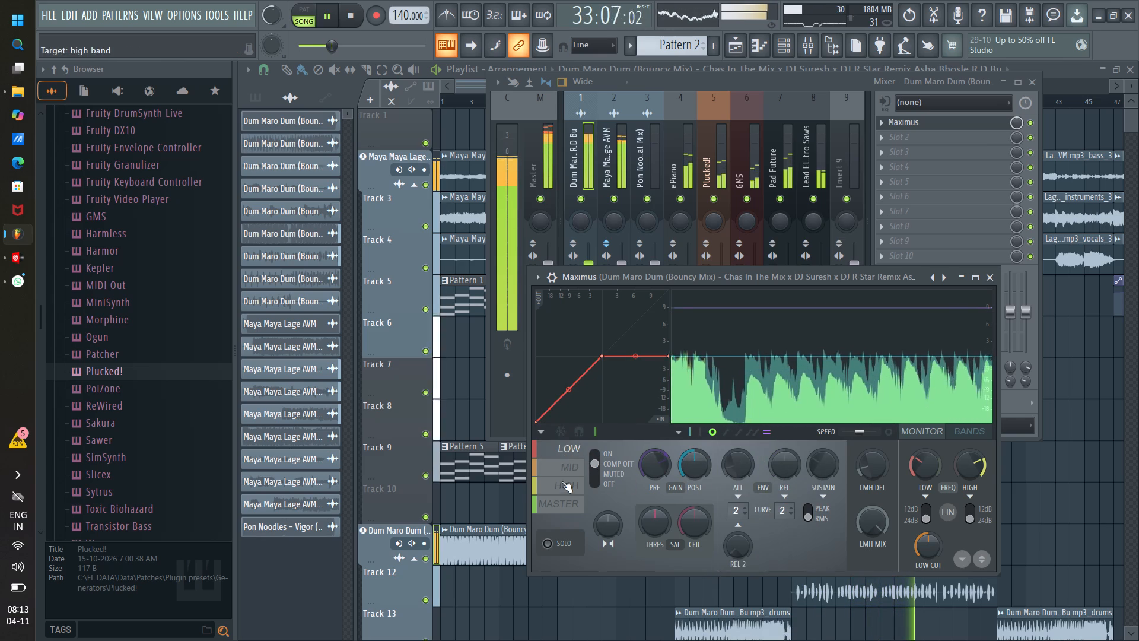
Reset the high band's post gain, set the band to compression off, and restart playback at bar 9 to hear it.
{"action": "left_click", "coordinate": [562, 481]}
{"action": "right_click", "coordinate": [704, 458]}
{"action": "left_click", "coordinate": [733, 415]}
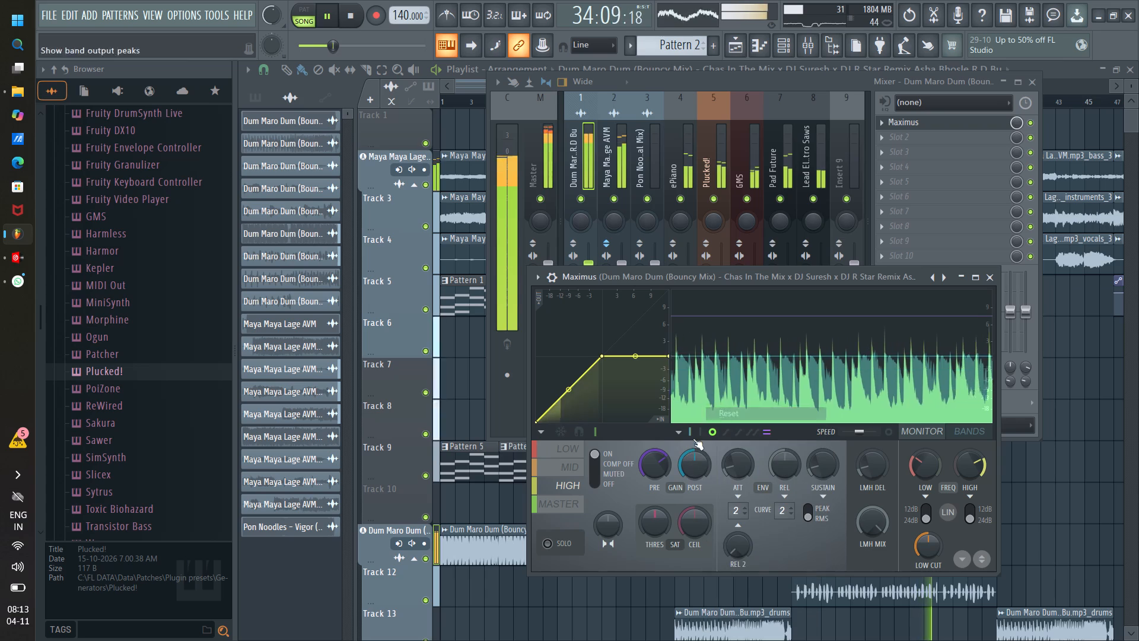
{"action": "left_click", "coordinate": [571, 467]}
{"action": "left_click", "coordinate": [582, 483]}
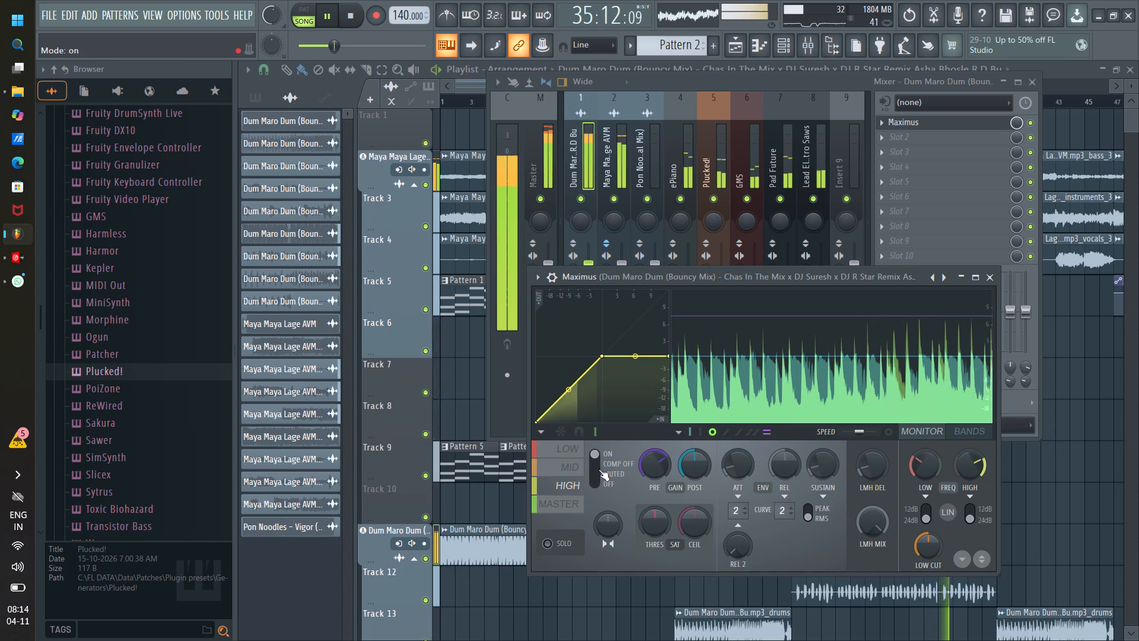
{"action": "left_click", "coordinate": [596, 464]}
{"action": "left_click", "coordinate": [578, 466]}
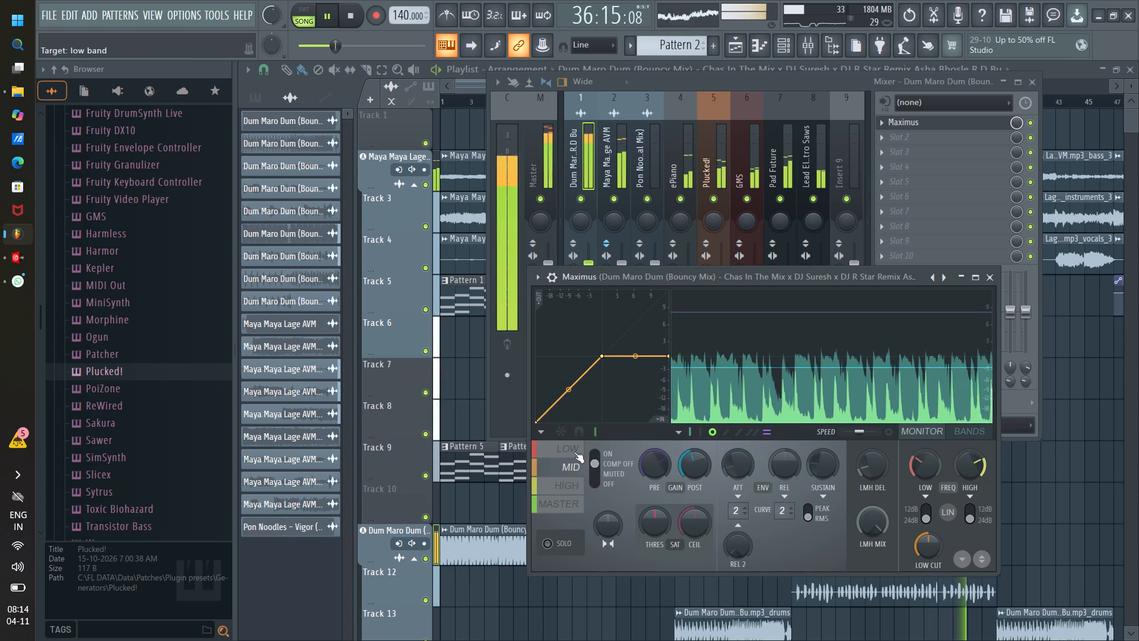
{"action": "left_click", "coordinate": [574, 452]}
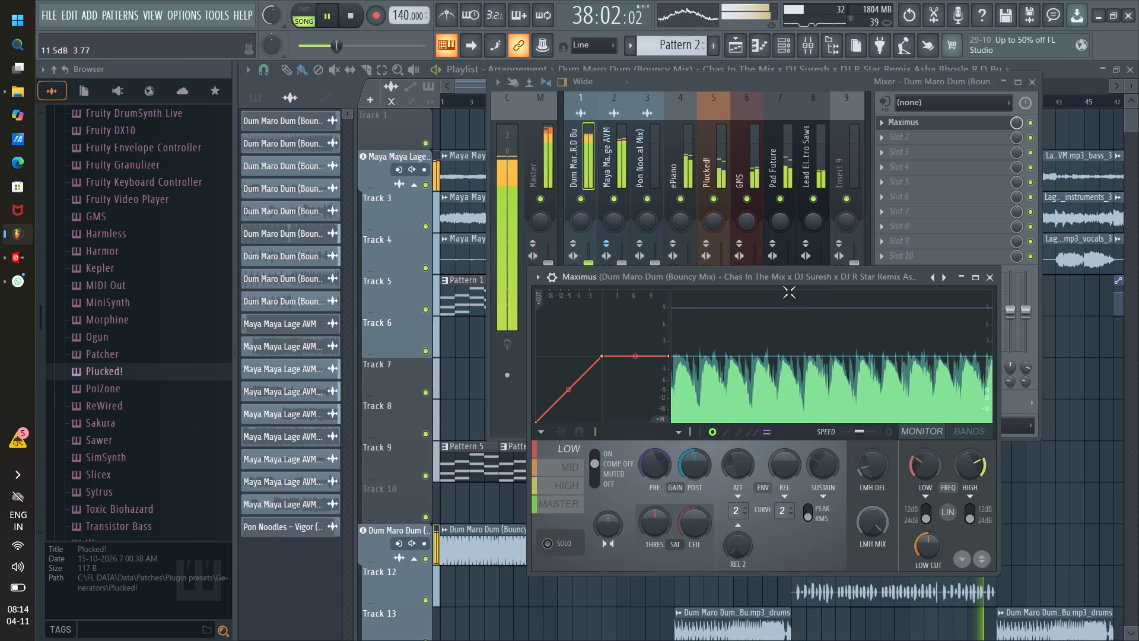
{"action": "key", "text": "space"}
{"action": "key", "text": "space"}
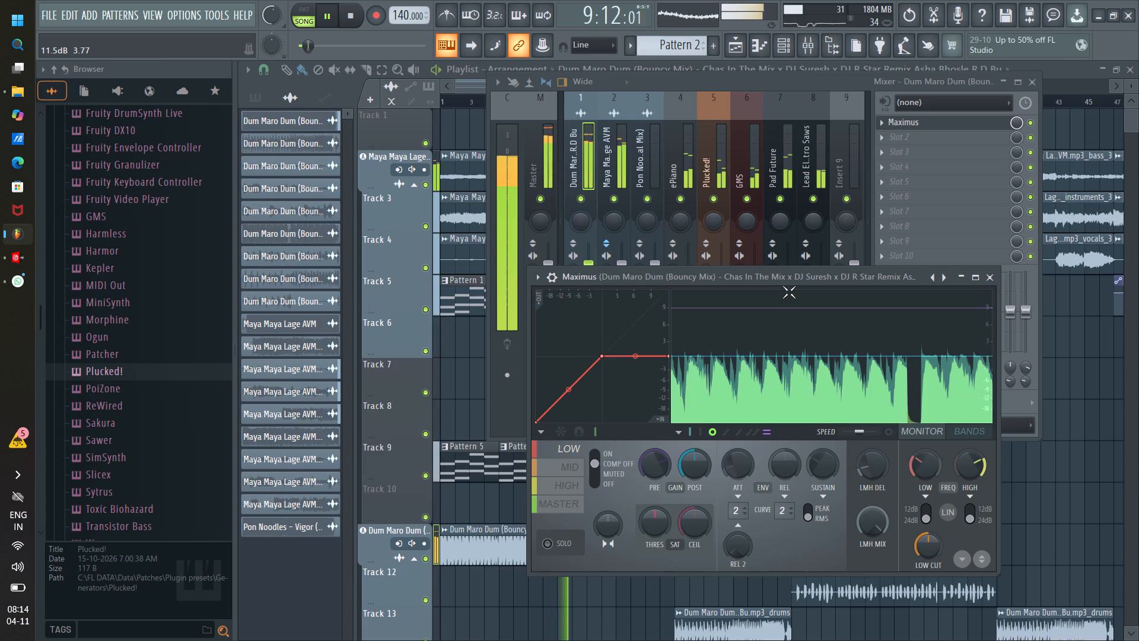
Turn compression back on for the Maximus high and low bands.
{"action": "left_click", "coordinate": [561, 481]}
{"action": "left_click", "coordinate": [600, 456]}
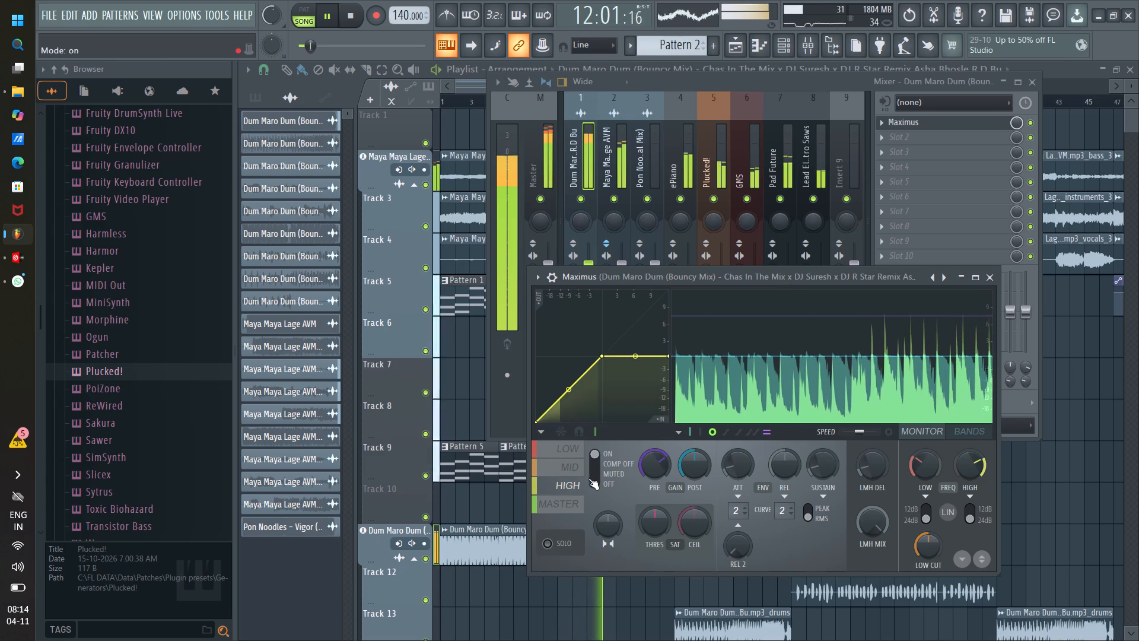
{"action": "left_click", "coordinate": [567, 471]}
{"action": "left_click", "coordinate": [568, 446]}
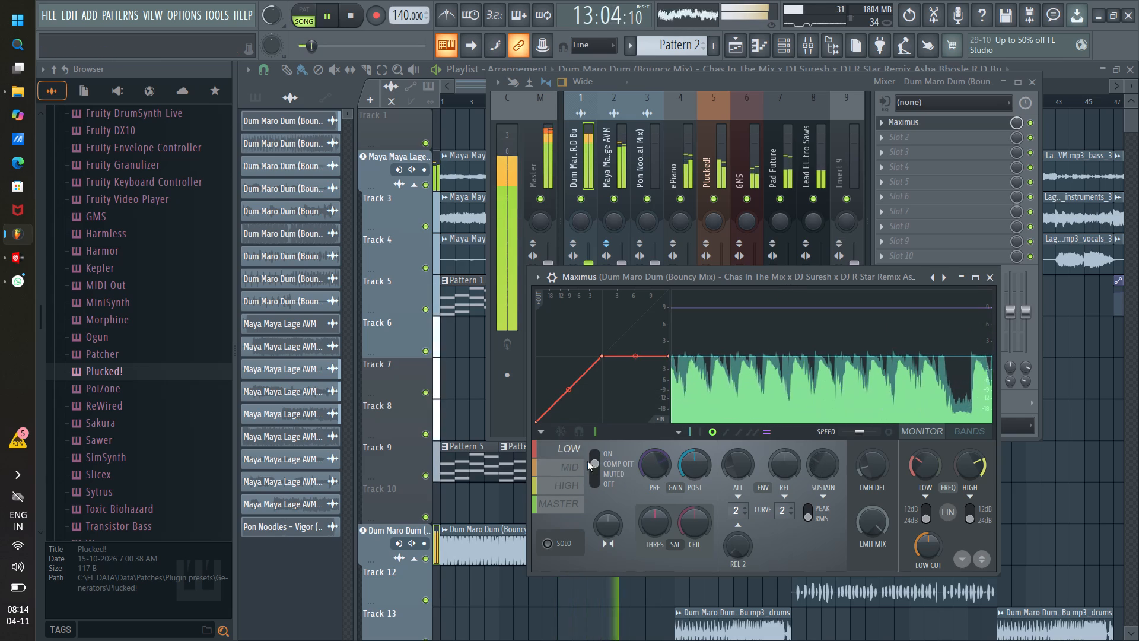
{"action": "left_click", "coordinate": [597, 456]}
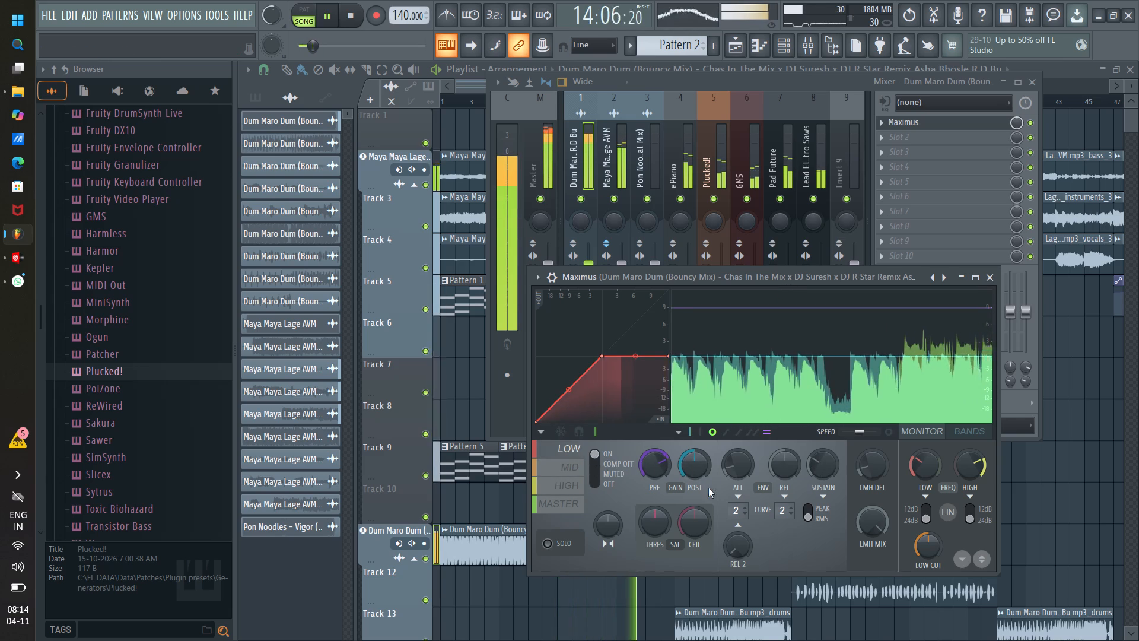
Reload the Clear master RMS preset in the Dum Maro Dum track's Maximus.
{"action": "right_click", "coordinate": [942, 271]}
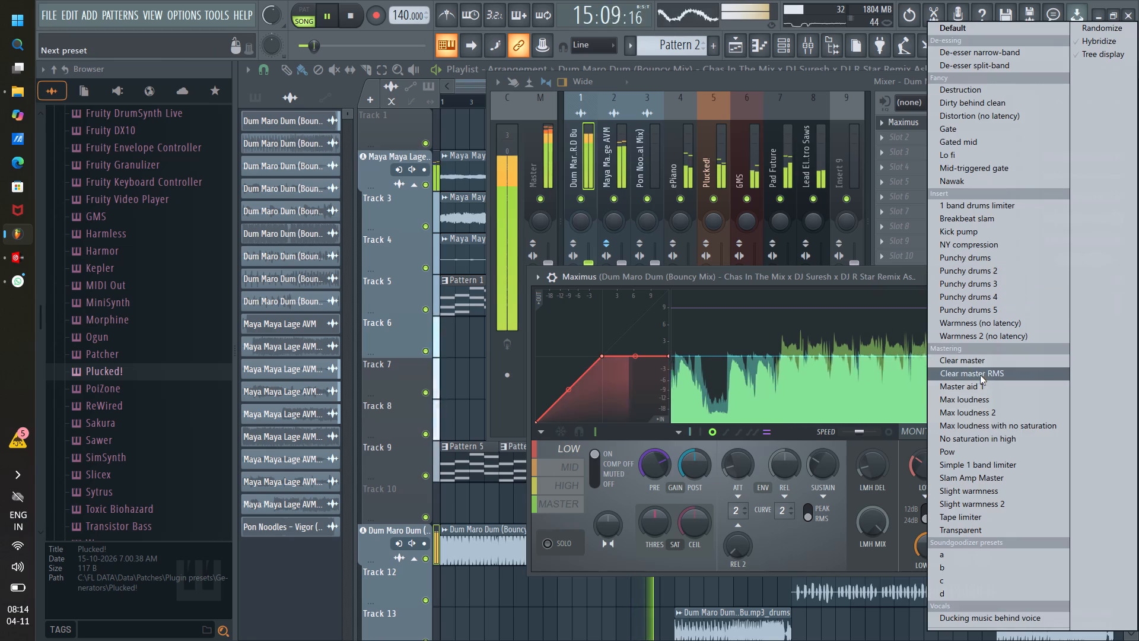
{"action": "left_click", "coordinate": [981, 372]}
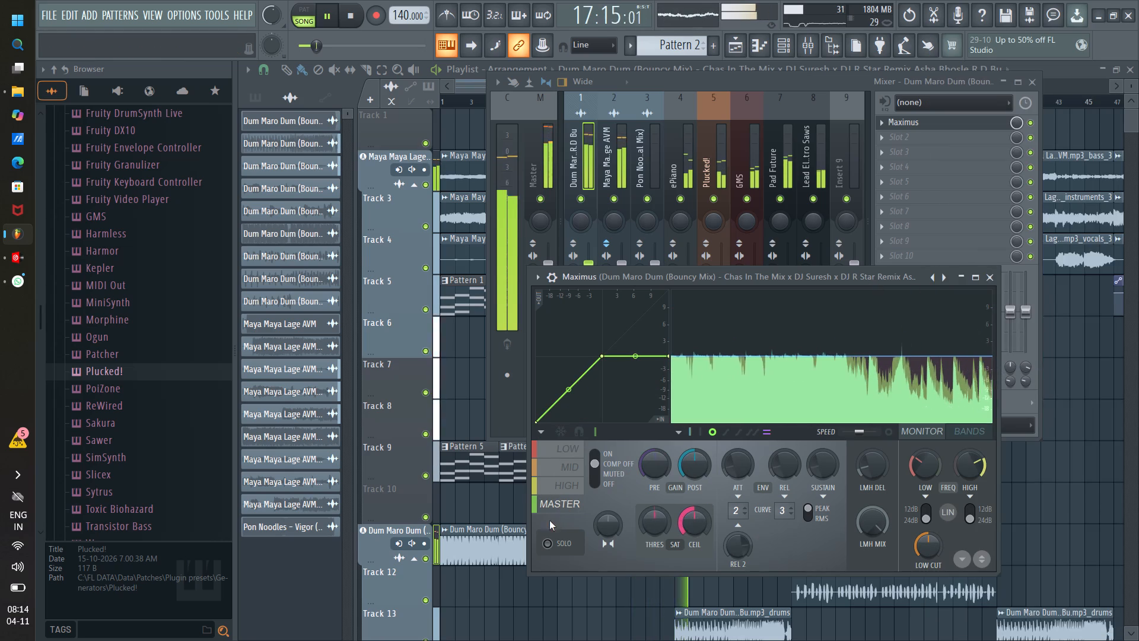
Raise the master band's soft saturation ceiling to its maximum and restart playback at bar 9.
{"action": "scroll", "coordinate": [697, 522], "scroll_direction": "up", "scroll_amount": 5}
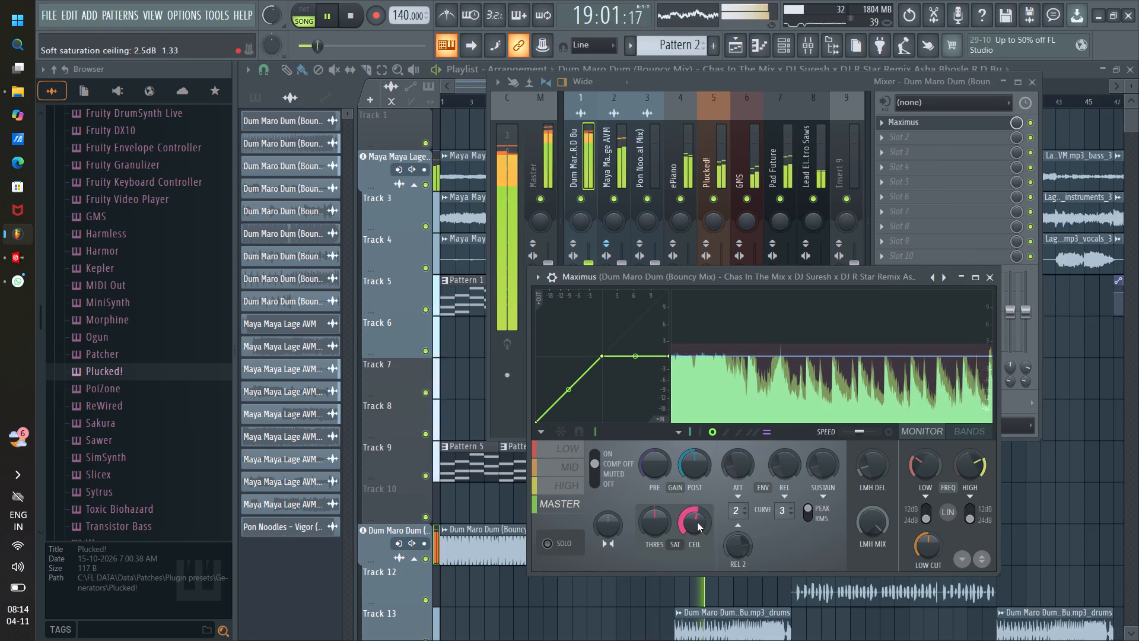
{"action": "left_click_drag", "start_coordinate": [697, 522], "coordinate": [708, 313]}
{"action": "key", "text": "space"}
{"action": "key", "text": "space"}
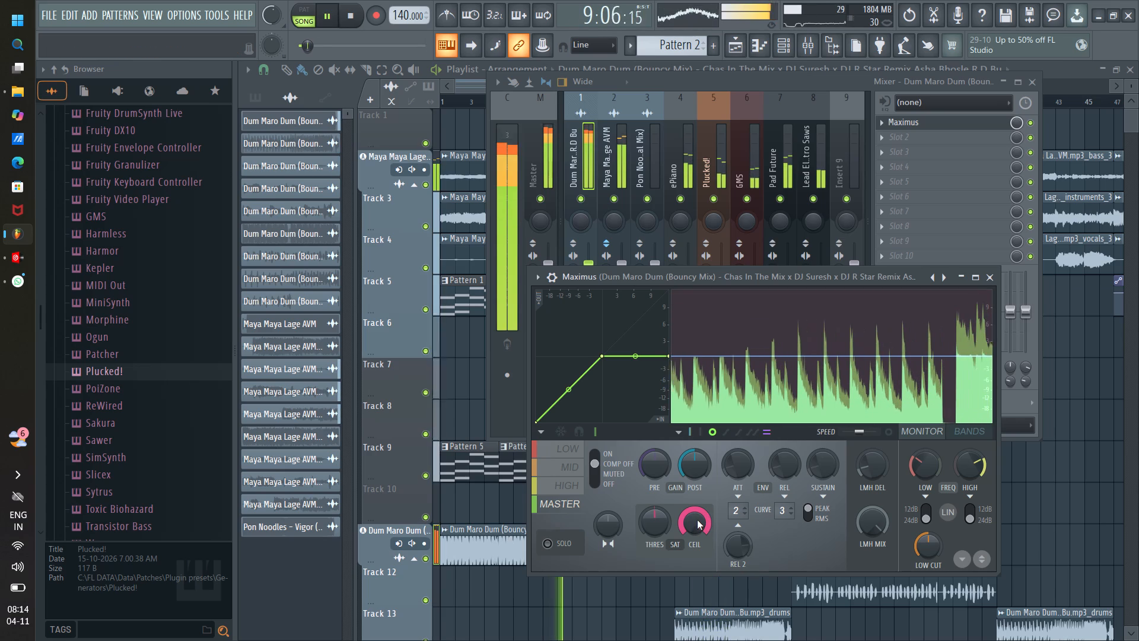
Set the mid band to compression off, and compare the high band with compression off and on, leaving it on.
{"action": "left_click", "coordinate": [567, 467]}
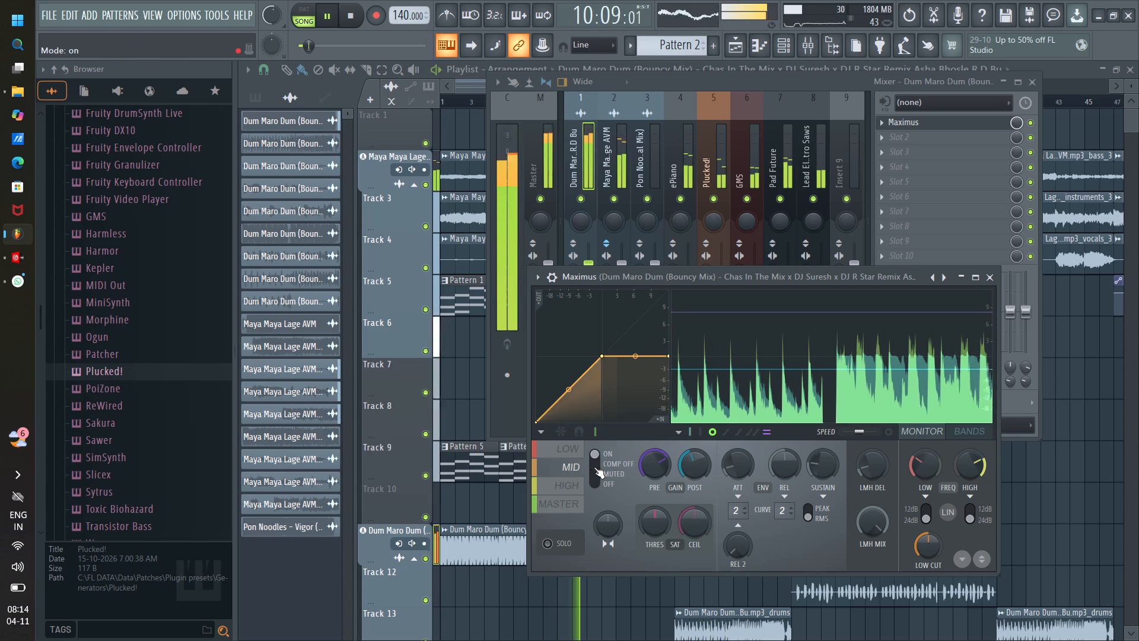
{"action": "left_click", "coordinate": [599, 464]}
{"action": "left_click", "coordinate": [567, 450]}
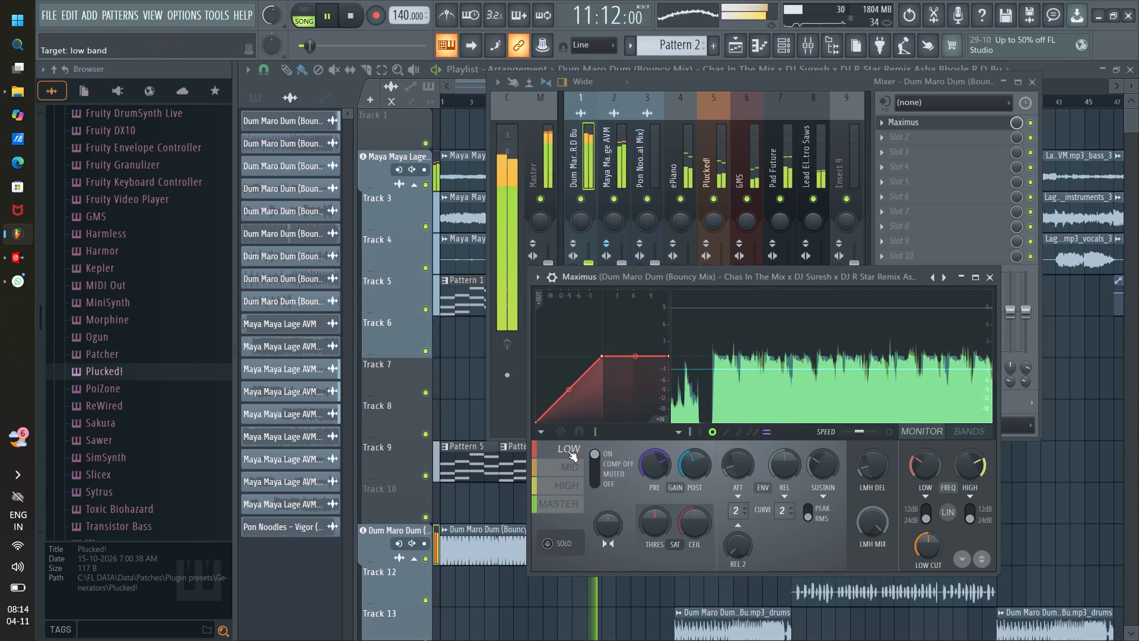
{"action": "left_click", "coordinate": [567, 481]}
{"action": "left_click", "coordinate": [592, 462]}
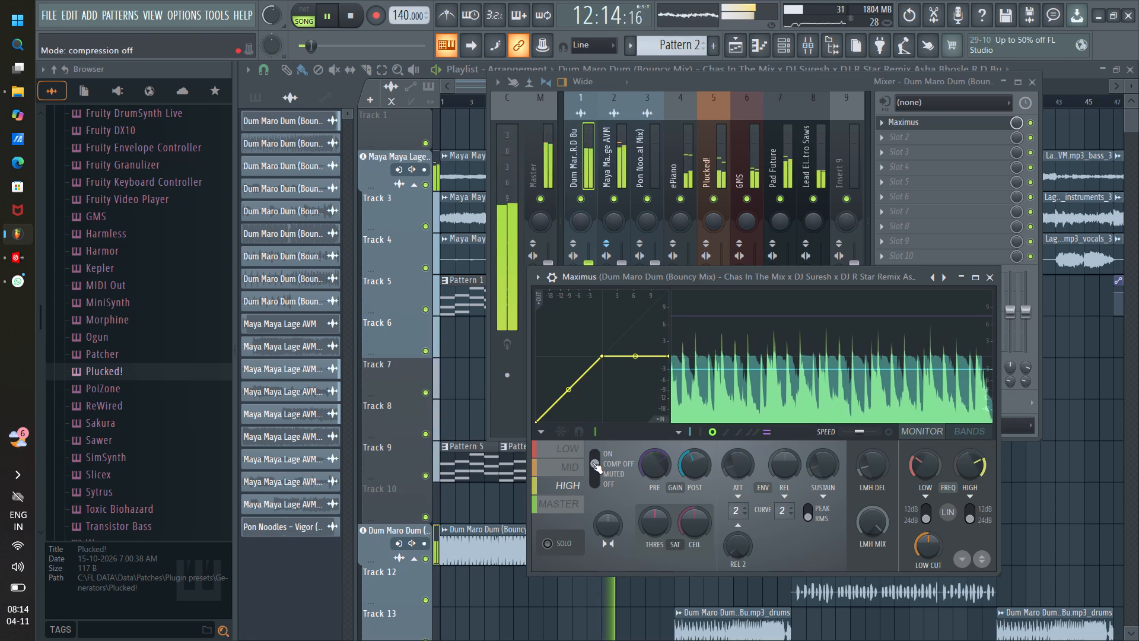
{"action": "left_click", "coordinate": [593, 451]}
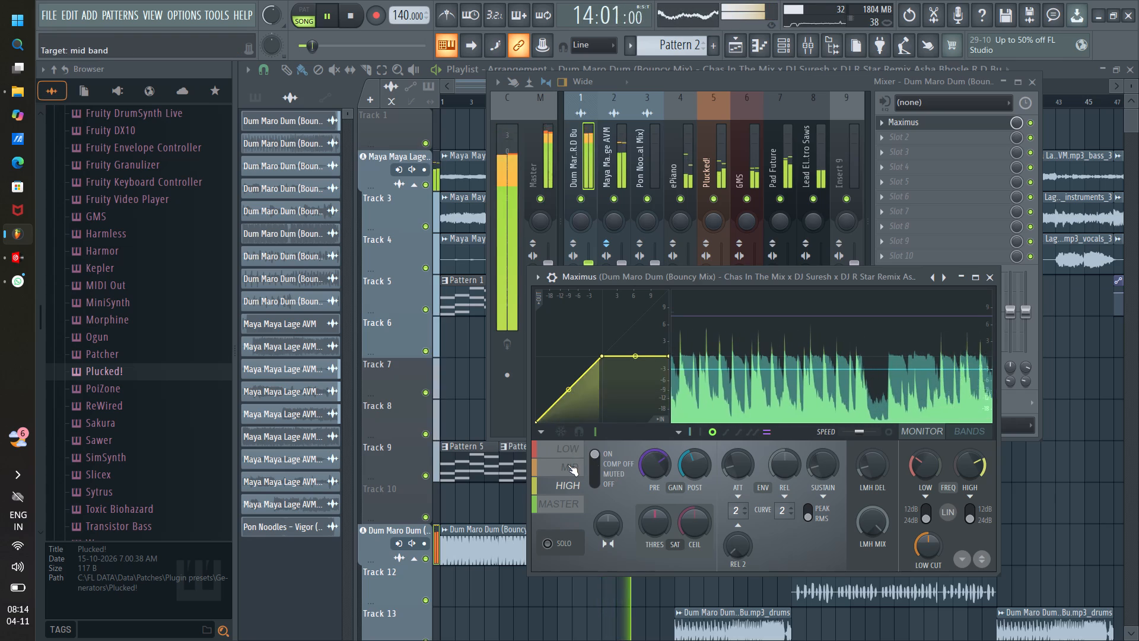
{"action": "left_click", "coordinate": [568, 465]}
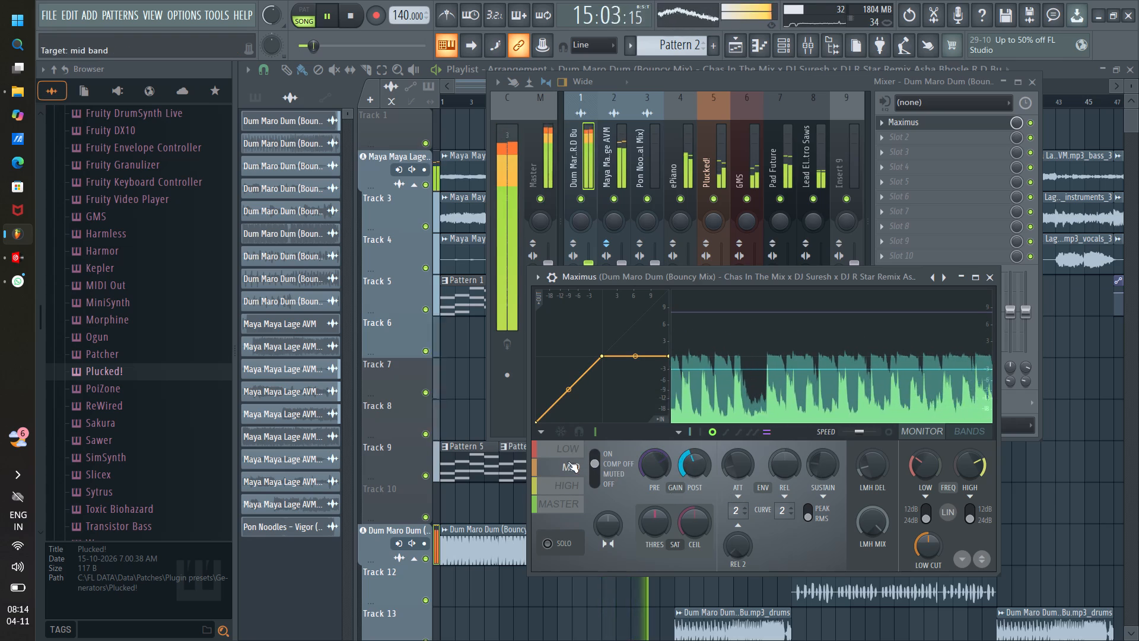
{"action": "left_click", "coordinate": [571, 447]}
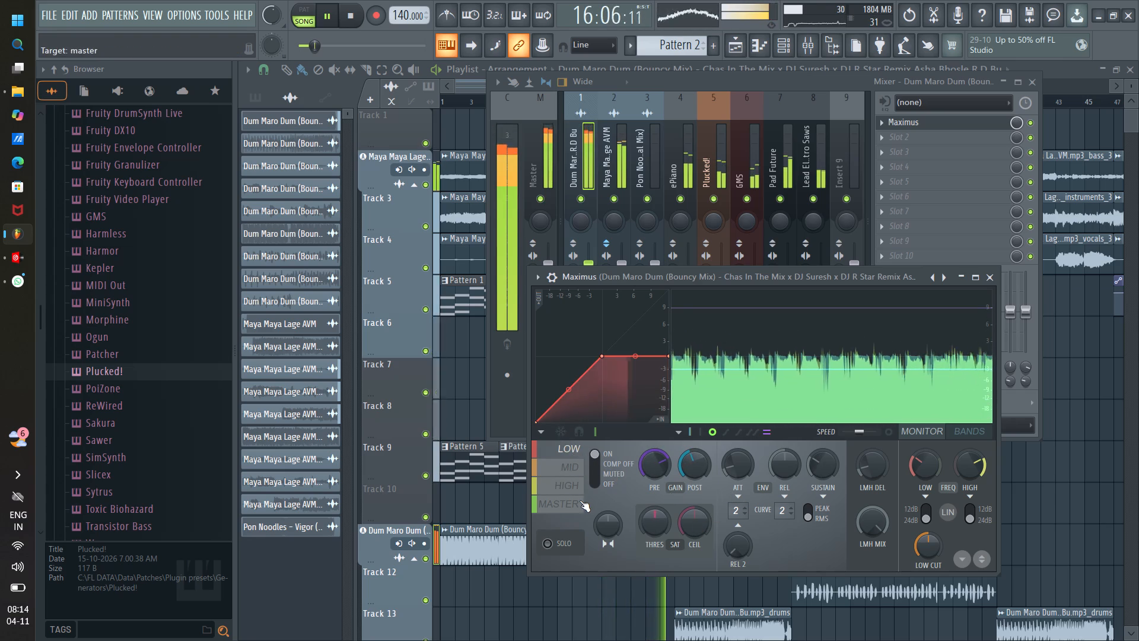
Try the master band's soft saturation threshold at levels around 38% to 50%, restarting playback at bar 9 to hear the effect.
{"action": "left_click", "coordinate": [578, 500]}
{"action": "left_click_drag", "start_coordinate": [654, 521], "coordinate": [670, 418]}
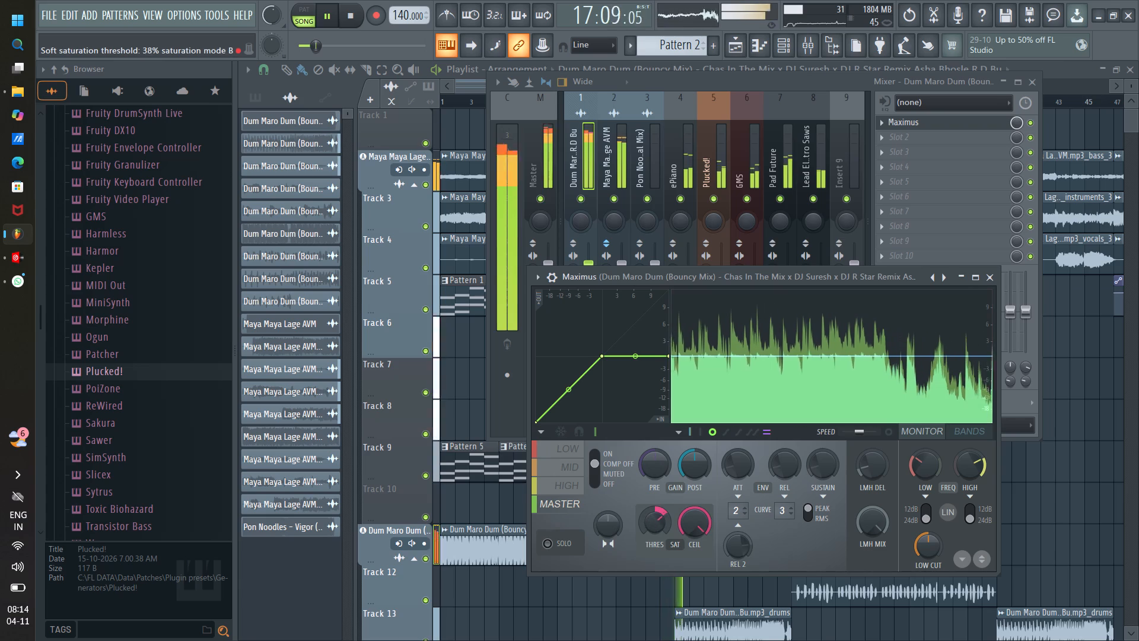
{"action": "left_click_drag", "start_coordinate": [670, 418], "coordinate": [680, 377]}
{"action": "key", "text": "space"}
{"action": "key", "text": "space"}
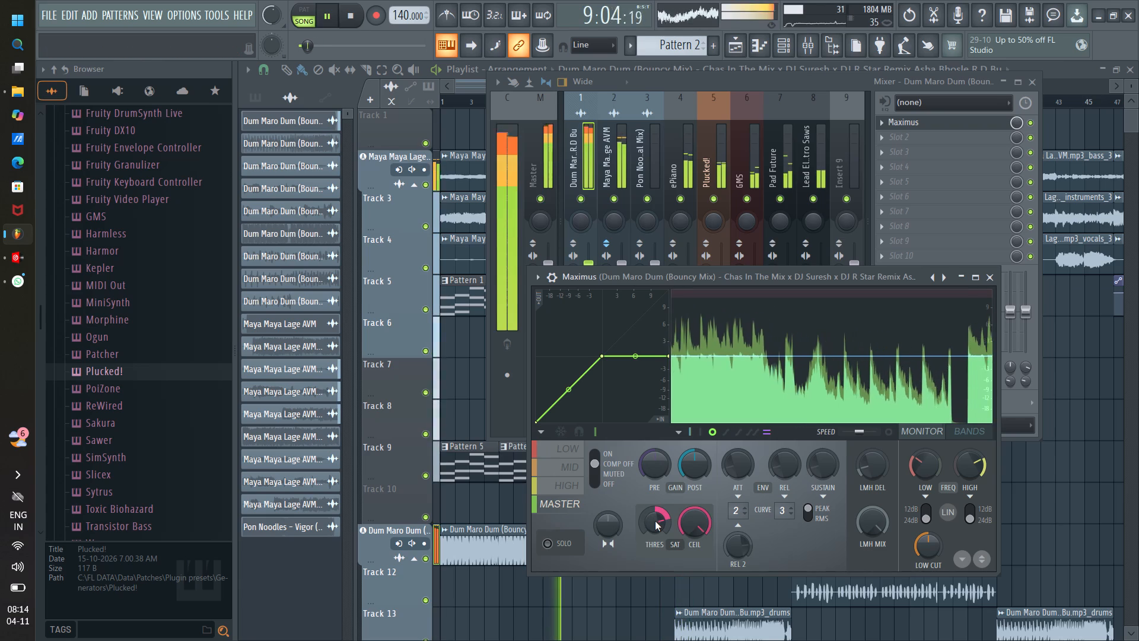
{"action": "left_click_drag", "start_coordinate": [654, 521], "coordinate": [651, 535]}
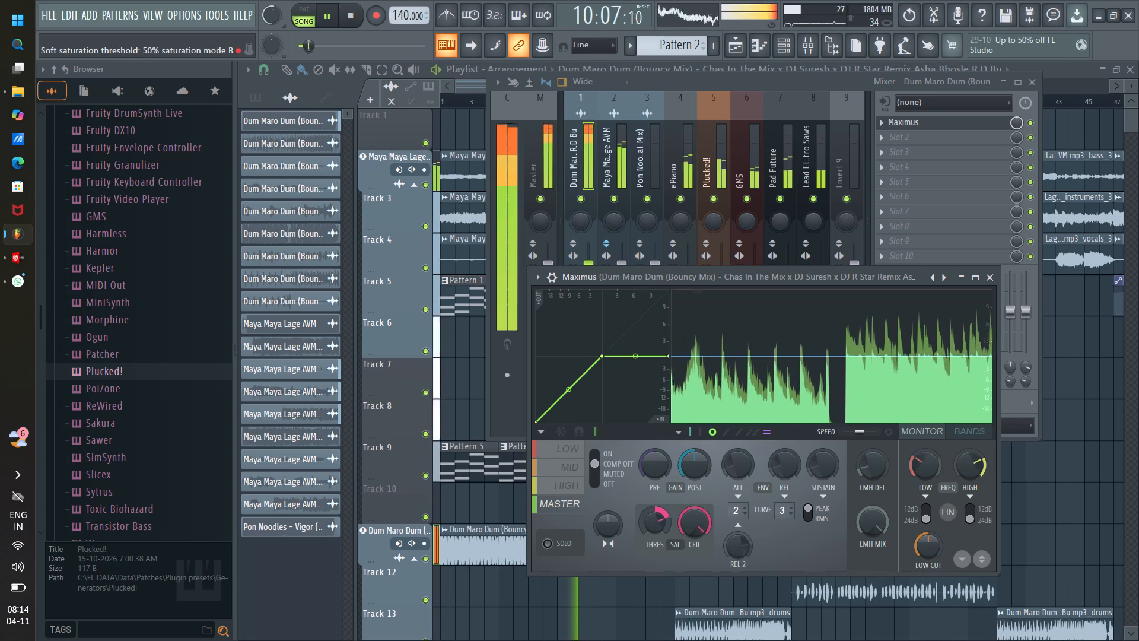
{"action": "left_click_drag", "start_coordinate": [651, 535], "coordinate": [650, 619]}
Reset the master band's soft saturation threshold.
{"action": "right_click", "coordinate": [654, 522]}
{"action": "left_click", "coordinate": [685, 416]}
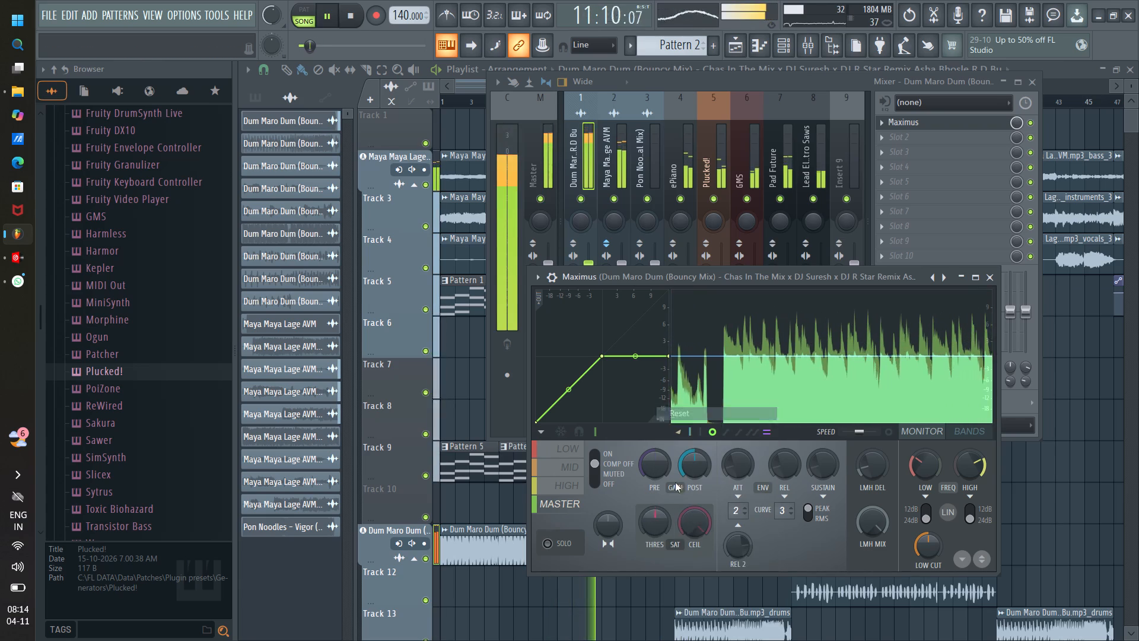
Lower the master band's soft saturation ceiling during playback, trying about 11.3 dB and below.
{"action": "left_click_drag", "start_coordinate": [691, 526], "coordinate": [704, 611]}
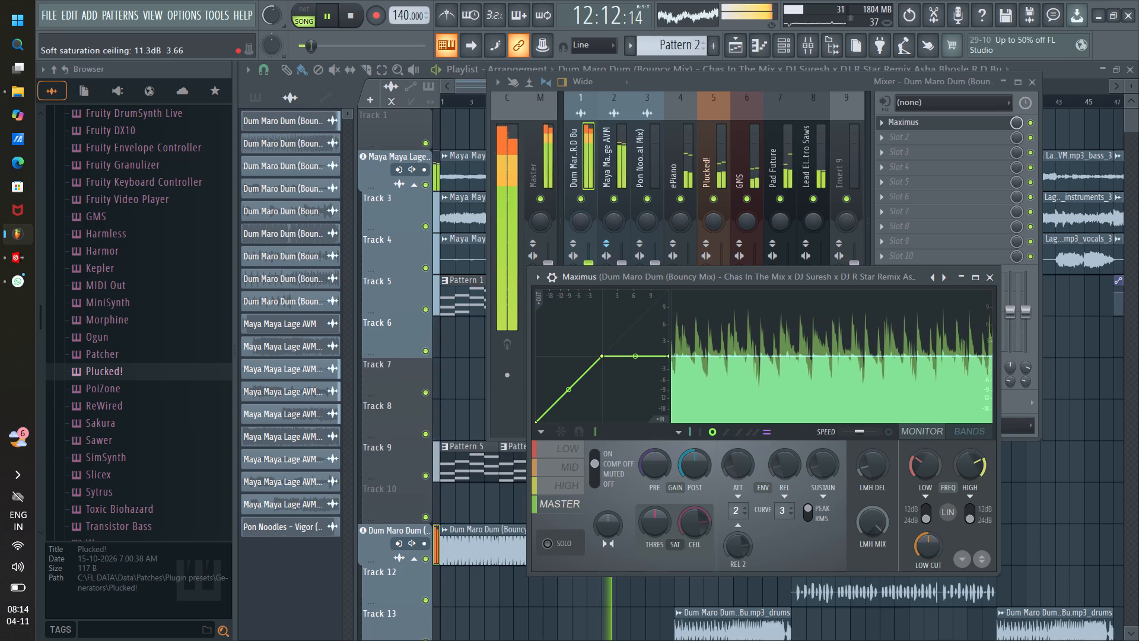
{"action": "left_click_drag", "start_coordinate": [704, 611], "coordinate": [705, 611]}
{"action": "right_click", "coordinate": [691, 526]}
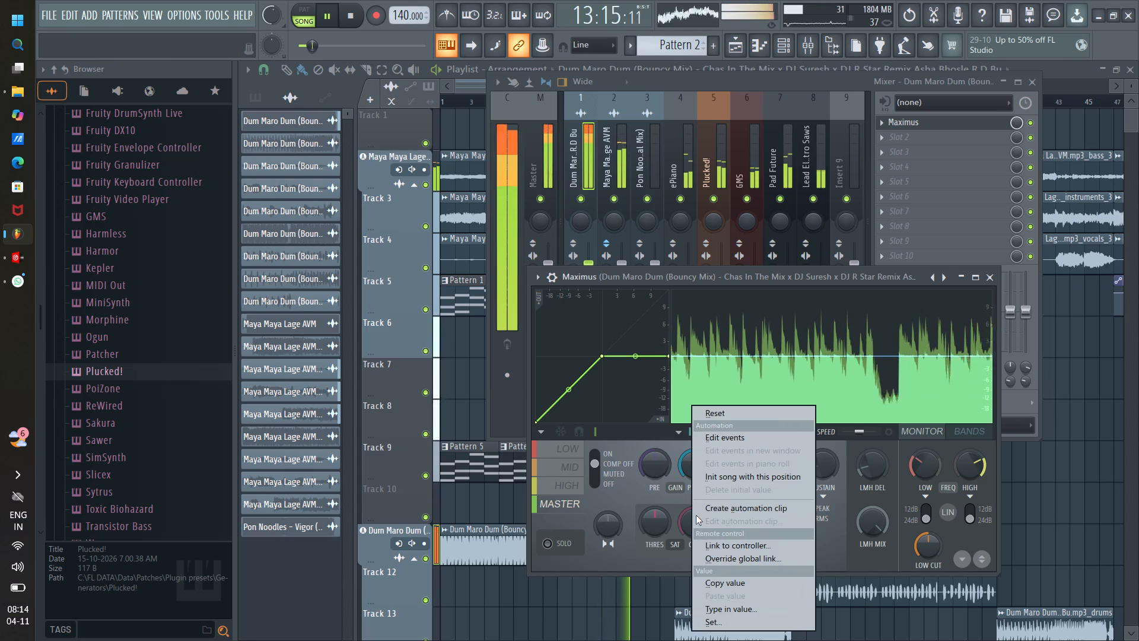
{"action": "left_click", "coordinate": [680, 515]}
{"action": "left_click_drag", "start_coordinate": [690, 521], "coordinate": [698, 556]}
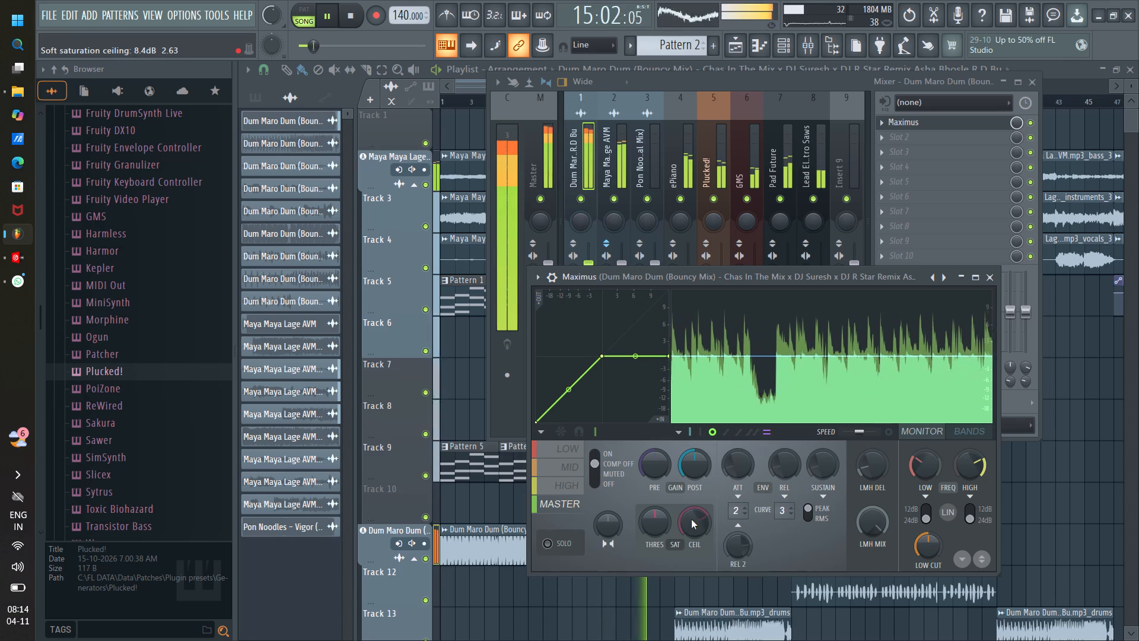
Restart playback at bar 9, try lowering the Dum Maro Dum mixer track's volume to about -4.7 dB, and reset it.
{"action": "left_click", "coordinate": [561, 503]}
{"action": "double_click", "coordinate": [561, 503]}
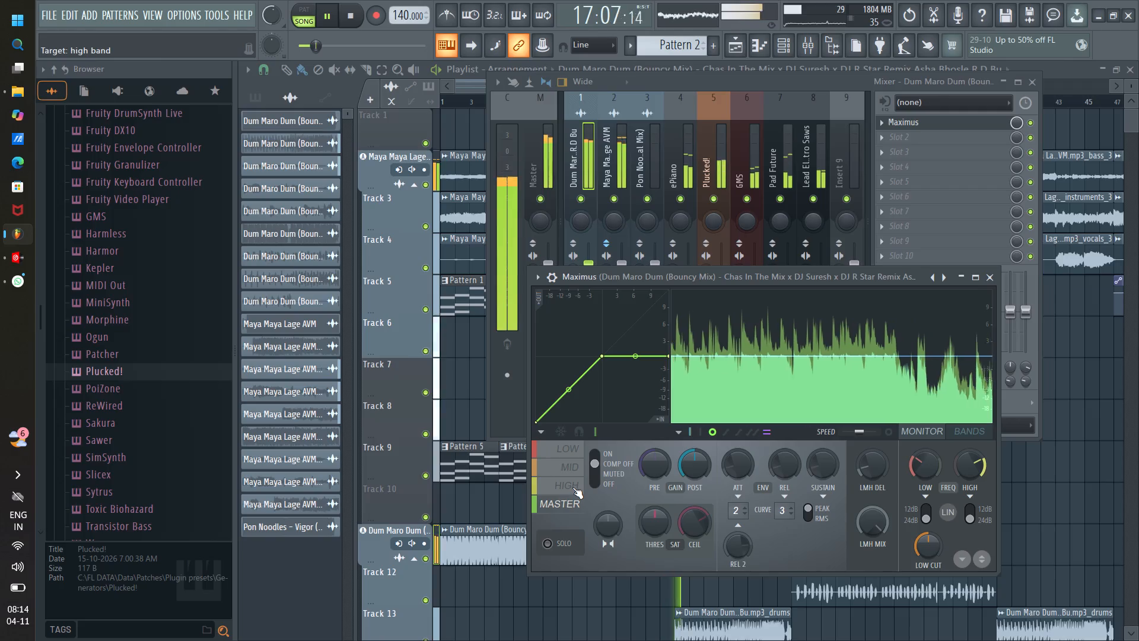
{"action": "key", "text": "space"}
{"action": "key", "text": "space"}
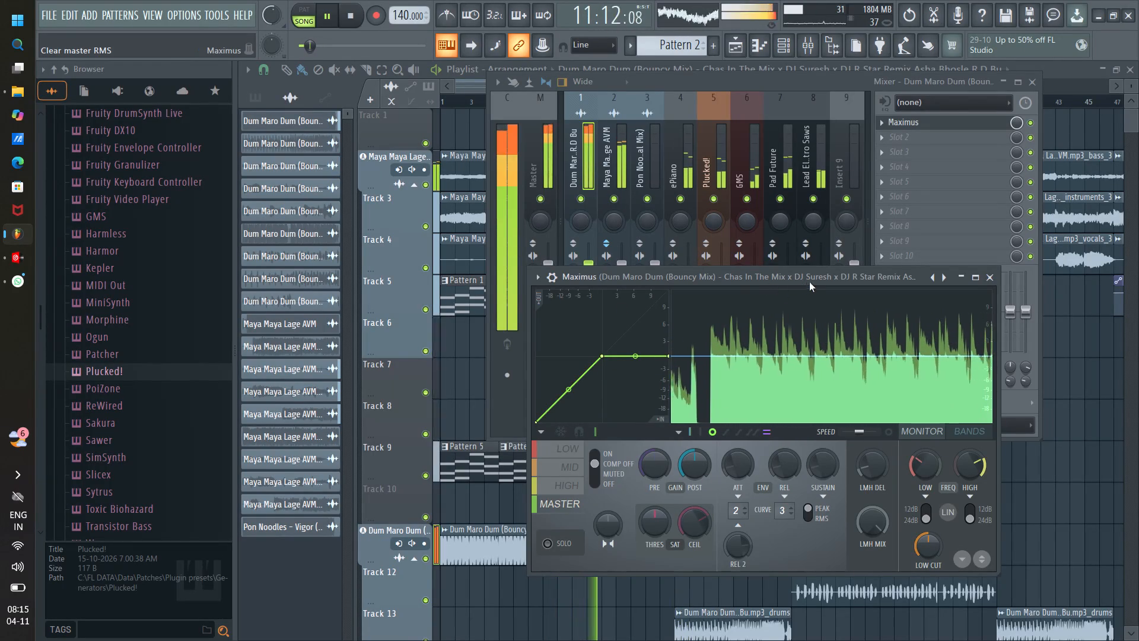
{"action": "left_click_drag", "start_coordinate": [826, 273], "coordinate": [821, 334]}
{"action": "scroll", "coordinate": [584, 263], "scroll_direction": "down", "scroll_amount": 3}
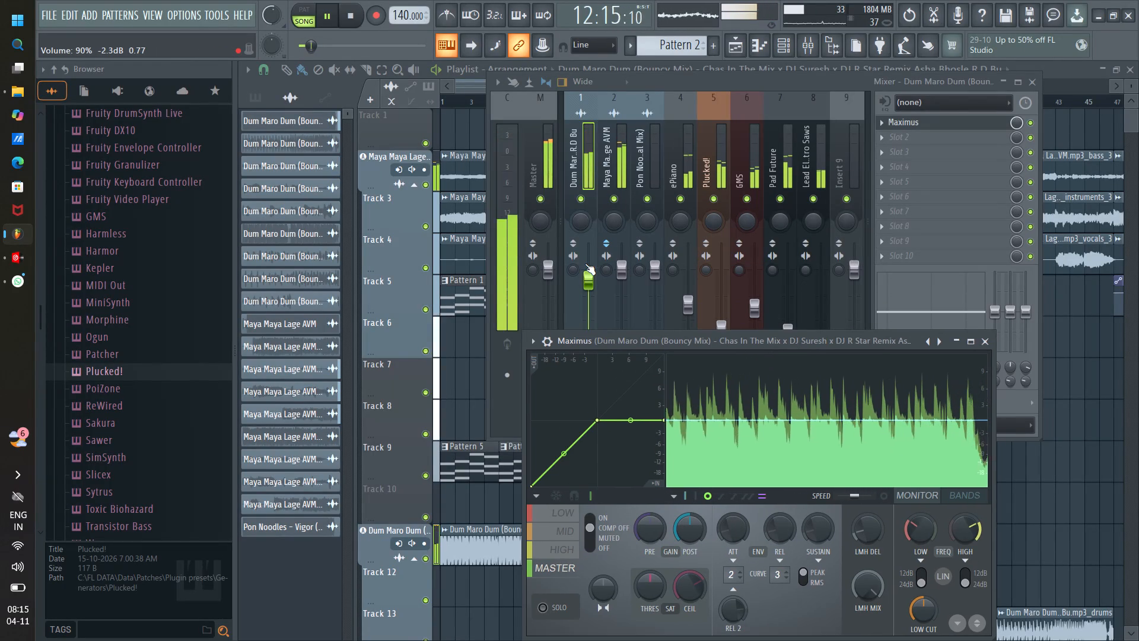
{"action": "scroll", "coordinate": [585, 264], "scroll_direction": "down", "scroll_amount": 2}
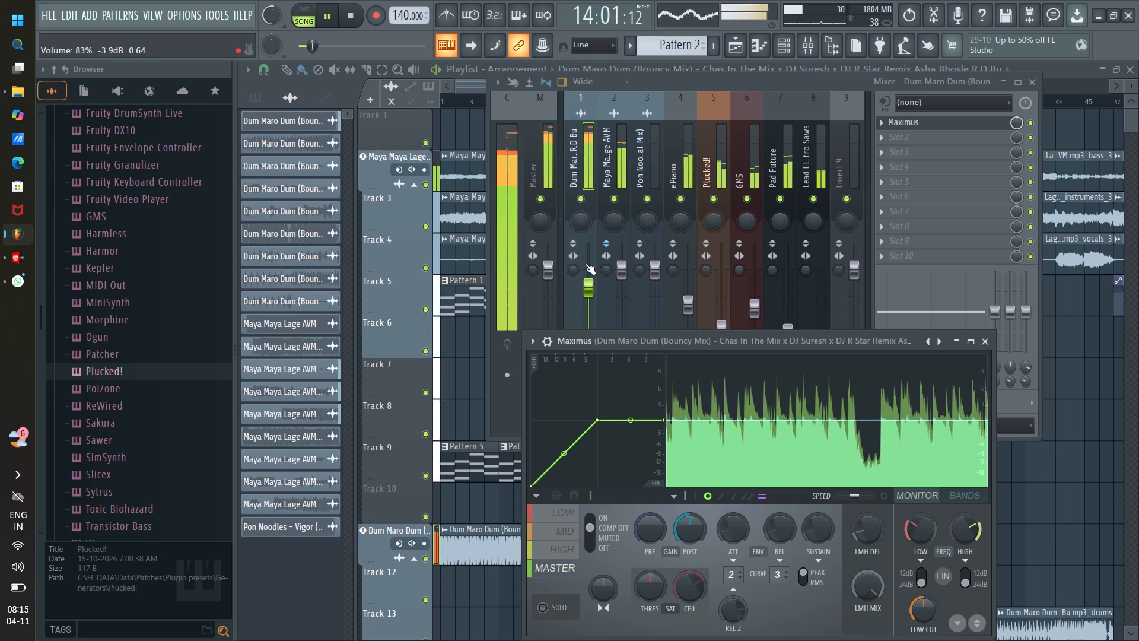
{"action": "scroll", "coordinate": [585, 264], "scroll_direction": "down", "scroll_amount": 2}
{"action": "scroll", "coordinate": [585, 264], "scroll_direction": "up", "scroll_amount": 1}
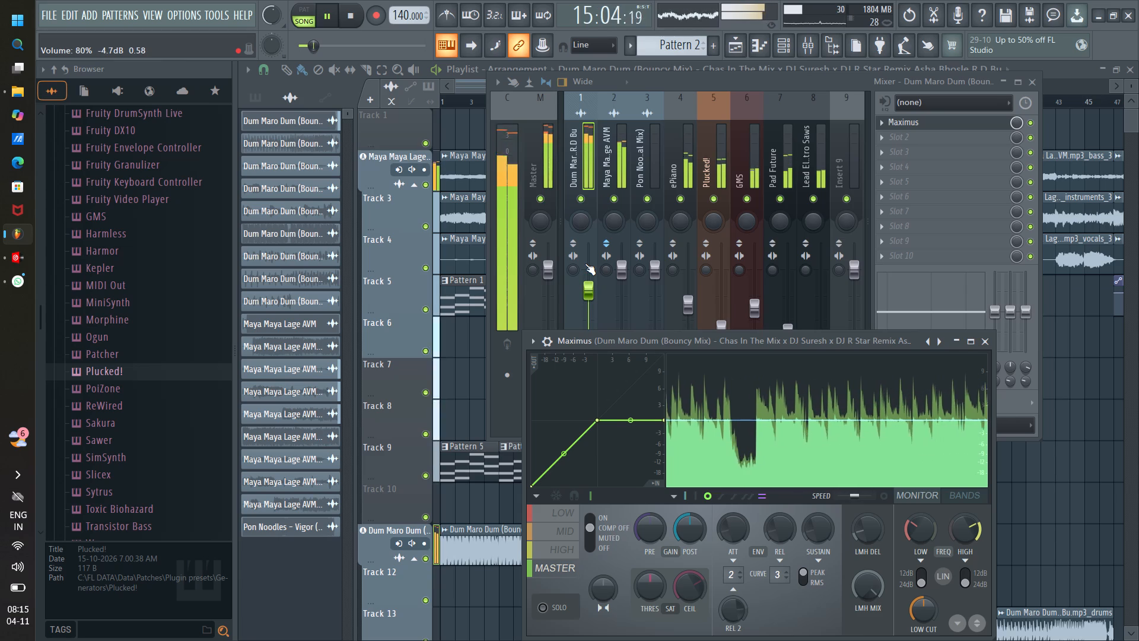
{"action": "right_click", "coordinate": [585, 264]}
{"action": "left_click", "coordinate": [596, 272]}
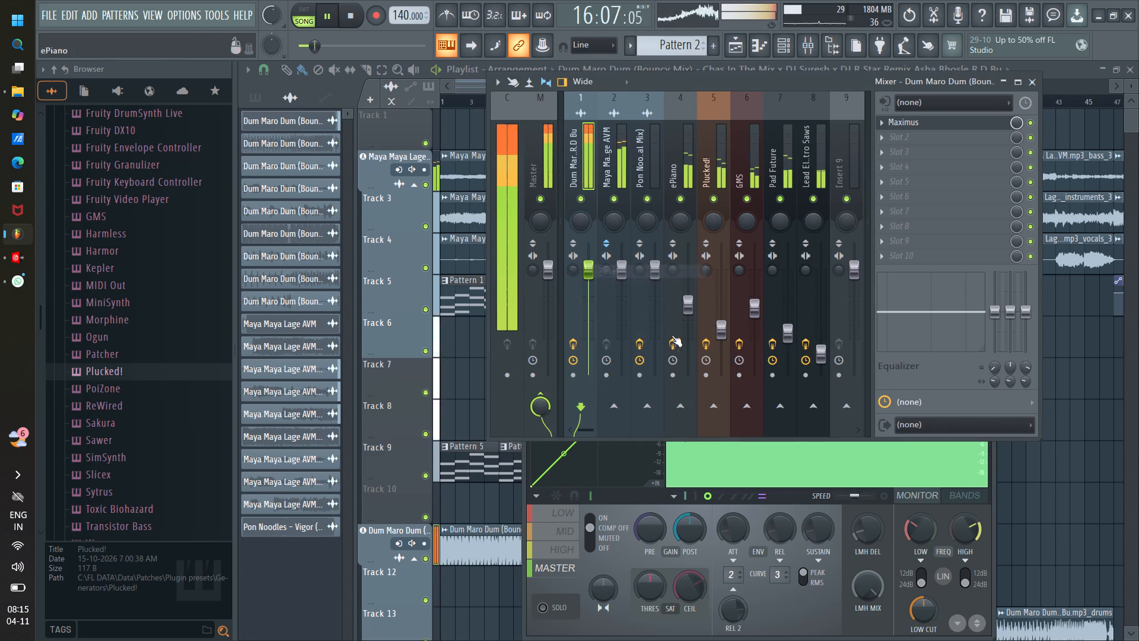
Close the Maximus window and compare the Dum Maro Dum track with Maximus bypassed and enabled during playback.
{"action": "left_click", "coordinate": [526, 498]}
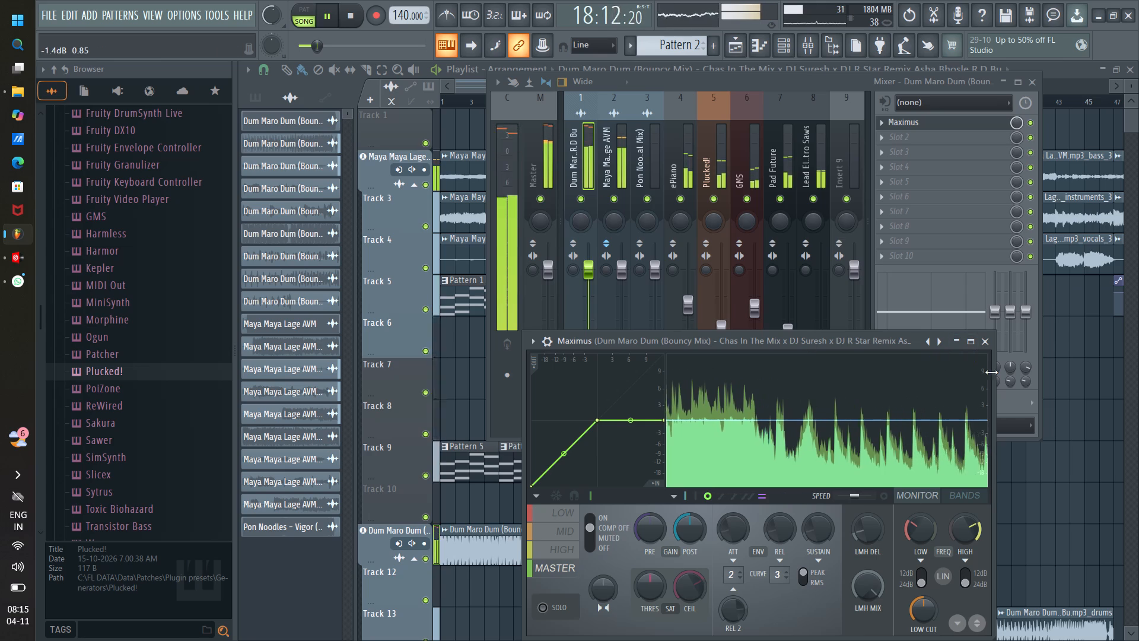
{"action": "left_click", "coordinate": [986, 344]}
{"action": "left_click", "coordinate": [1031, 119]}
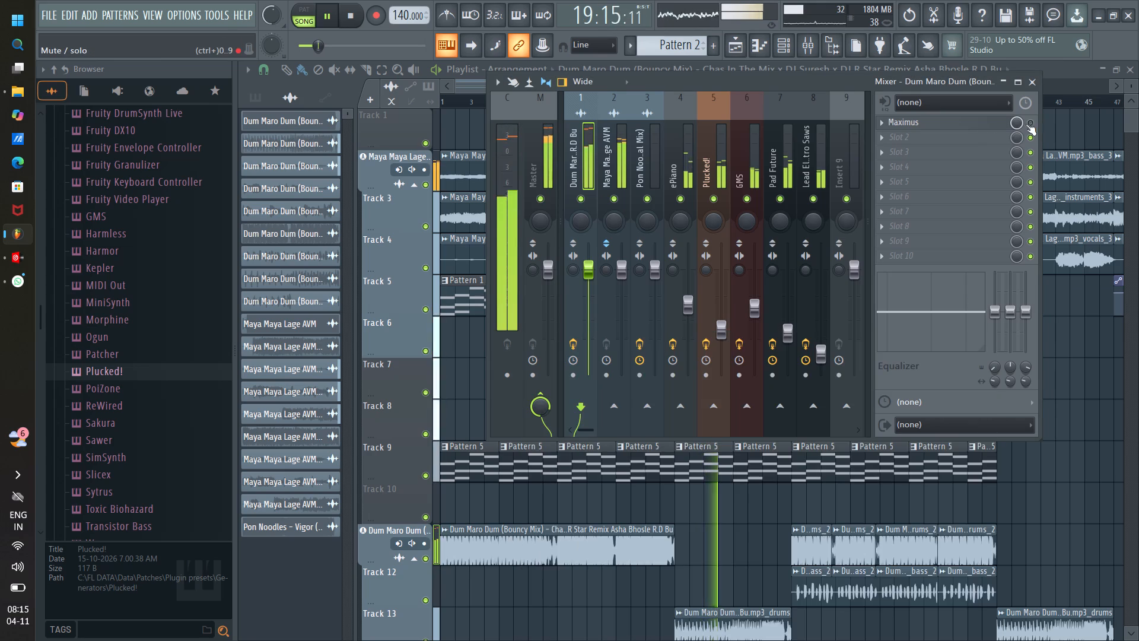
{"action": "left_click", "coordinate": [1032, 122]}
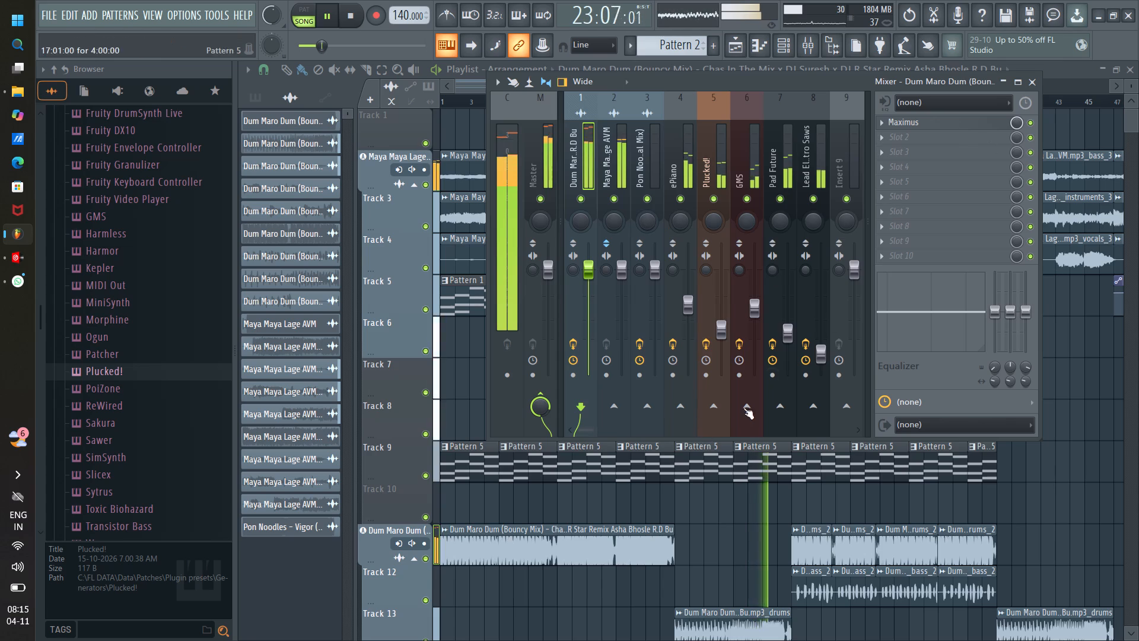
{"action": "left_click", "coordinate": [1034, 123]}
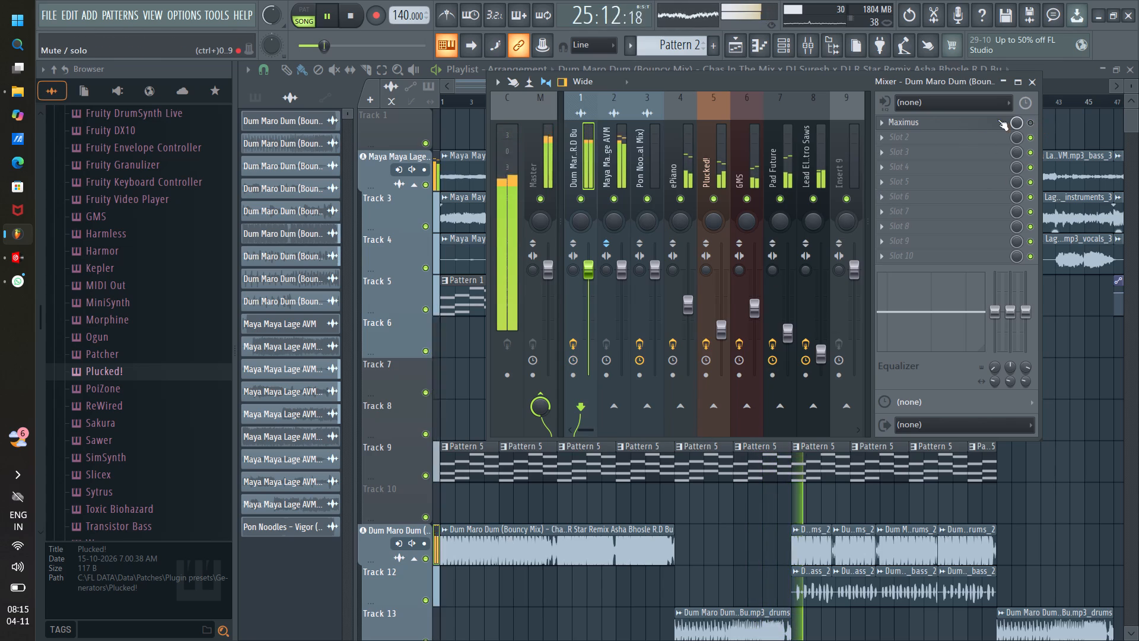
{"action": "left_click", "coordinate": [1027, 124]}
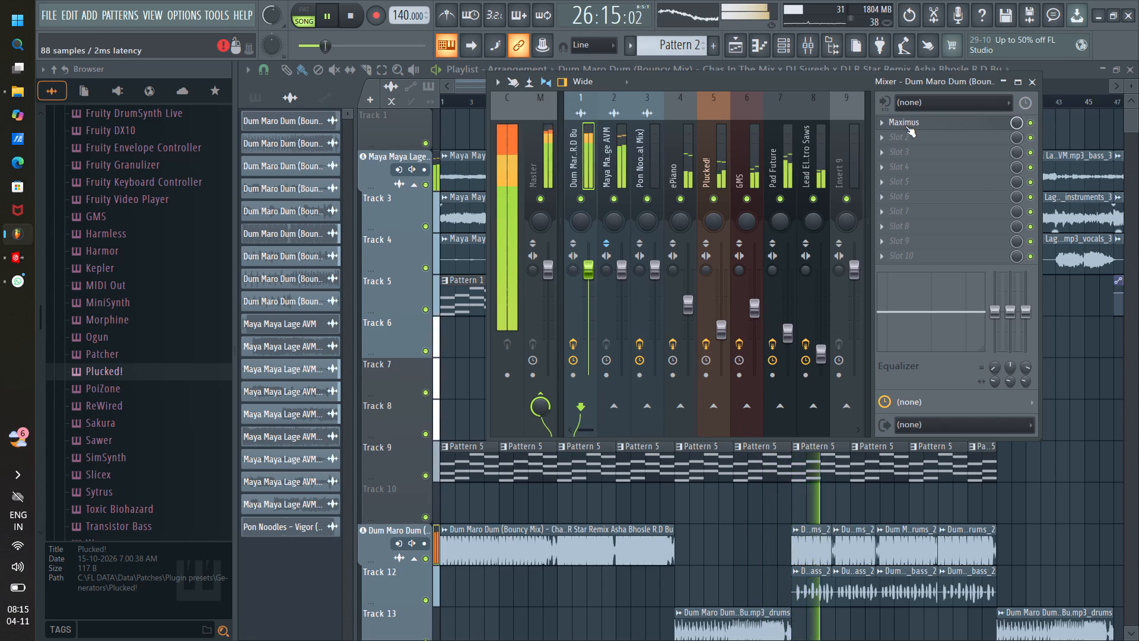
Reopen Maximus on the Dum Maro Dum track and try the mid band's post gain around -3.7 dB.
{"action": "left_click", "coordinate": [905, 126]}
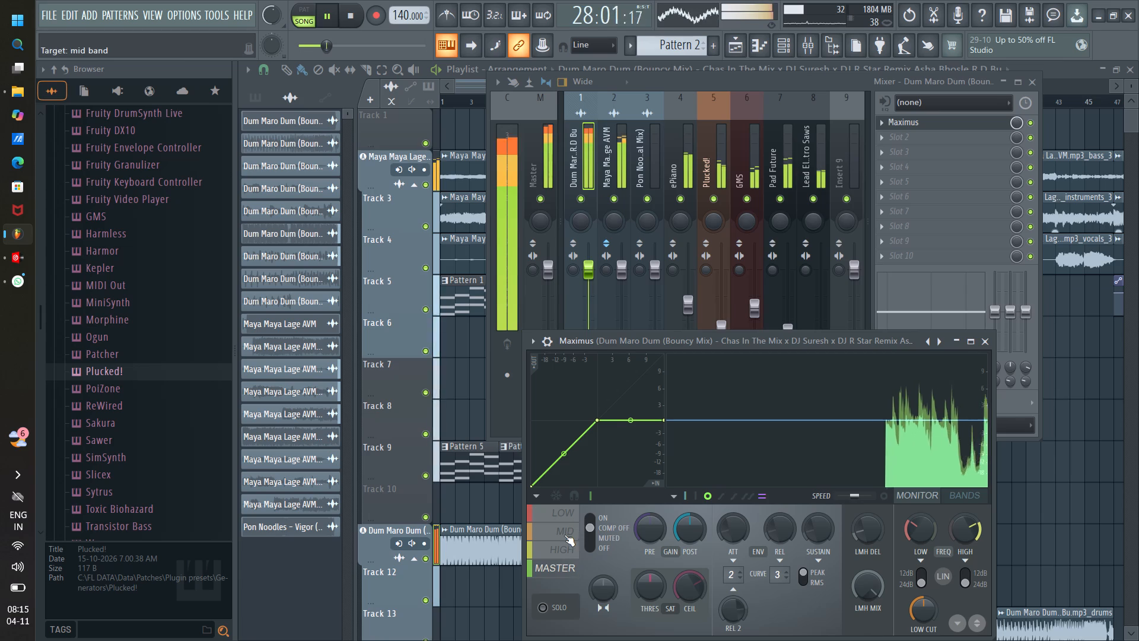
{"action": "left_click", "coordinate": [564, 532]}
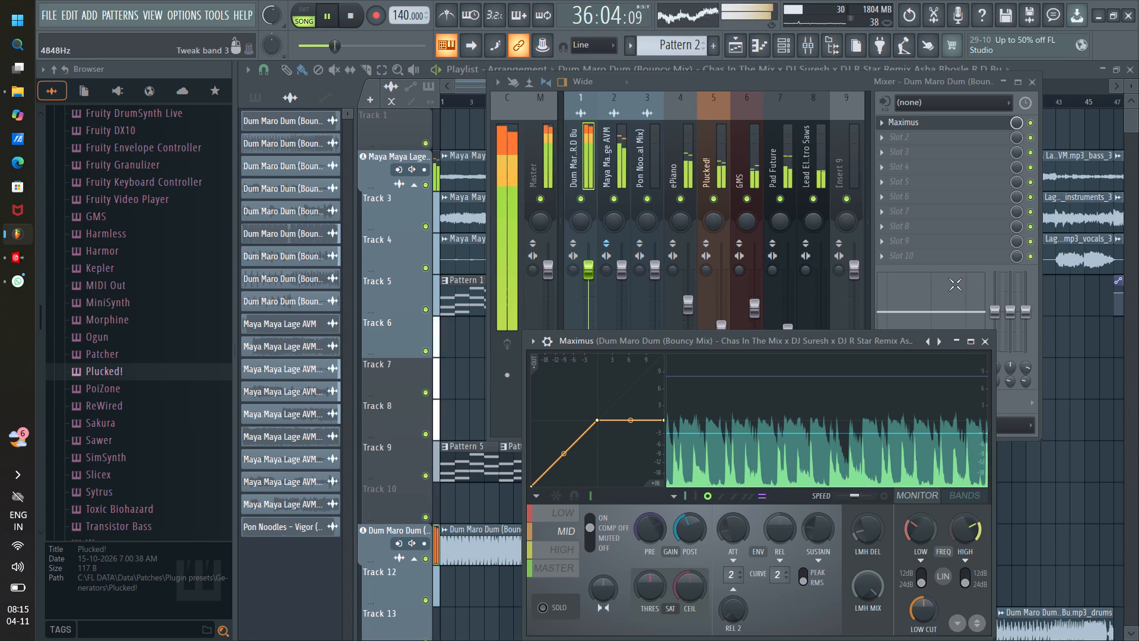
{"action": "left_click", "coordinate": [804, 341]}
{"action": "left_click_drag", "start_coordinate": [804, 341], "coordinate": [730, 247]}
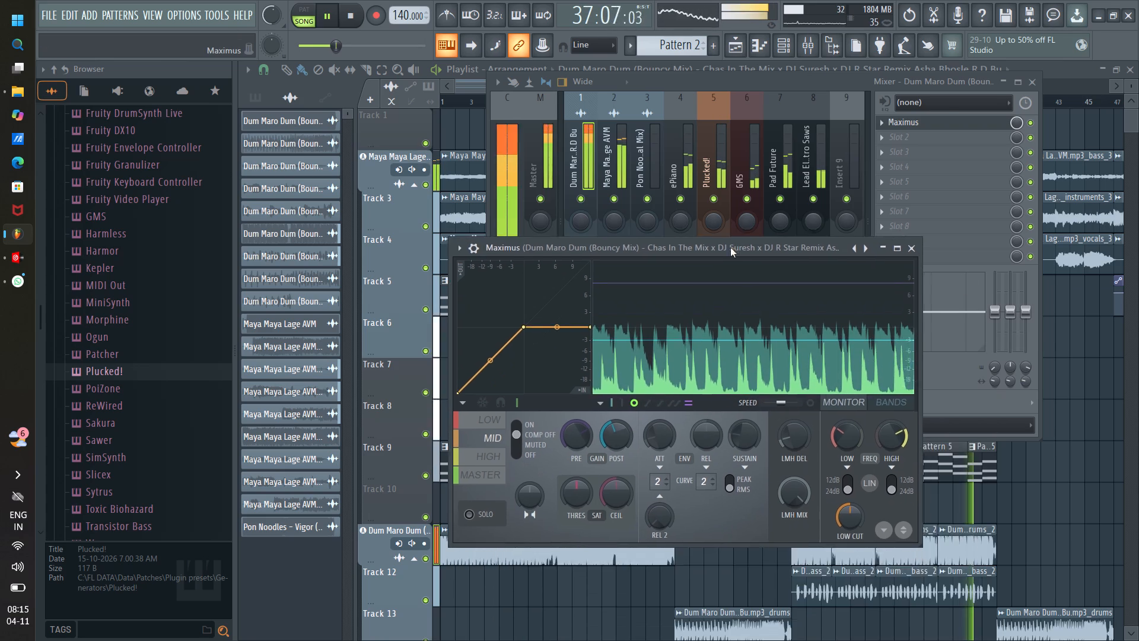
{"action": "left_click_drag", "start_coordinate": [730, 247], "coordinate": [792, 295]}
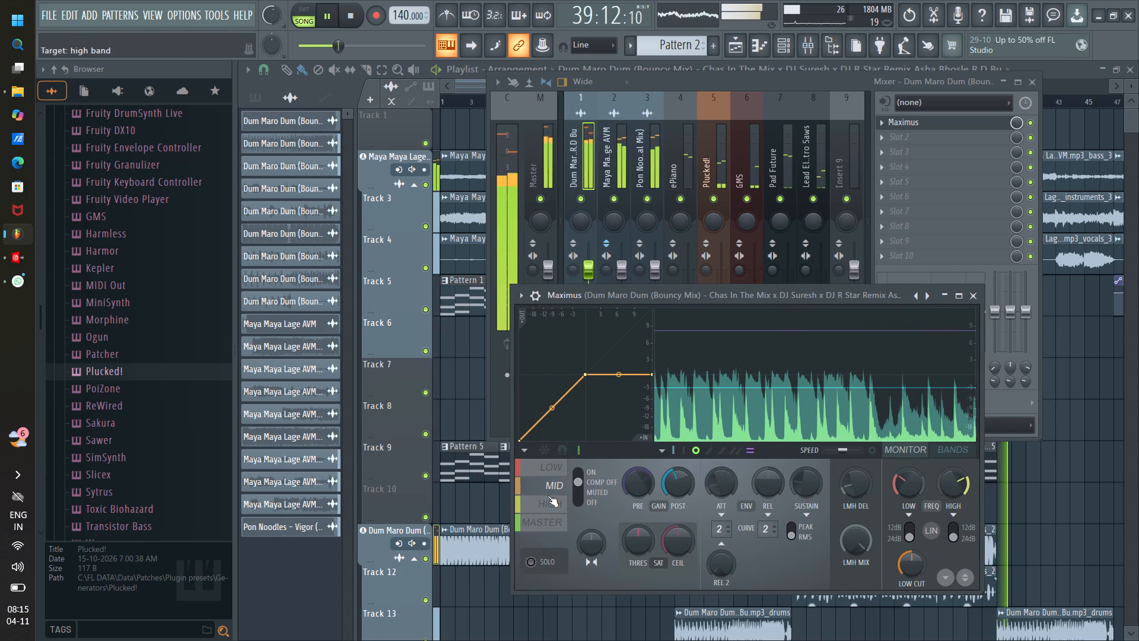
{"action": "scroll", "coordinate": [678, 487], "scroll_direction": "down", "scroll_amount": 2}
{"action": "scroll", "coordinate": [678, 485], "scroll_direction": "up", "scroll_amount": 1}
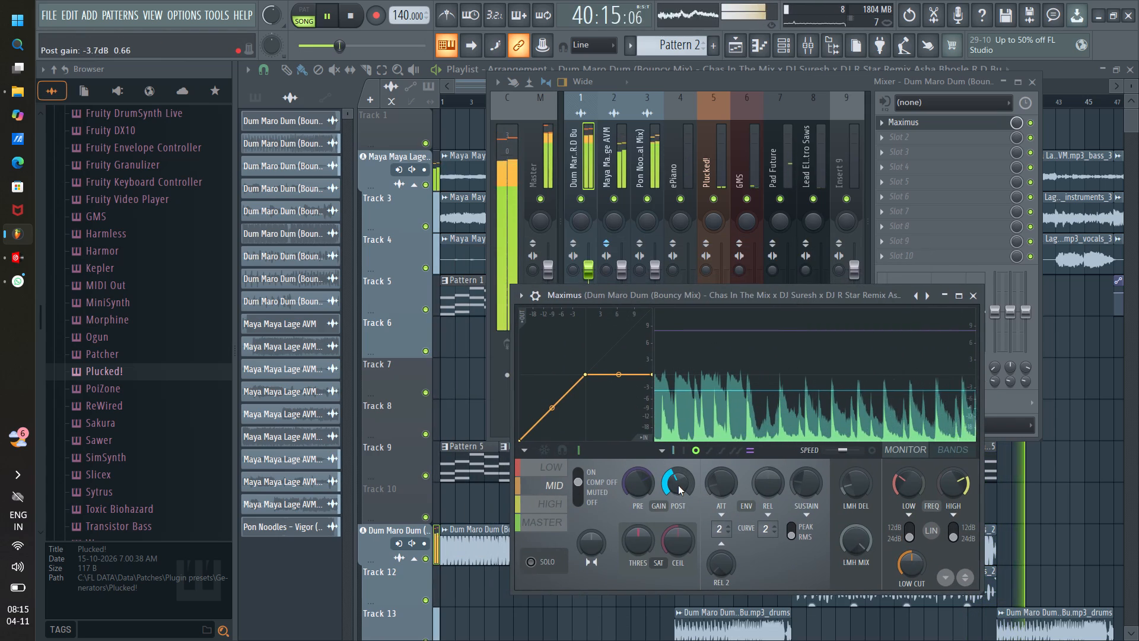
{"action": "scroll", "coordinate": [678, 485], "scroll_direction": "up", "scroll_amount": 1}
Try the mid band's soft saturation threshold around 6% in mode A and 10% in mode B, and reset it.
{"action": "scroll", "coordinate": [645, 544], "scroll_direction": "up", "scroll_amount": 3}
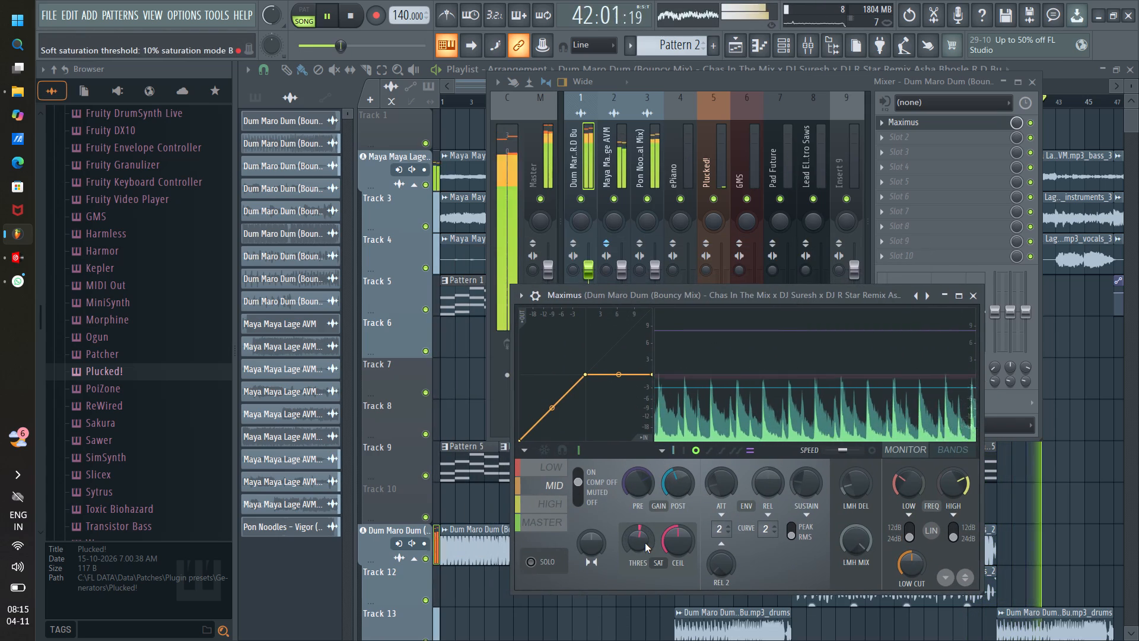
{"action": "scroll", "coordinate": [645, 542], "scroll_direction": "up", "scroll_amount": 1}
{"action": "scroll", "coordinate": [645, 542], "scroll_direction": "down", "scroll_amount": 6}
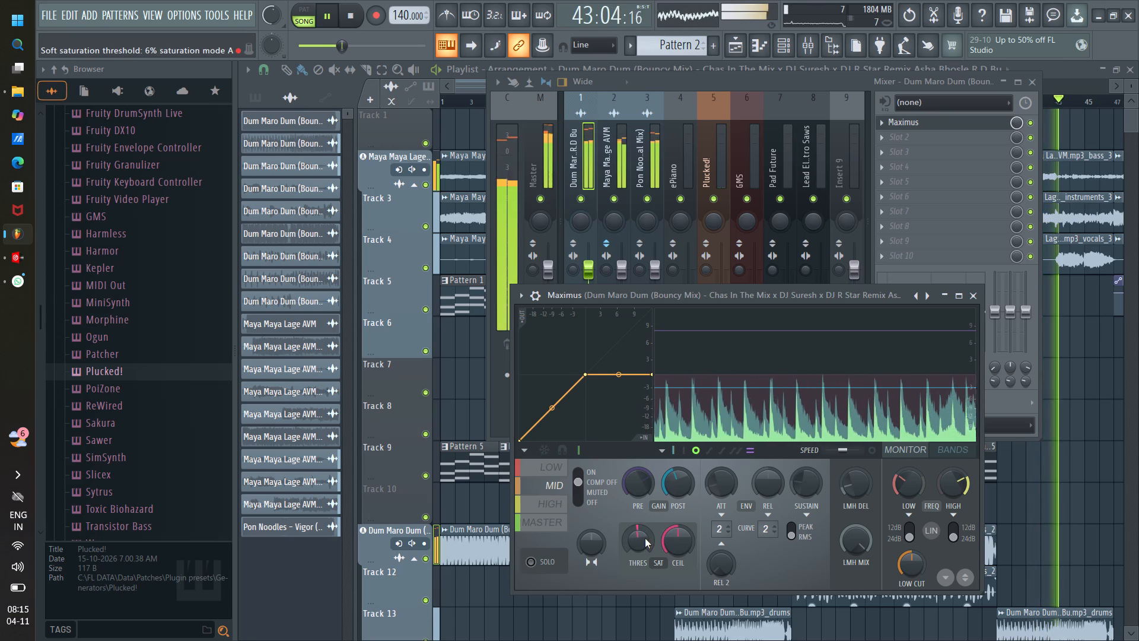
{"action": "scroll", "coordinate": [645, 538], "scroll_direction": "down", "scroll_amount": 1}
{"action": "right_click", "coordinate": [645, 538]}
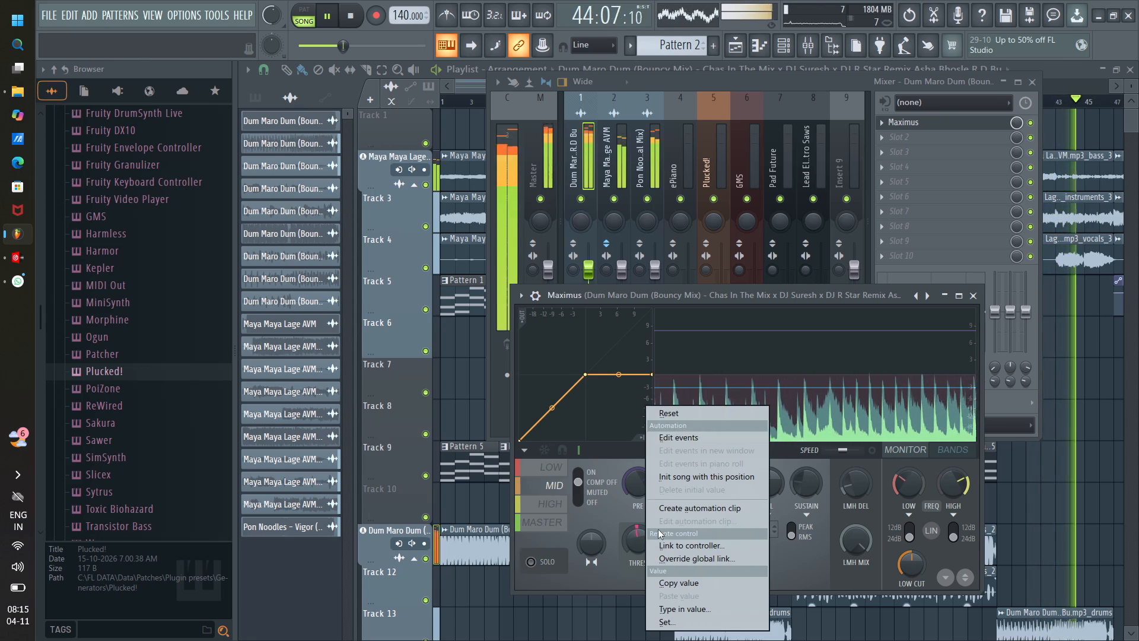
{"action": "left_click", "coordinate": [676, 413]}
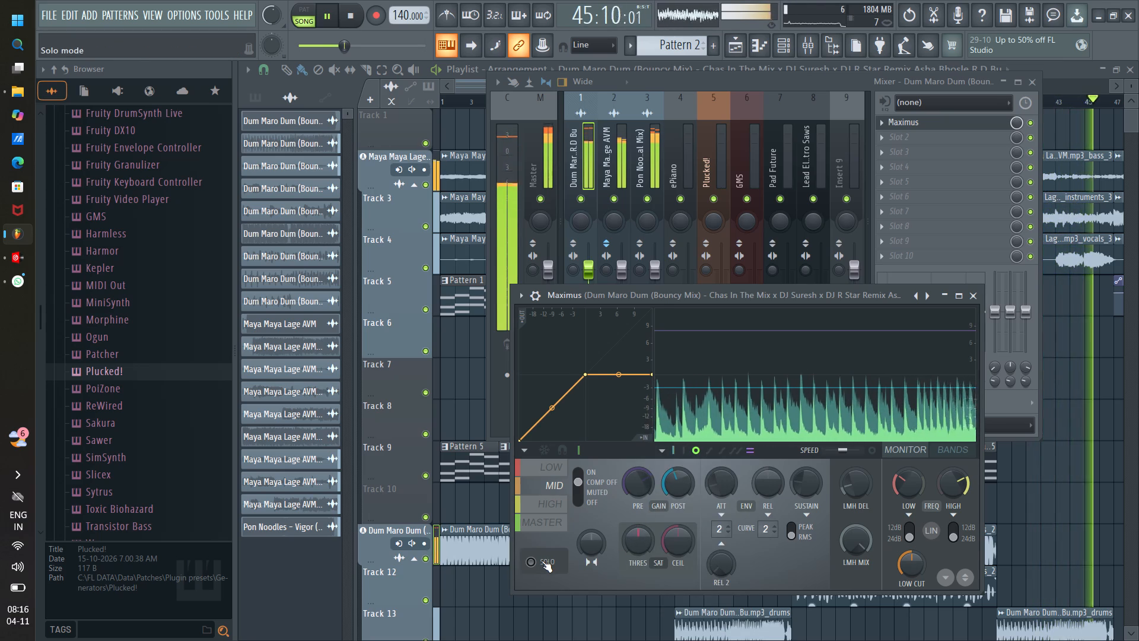
Enable solo mode for the Maximus bands and restart playback at bar 9.
{"action": "left_click", "coordinate": [542, 561]}
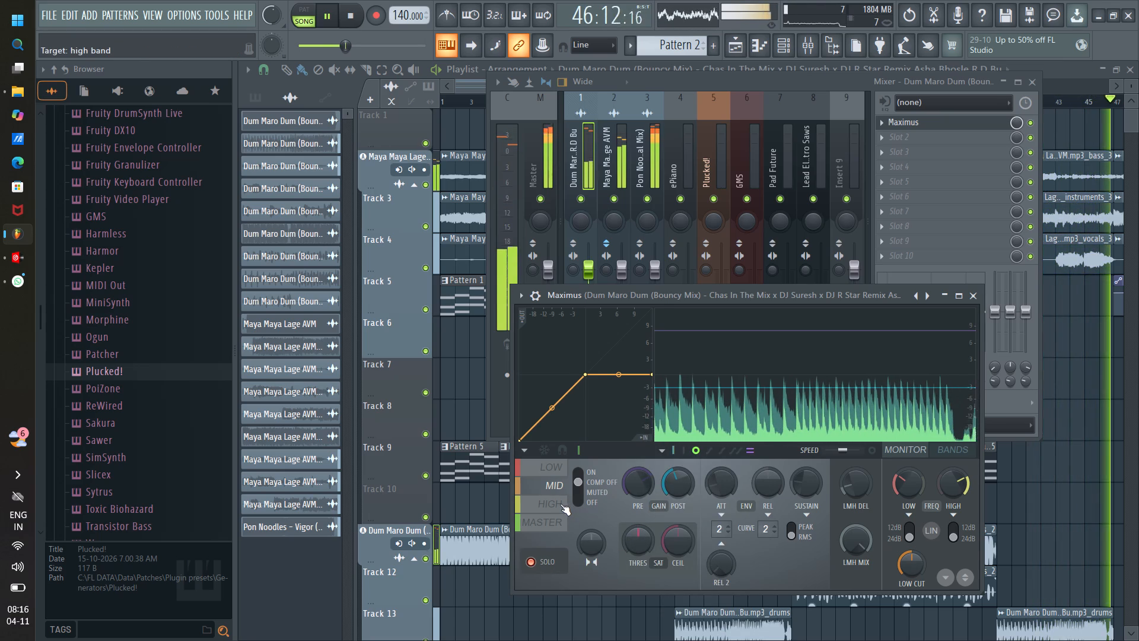
{"action": "key", "text": "space"}
{"action": "key", "text": "space"}
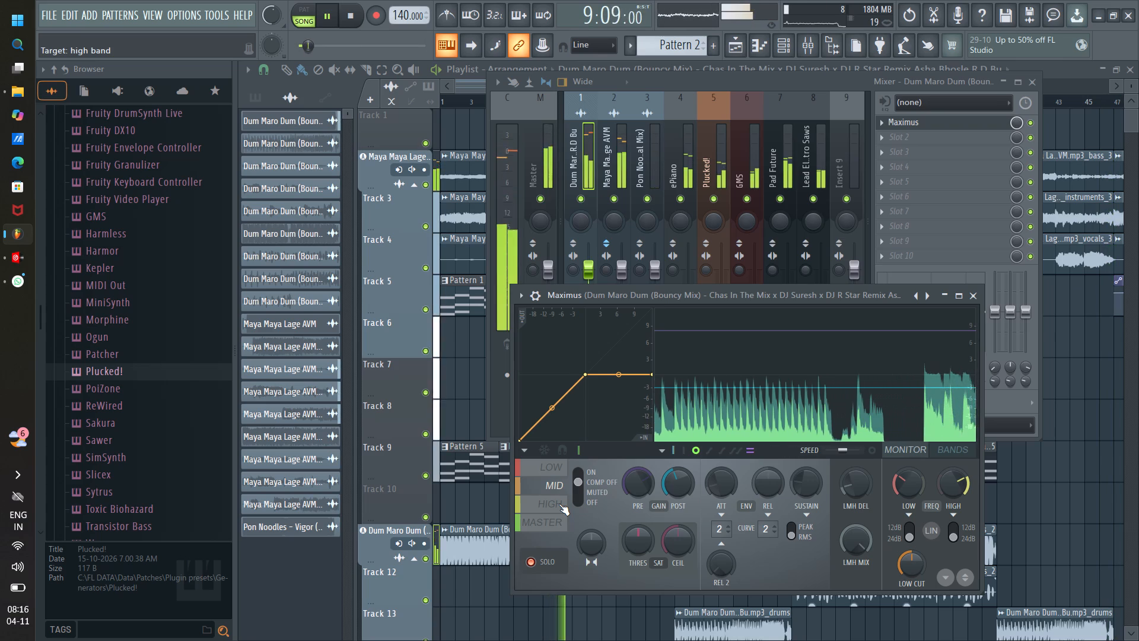
Lower the high band's pre gain to about 0 dB while listening to it in solo.
{"action": "left_click", "coordinate": [559, 504]}
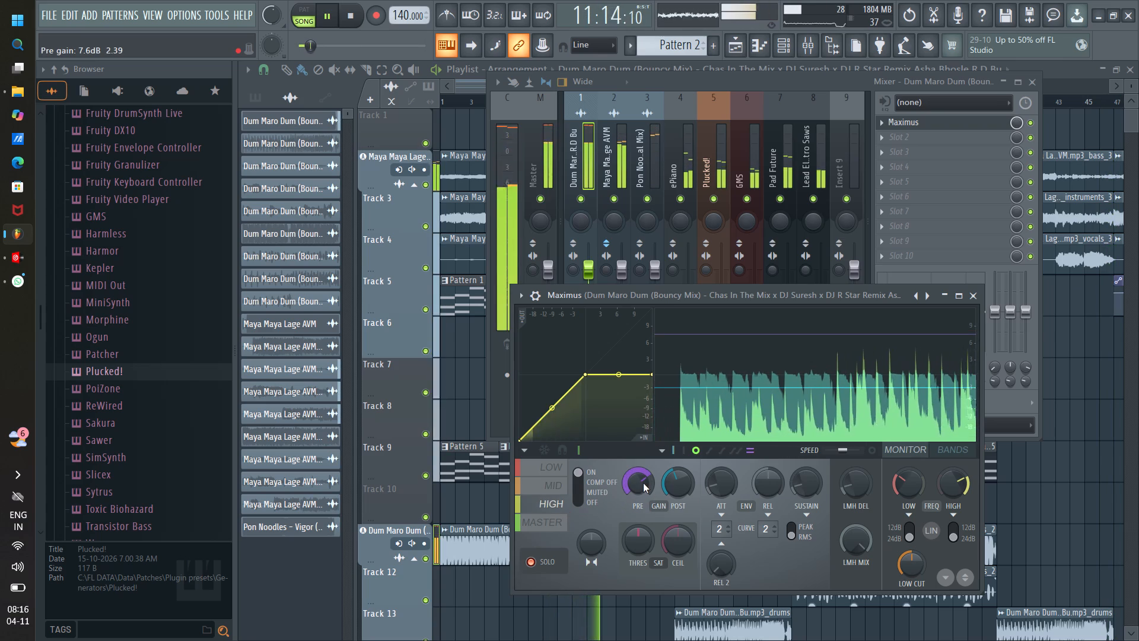
{"action": "scroll", "coordinate": [643, 483], "scroll_direction": "down", "scroll_amount": 11}
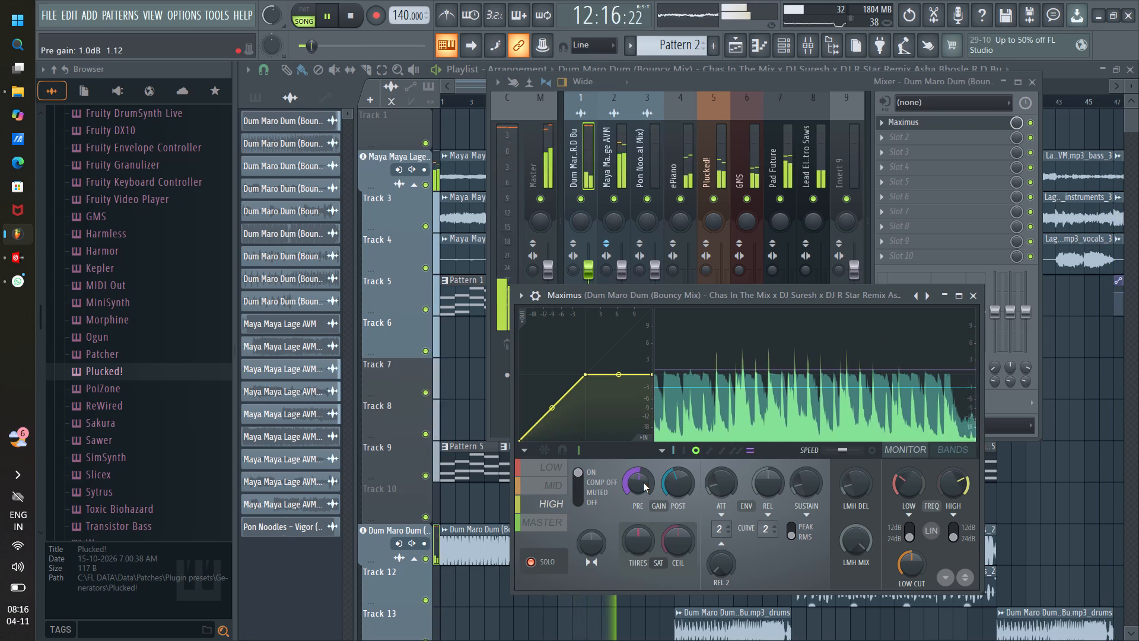
{"action": "scroll", "coordinate": [643, 483], "scroll_direction": "up", "scroll_amount": 2}
{"action": "scroll", "coordinate": [643, 483], "scroll_direction": "down", "scroll_amount": 4}
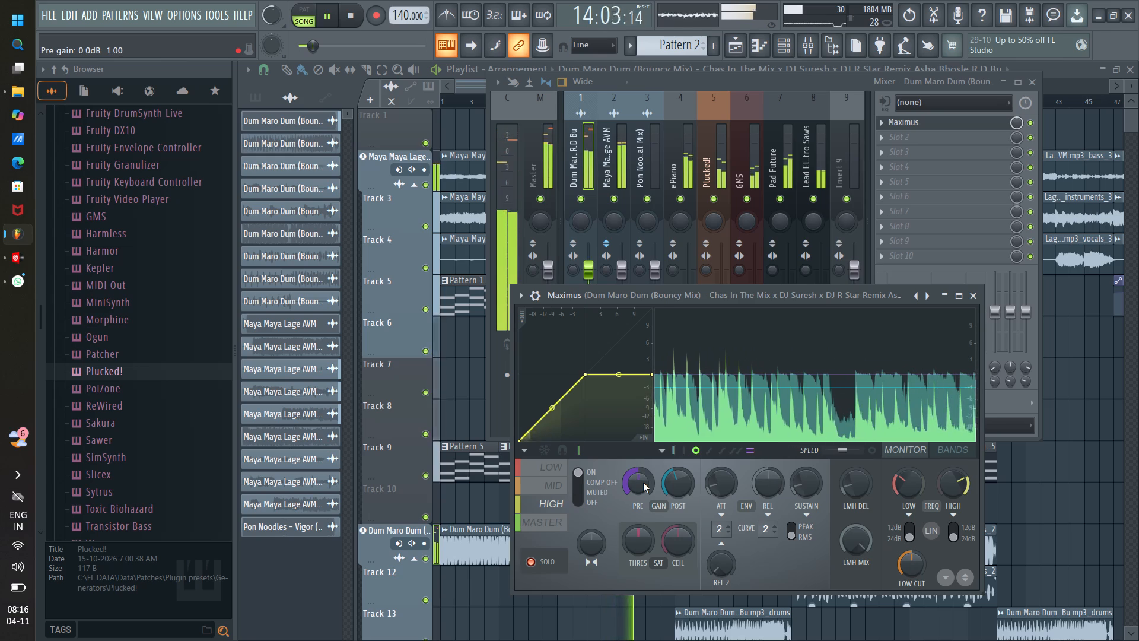
{"action": "scroll", "coordinate": [643, 483], "scroll_direction": "down", "scroll_amount": 1}
{"action": "scroll", "coordinate": [643, 483], "scroll_direction": "up", "scroll_amount": 1}
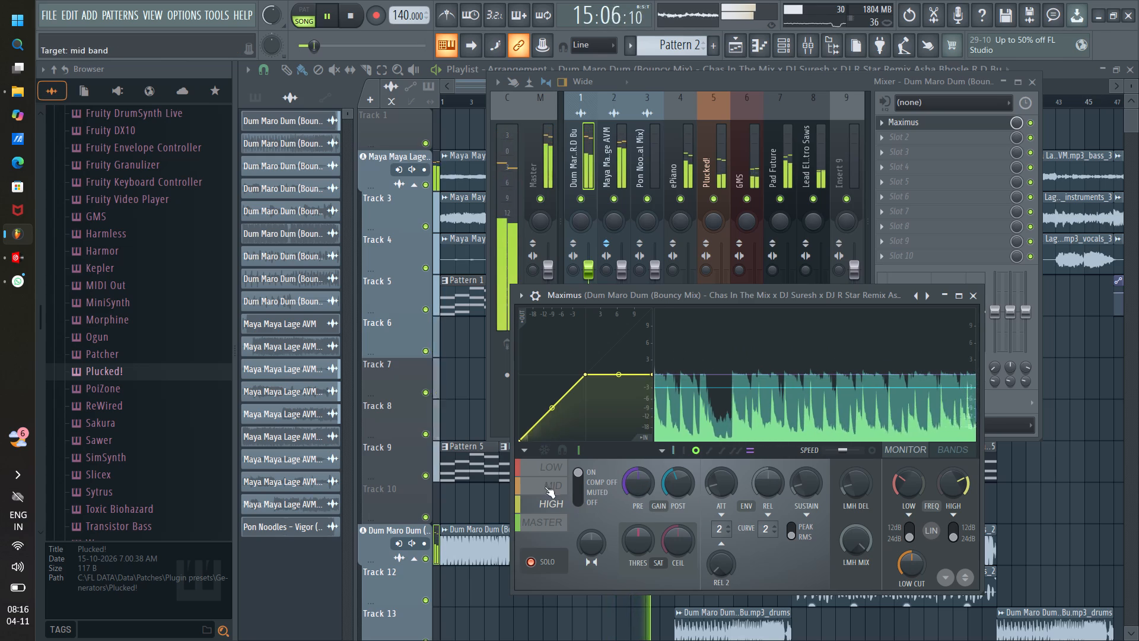
Audition the low band in solo, restarting playback at bar 9.
{"action": "left_click", "coordinate": [543, 467]}
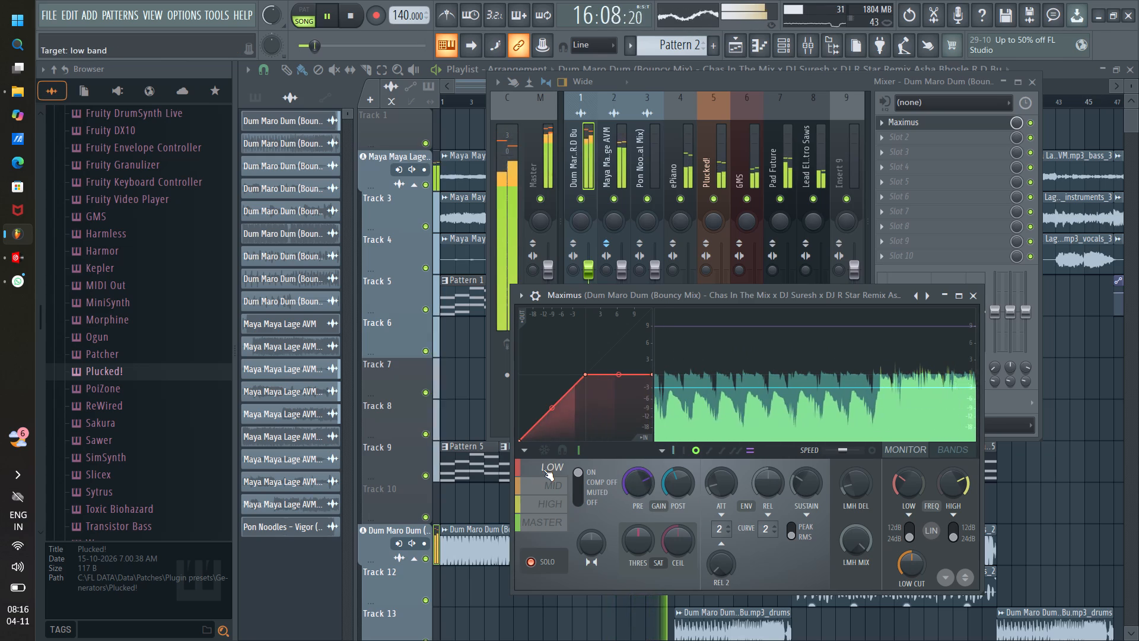
{"action": "key", "text": "space"}
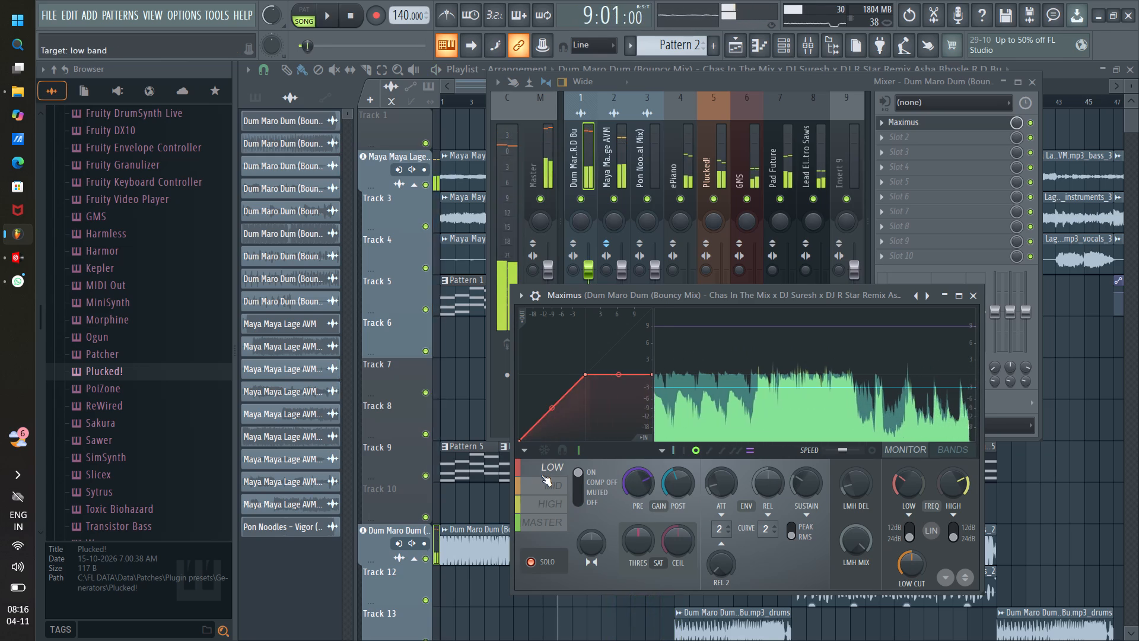
{"action": "key", "text": "space"}
Reset the master band's soft saturation ceiling.
{"action": "left_click", "coordinate": [540, 525]}
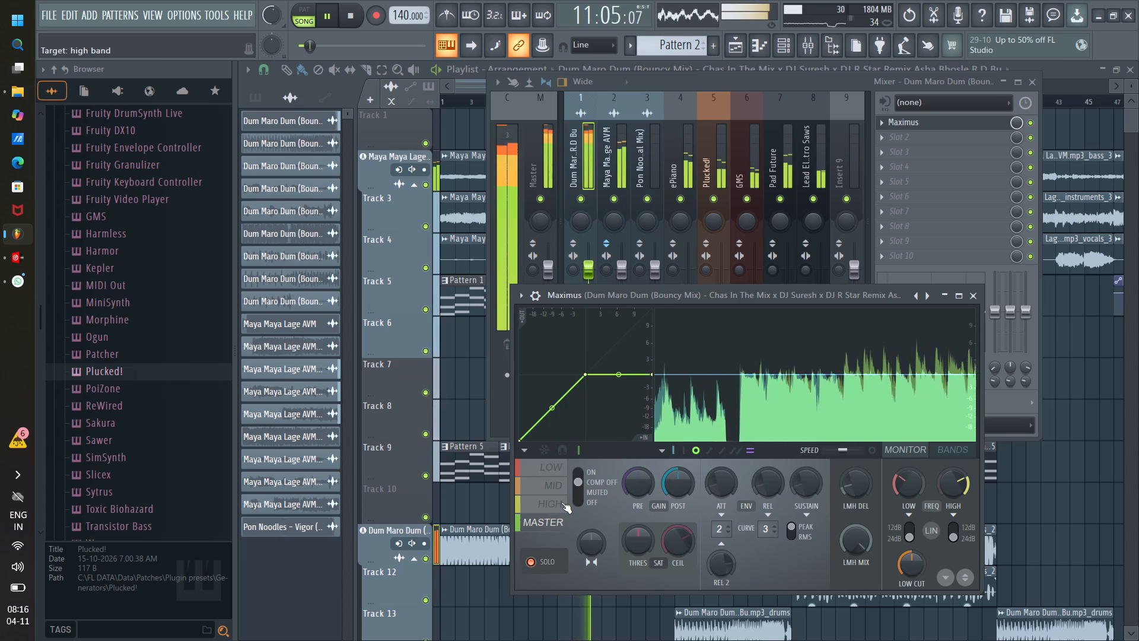
{"action": "right_click", "coordinate": [689, 542]}
{"action": "left_click", "coordinate": [719, 417]}
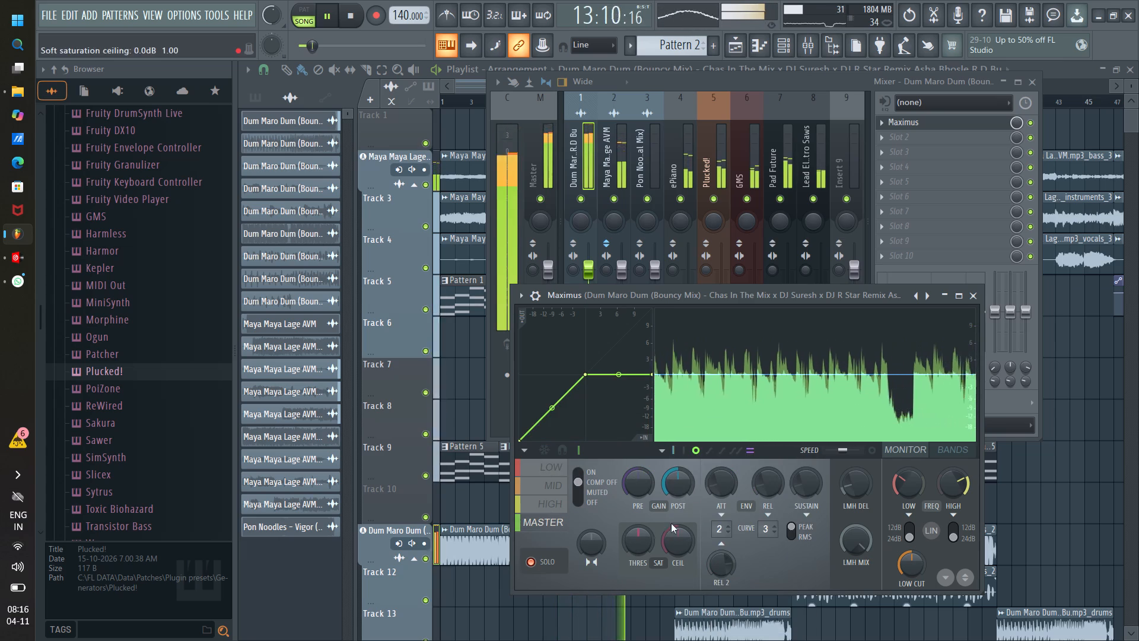
Set the low band and the high band to compression off.
{"action": "left_click", "coordinate": [546, 467]}
{"action": "left_click", "coordinate": [579, 480]}
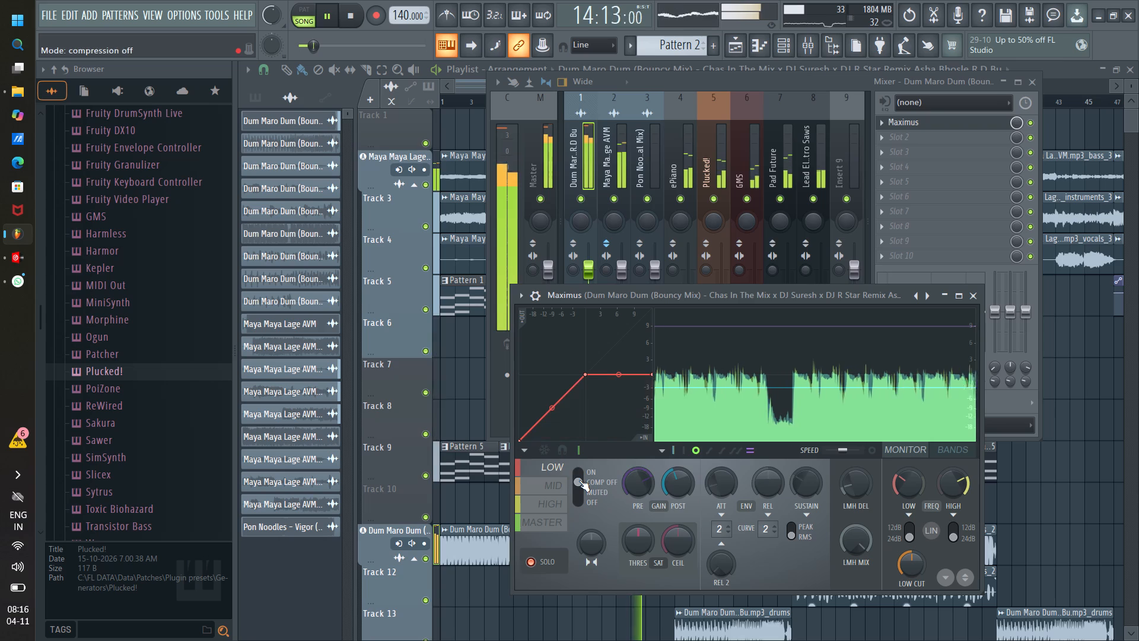
{"action": "left_click", "coordinate": [538, 487]}
{"action": "left_click", "coordinate": [554, 503]}
{"action": "left_click", "coordinate": [578, 484]}
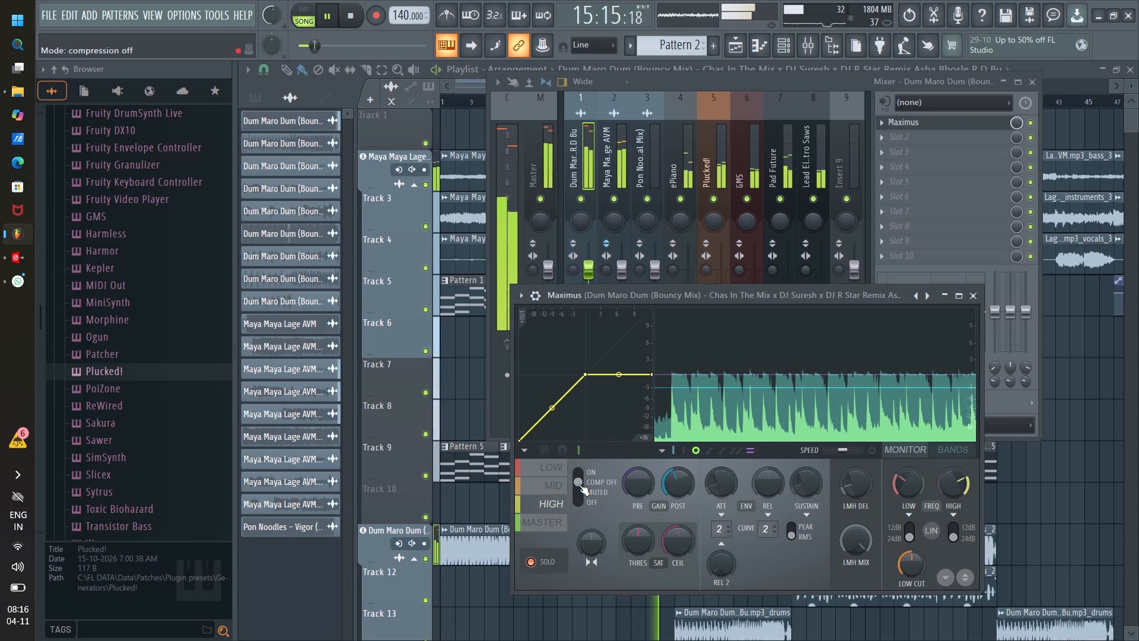
Restart playback at bar 9 and switch the master band's mode to on.
{"action": "left_click", "coordinate": [550, 524]}
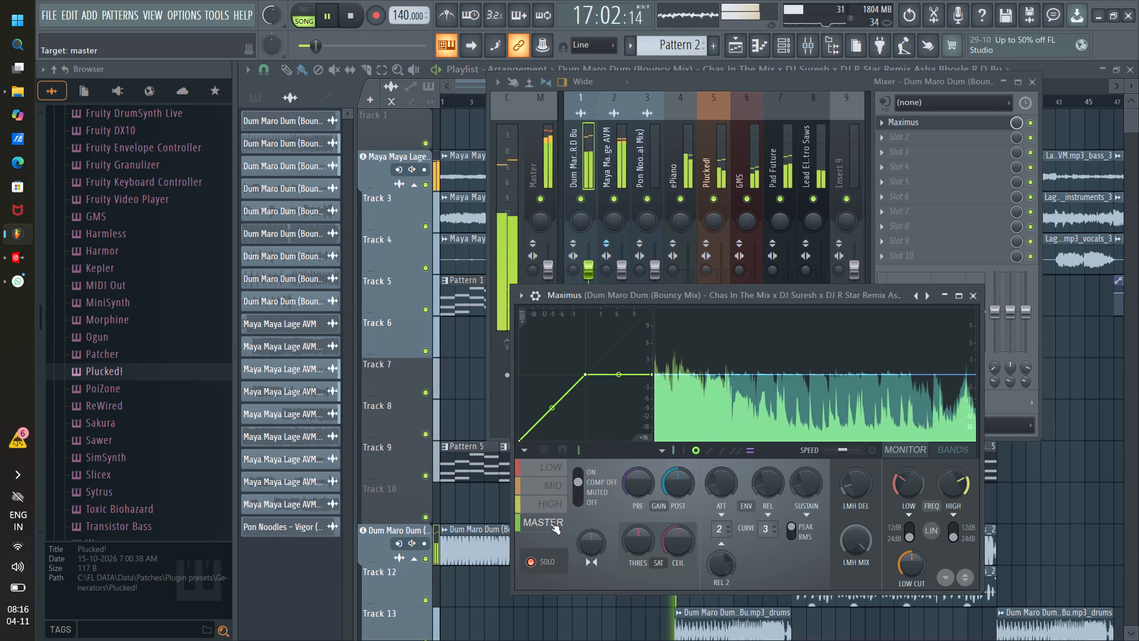
{"action": "key", "text": "space"}
{"action": "key", "text": "space"}
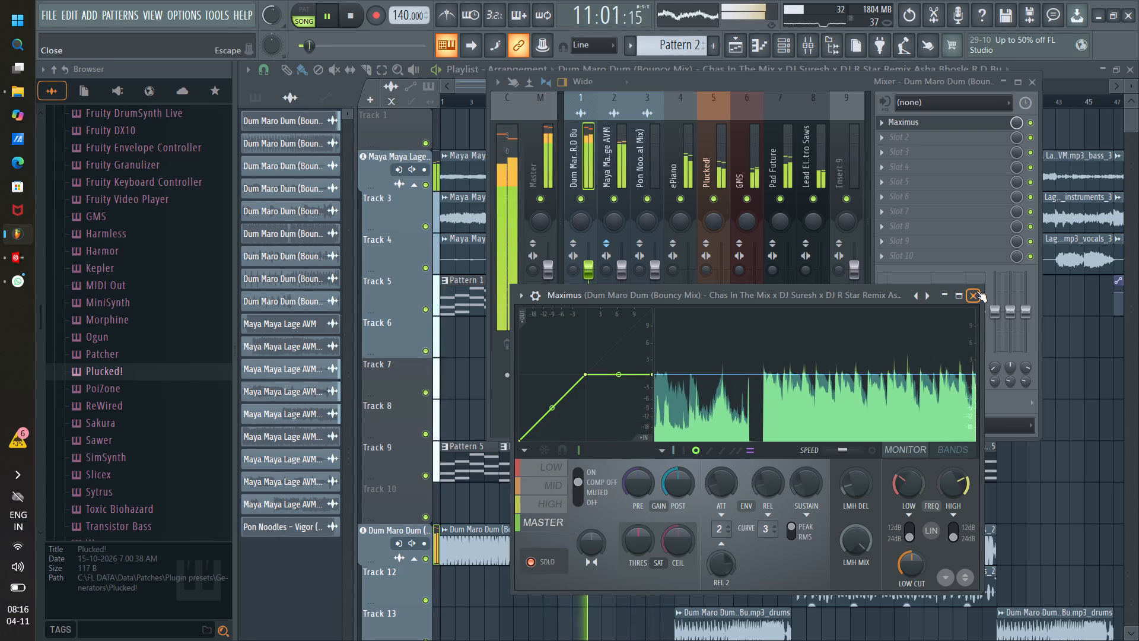
{"action": "left_click", "coordinate": [577, 469]}
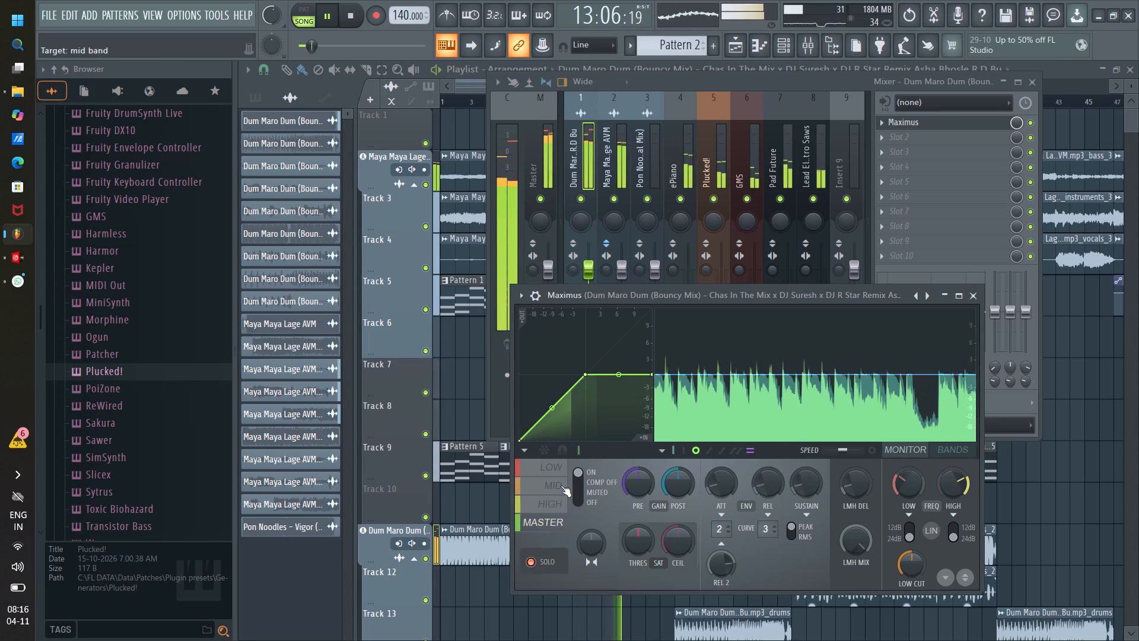
Set the mode of the mid, low and high bands to on in Maximus.
{"action": "left_click", "coordinate": [559, 487]}
{"action": "left_click", "coordinate": [579, 471]}
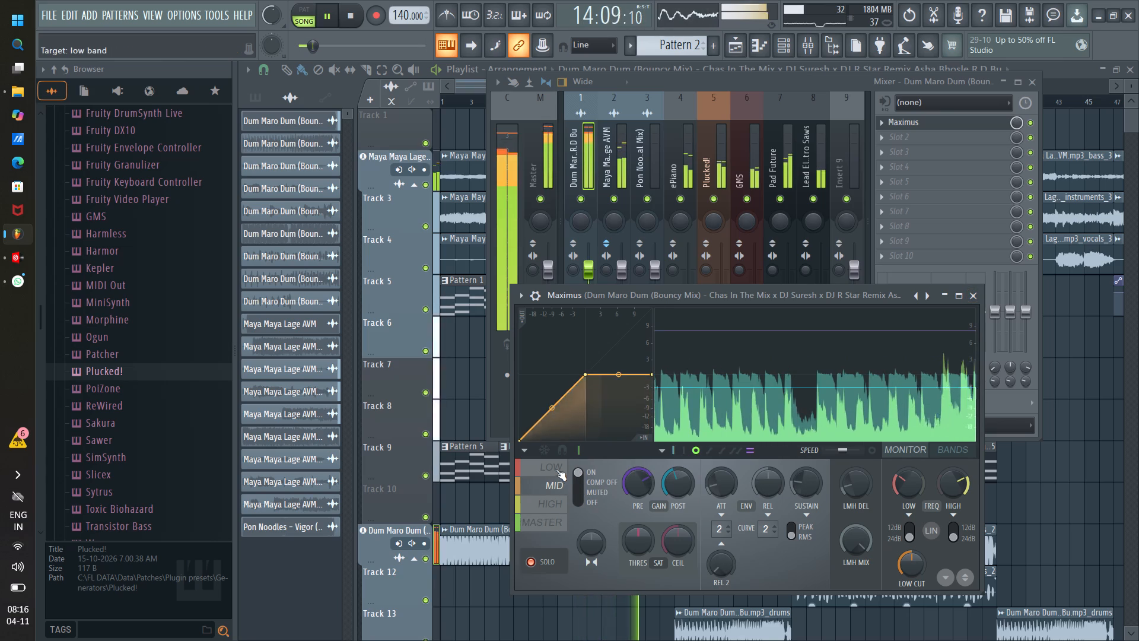
{"action": "left_click", "coordinate": [556, 469]}
{"action": "left_click", "coordinate": [575, 474]}
{"action": "left_click", "coordinate": [548, 499]}
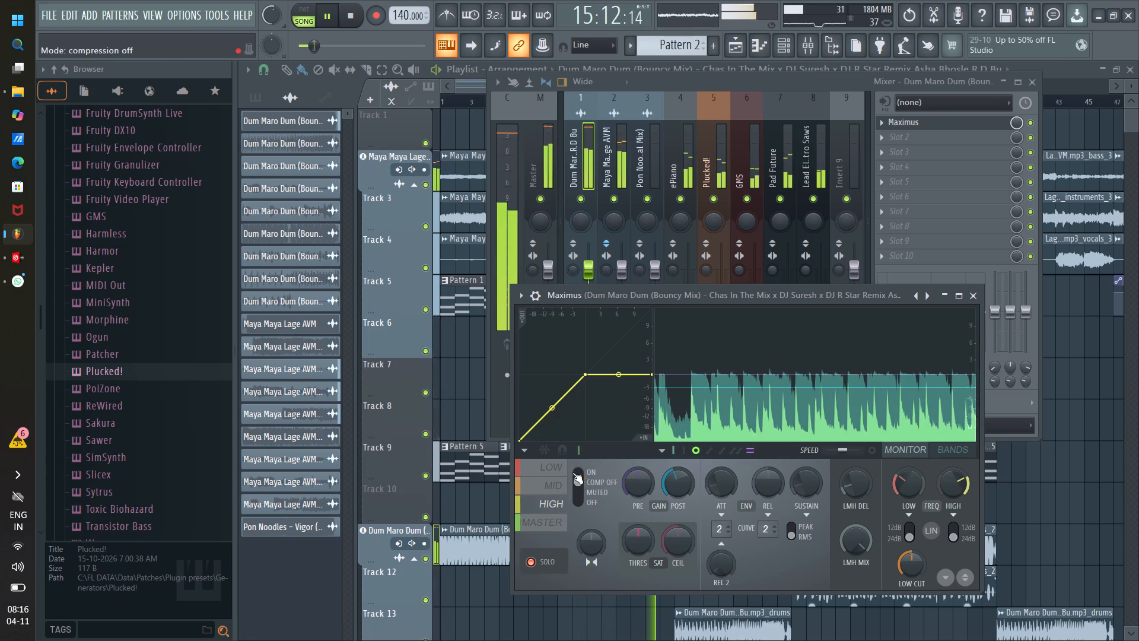
{"action": "left_click", "coordinate": [572, 472]}
{"action": "left_click", "coordinate": [559, 491]}
Restart playback at bar 9 and set the master band to compression off.
{"action": "left_click", "coordinate": [546, 518]}
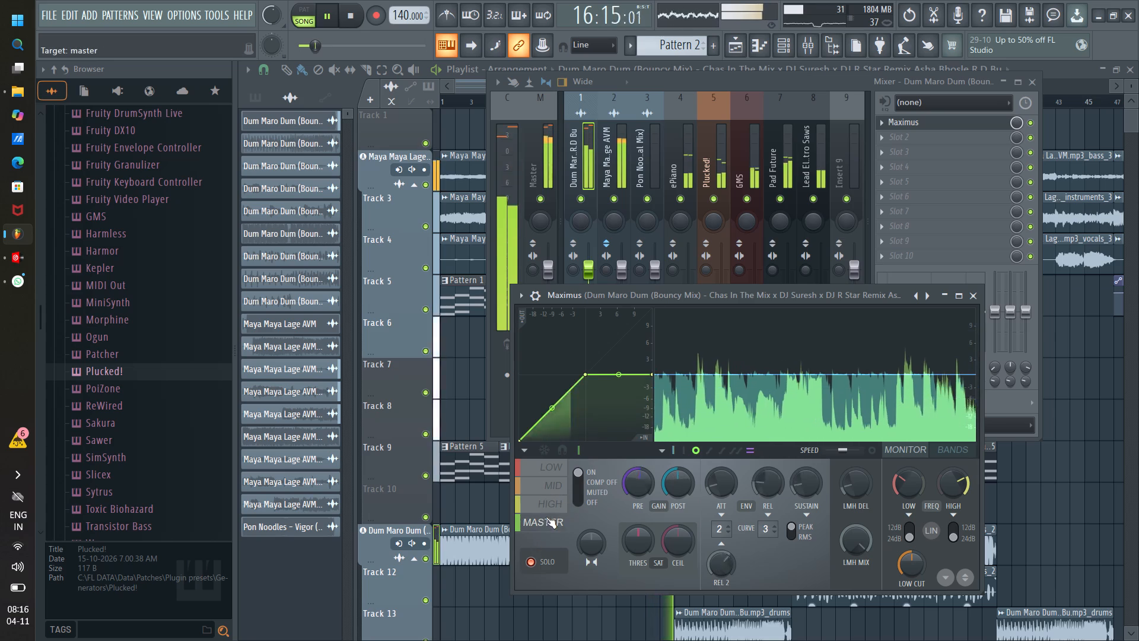
{"action": "key", "text": "space"}
{"action": "key", "text": "space"}
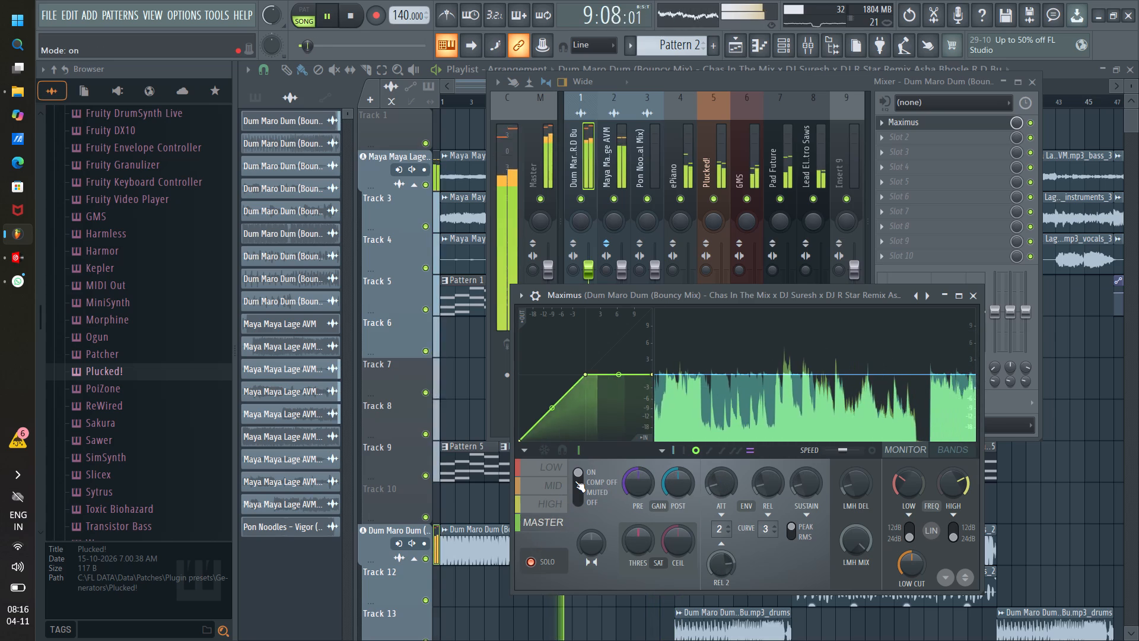
{"action": "left_click", "coordinate": [575, 481]}
Try compression off on the low, mid and high bands, leaving only the mid band at that setting and the other two on.
{"action": "left_click", "coordinate": [552, 466]}
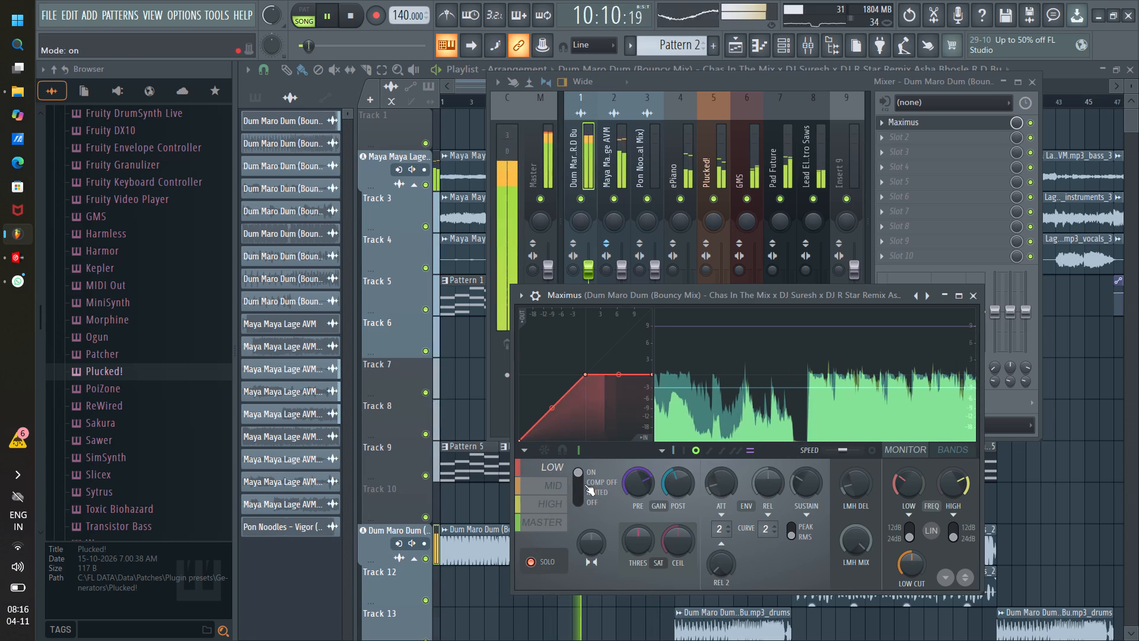
{"action": "left_click", "coordinate": [577, 481]}
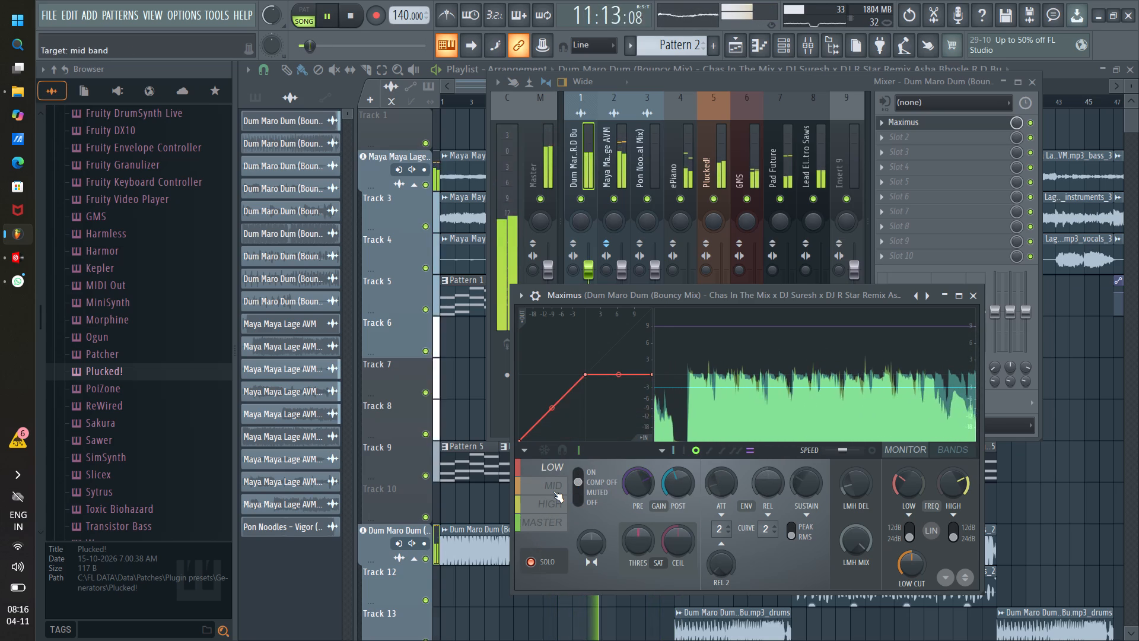
{"action": "left_click", "coordinate": [577, 475]}
{"action": "left_click", "coordinate": [542, 483]}
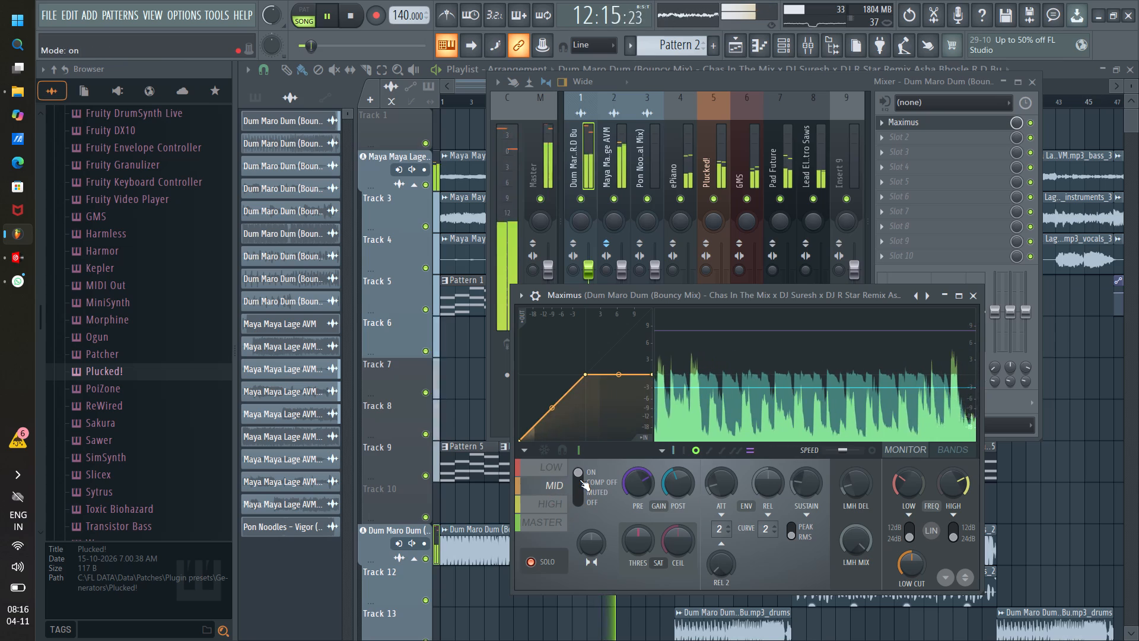
{"action": "left_click", "coordinate": [580, 481]}
{"action": "left_click", "coordinate": [555, 503]}
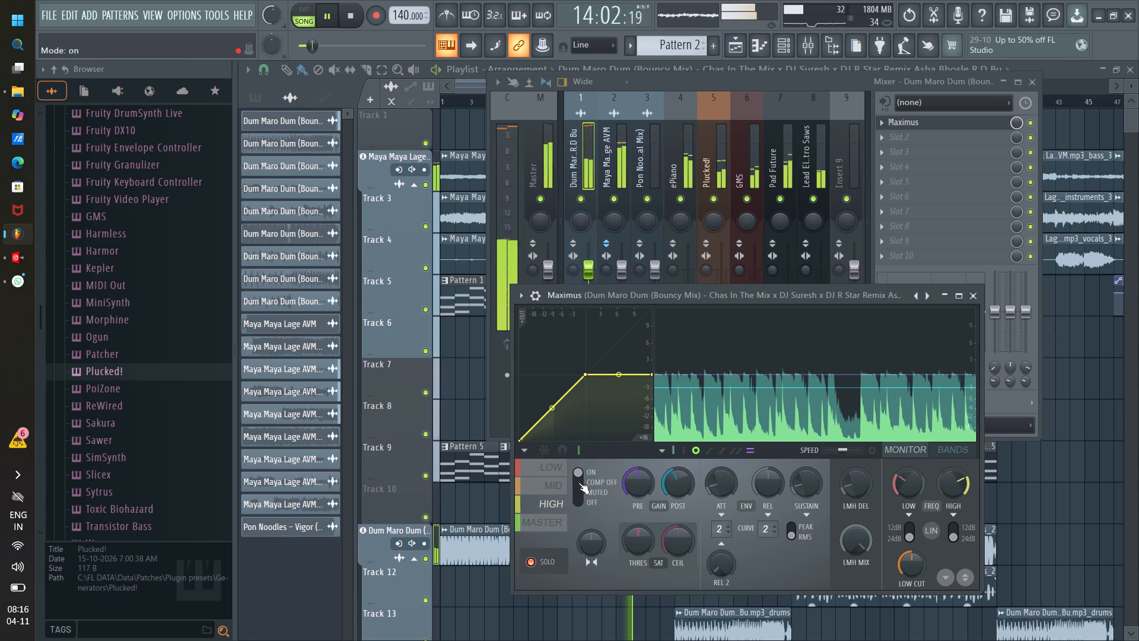
{"action": "left_click", "coordinate": [577, 478]}
{"action": "left_click", "coordinate": [575, 472]}
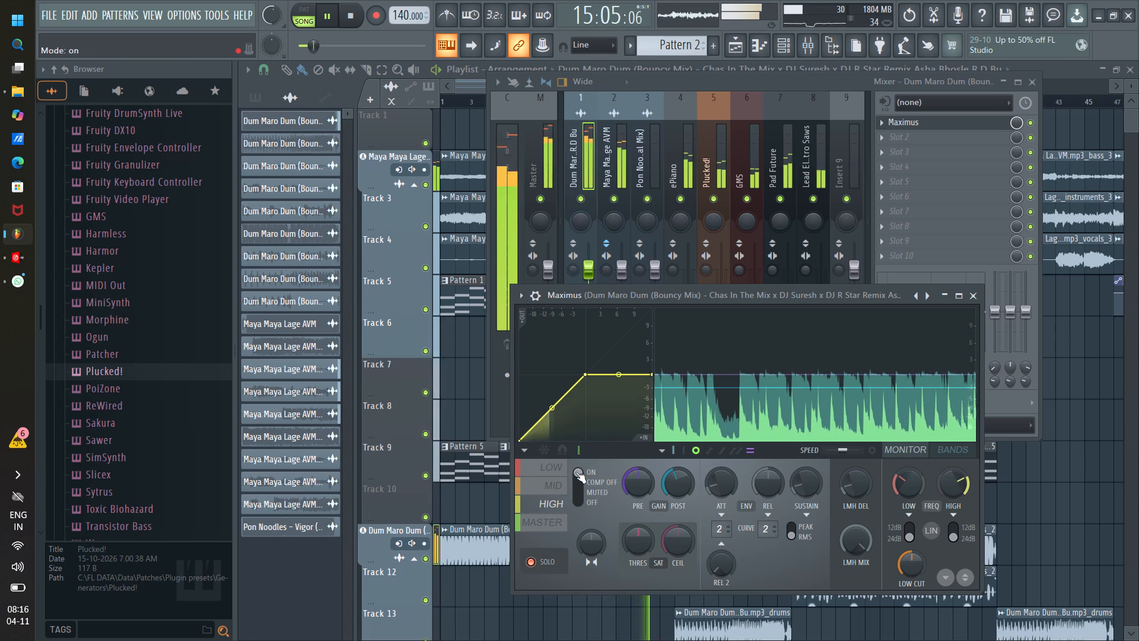
Turn off band solo mode in Maximus with the master band selected.
{"action": "left_click", "coordinate": [543, 522]}
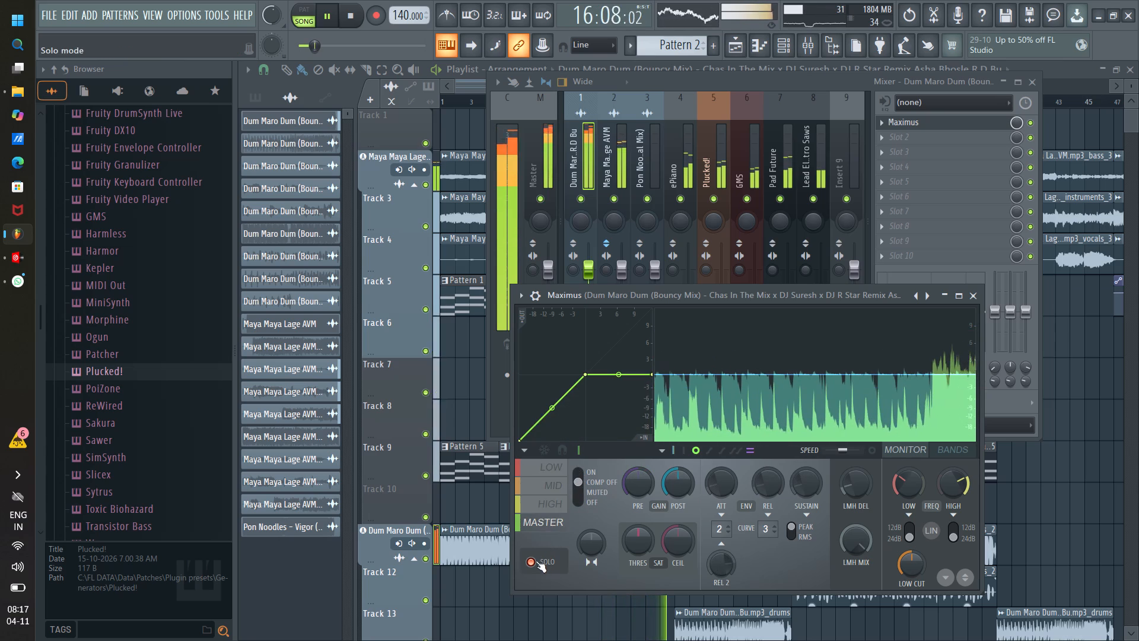
{"action": "left_click", "coordinate": [532, 560]}
Reset the high band's post gain and restart playback at bar 9.
{"action": "left_click", "coordinate": [547, 471]}
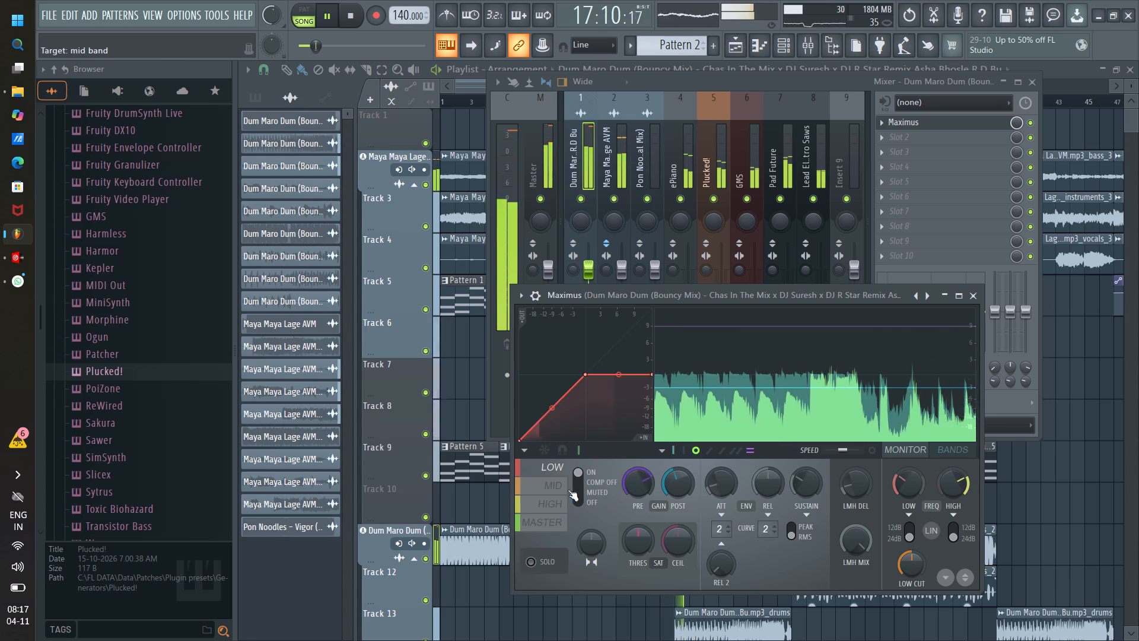
{"action": "left_click", "coordinate": [556, 488]}
{"action": "left_click", "coordinate": [547, 502]}
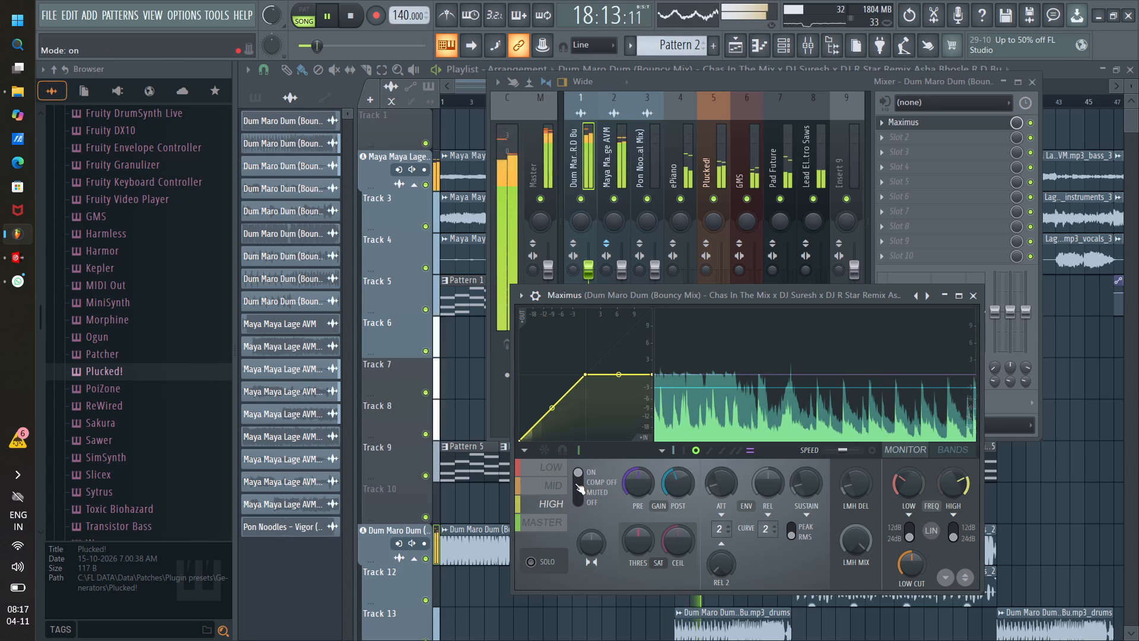
{"action": "right_click", "coordinate": [672, 490]}
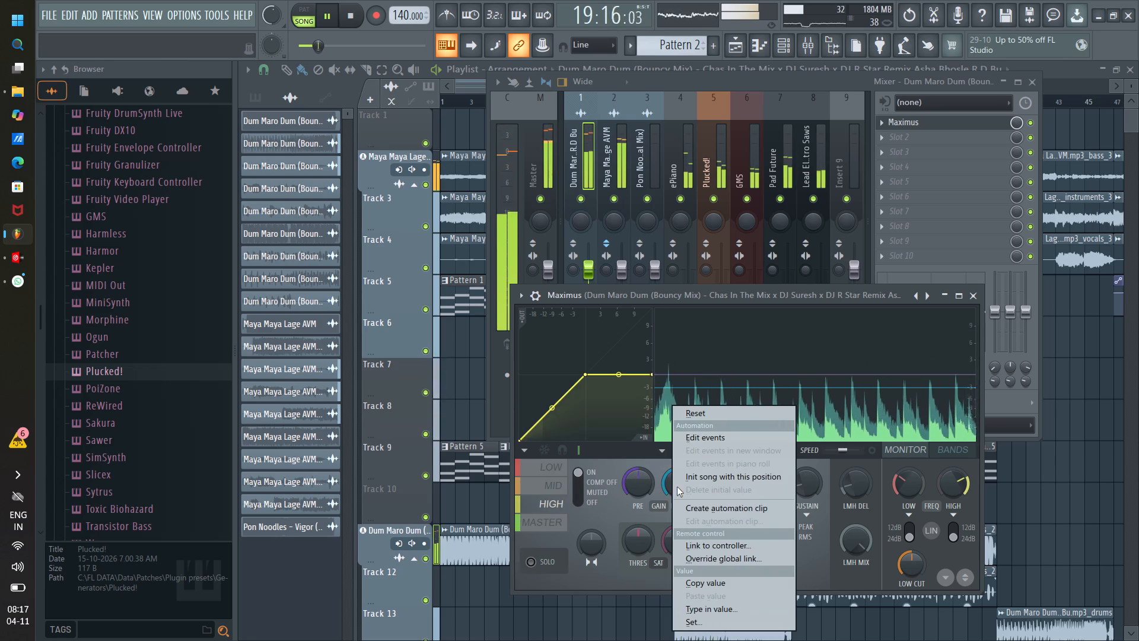
{"action": "left_click", "coordinate": [698, 415]}
{"action": "key", "text": "space"}
{"action": "key", "text": "space"}
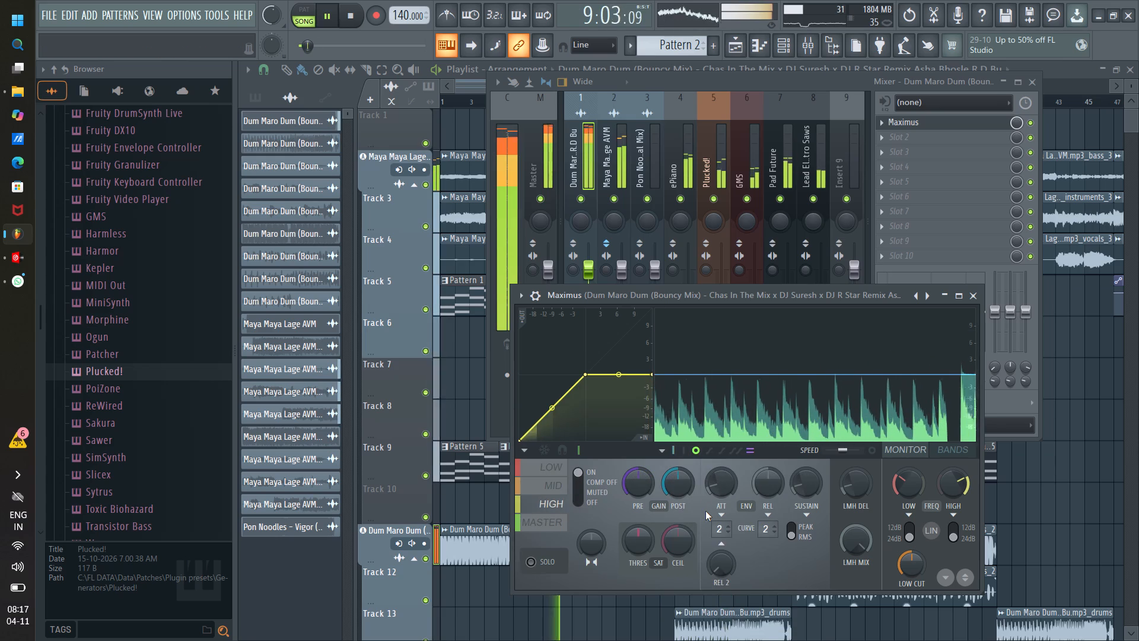
Reset the mid band's post gain and close the Maximus window.
{"action": "left_click_drag", "start_coordinate": [542, 481], "coordinate": [542, 475]}
{"action": "left_click", "coordinate": [552, 488]}
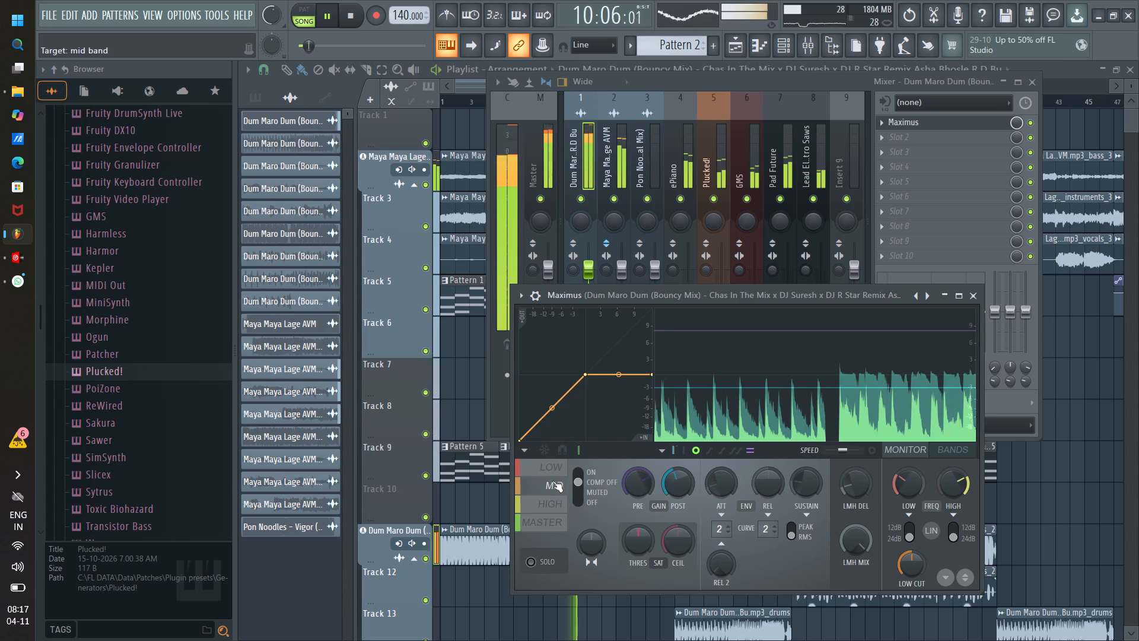
{"action": "right_click", "coordinate": [670, 484]}
{"action": "left_click", "coordinate": [702, 418]}
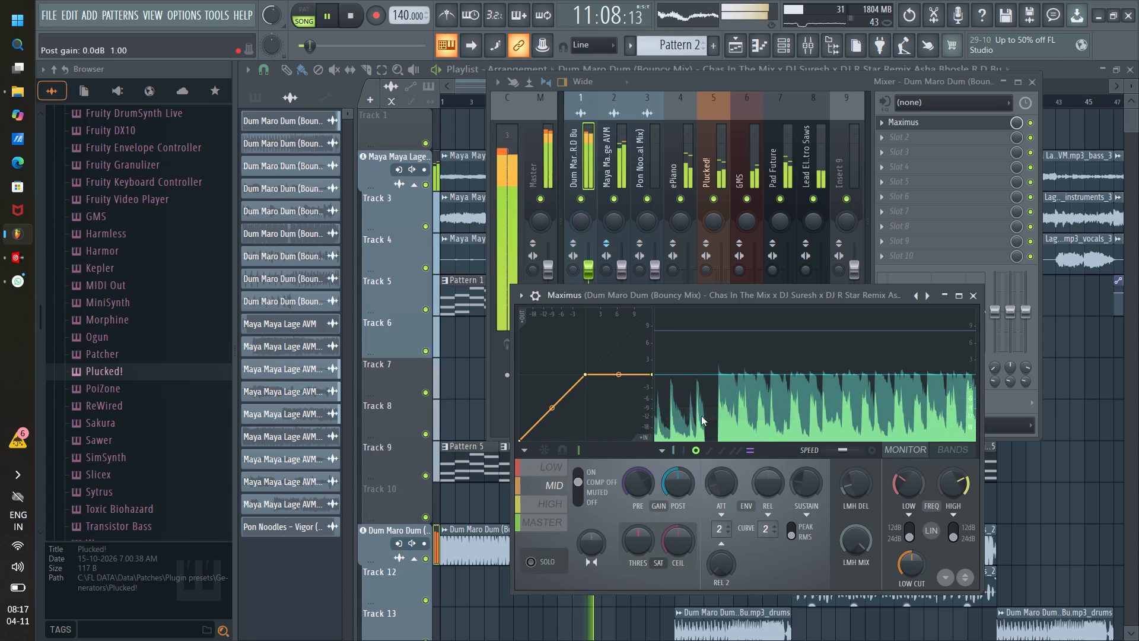
{"action": "left_click", "coordinate": [551, 504]}
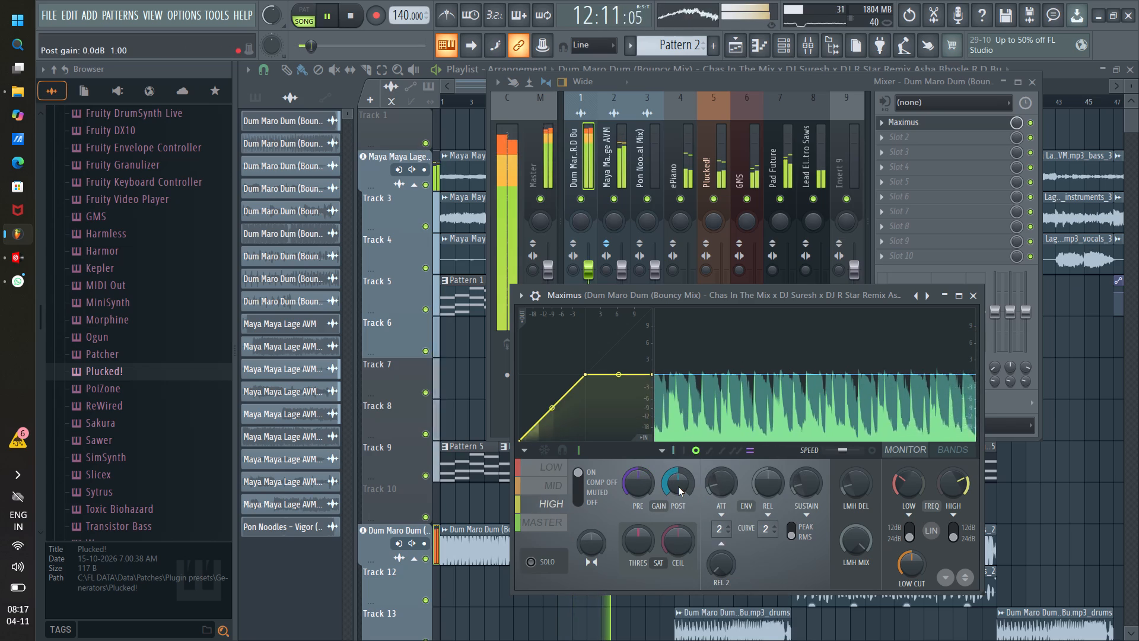
{"action": "left_click", "coordinate": [971, 294]}
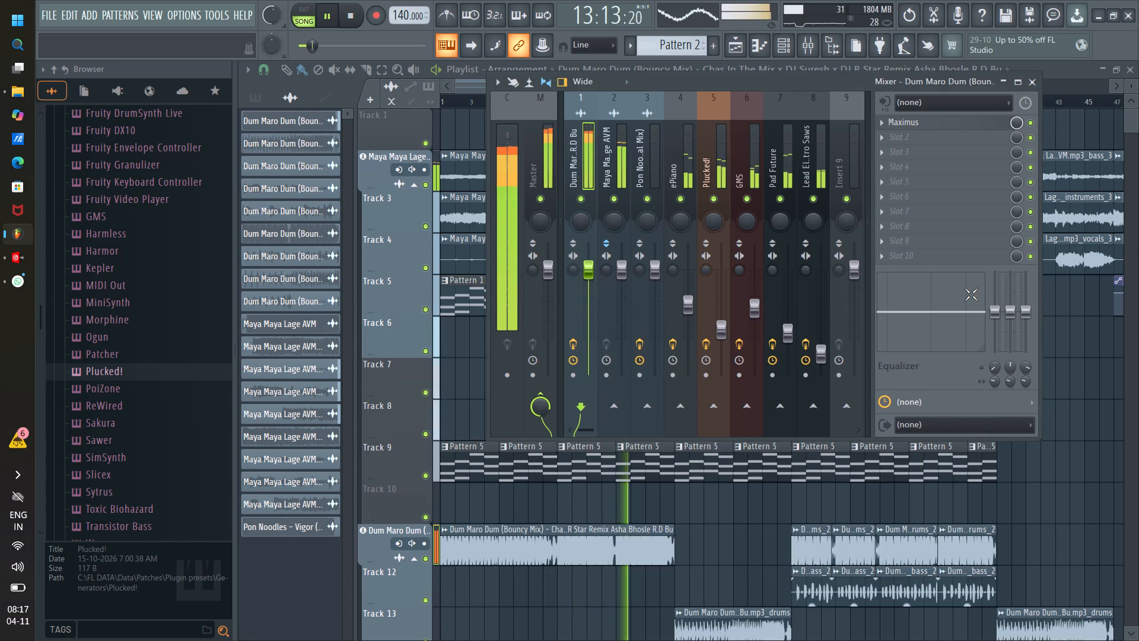
Audition the mix from bar 9, alternately soloing the Dum Maro Dum and Maya Maya Lage mixer tracks, and close the mixer.
{"action": "key", "text": "space"}
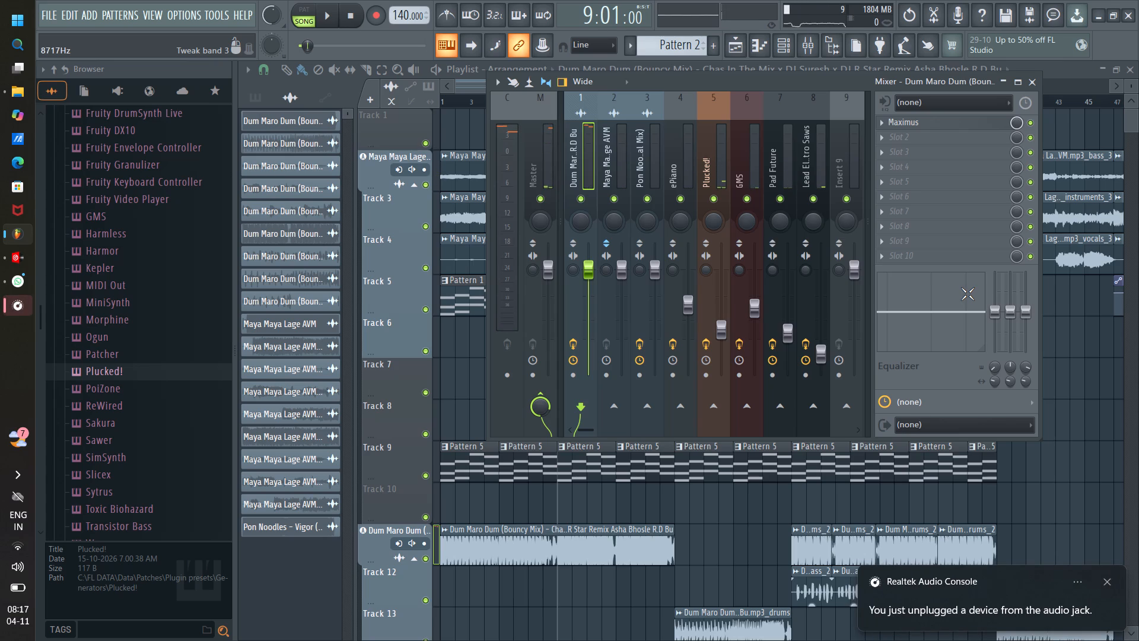
{"action": "key", "text": "space"}
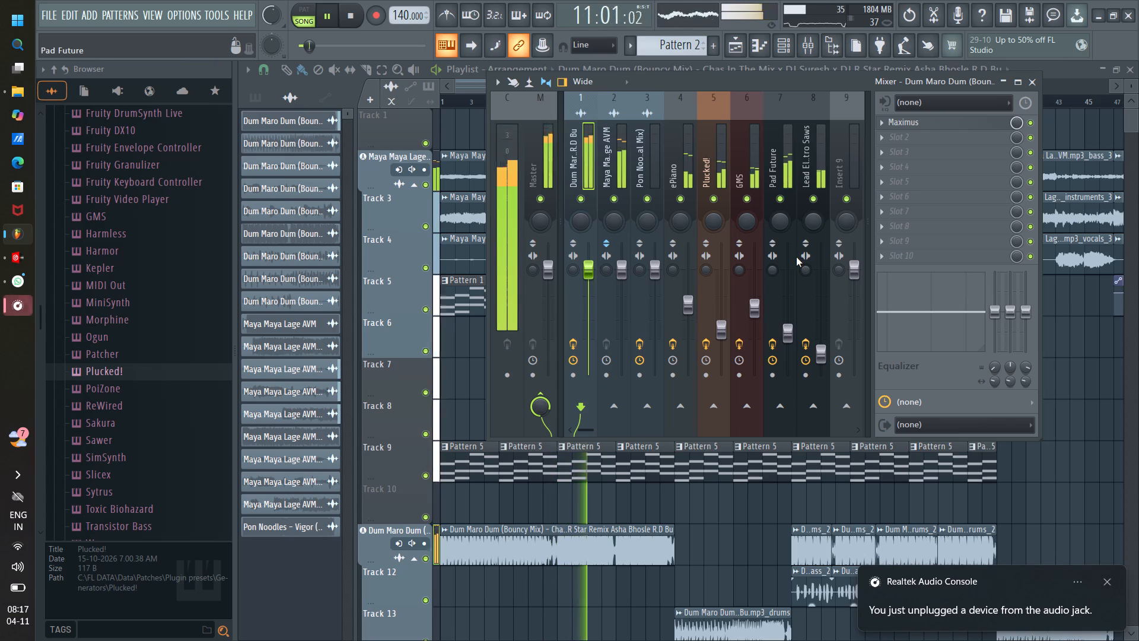
{"action": "key", "text": "space"}
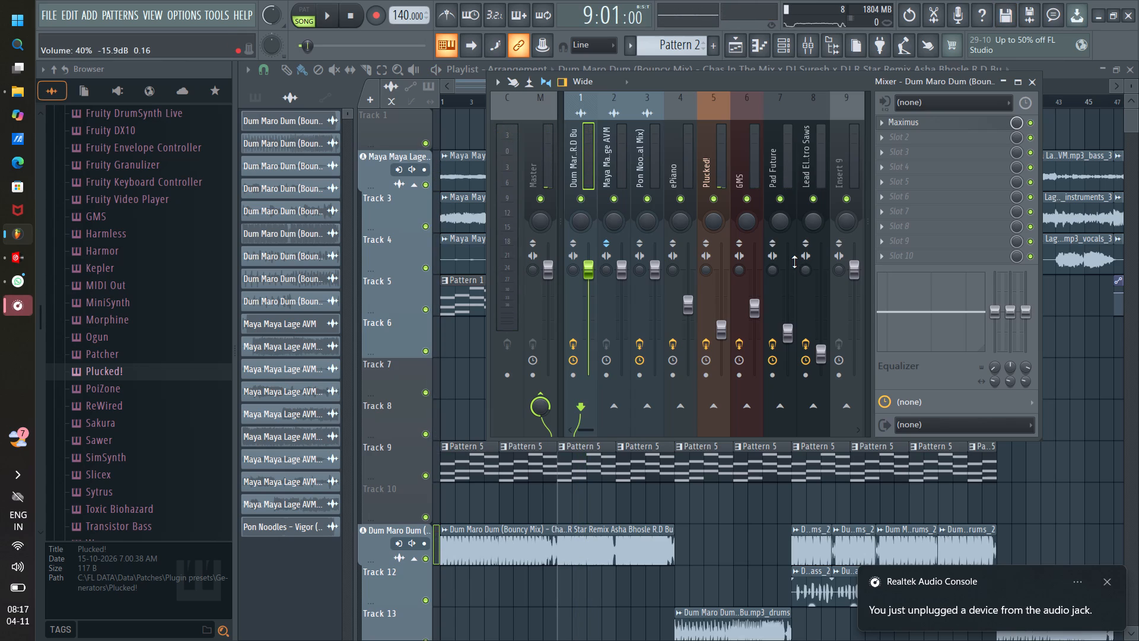
{"action": "key", "text": "space"}
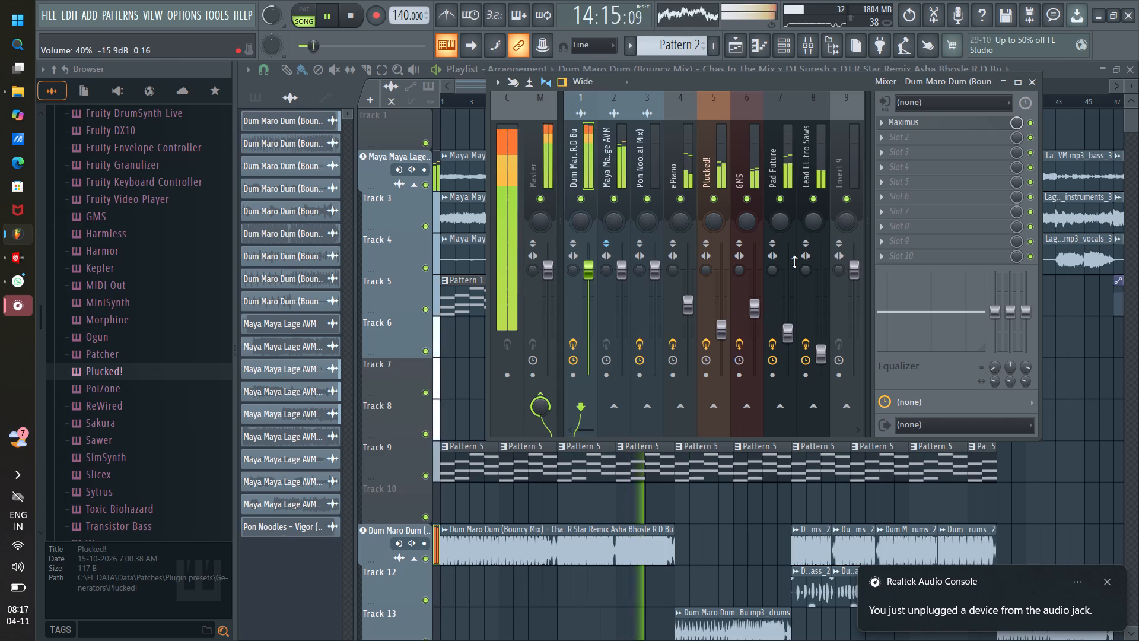
{"action": "right_click", "coordinate": [583, 198]}
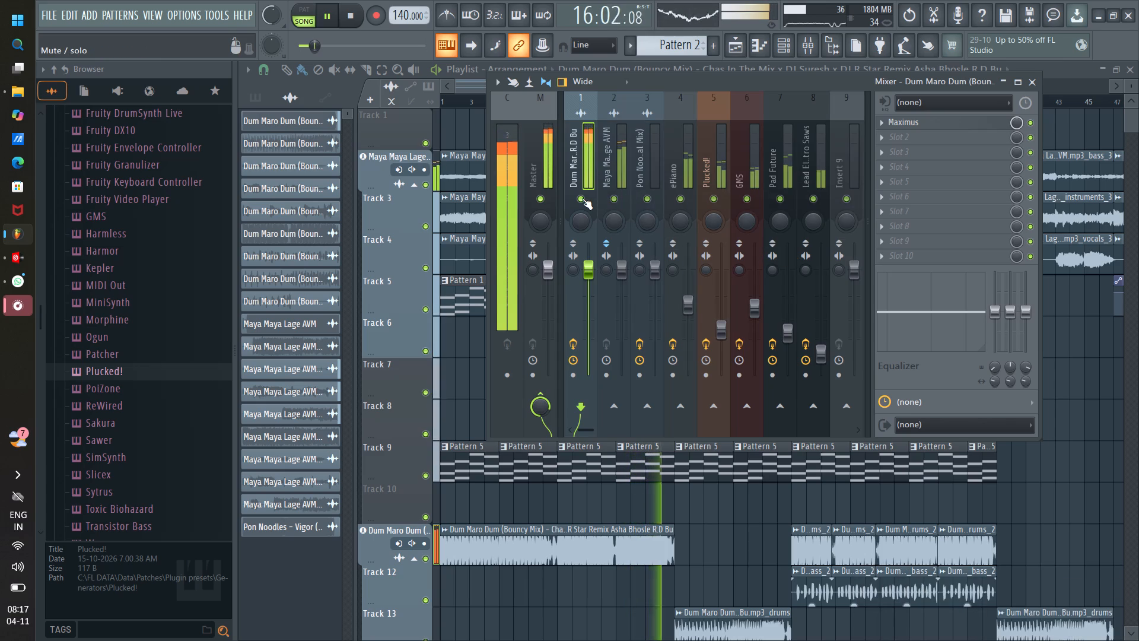
{"action": "right_click", "coordinate": [615, 200]}
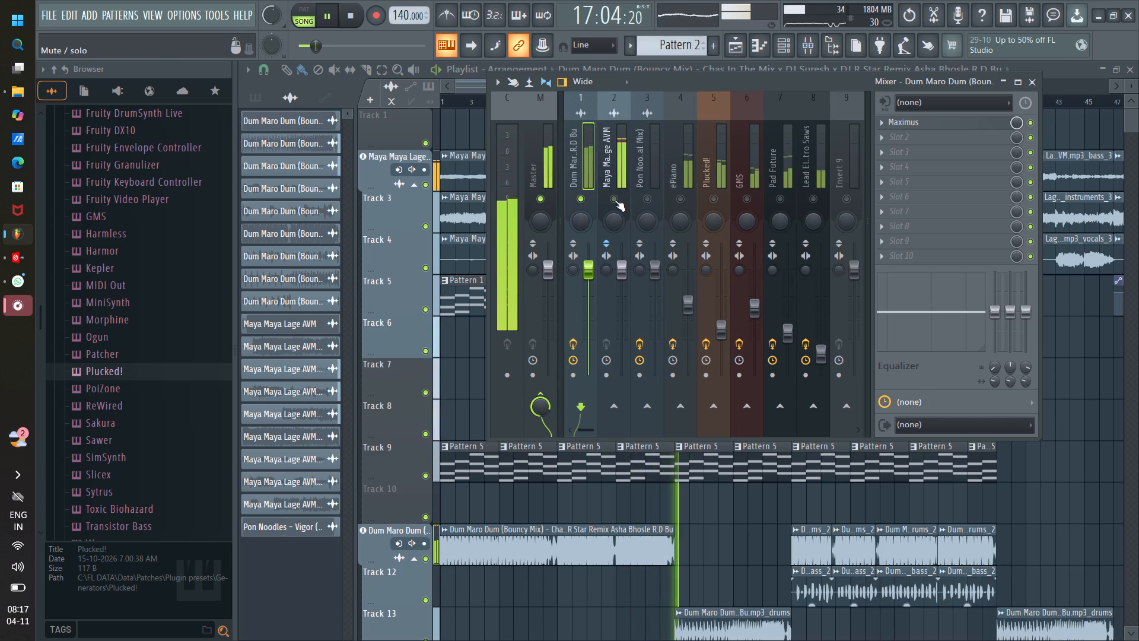
{"action": "key", "text": "space"}
{"action": "key", "text": "space"}
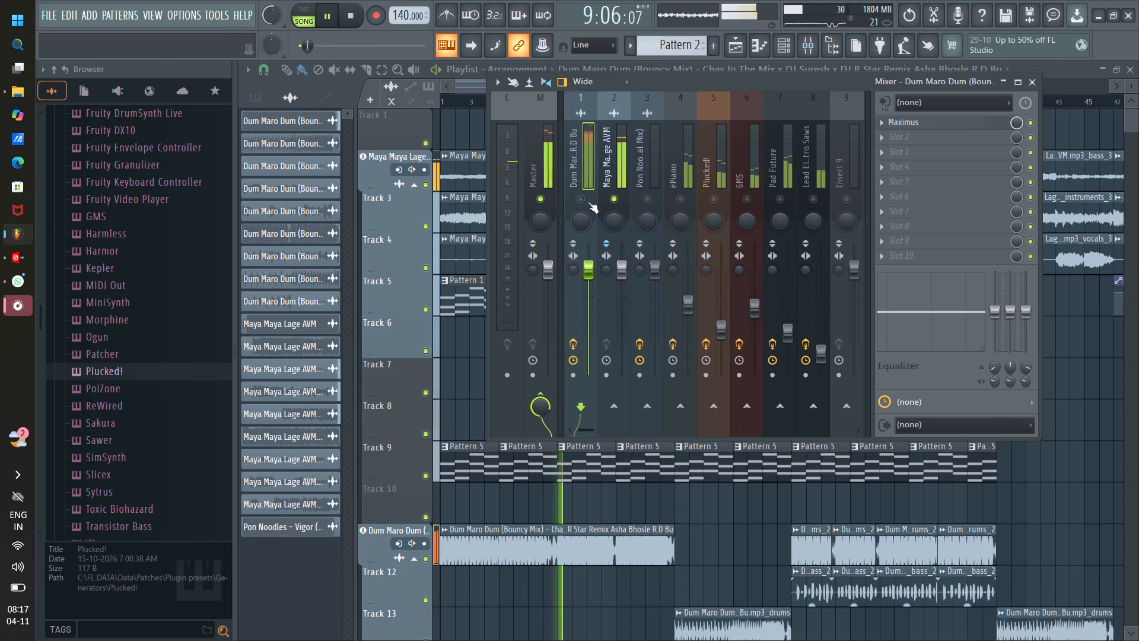
{"action": "right_click", "coordinate": [588, 202]}
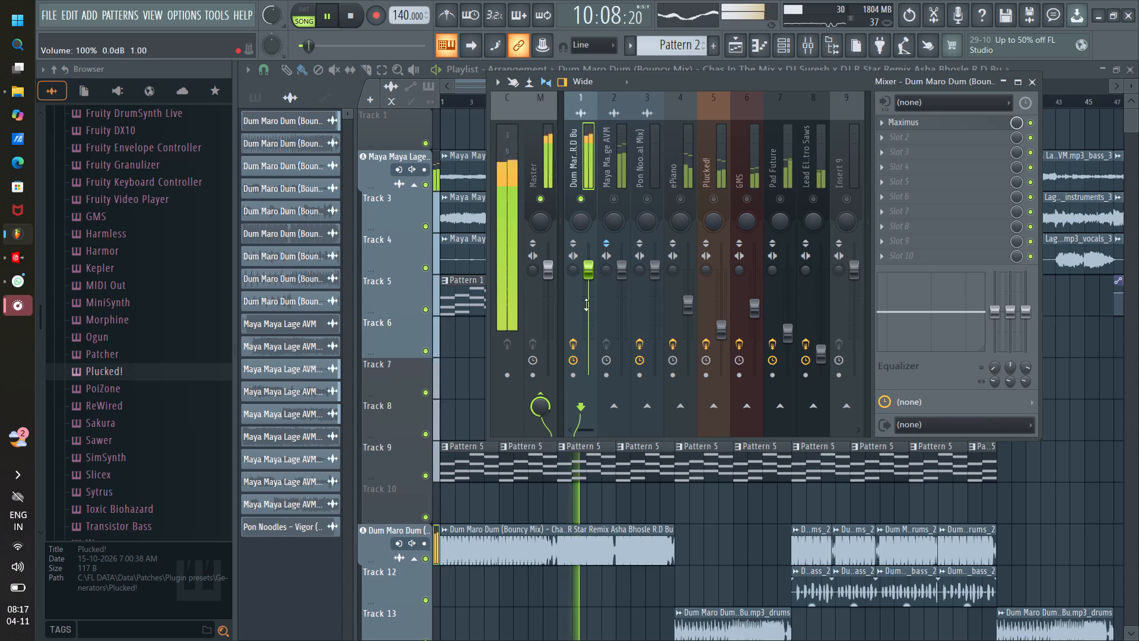
{"action": "left_click", "coordinate": [1031, 78]}
{"action": "key", "text": "space"}
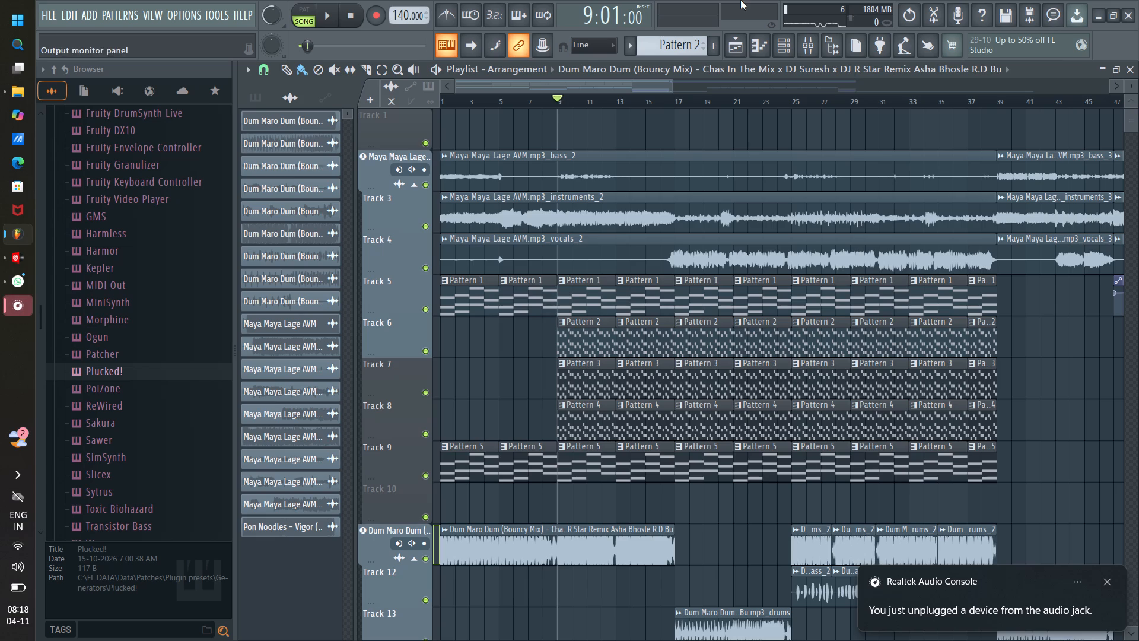
Play from bar 9 and check the channel settings of the first Dum Maro Dum clip.
{"action": "left_click", "coordinate": [379, 0]}
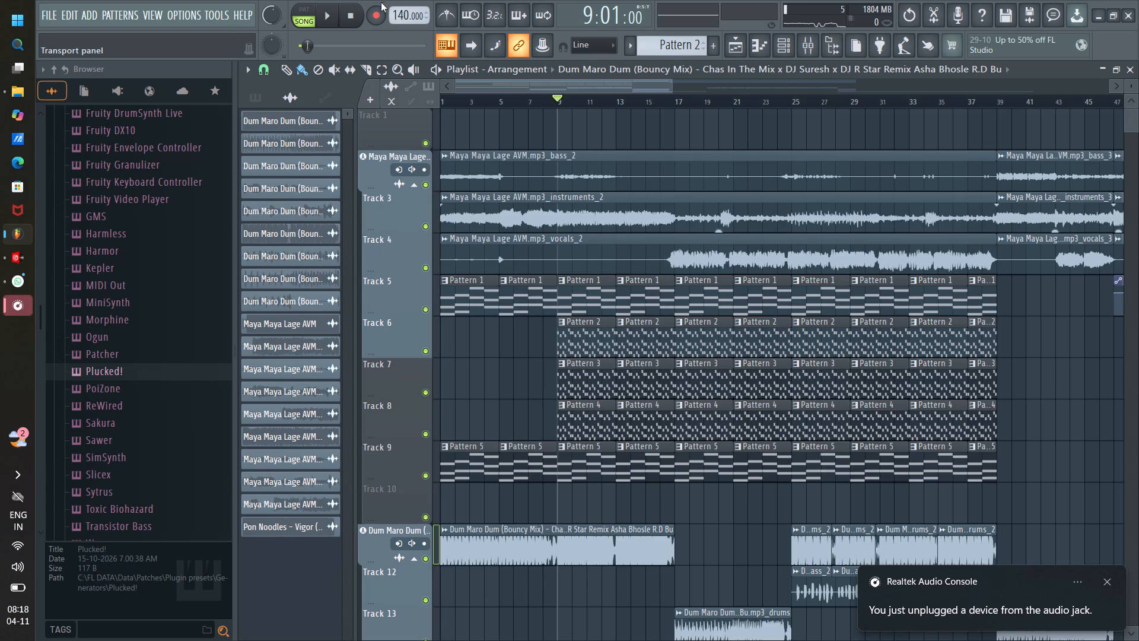
{"action": "key", "text": "space"}
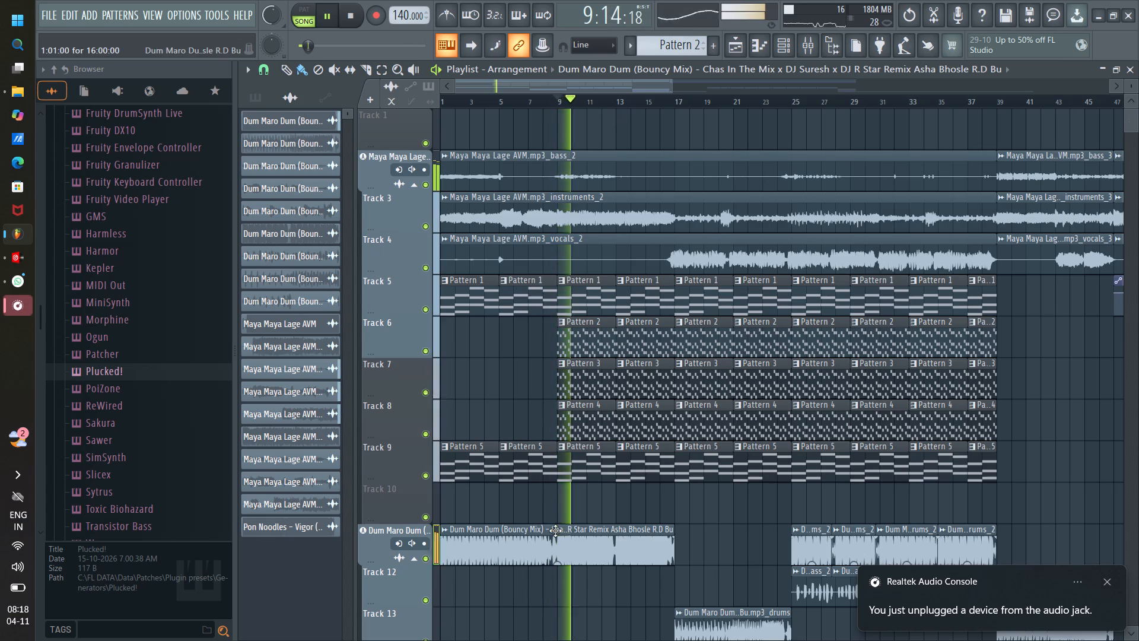
{"action": "double_click", "coordinate": [532, 541]}
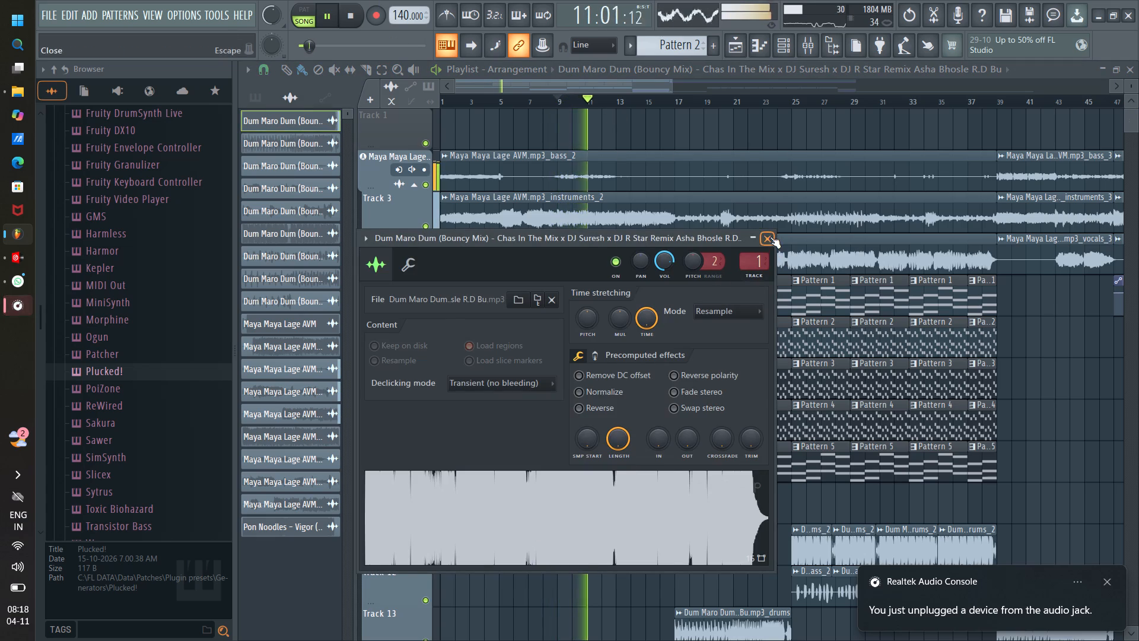
{"action": "left_click", "coordinate": [770, 237]}
Compare the Dum Maro Dum mixer track with Maximus enabled and bypassed, leaving it bypassed and restarting playback at bar 9.
{"action": "left_click", "coordinate": [801, 48]}
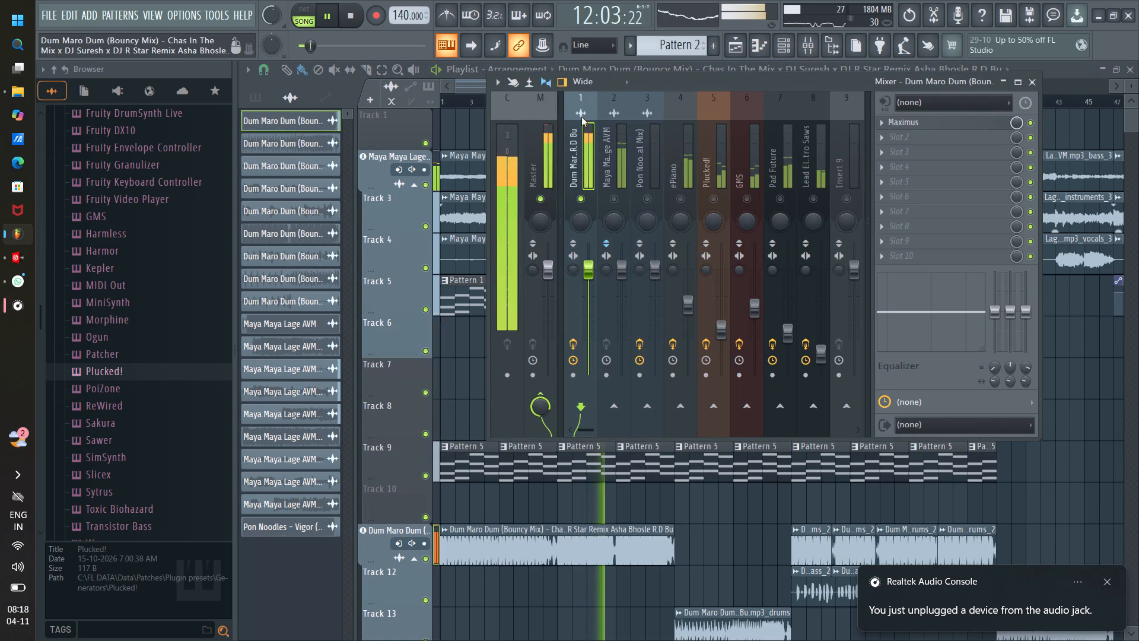
{"action": "double_click", "coordinate": [584, 101]}
{"action": "left_click", "coordinate": [929, 121]}
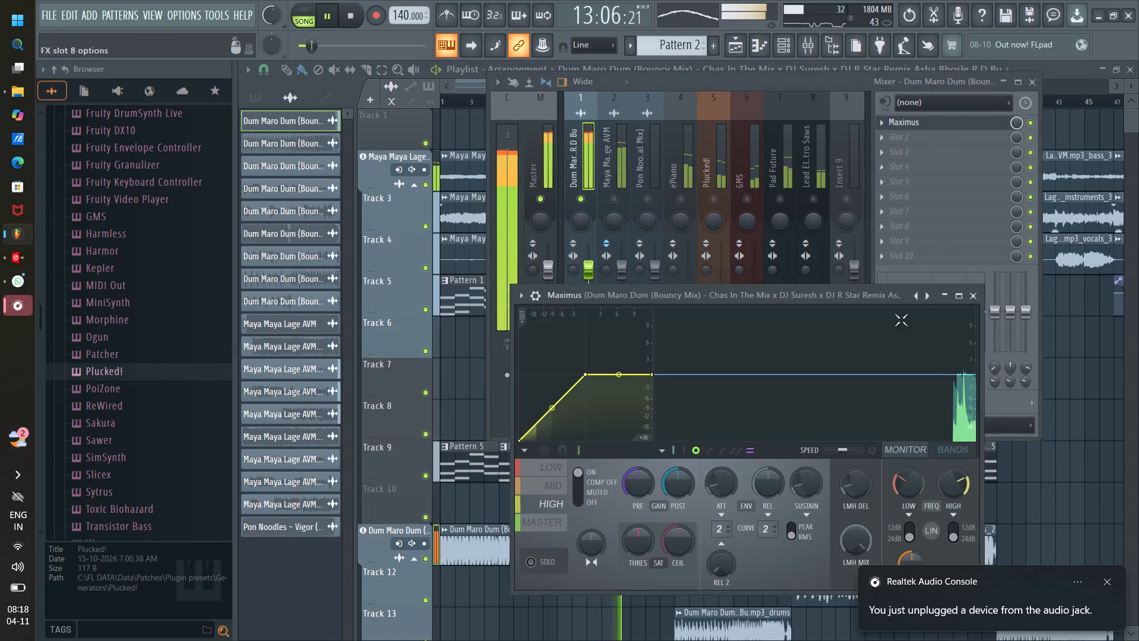
{"action": "left_click", "coordinate": [1033, 121]}
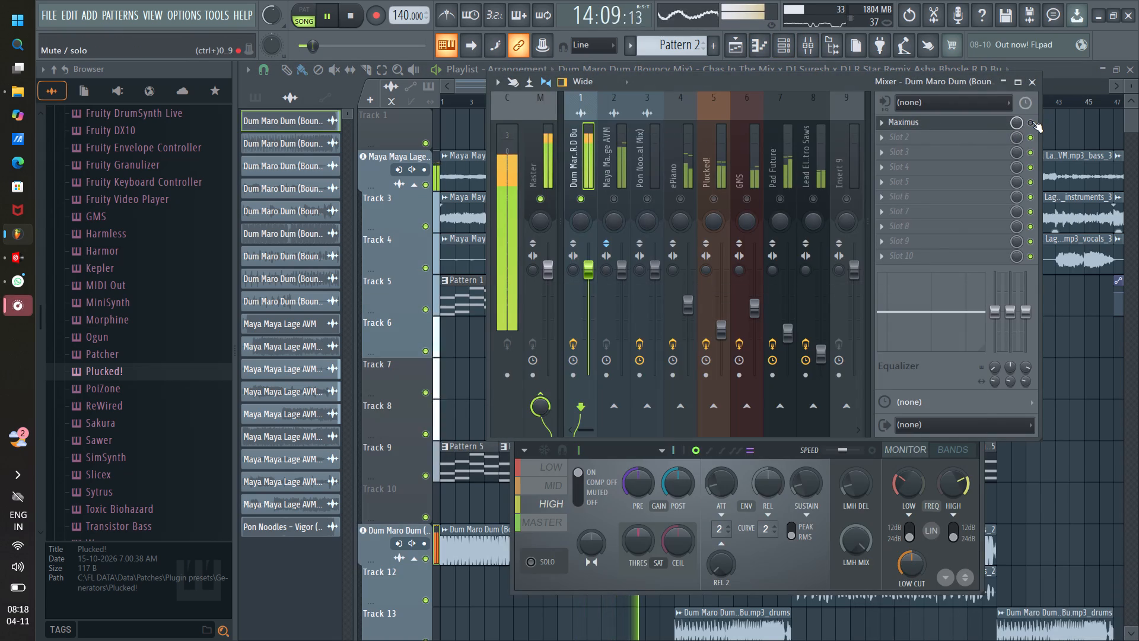
{"action": "left_click", "coordinate": [1032, 121]}
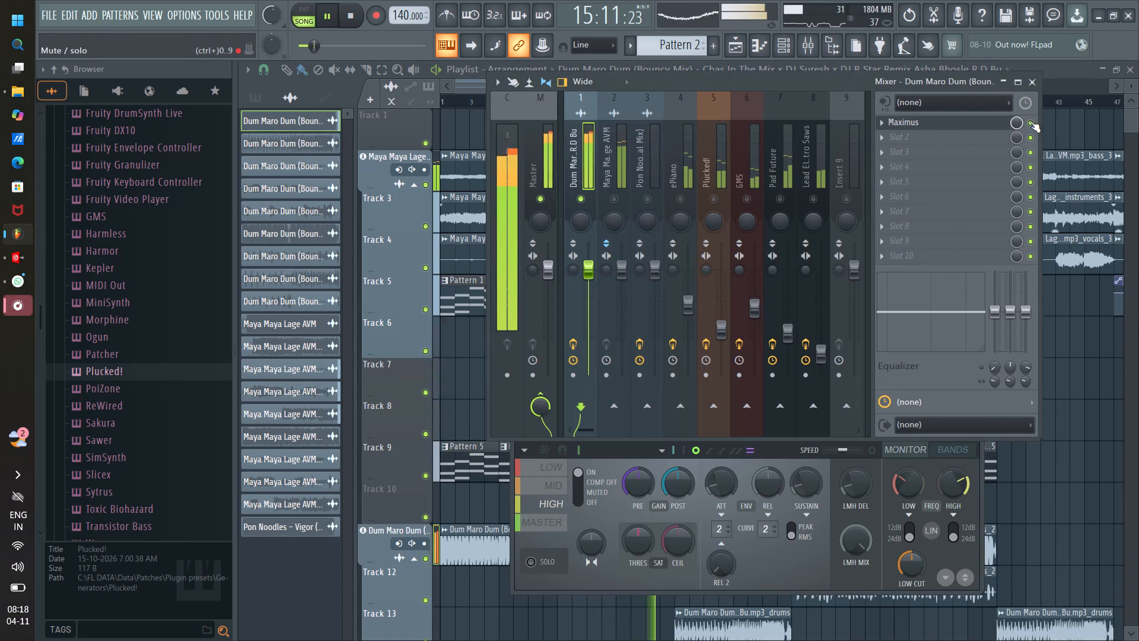
{"action": "left_click", "coordinate": [1030, 121]}
{"action": "key", "text": "space"}
{"action": "key", "text": "space"}
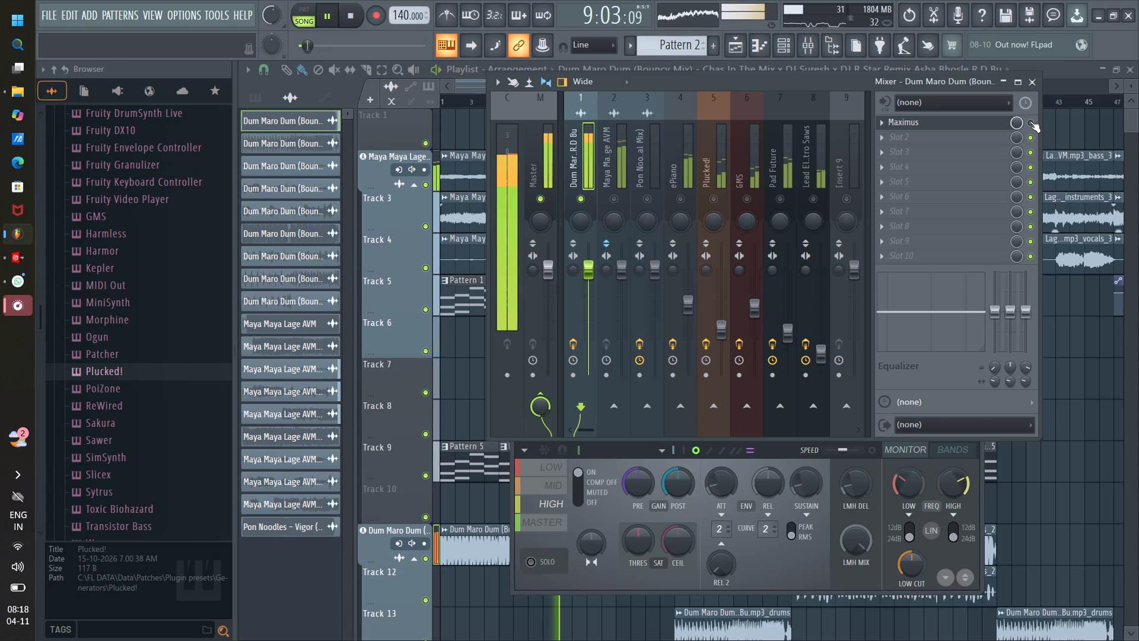
Enable Maximus on the Dum Maro Dum mixer track and open its window.
{"action": "left_click", "coordinate": [1030, 121]}
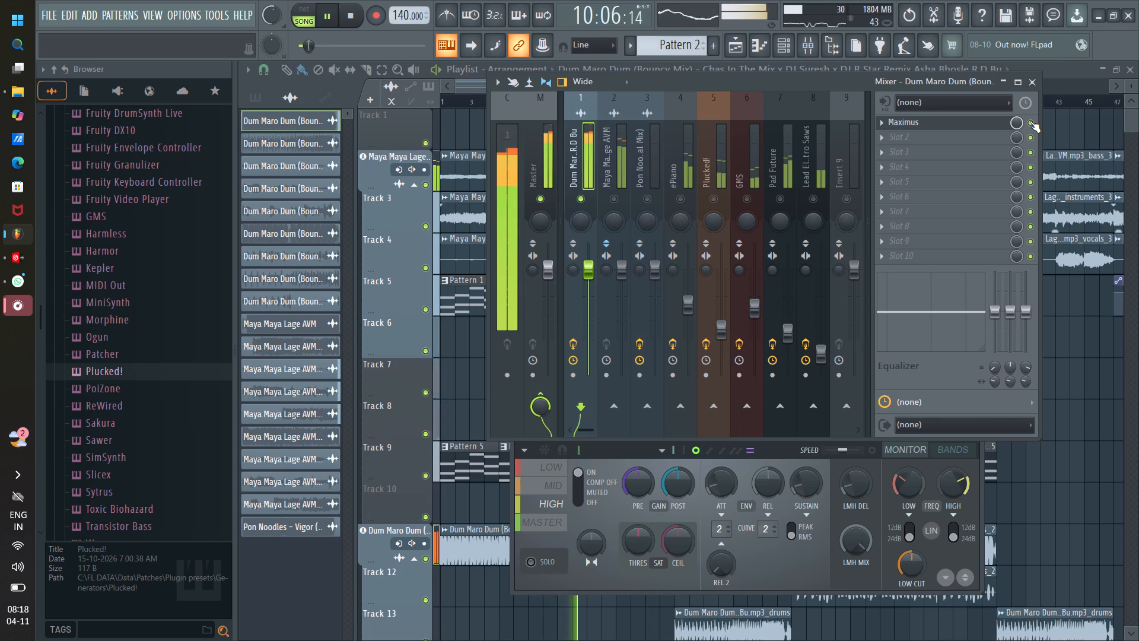
{"action": "left_click", "coordinate": [964, 123]}
{"action": "left_click", "coordinate": [964, 123]}
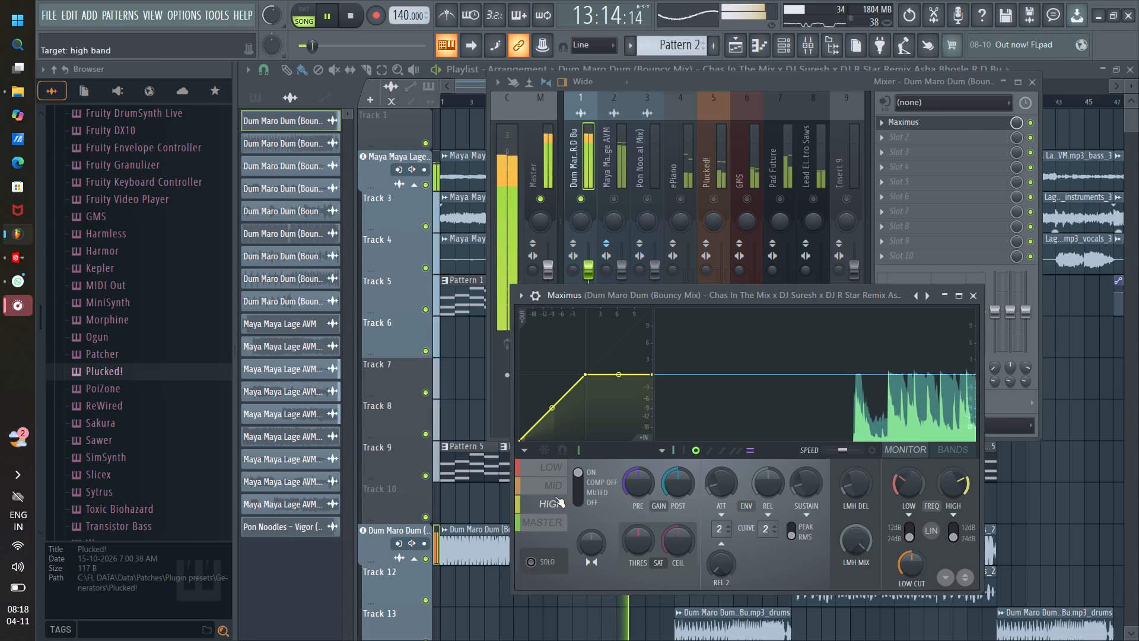
Compare the high and low Maximus bands between On and Comp Off, restarting playback at bar 9 and leaving both bands On.
{"action": "left_click", "coordinate": [553, 480]}
{"action": "left_click", "coordinate": [552, 506]}
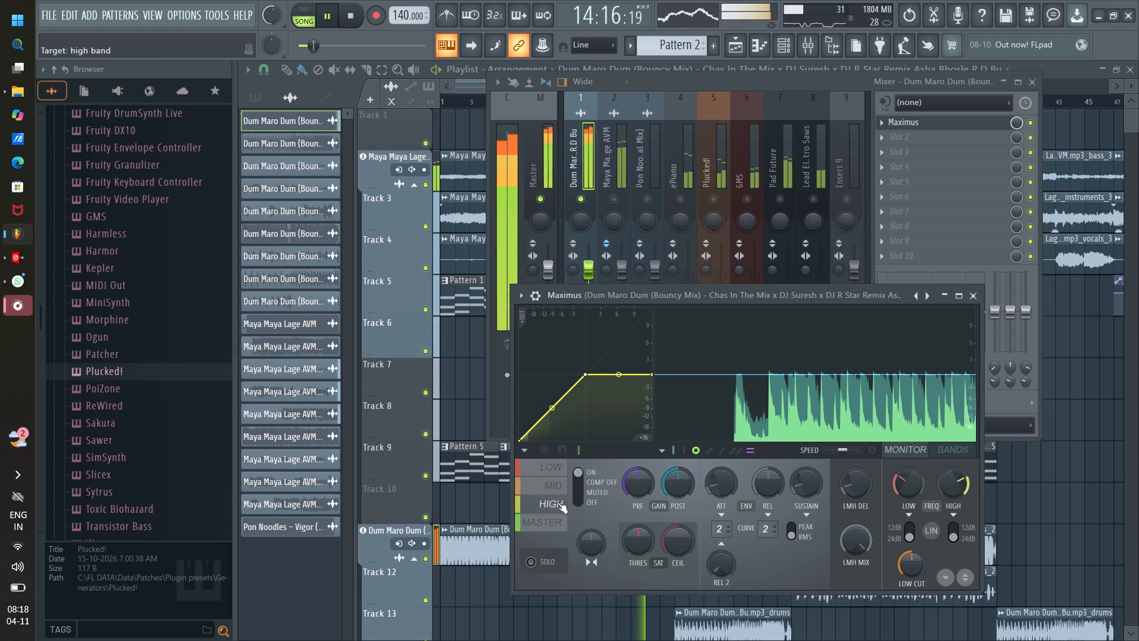
{"action": "left_click", "coordinate": [576, 484]}
{"action": "left_click", "coordinate": [578, 473]}
{"action": "left_click", "coordinate": [551, 467]}
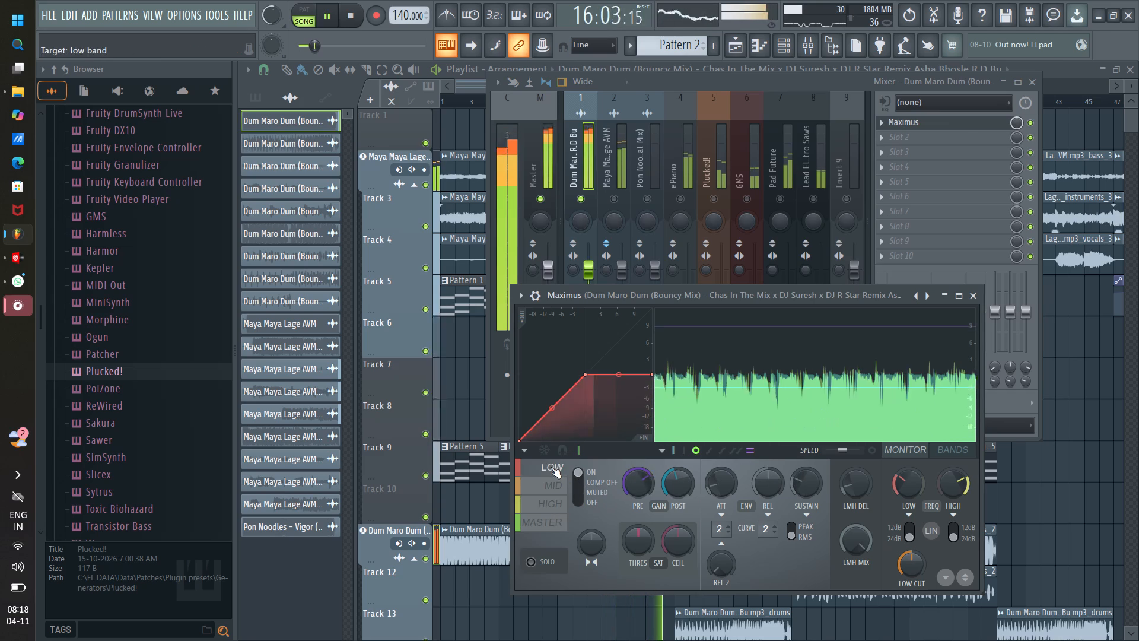
{"action": "left_click", "coordinate": [581, 483]}
{"action": "key", "text": "space"}
{"action": "key", "text": "space"}
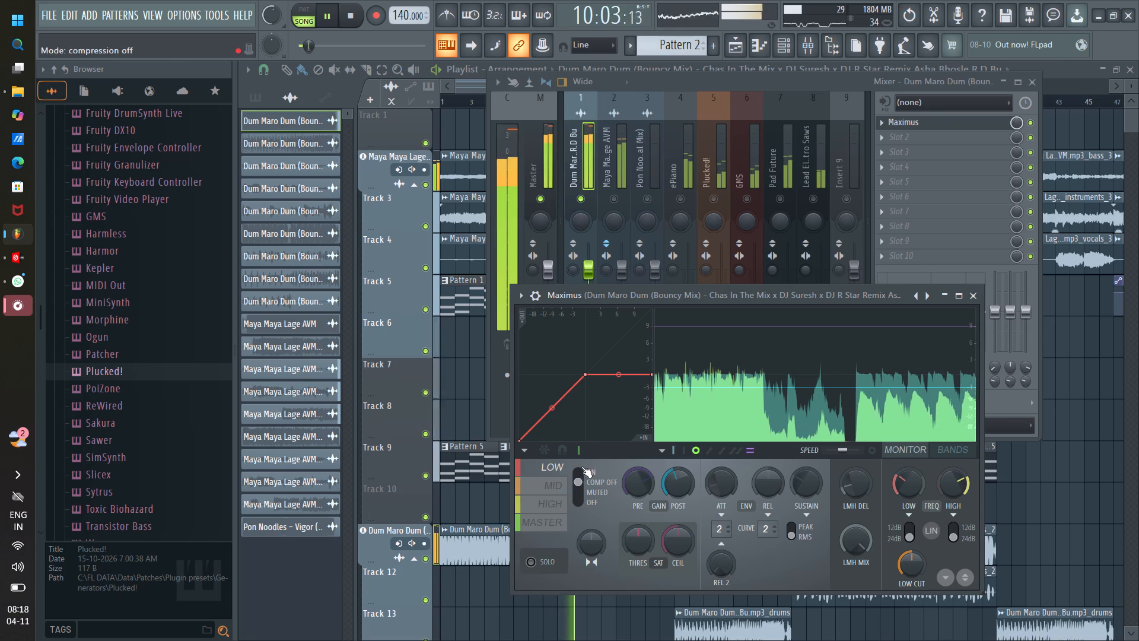
{"action": "left_click", "coordinate": [578, 471]}
{"action": "left_click", "coordinate": [549, 480]}
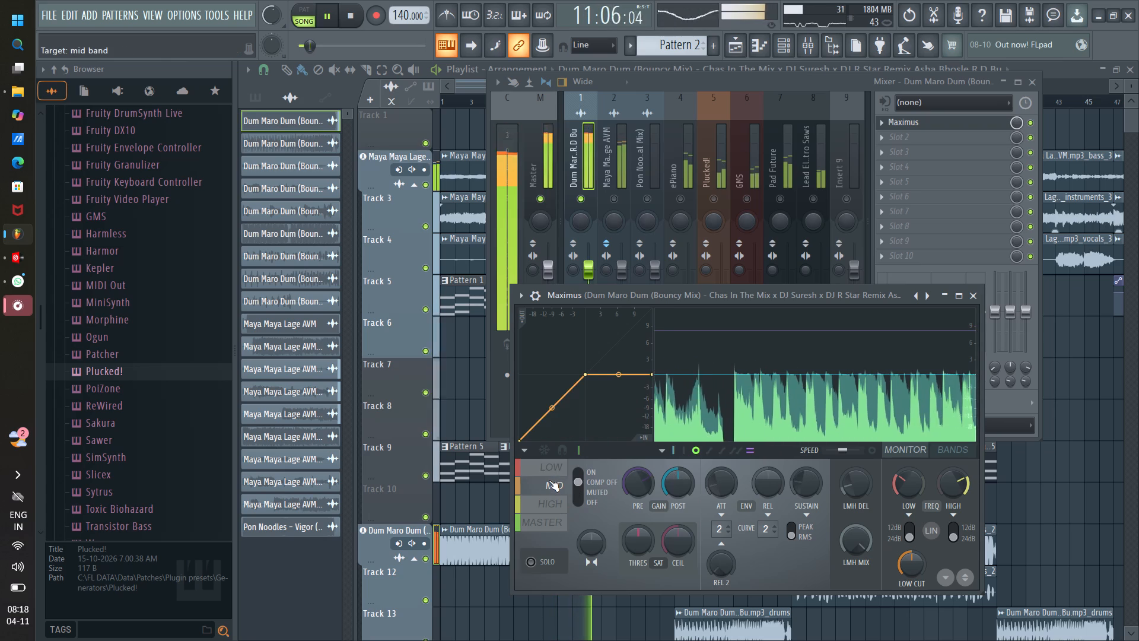
{"action": "left_click", "coordinate": [549, 471]}
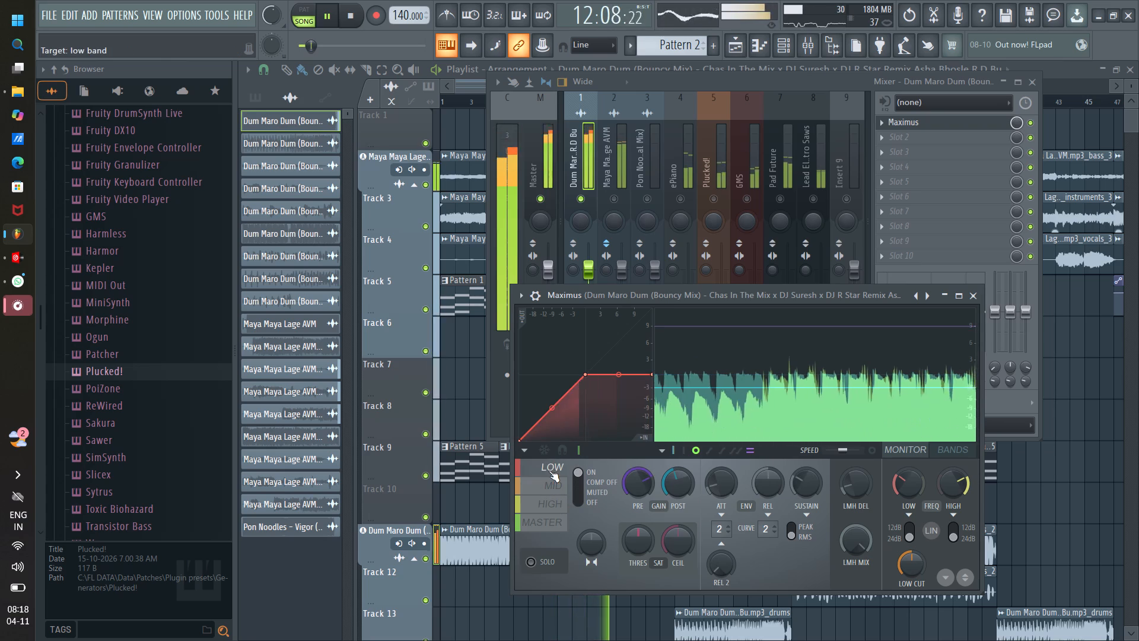
Turn on Solo in Maximus and audition the low and mid bands.
{"action": "left_click", "coordinate": [532, 561]}
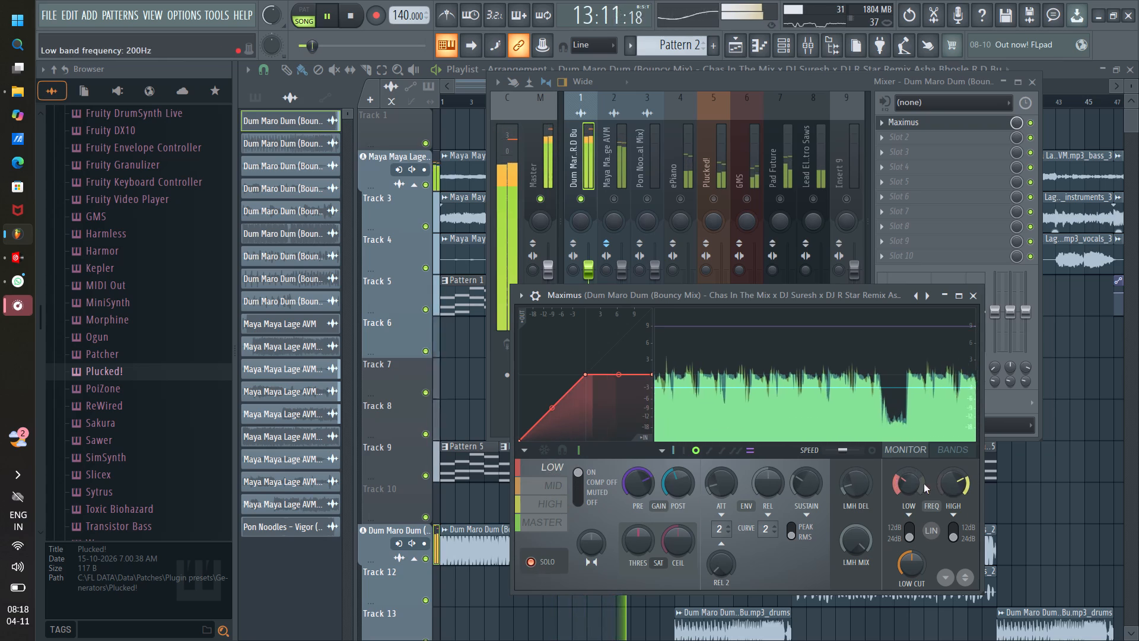
{"action": "left_click", "coordinate": [540, 488]}
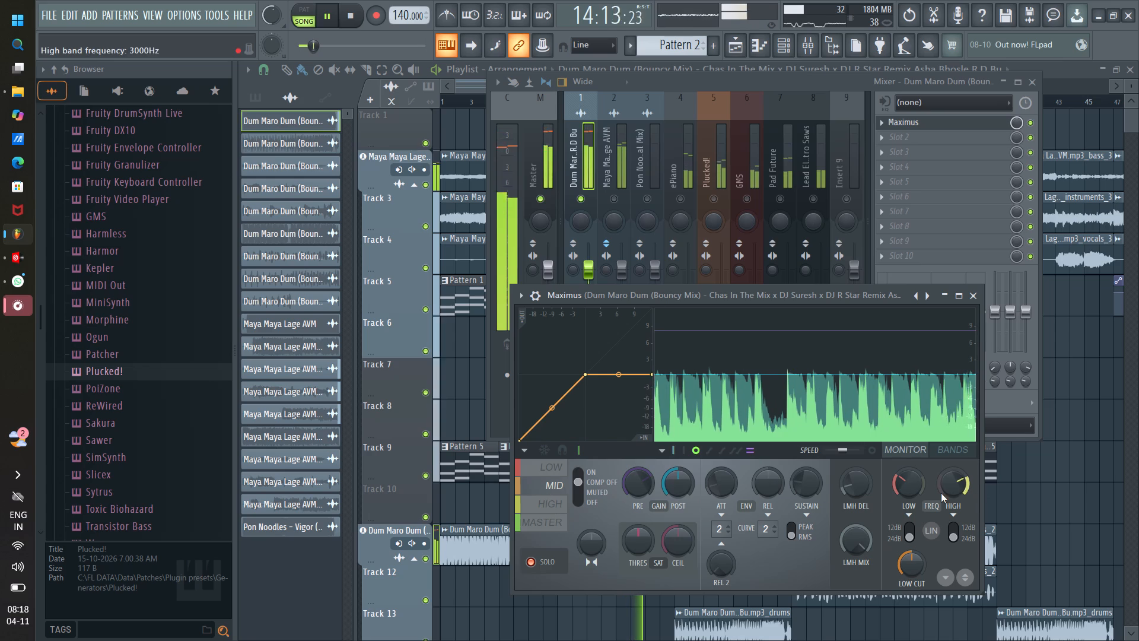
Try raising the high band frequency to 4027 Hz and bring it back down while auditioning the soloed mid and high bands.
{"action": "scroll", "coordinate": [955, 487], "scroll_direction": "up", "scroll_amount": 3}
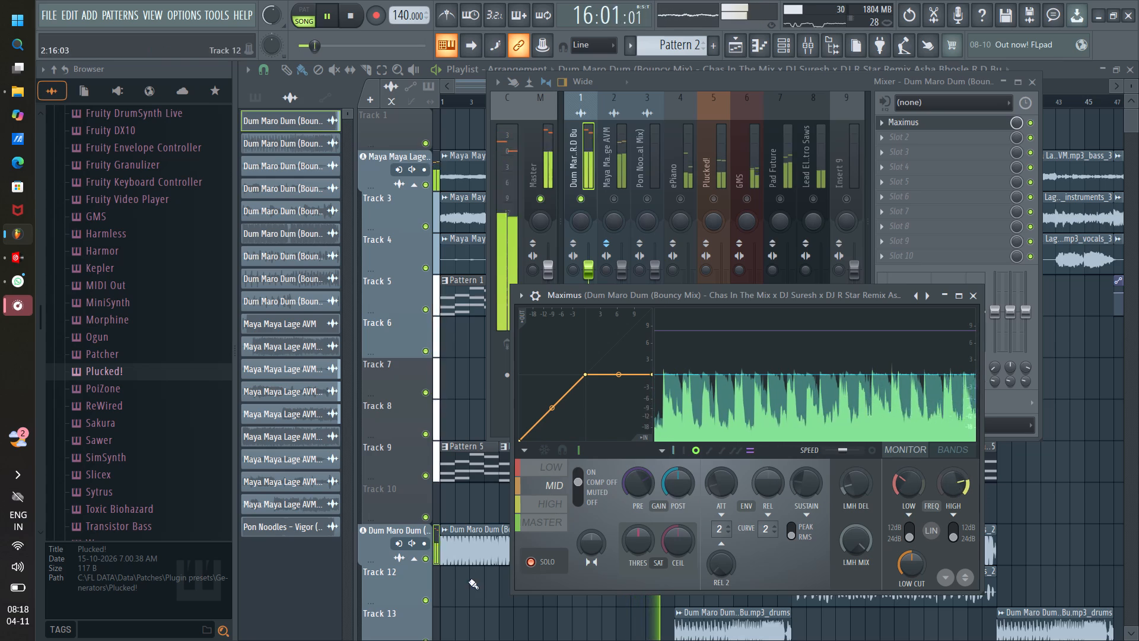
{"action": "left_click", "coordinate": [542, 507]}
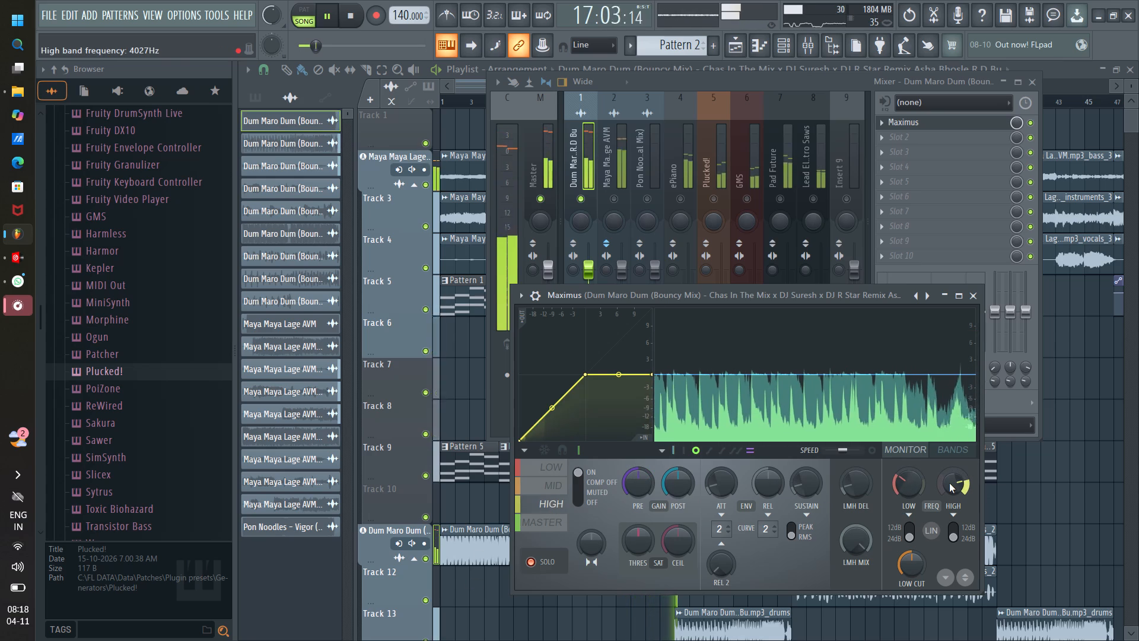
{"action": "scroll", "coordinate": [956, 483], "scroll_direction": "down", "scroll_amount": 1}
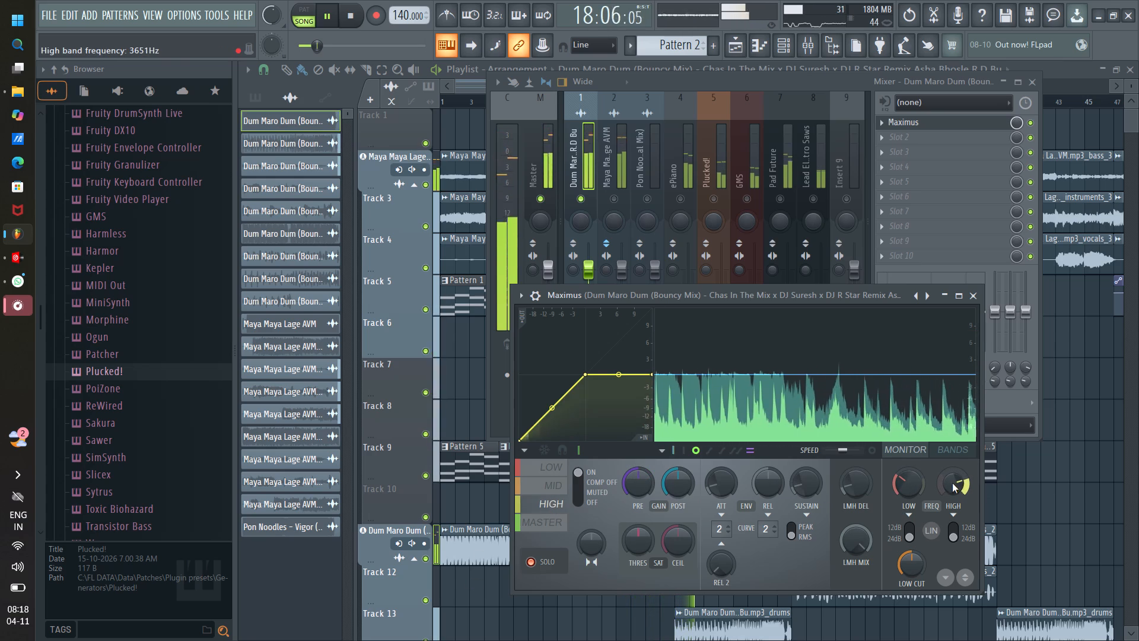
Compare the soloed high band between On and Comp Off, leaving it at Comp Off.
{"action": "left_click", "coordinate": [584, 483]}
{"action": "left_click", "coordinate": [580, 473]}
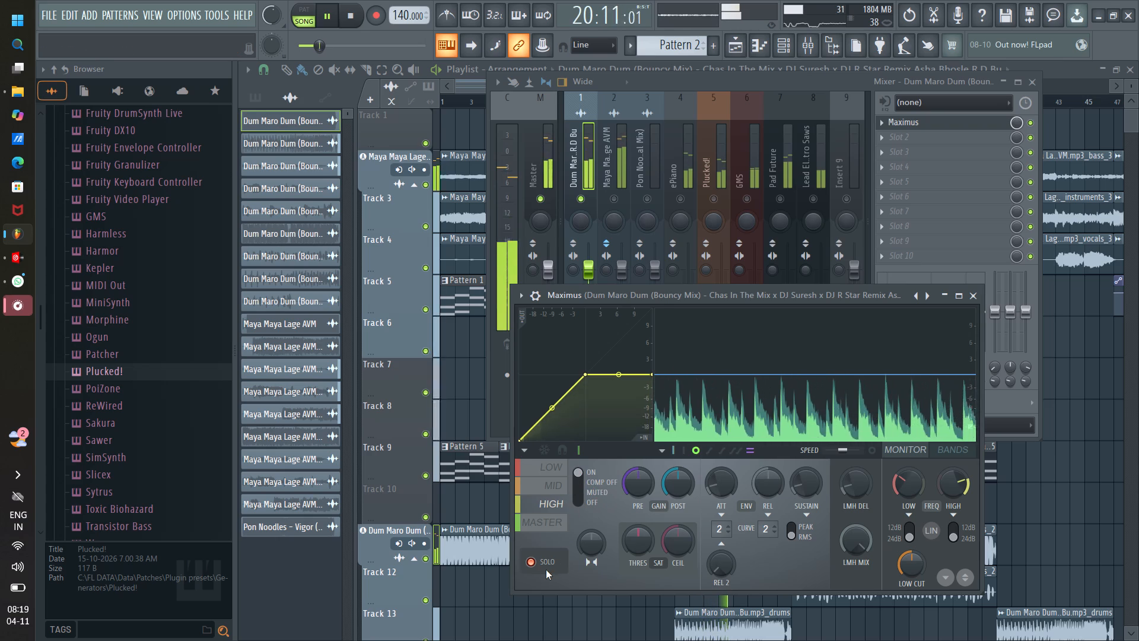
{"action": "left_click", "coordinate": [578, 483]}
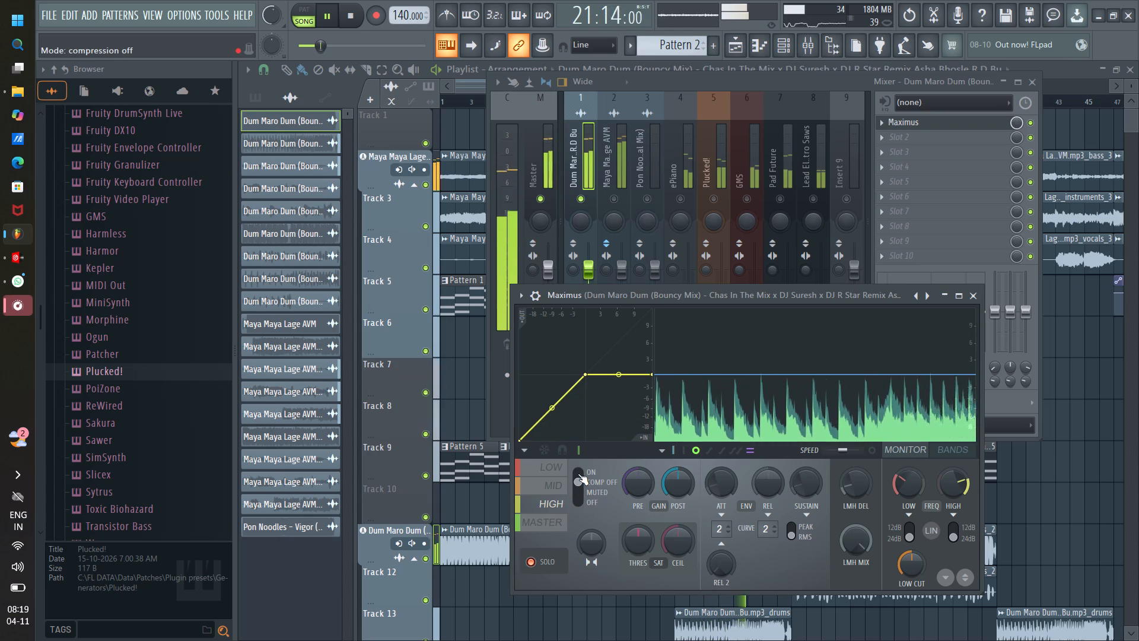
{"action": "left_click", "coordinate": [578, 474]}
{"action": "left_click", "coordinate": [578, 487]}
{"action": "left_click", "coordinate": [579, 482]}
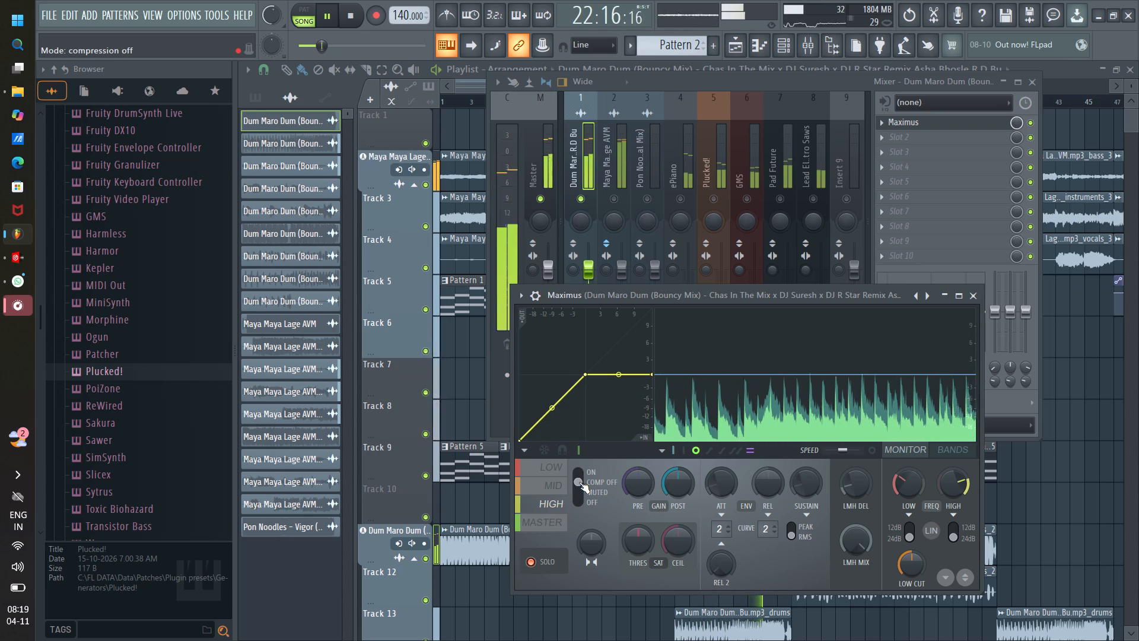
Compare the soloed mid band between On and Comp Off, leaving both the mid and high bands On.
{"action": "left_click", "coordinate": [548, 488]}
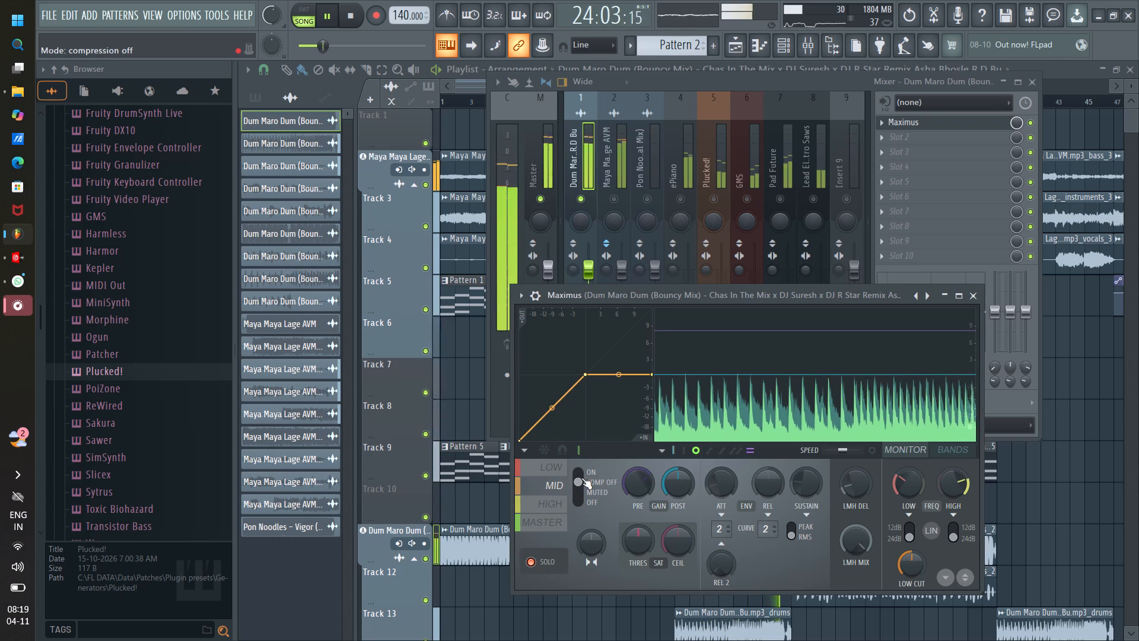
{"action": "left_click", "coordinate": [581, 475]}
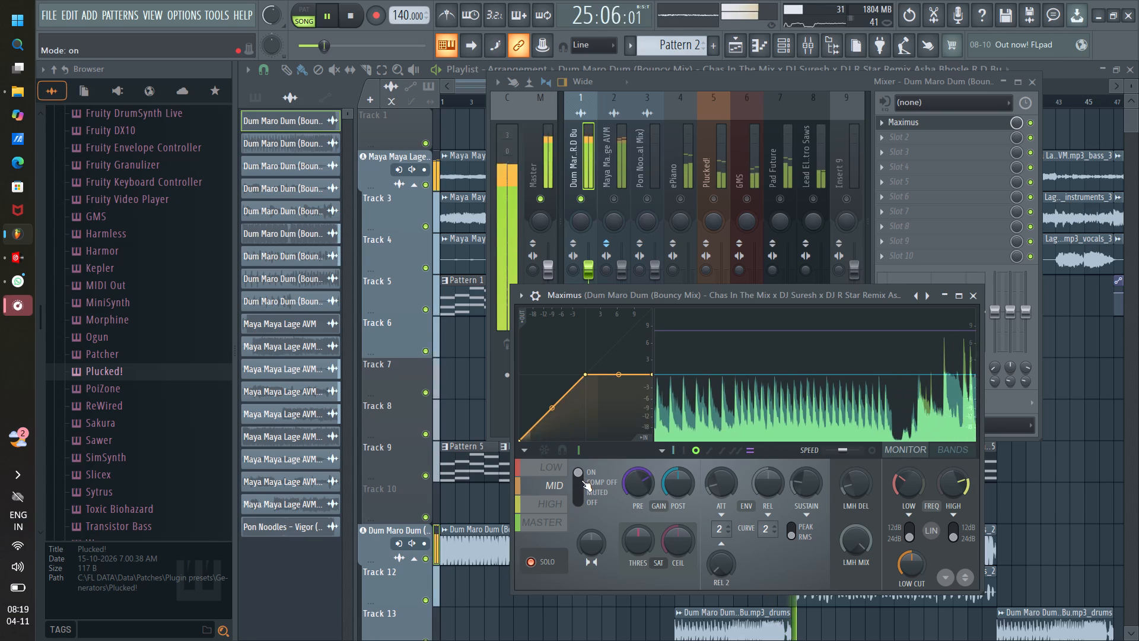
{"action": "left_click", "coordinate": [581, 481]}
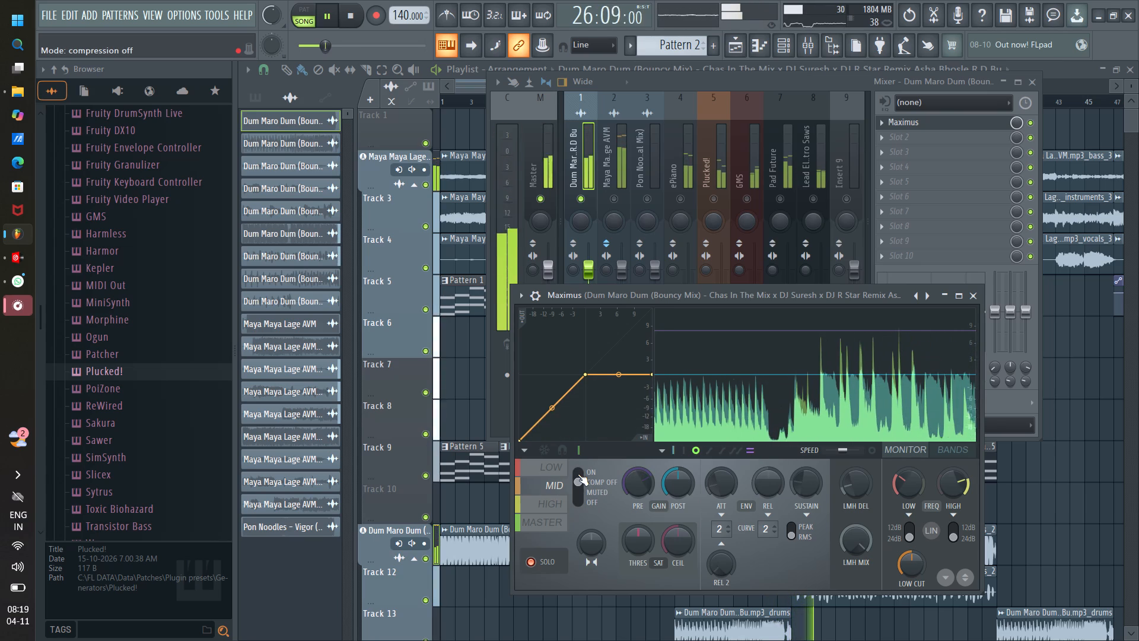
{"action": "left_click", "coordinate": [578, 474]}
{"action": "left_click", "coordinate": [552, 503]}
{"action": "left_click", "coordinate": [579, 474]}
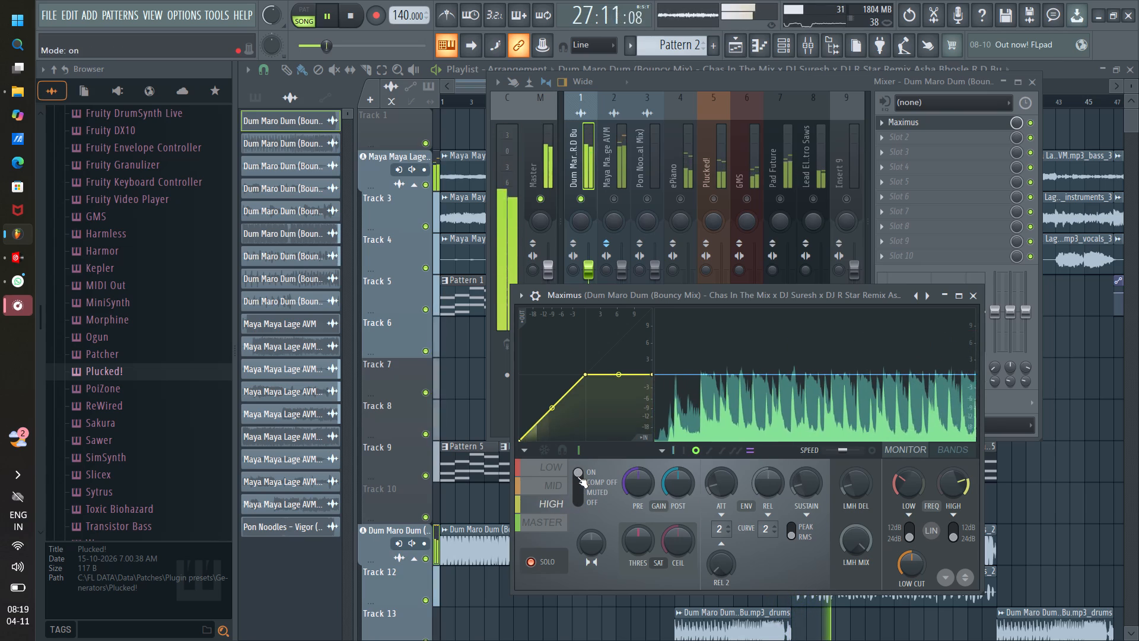
Audition the soloed low band and the master, and set the mid band to Comp Off.
{"action": "left_click", "coordinate": [555, 472]}
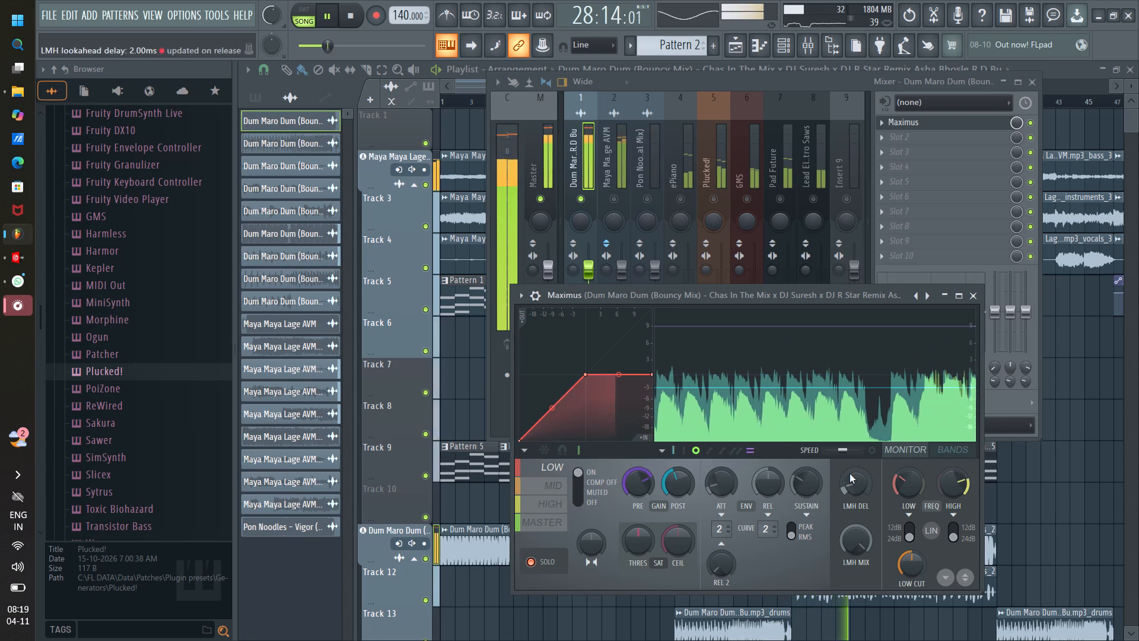
{"action": "left_click", "coordinate": [562, 523]}
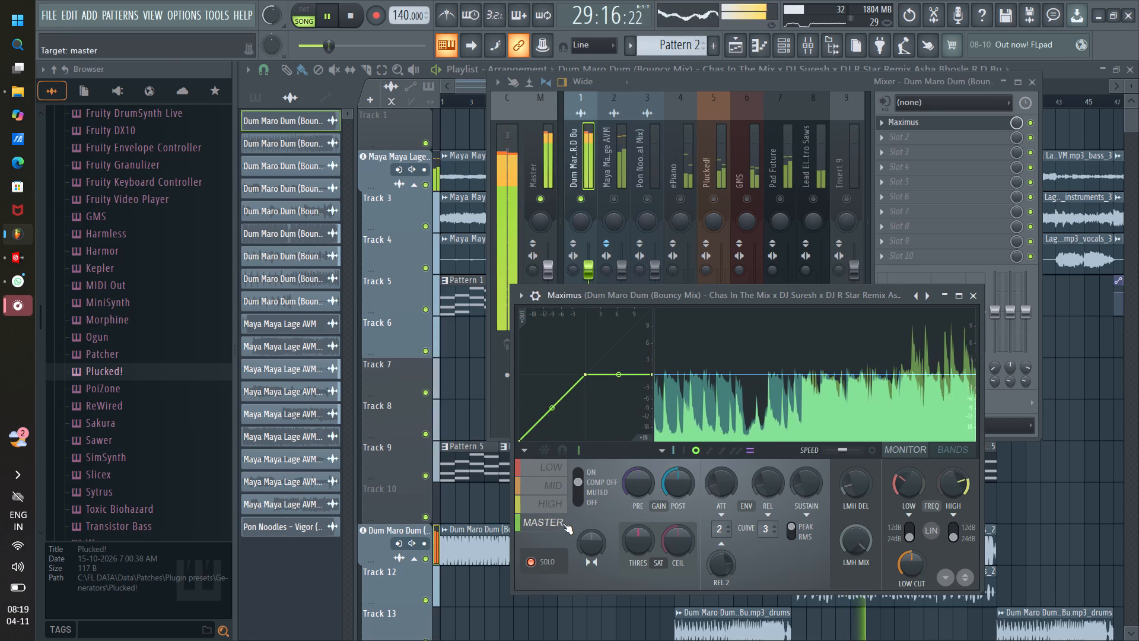
{"action": "left_click", "coordinate": [559, 484]}
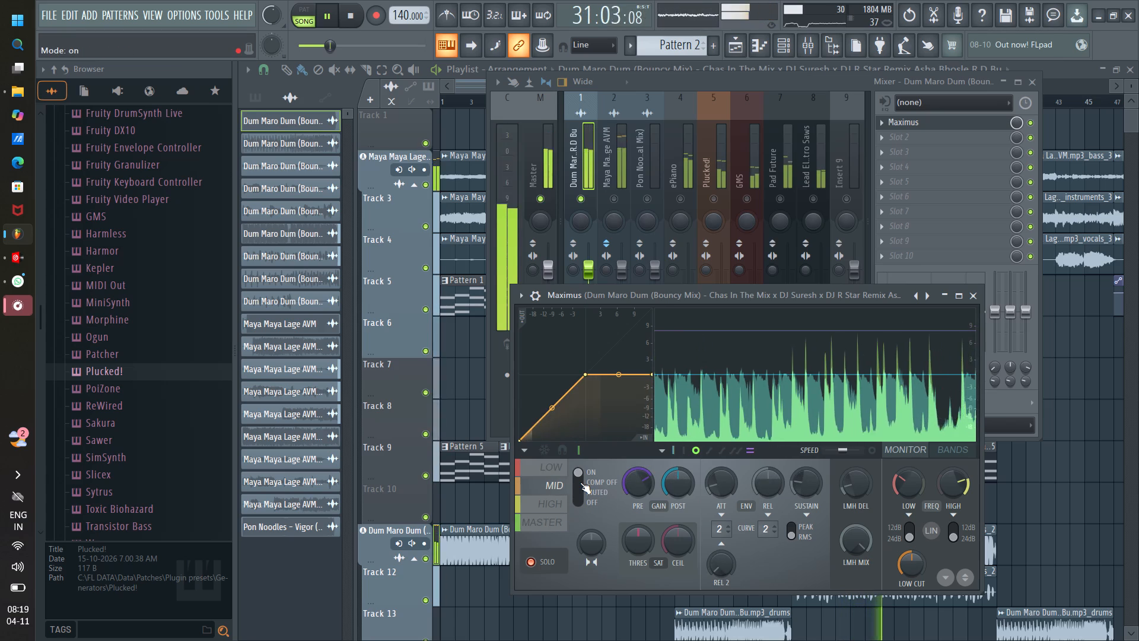
{"action": "left_click", "coordinate": [580, 483]}
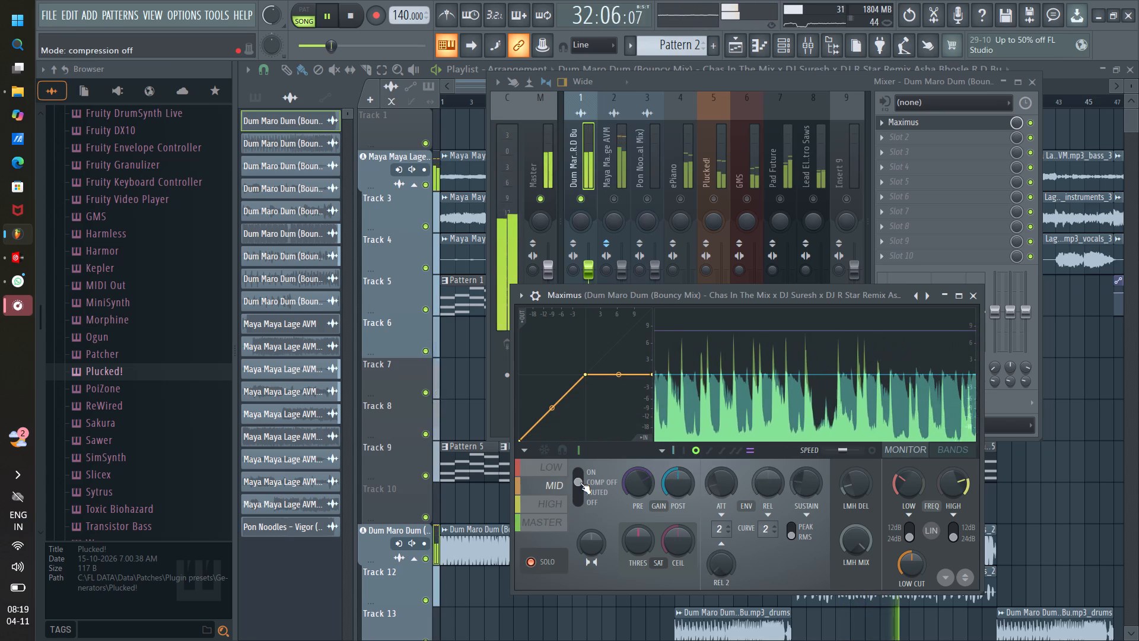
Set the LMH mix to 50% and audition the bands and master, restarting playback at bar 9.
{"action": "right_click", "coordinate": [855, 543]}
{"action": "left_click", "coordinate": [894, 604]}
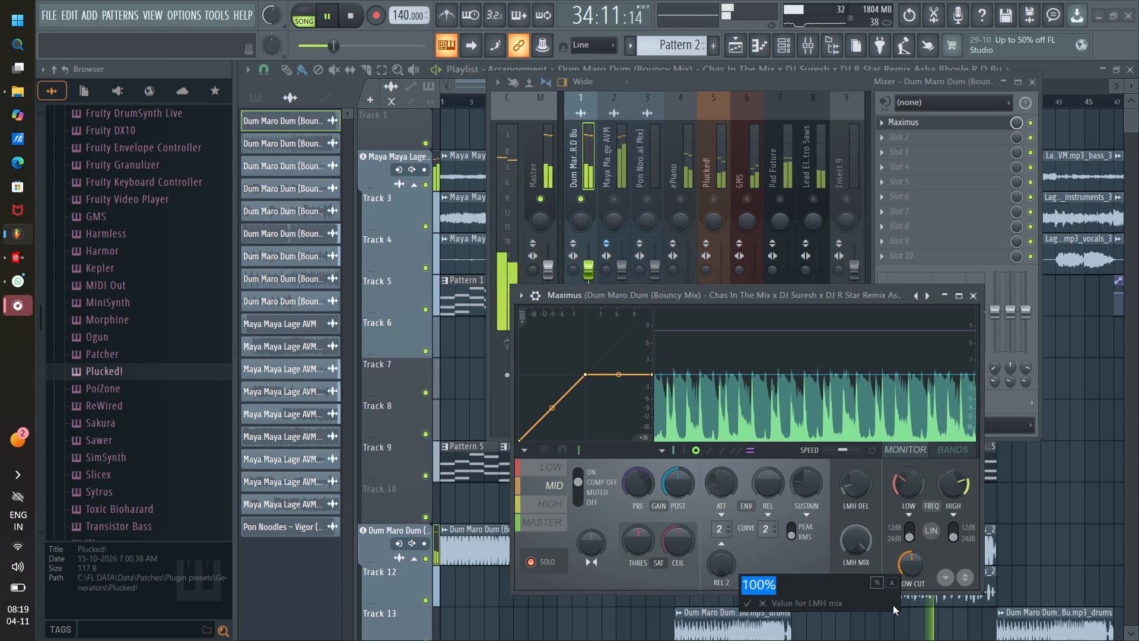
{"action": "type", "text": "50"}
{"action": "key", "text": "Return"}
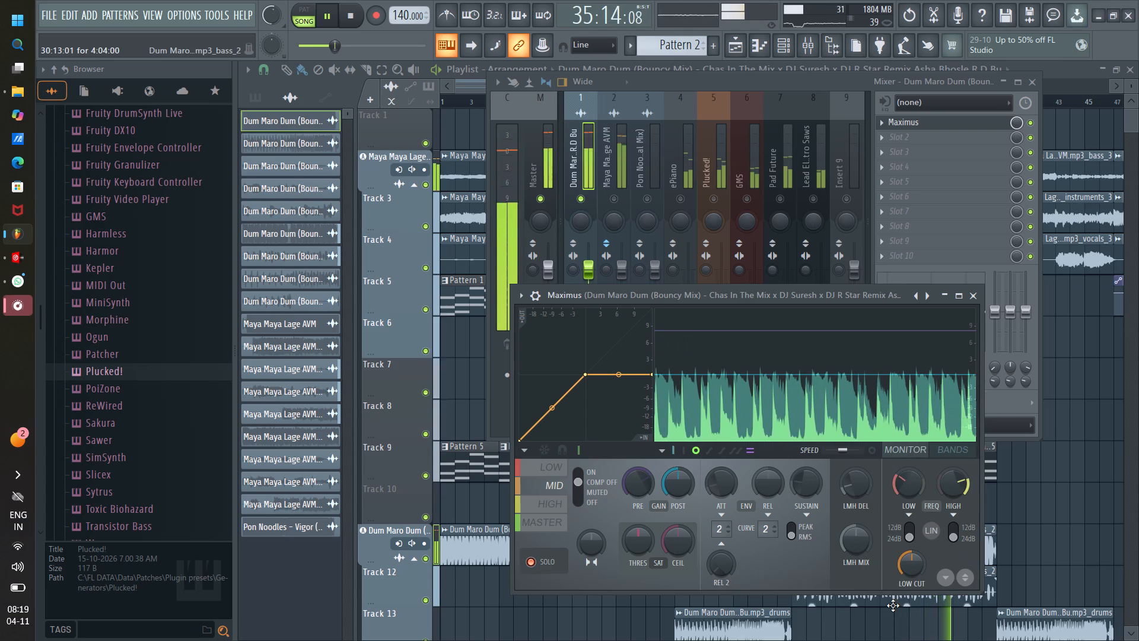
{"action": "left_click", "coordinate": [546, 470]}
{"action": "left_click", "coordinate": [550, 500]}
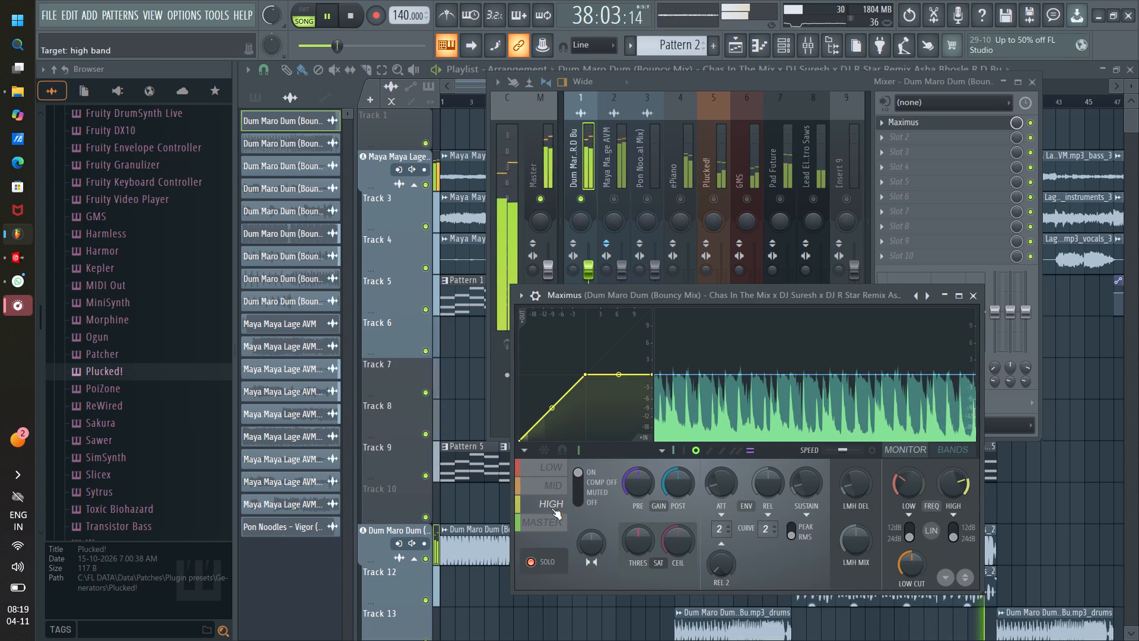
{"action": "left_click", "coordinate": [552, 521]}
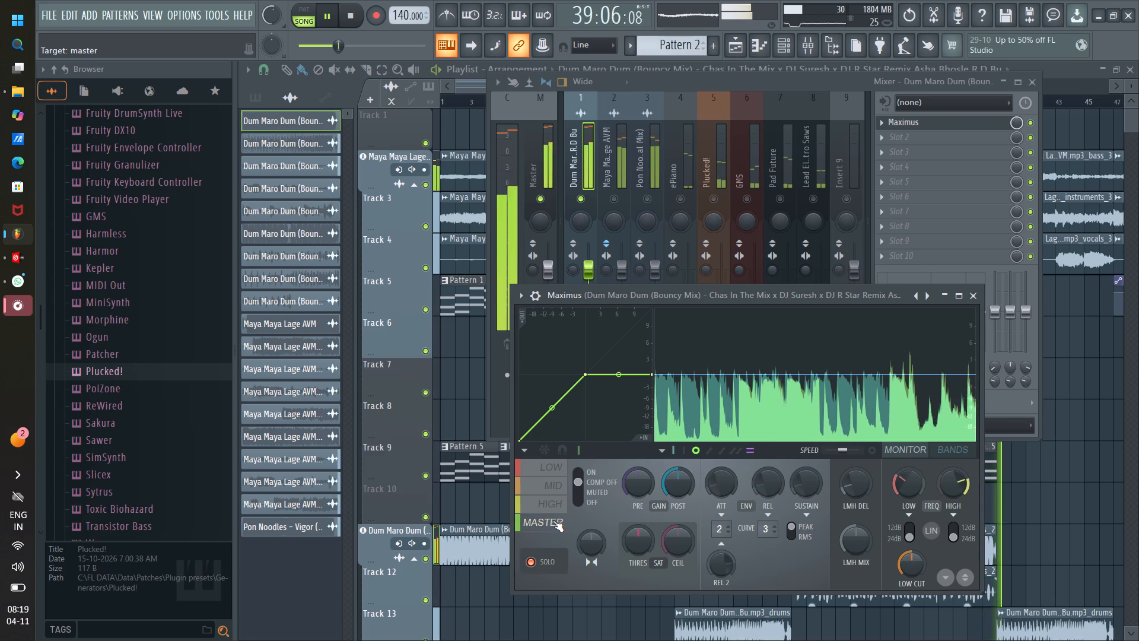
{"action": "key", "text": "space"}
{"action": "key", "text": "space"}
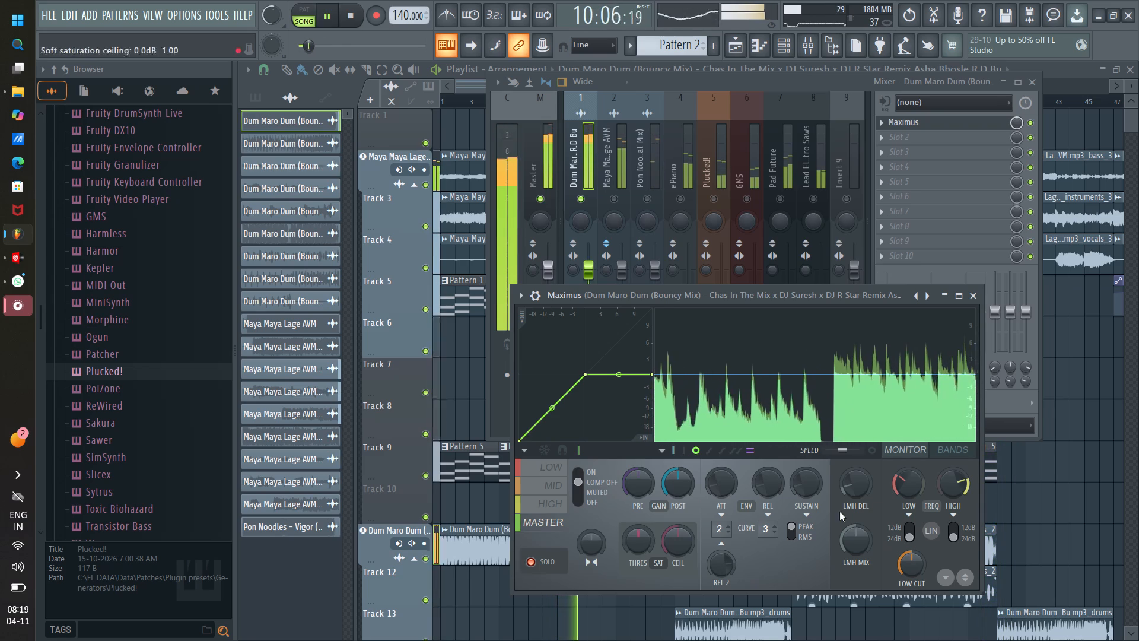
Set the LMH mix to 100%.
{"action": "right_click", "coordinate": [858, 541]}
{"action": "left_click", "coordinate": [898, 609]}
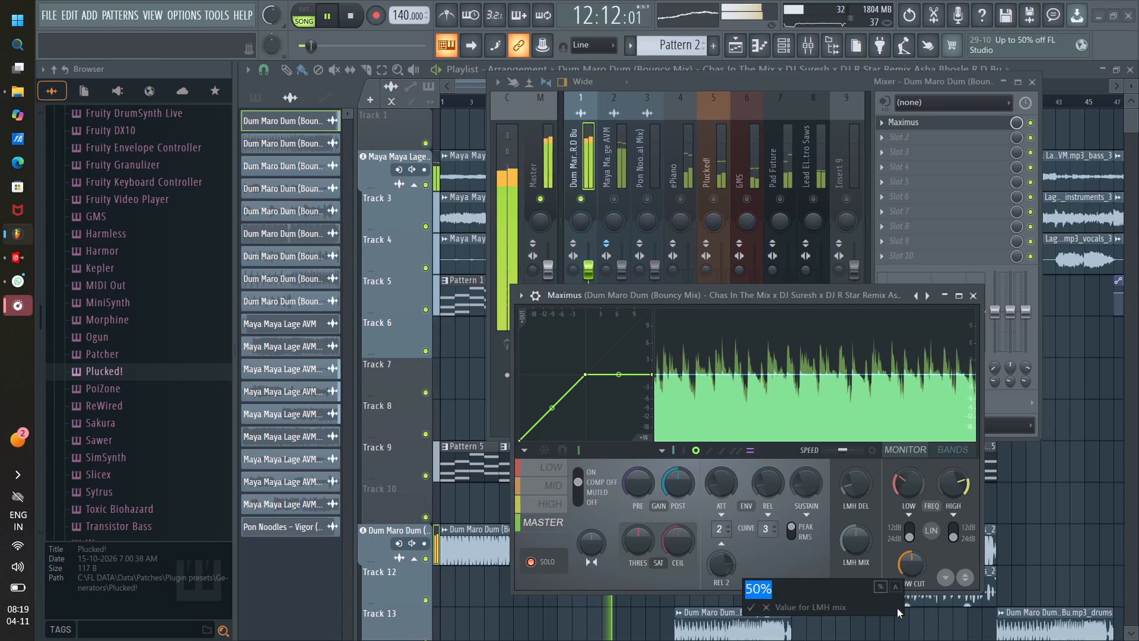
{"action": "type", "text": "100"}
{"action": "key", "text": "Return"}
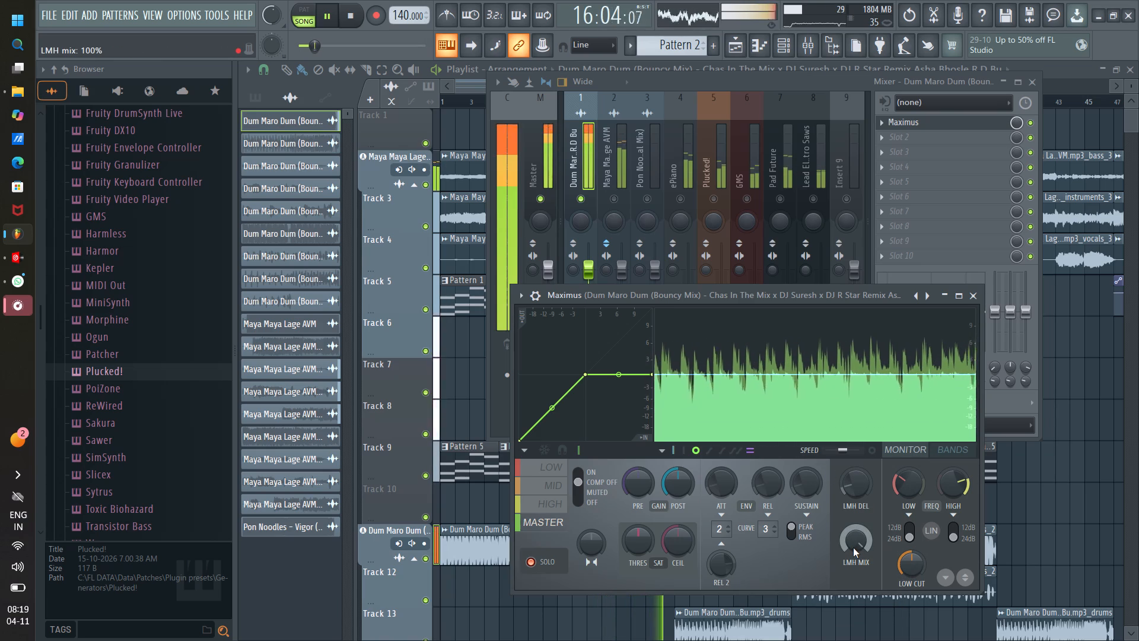
Set the LMH mix to 60% and audition the low, mid and high bands and the master from bar 9.
{"action": "right_click", "coordinate": [853, 548]}
{"action": "left_click", "coordinate": [881, 607]}
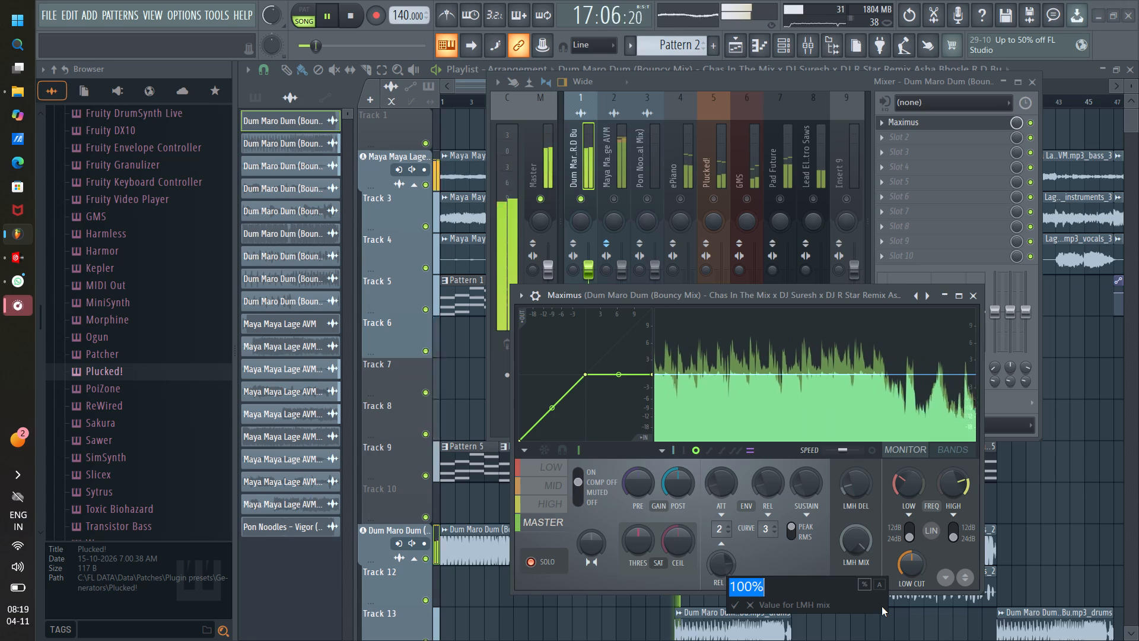
{"action": "type", "text": "60"}
{"action": "key", "text": "Return"}
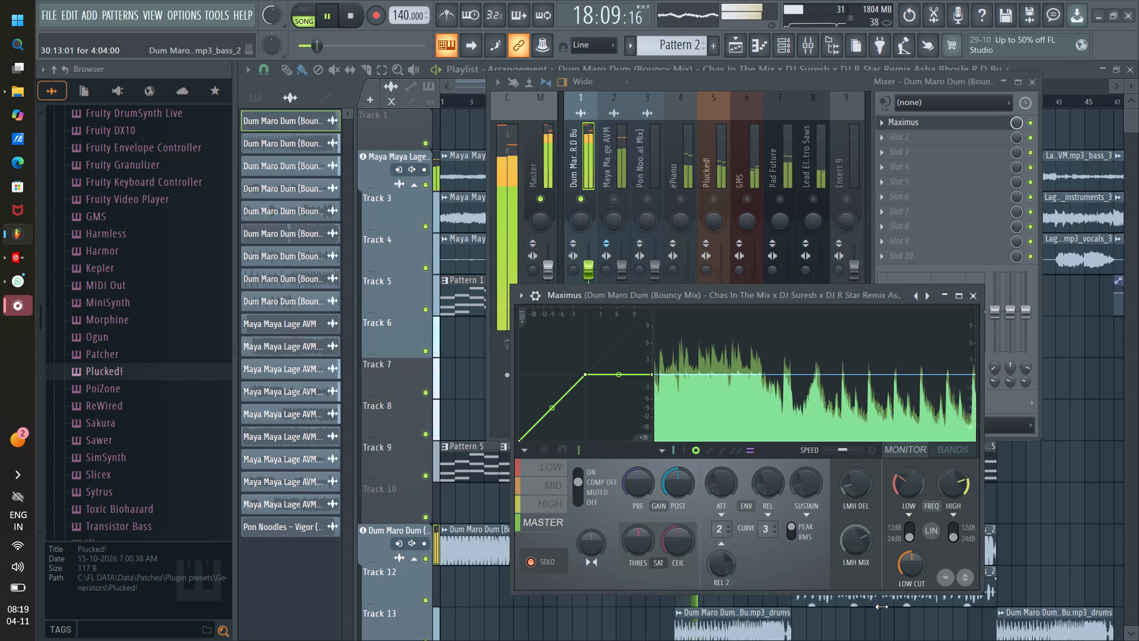
{"action": "key", "text": "space"}
{"action": "key", "text": "space"}
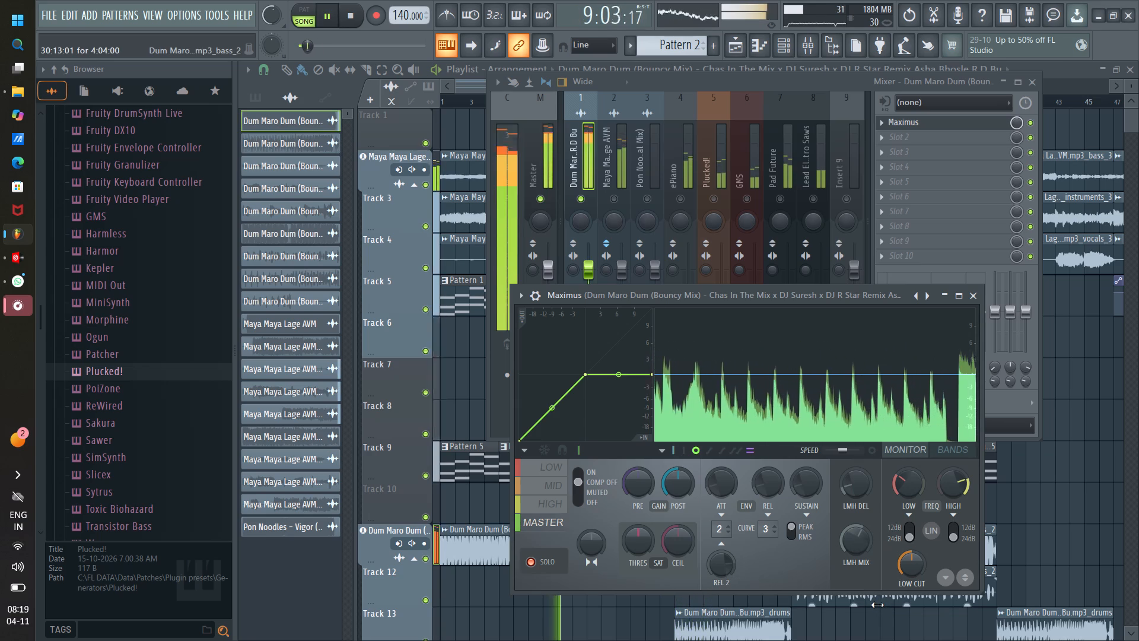
{"action": "left_click", "coordinate": [551, 471]}
{"action": "left_click", "coordinate": [555, 483]}
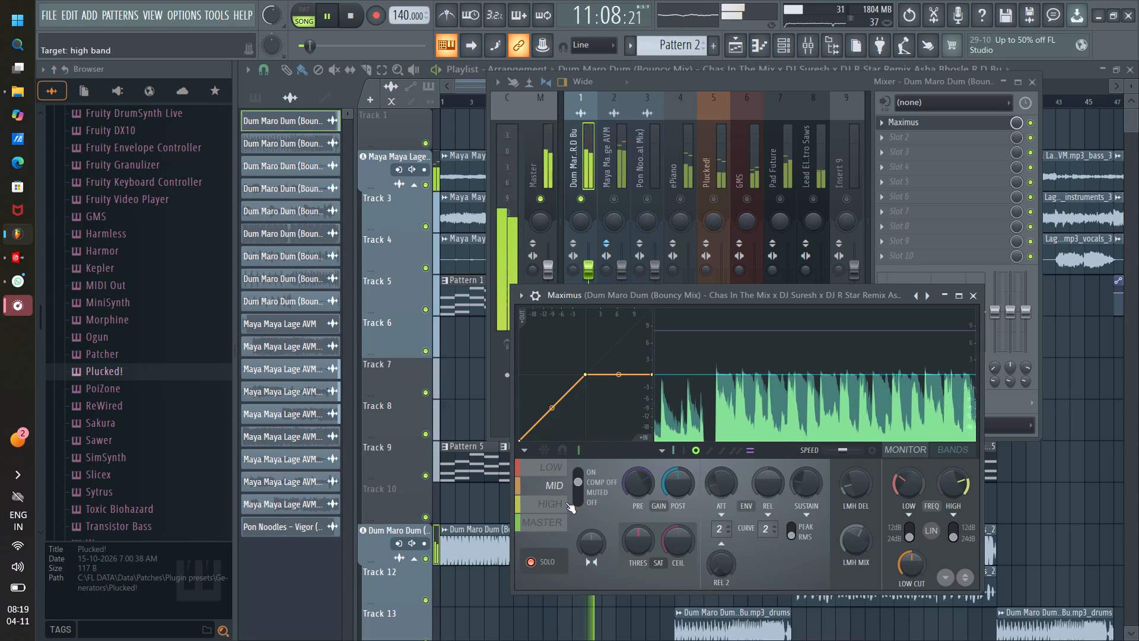
{"action": "left_click", "coordinate": [565, 502]}
{"action": "left_click", "coordinate": [553, 522]}
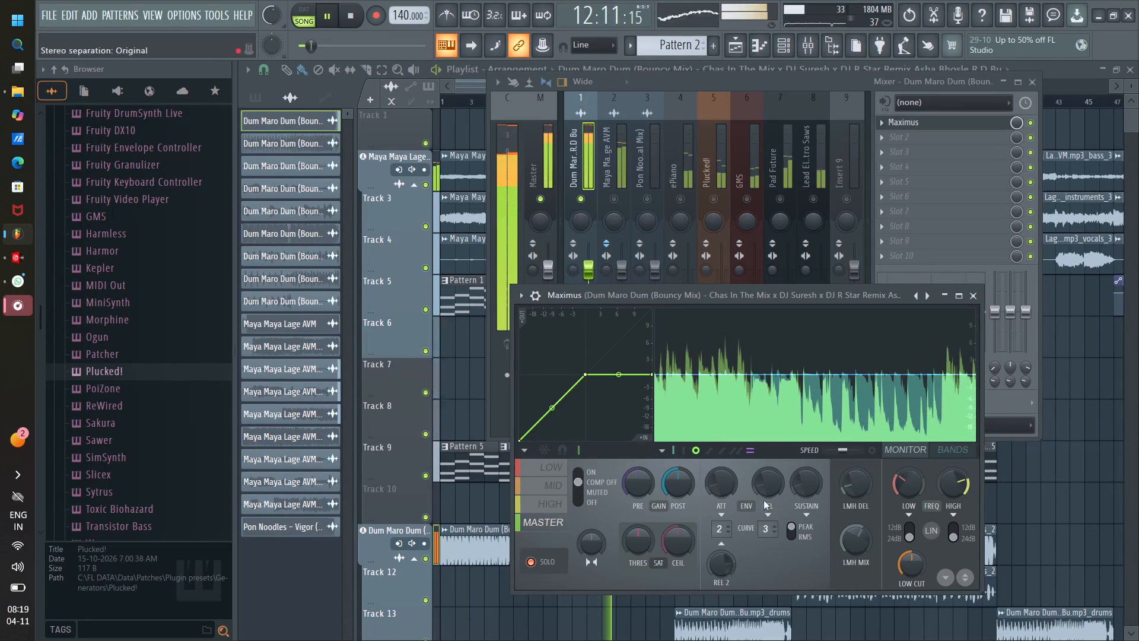
Bypass Maximus on the Dum Maro Dum mixer track and replay from bar 9 to compare.
{"action": "left_click", "coordinate": [979, 297]}
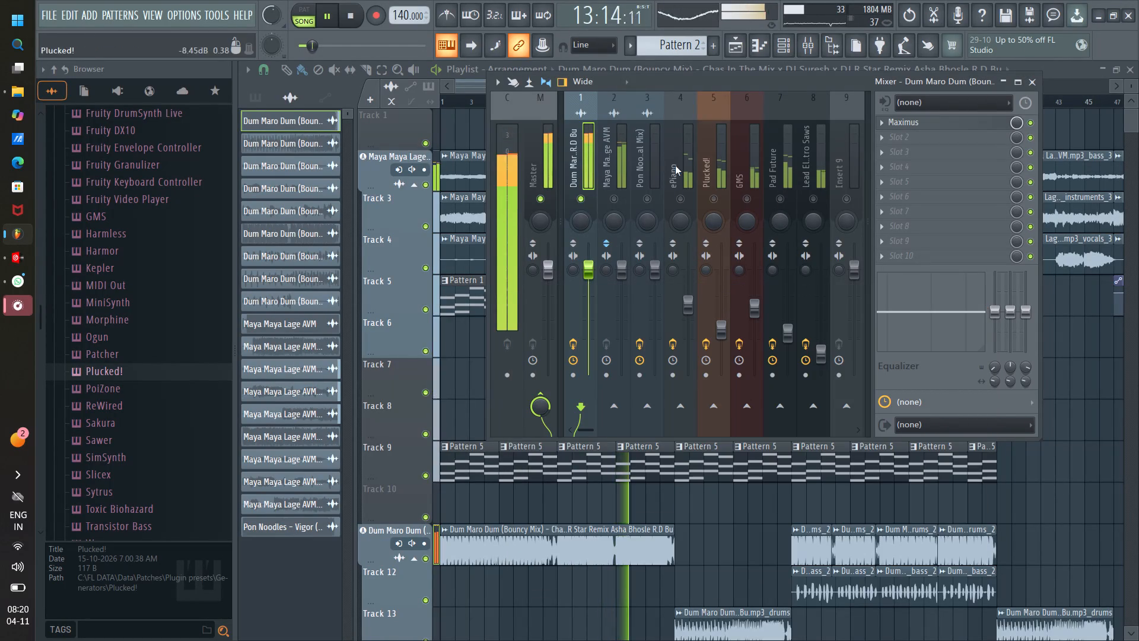
{"action": "left_click", "coordinate": [1033, 123]}
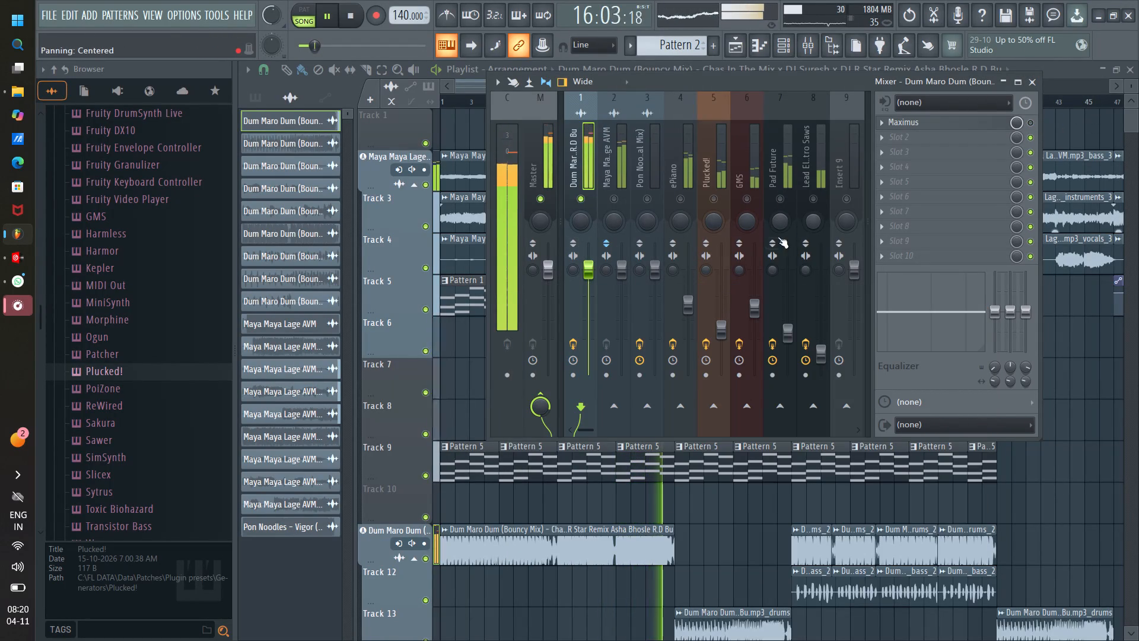
{"action": "left_click", "coordinate": [580, 201]}
{"action": "left_click", "coordinate": [581, 200]}
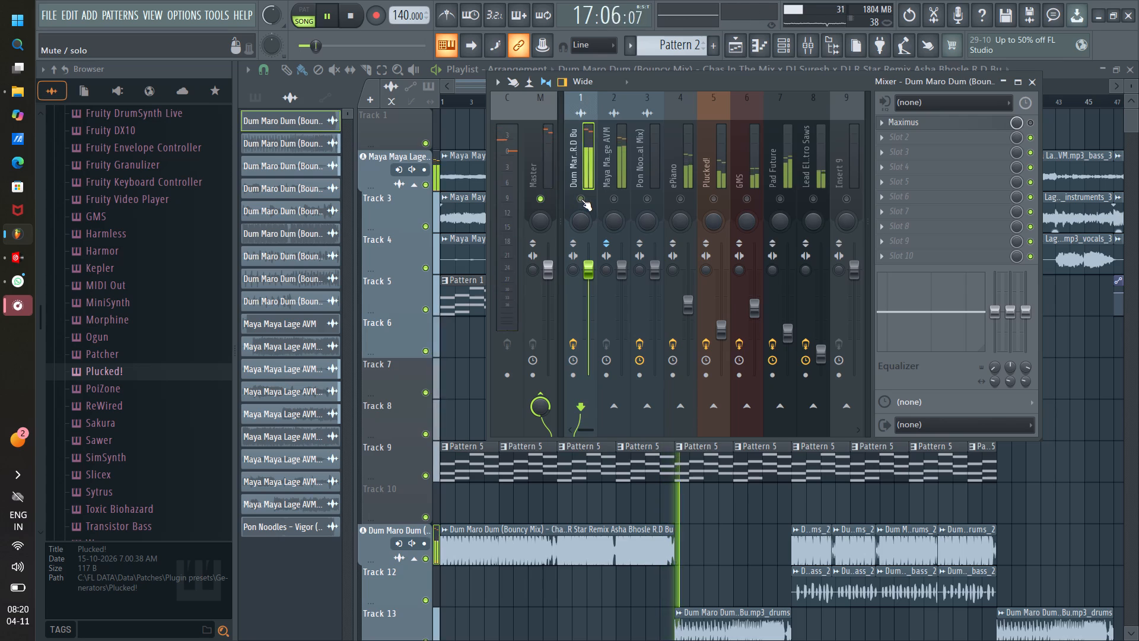
{"action": "key", "text": "space"}
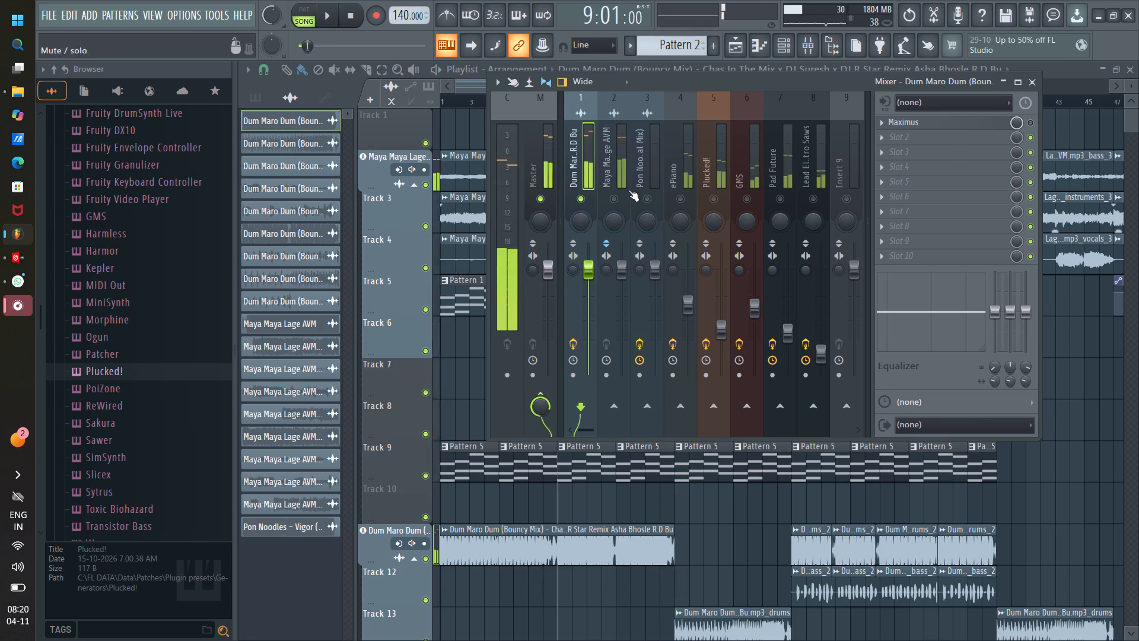
{"action": "key", "text": "space"}
Unmute the Maya Maya Lage mixer track and load Maximus in its first slot with the Clear master RMS preset.
{"action": "left_click", "coordinate": [617, 197]}
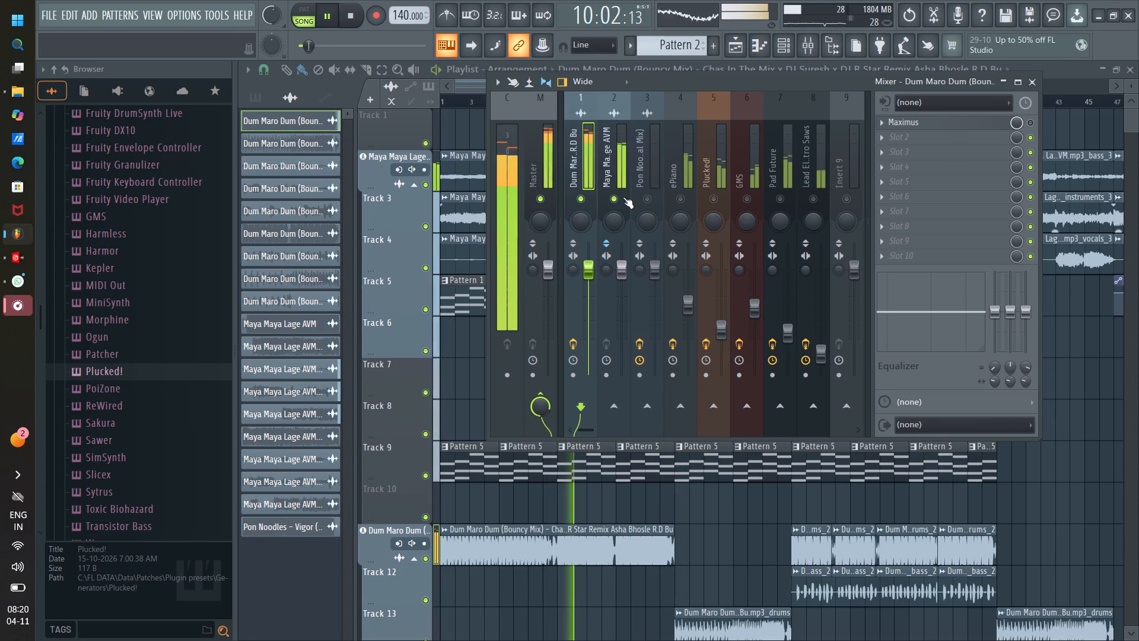
{"action": "left_click", "coordinate": [619, 102]}
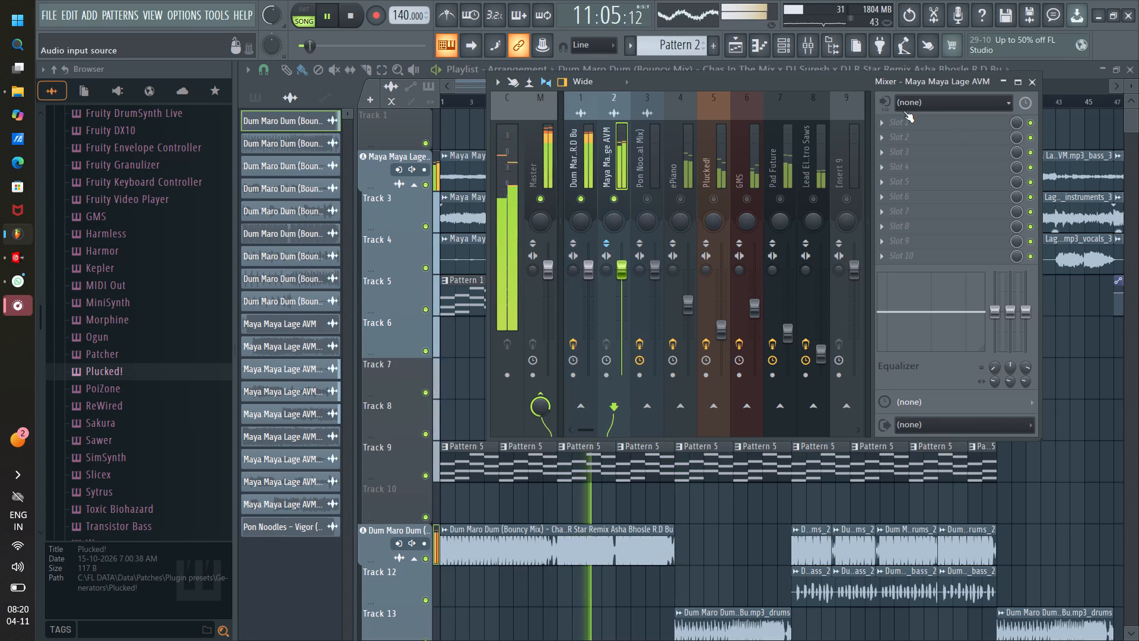
{"action": "left_click", "coordinate": [897, 124]}
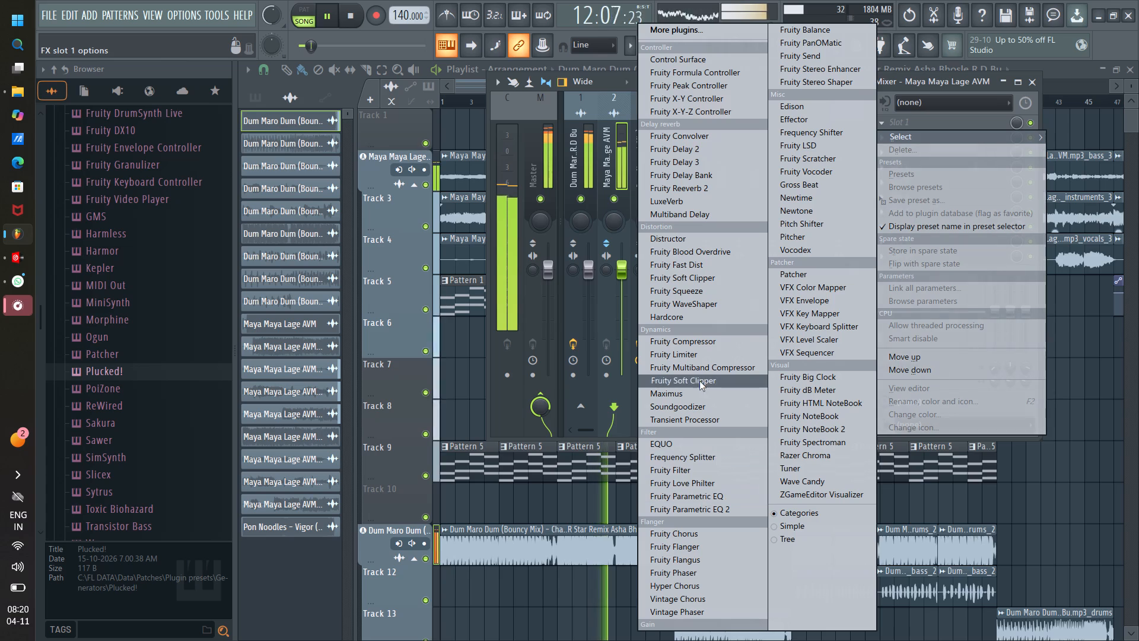
{"action": "left_click", "coordinate": [682, 391]}
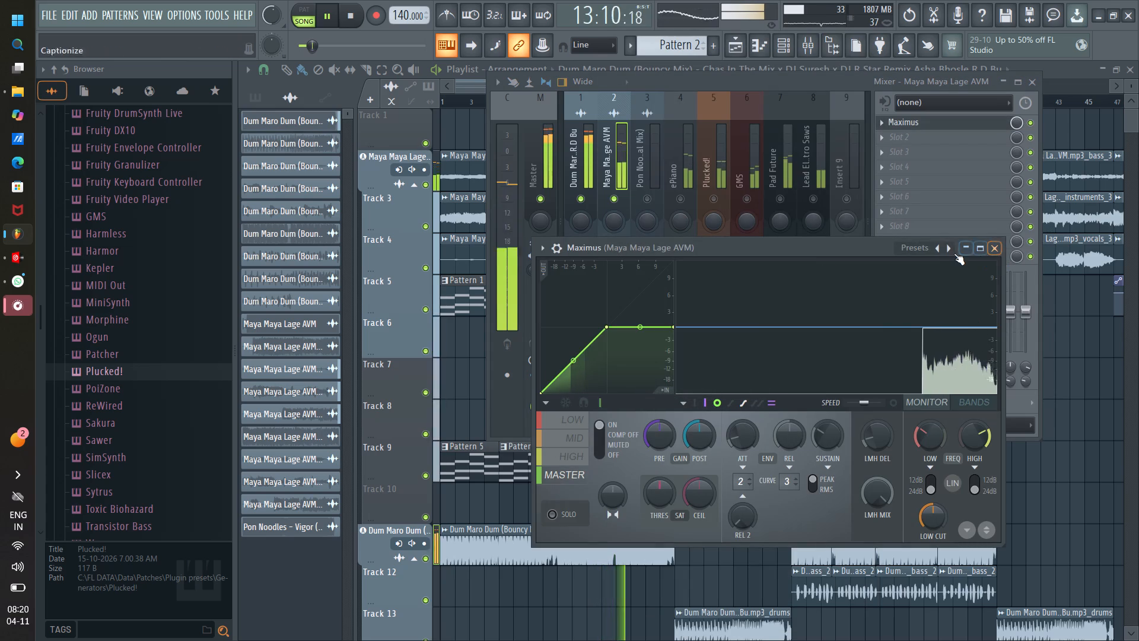
{"action": "right_click", "coordinate": [952, 253]}
{"action": "left_click", "coordinate": [988, 377]}
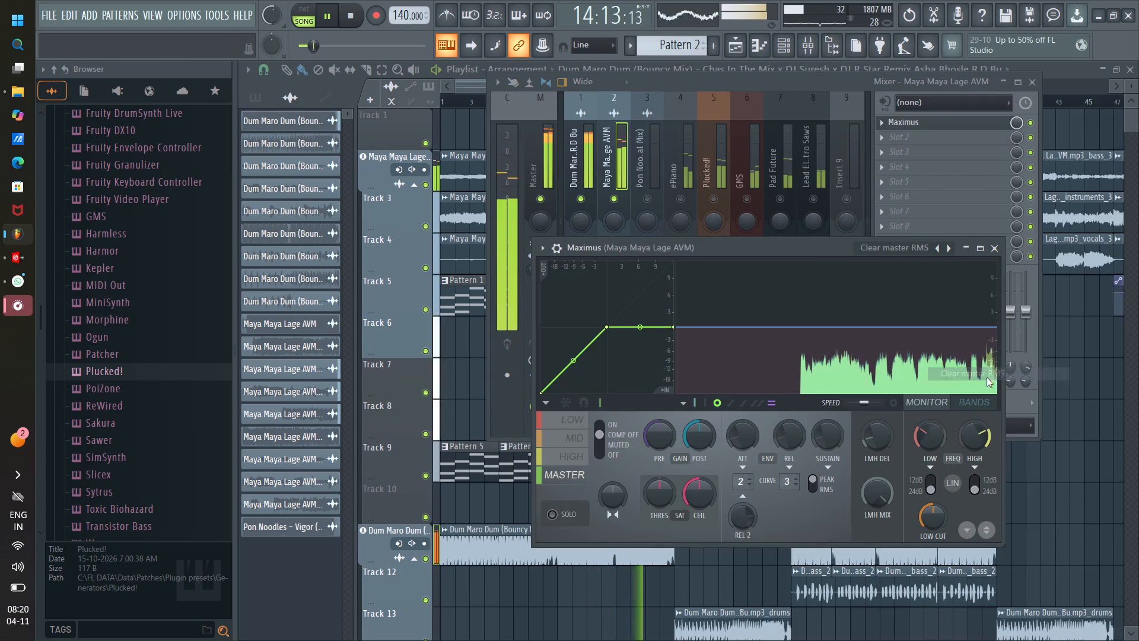
Solo the low band in the Maya Maya Lage Maximus while replaying from bar 9.
{"action": "left_click", "coordinate": [574, 418]}
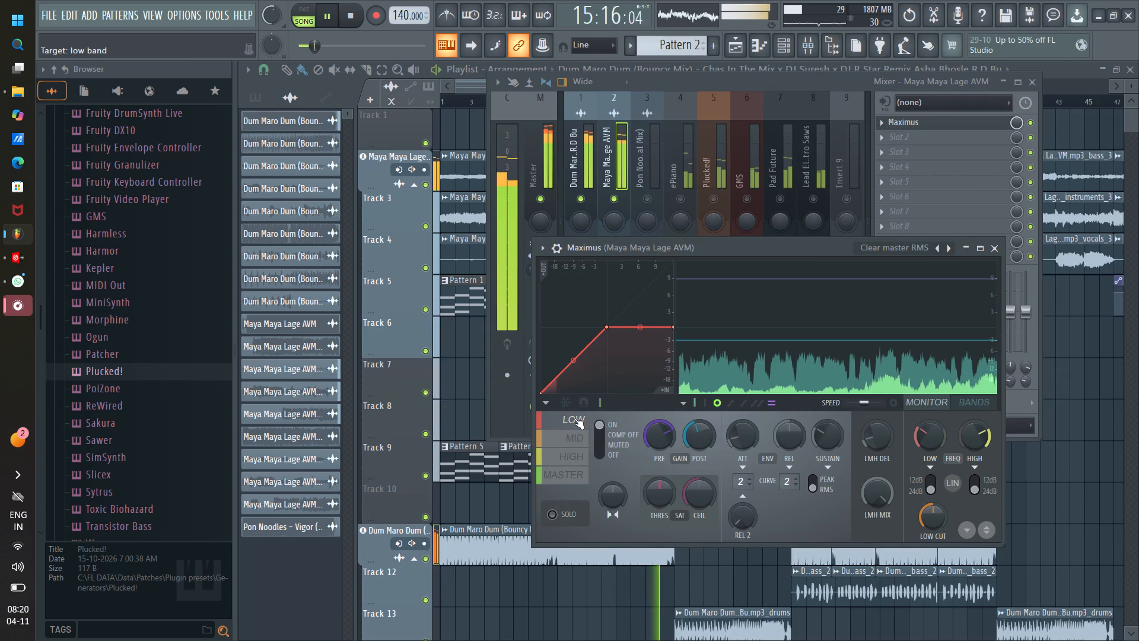
{"action": "key", "text": "space"}
{"action": "key", "text": "space"}
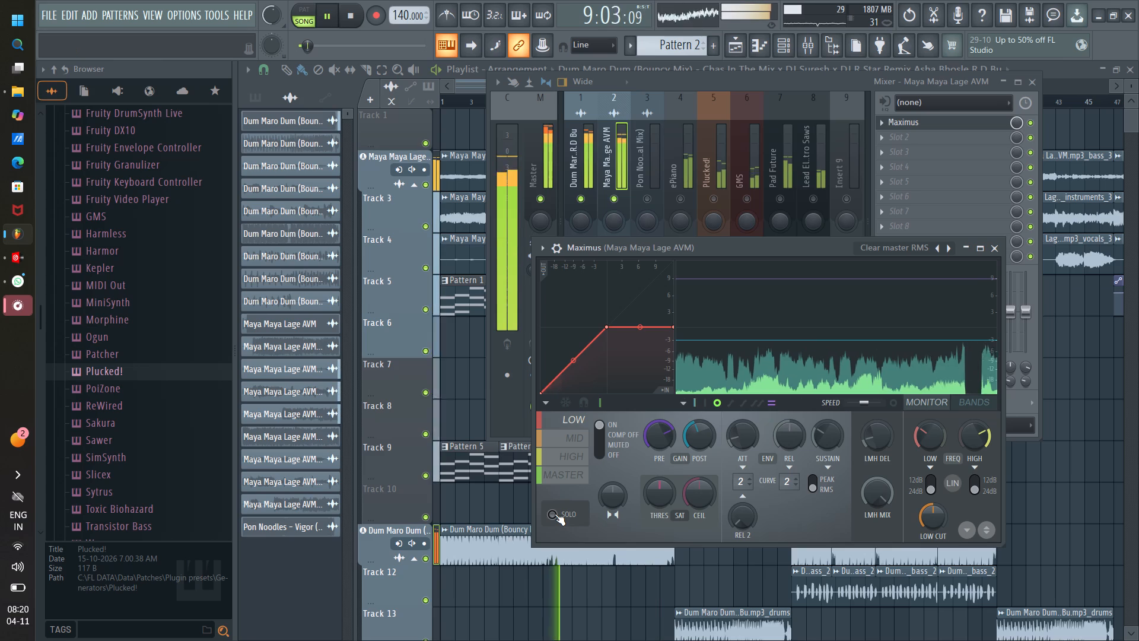
{"action": "right_click", "coordinate": [555, 513]}
{"action": "left_click", "coordinate": [554, 513]}
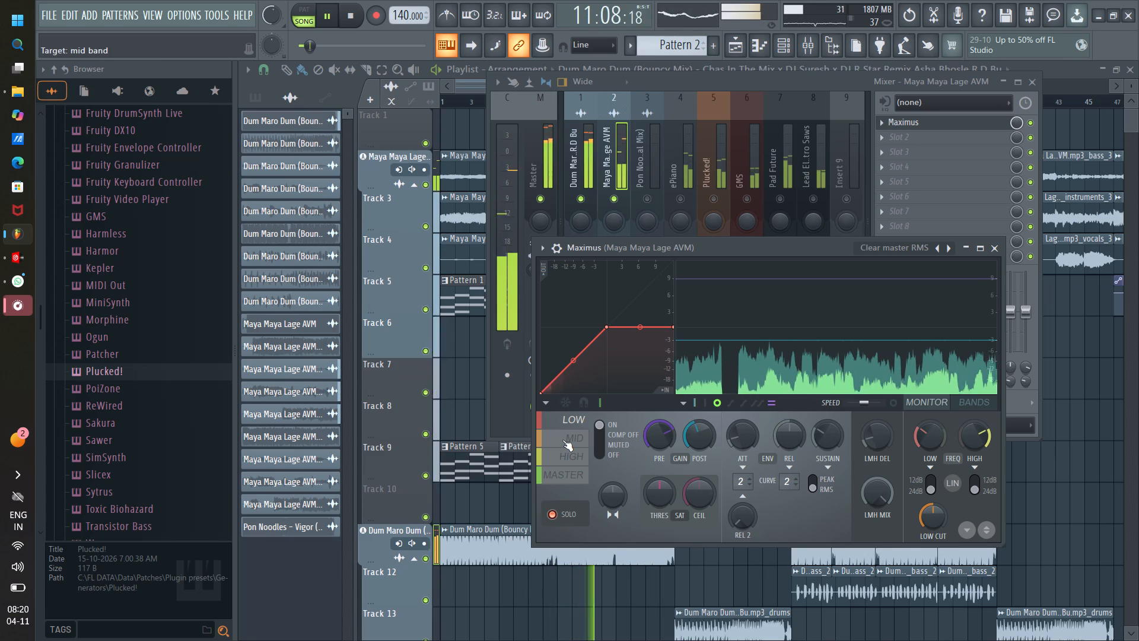
Solo the Maya Maya Lage bass, instruments and vocals tracks in the playlist and play from bar 5.
{"action": "key", "text": "space"}
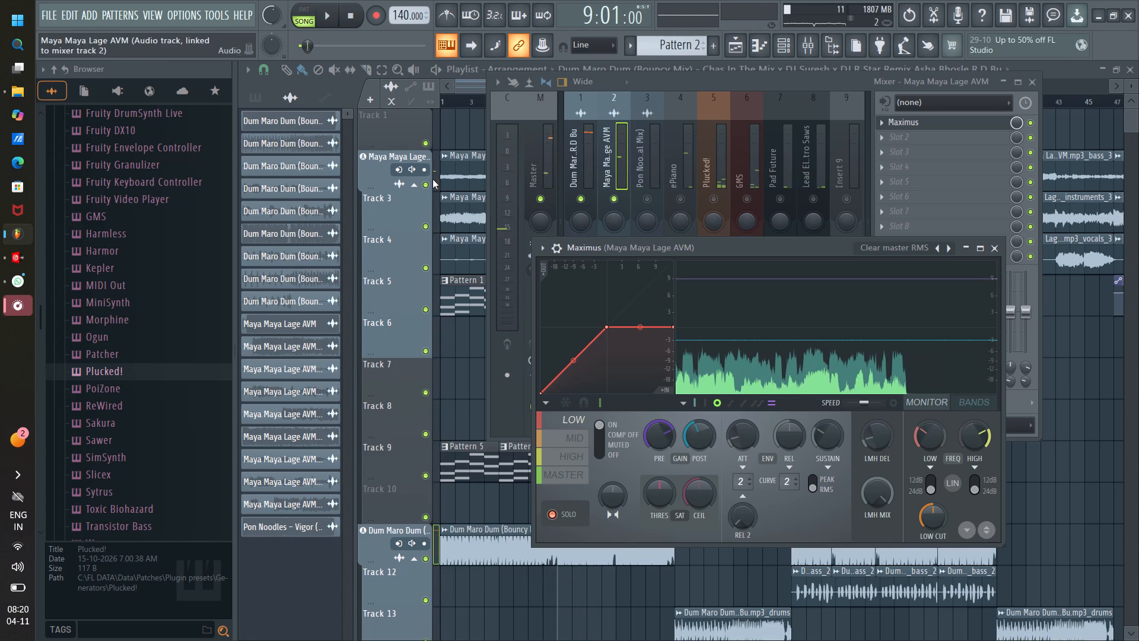
{"action": "right_click", "coordinate": [425, 186]}
{"action": "left_click", "coordinate": [420, 220]}
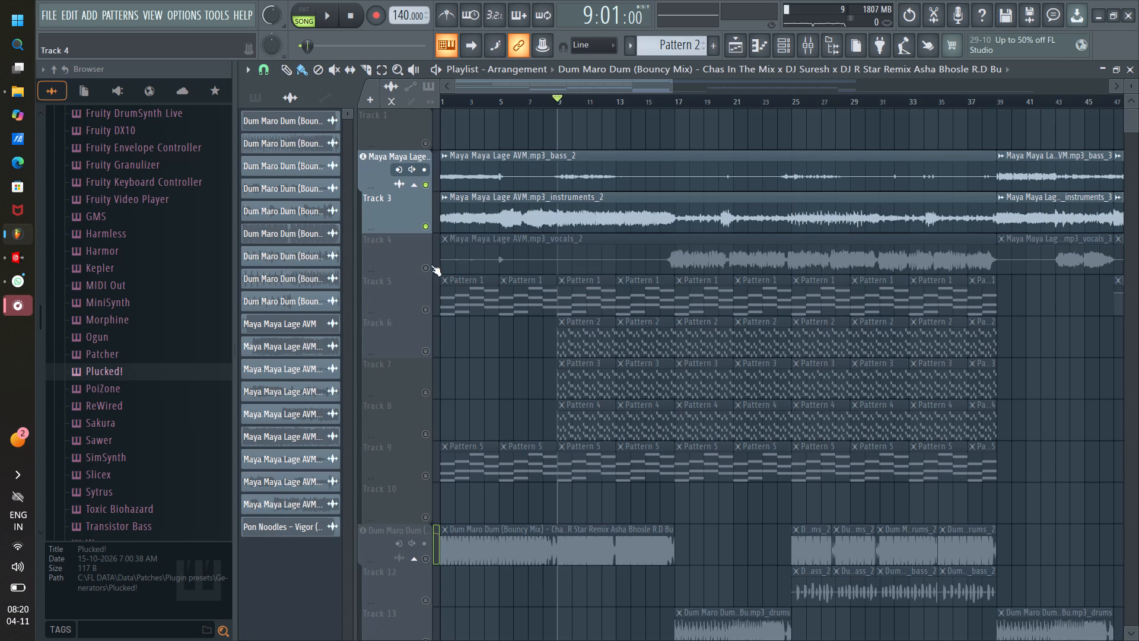
{"action": "left_click", "coordinate": [428, 266]}
{"action": "key", "text": "space"}
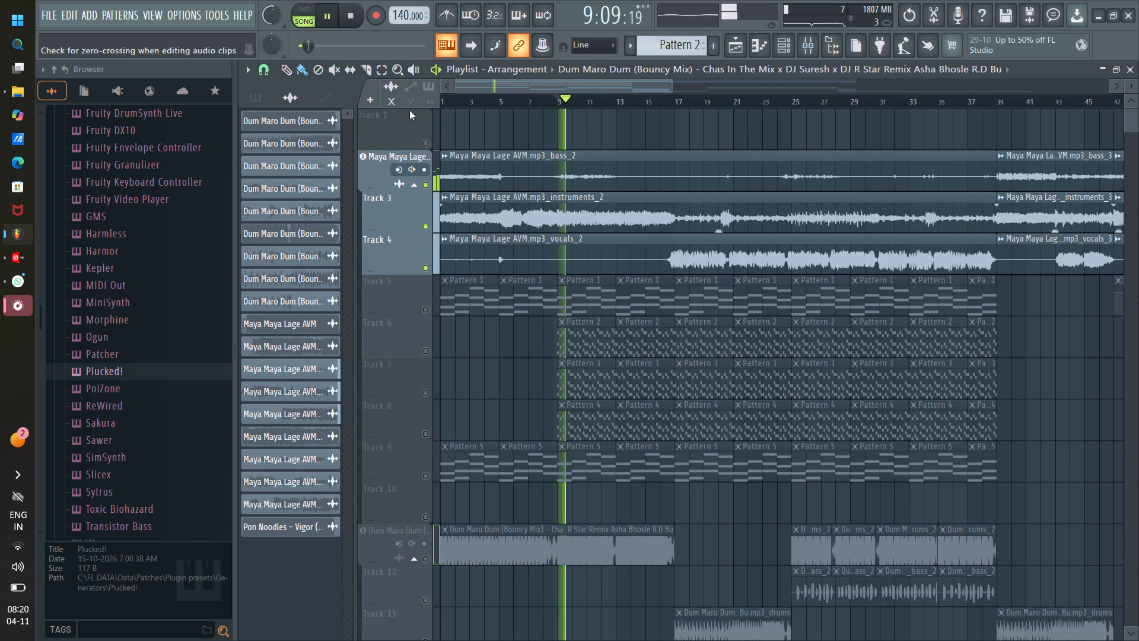
{"action": "left_click", "coordinate": [452, 99]}
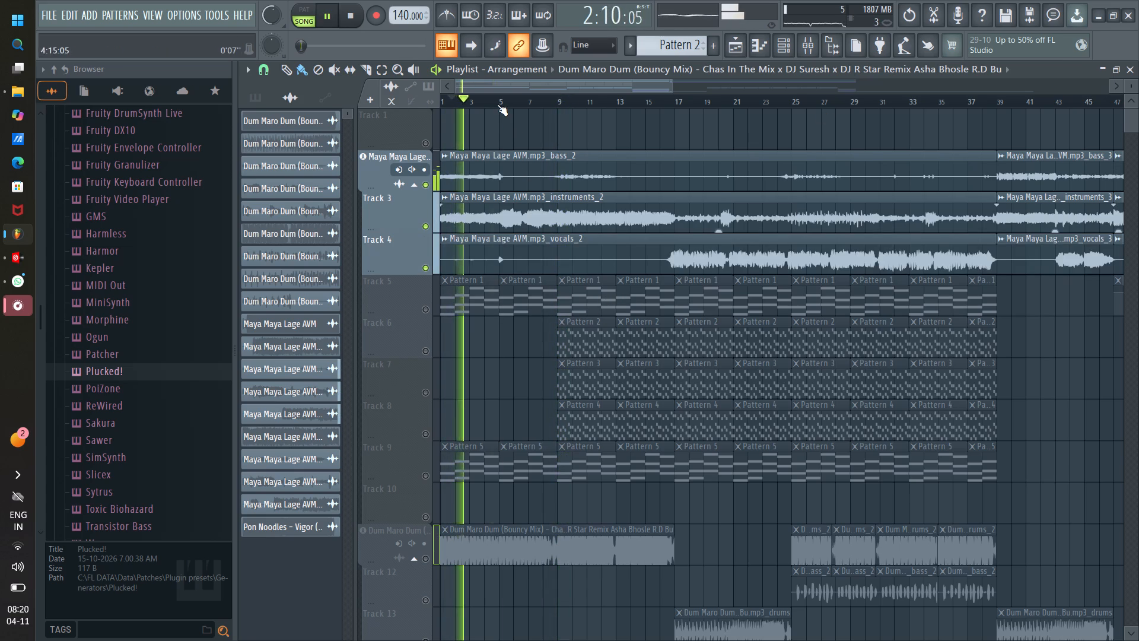
{"action": "left_click", "coordinate": [497, 104]}
Reopen Maximus on the Maya Maya Lage mixer track and set its mid band to Comp Off.
{"action": "left_click", "coordinate": [803, 46]}
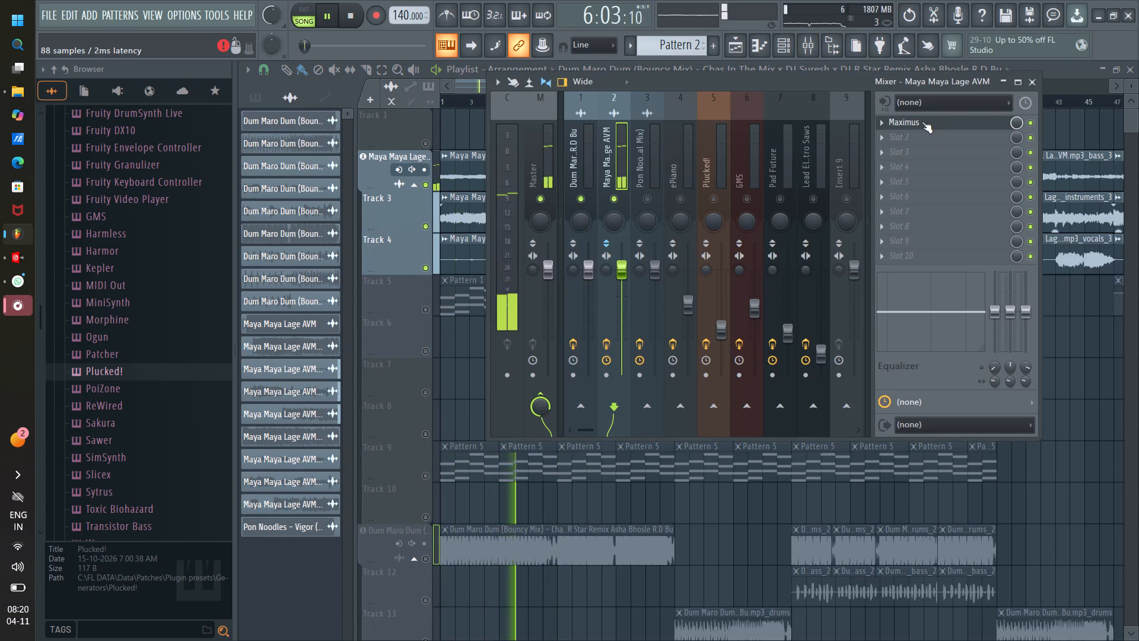
{"action": "left_click", "coordinate": [921, 123]}
{"action": "left_click", "coordinate": [615, 107]}
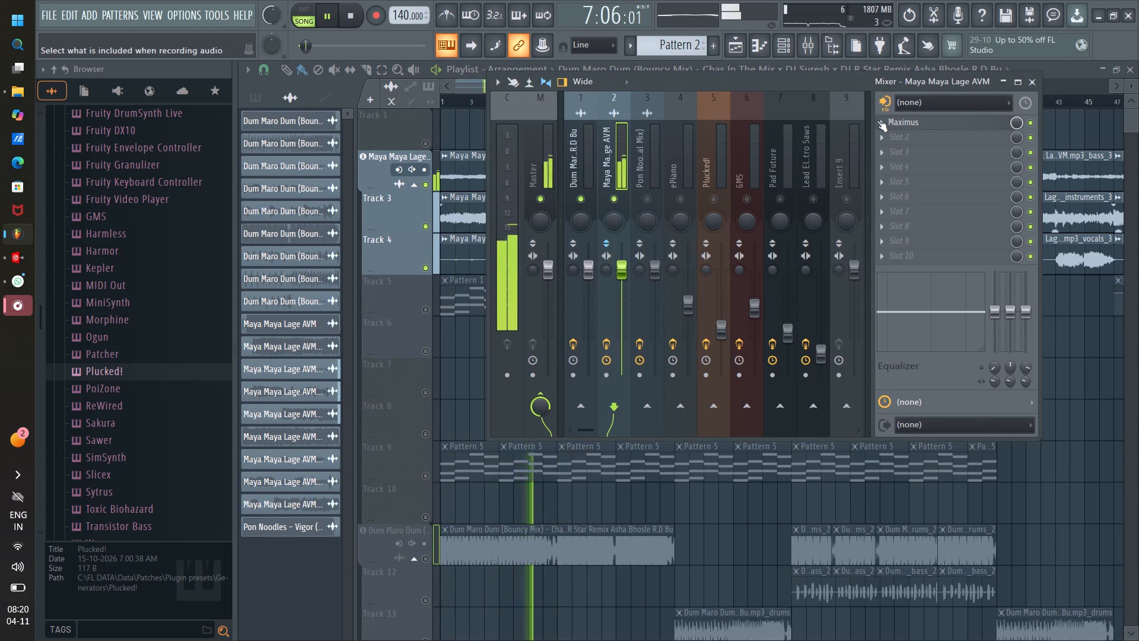
{"action": "left_click", "coordinate": [890, 120]}
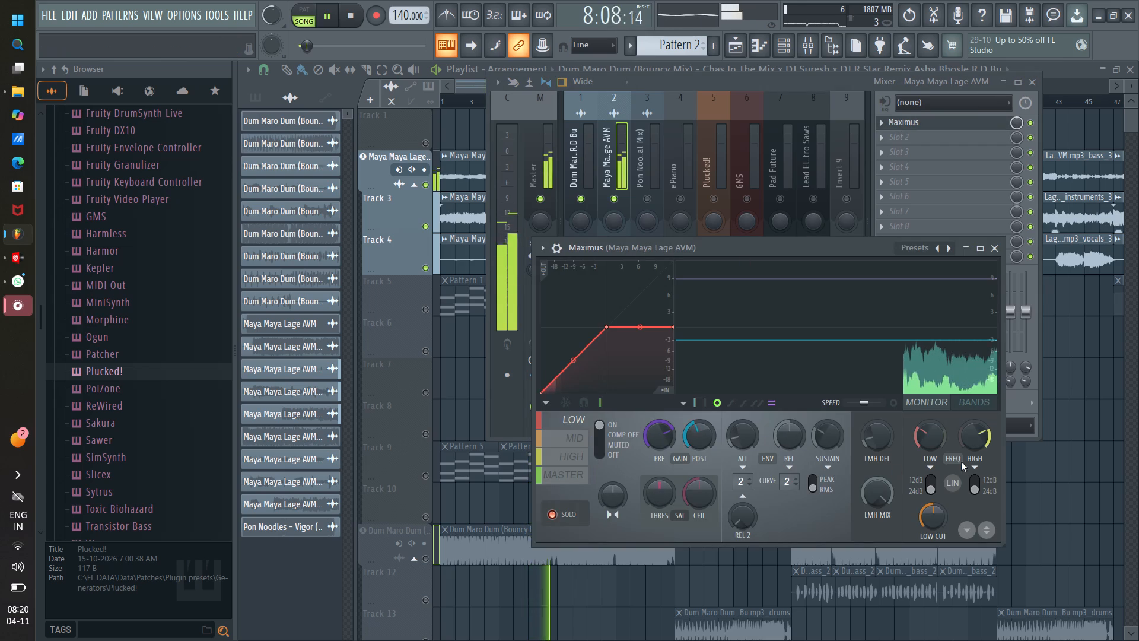
{"action": "scroll", "coordinate": [934, 432], "scroll_direction": "down", "scroll_amount": 5}
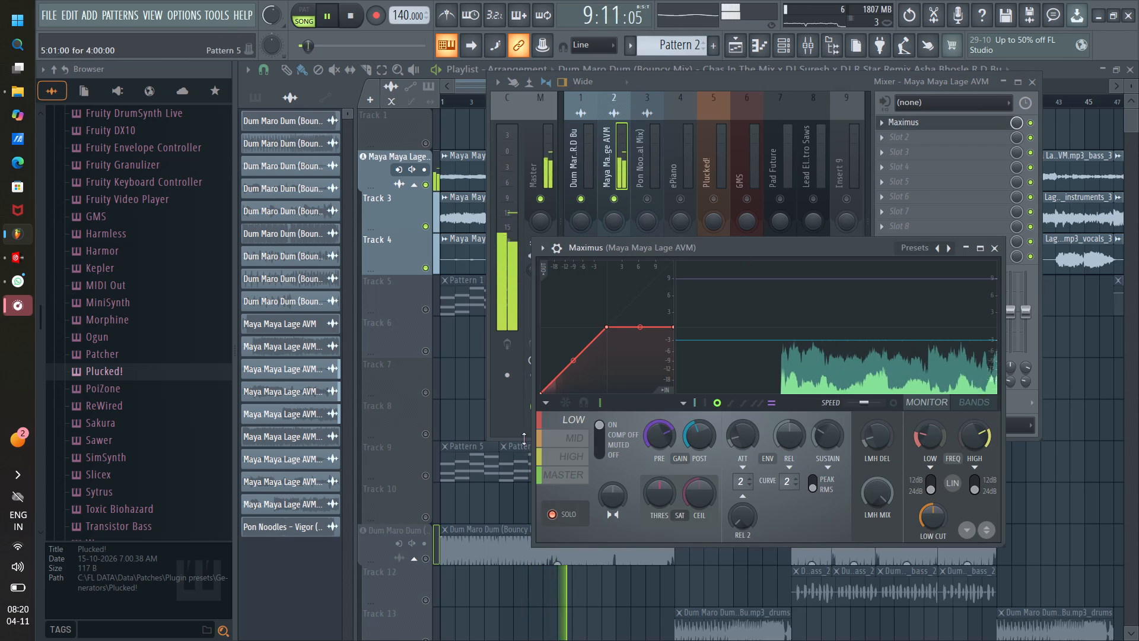
{"action": "left_click", "coordinate": [574, 442]}
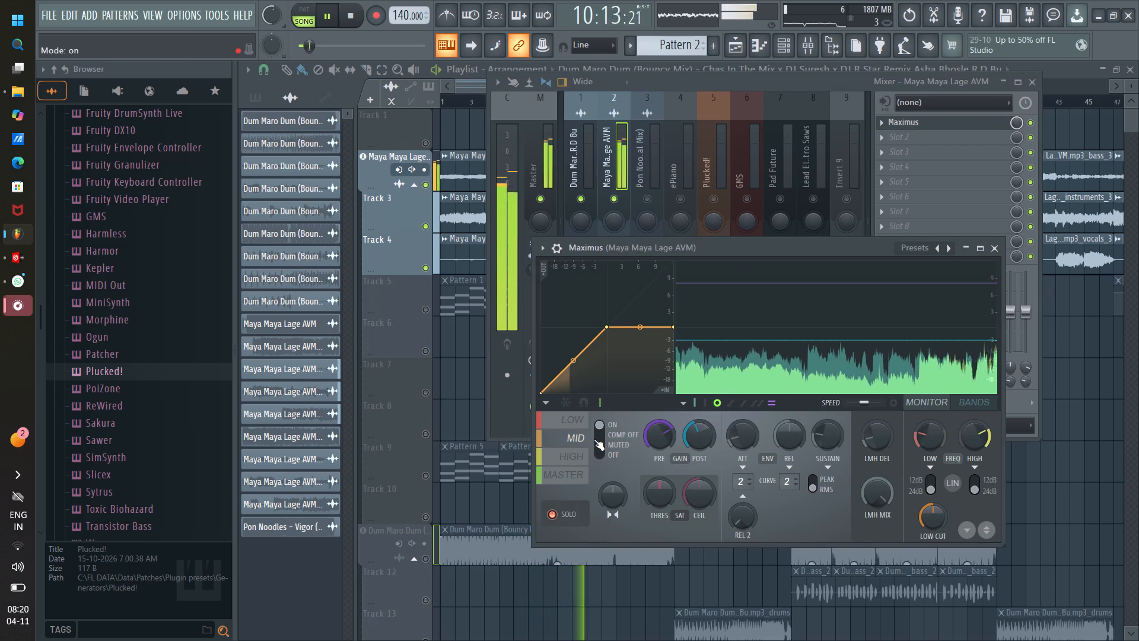
{"action": "left_click", "coordinate": [609, 439]}
Audition the high, mid and low bands and the master of the Maya Maya Lage Maximus, restarting playback at bar 5.
{"action": "left_click", "coordinate": [583, 456]}
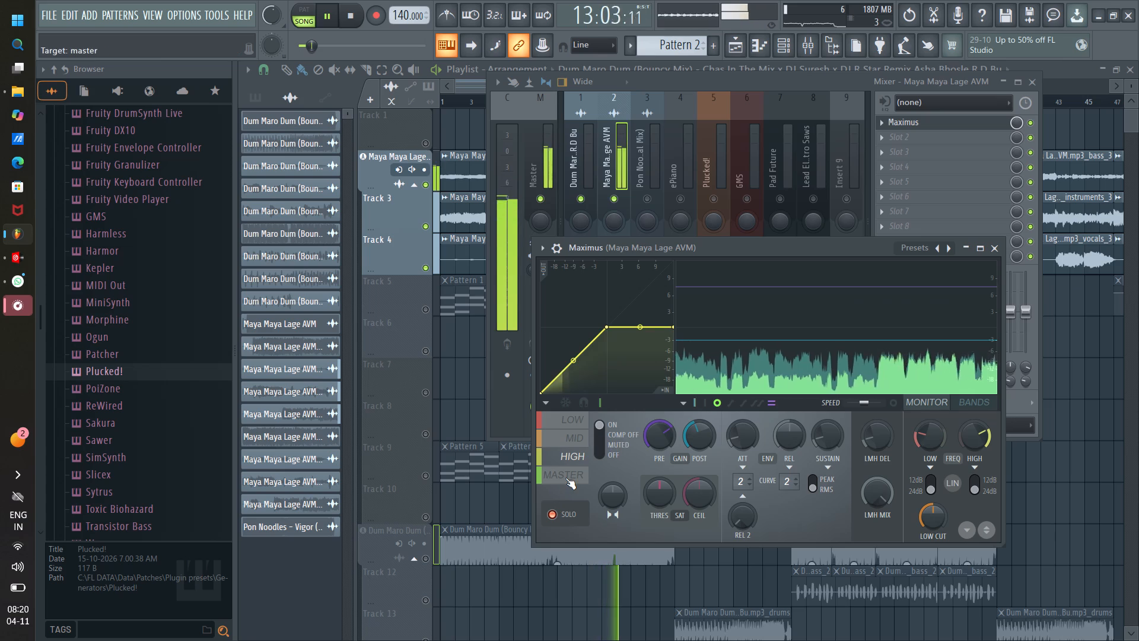
{"action": "left_click", "coordinate": [565, 477]}
{"action": "key", "text": "space"}
{"action": "key", "text": "space"}
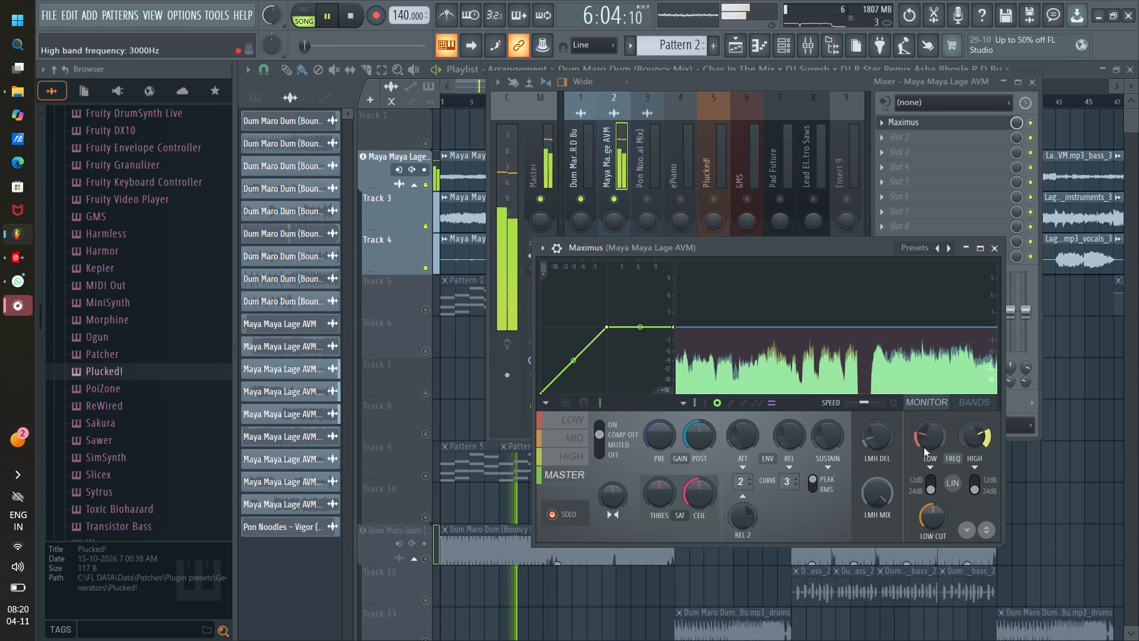
{"action": "left_click", "coordinate": [557, 458]}
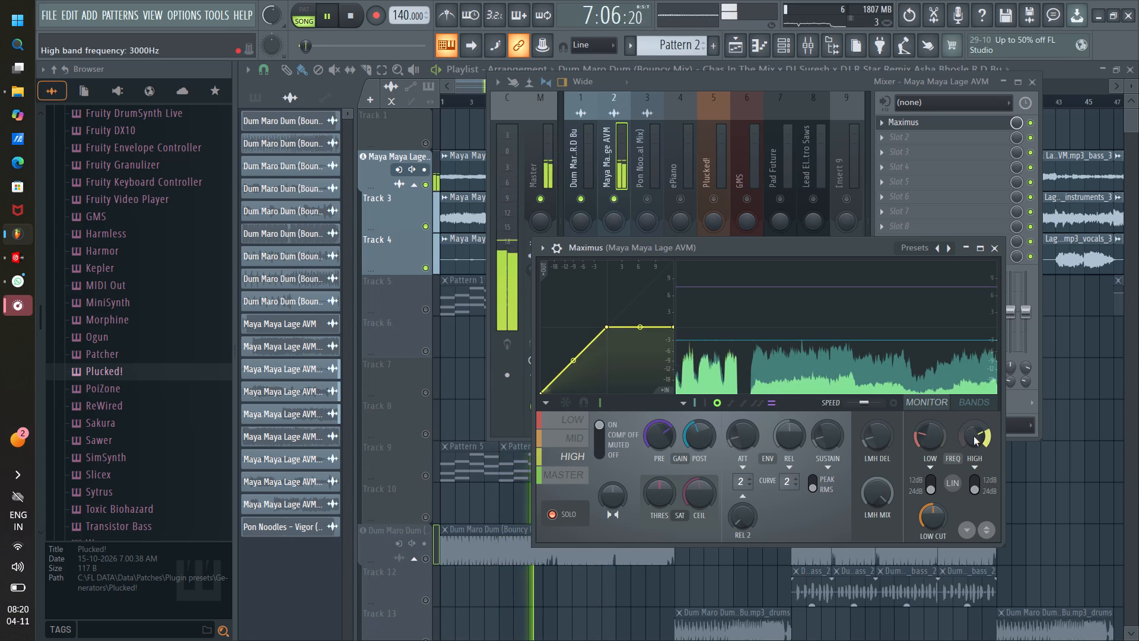
{"action": "scroll", "coordinate": [973, 436], "scroll_direction": "up", "scroll_amount": 4}
{"action": "left_click", "coordinate": [577, 442]}
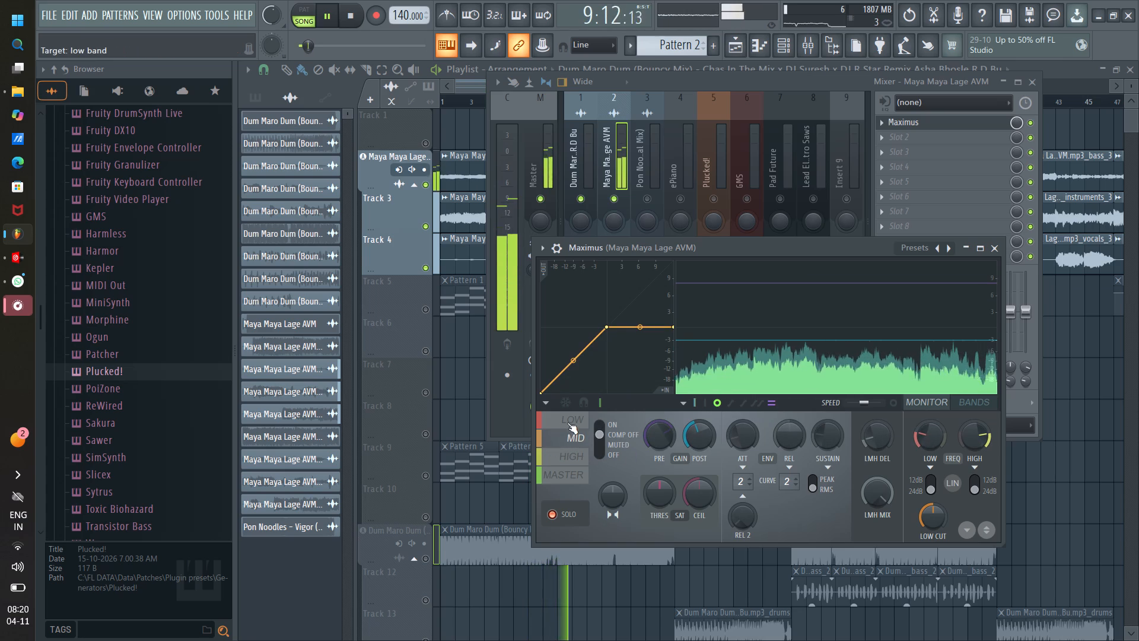
{"action": "left_click", "coordinate": [568, 421]}
{"action": "left_click", "coordinate": [562, 472]}
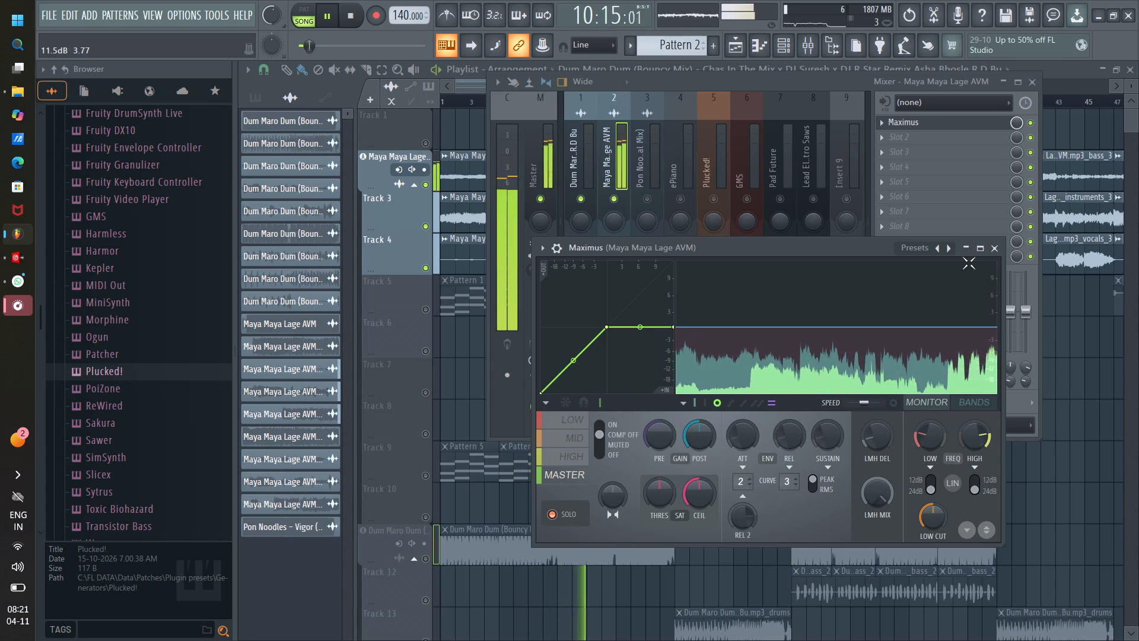
{"action": "left_click", "coordinate": [996, 251]}
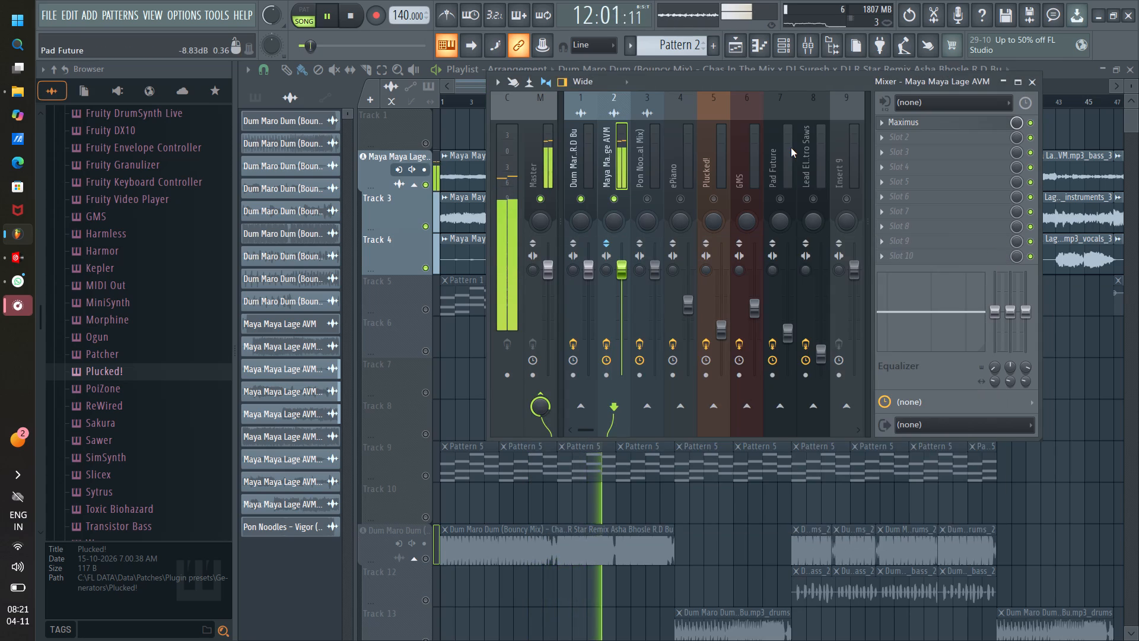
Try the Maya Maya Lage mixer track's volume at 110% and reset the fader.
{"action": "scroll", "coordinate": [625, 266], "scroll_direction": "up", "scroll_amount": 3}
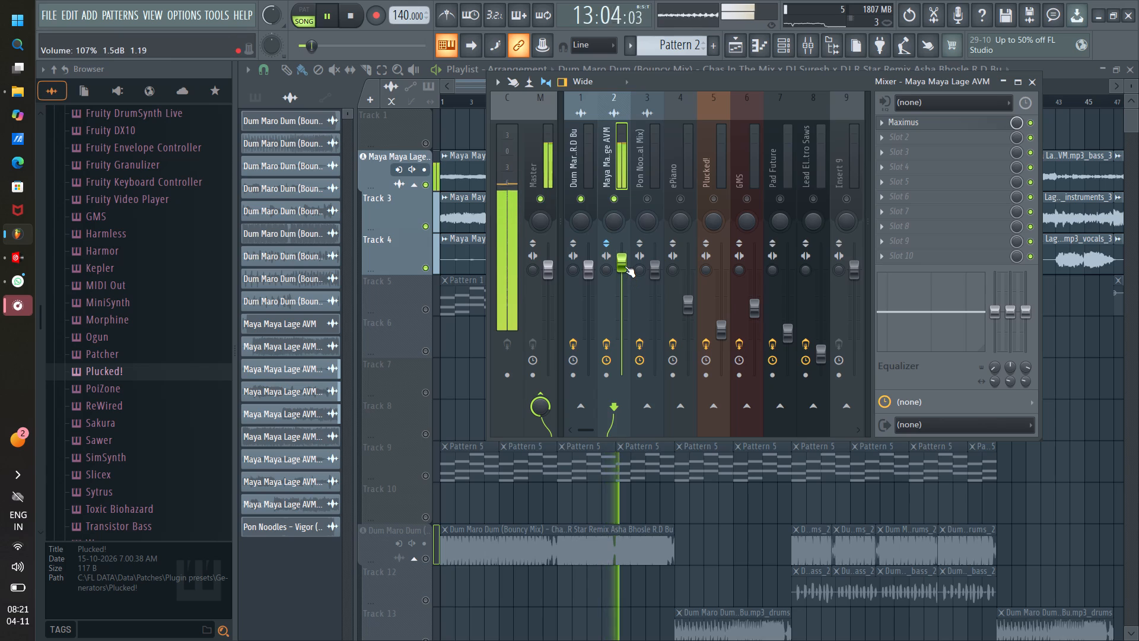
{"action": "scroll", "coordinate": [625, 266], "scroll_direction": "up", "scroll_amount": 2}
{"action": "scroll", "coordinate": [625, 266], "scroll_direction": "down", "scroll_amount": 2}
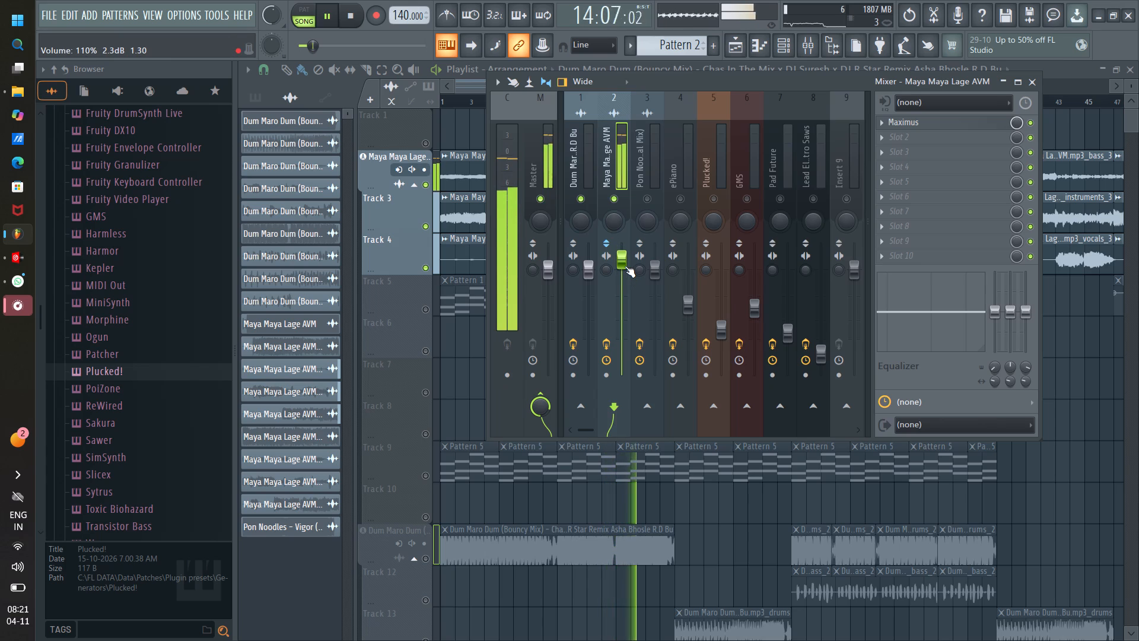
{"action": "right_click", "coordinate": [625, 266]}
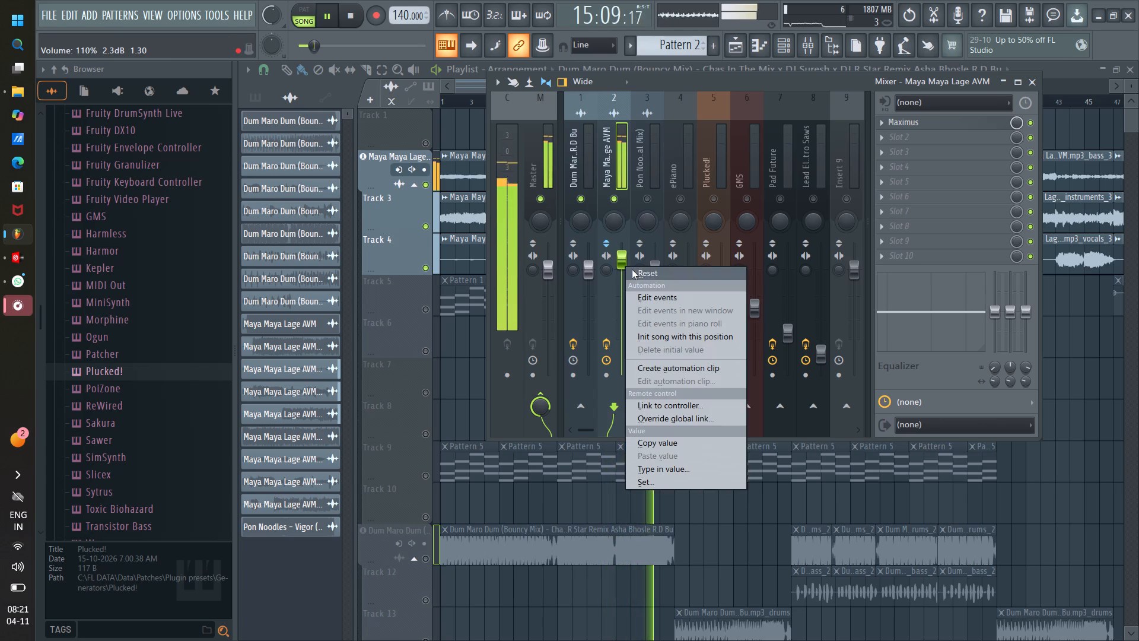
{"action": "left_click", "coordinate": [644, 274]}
Raise the master post gain in the Maya Maya Lage Maximus and replay from bar 5 to check it.
{"action": "left_click", "coordinate": [905, 118]}
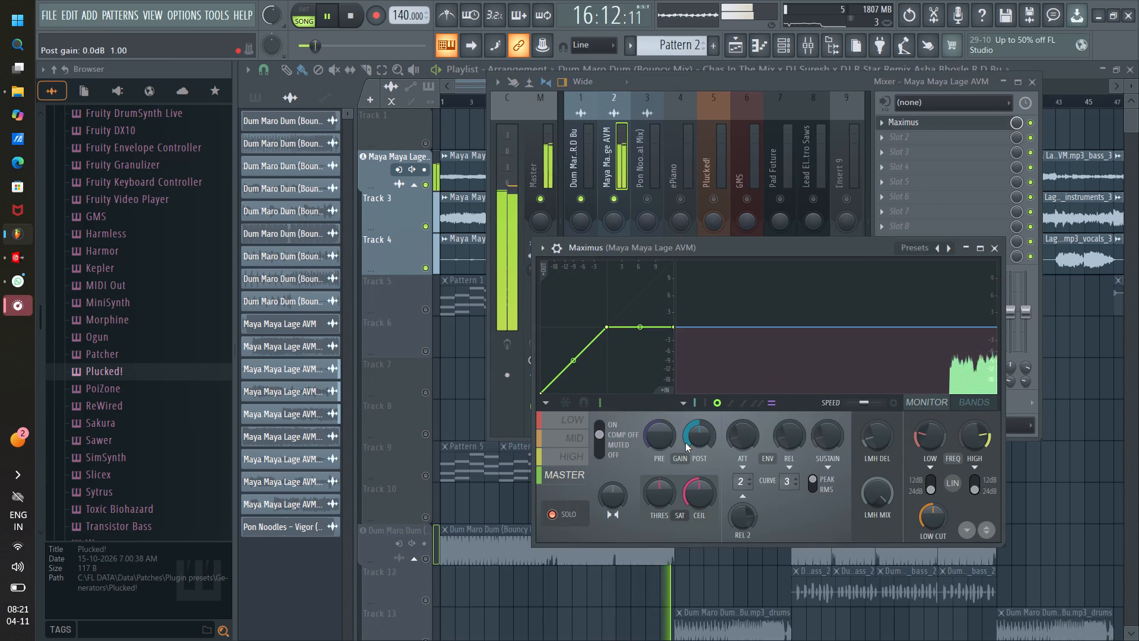
{"action": "scroll", "coordinate": [695, 434], "scroll_direction": "up", "scroll_amount": 5}
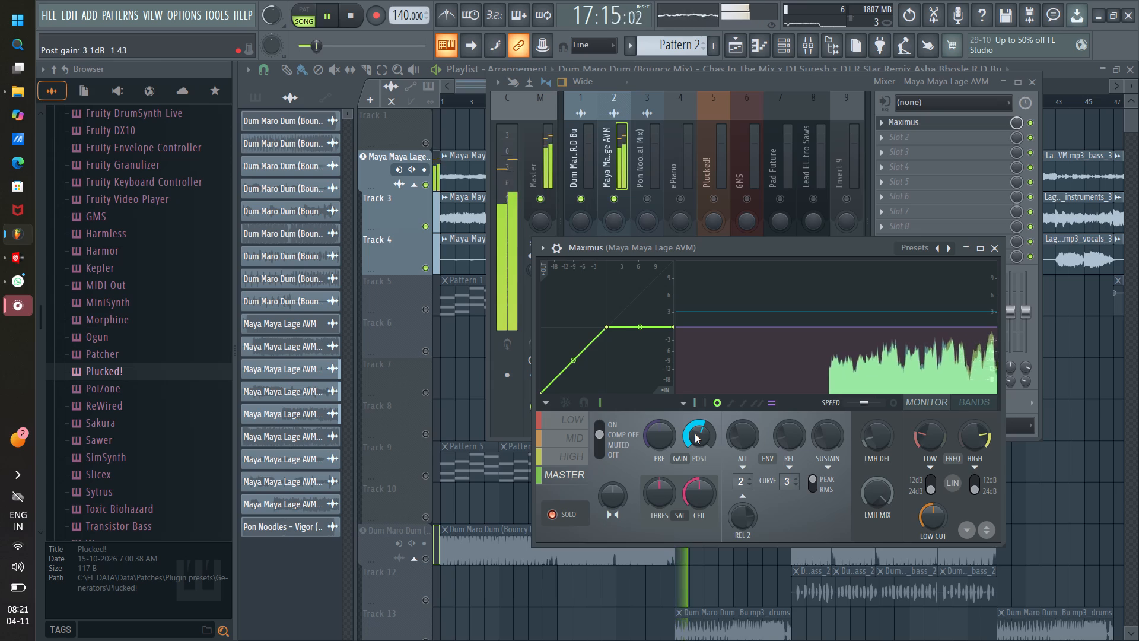
{"action": "scroll", "coordinate": [695, 434], "scroll_direction": "up", "scroll_amount": 2}
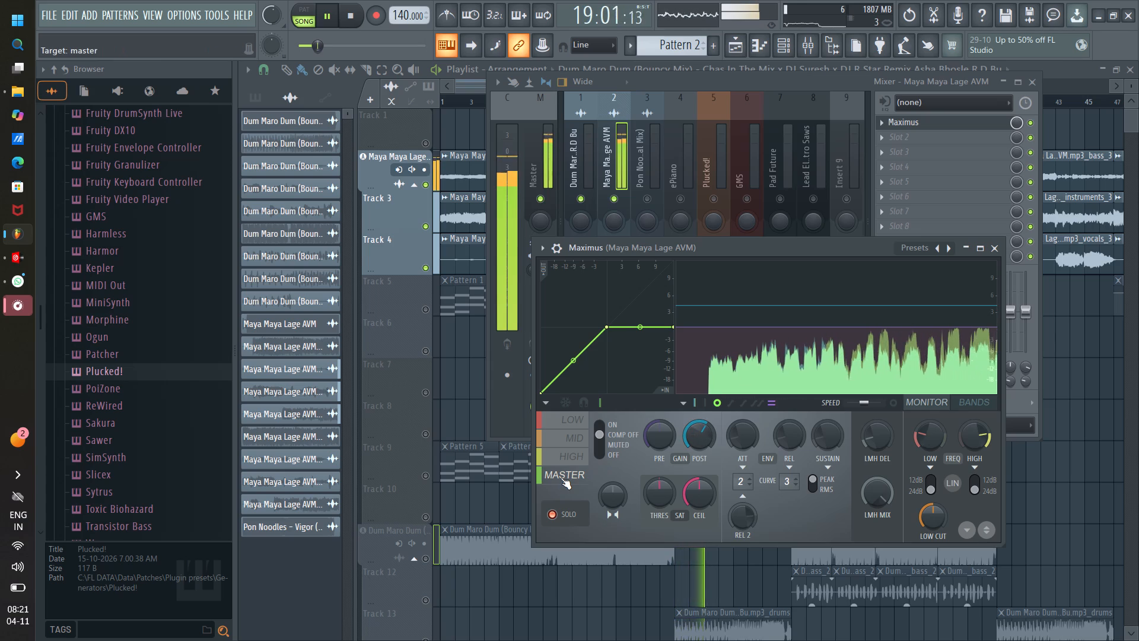
{"action": "left_click", "coordinate": [561, 478]}
{"action": "key", "text": "space"}
{"action": "key", "text": "space"}
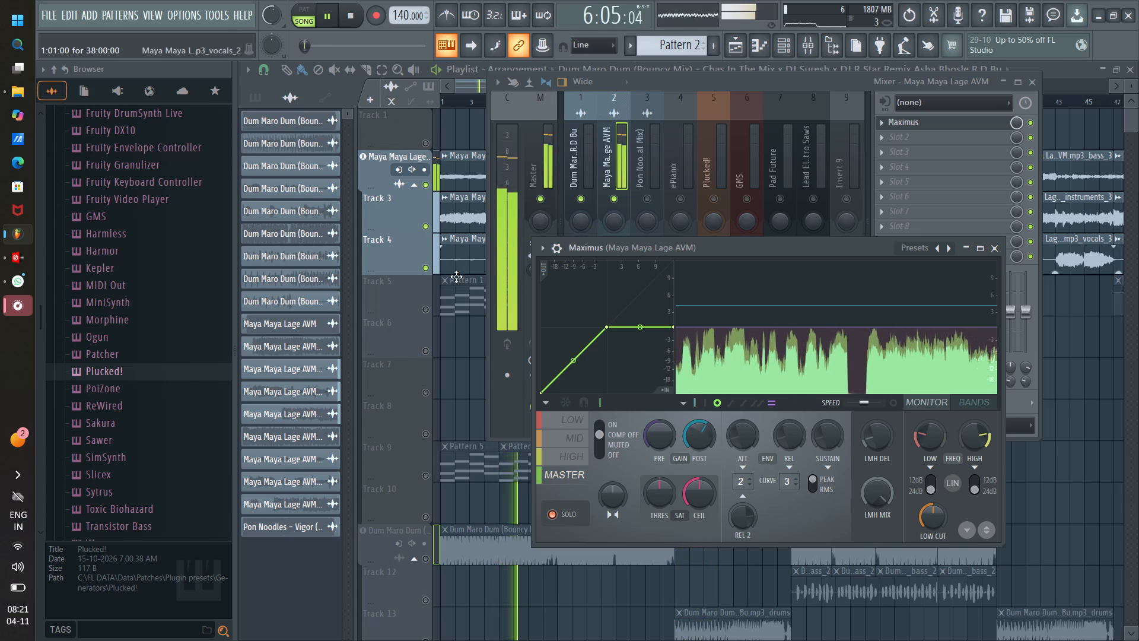
Unmute the main Dum Maro Dum track in the playlist.
{"action": "left_click", "coordinate": [423, 557]}
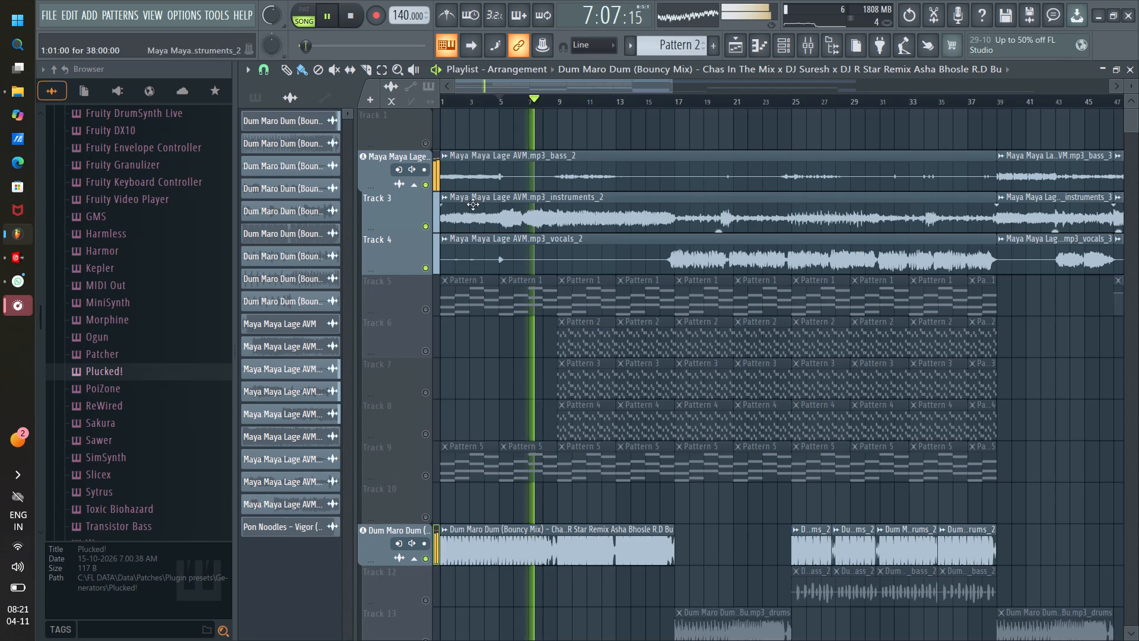
Unmute all tracks in the playlist, including the pattern, Dum Maro Dum and Pon Noodles tracks.
{"action": "left_click_drag", "start_coordinate": [664, 83], "coordinate": [584, 88]}
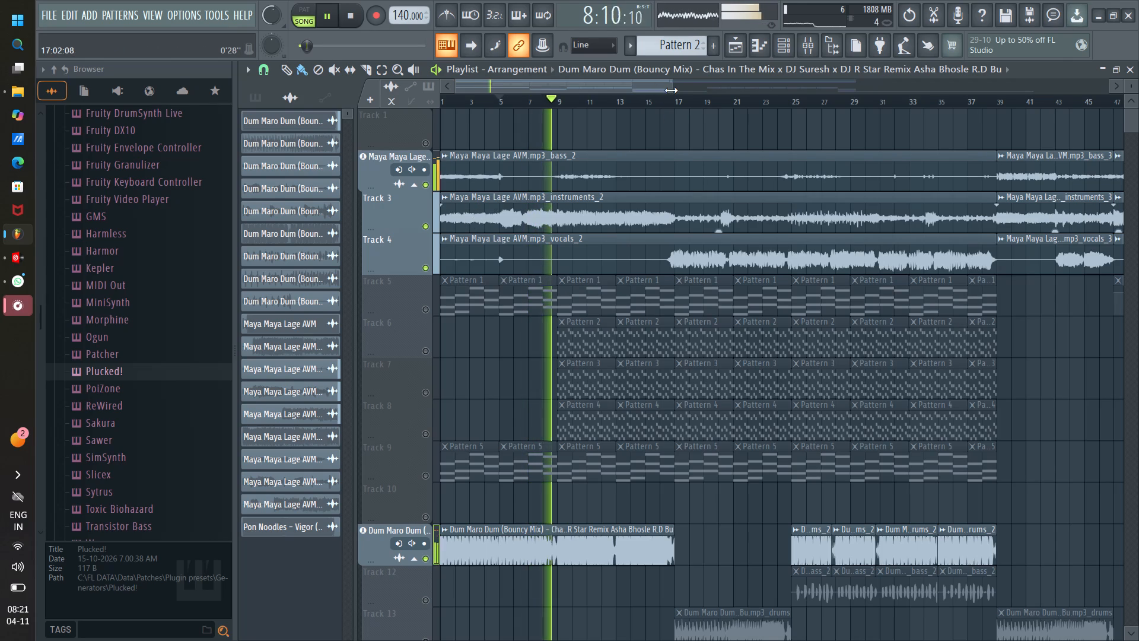
{"action": "scroll", "coordinate": [506, 448], "scroll_direction": "down", "scroll_amount": 7}
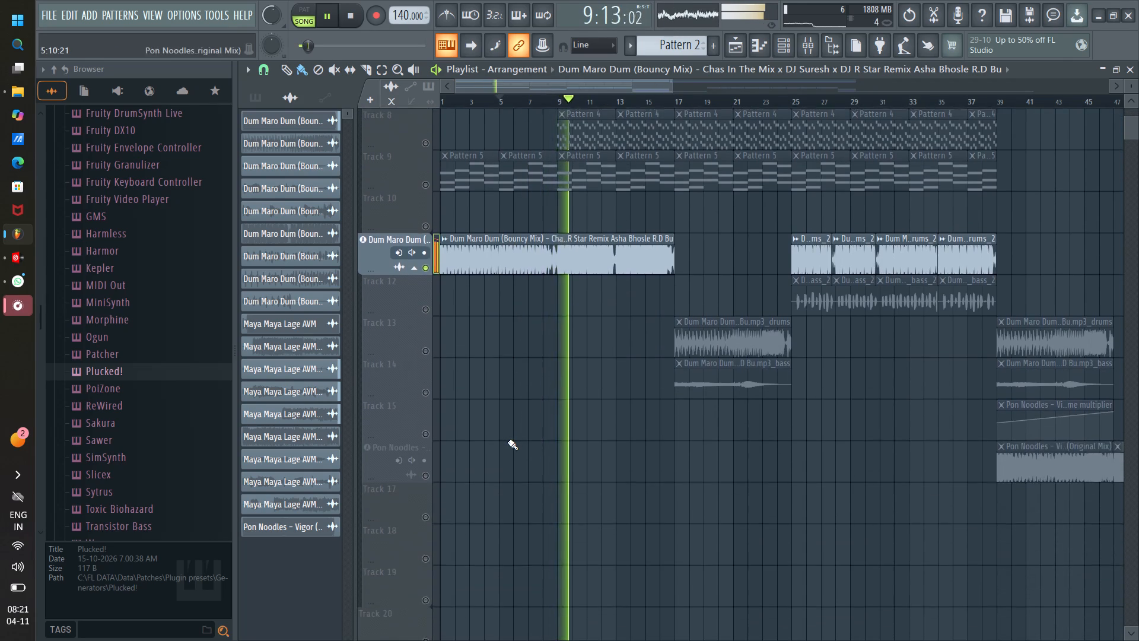
{"action": "scroll", "coordinate": [508, 442], "scroll_direction": "up", "scroll_amount": 13}
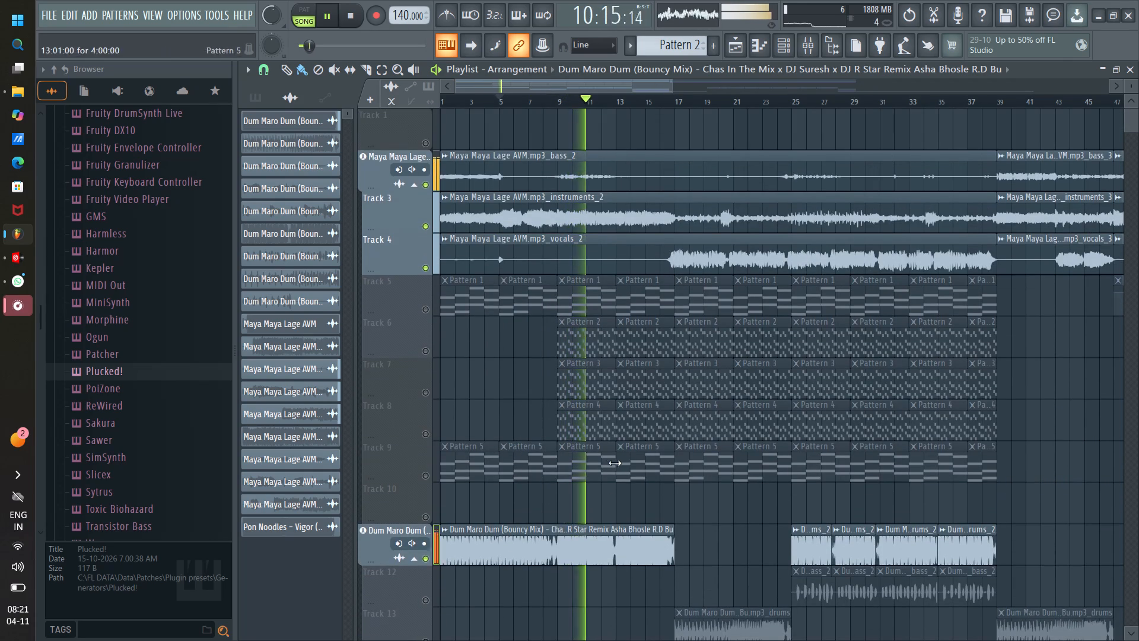
{"action": "scroll", "coordinate": [613, 461], "scroll_direction": "down", "scroll_amount": 2}
{"action": "right_click", "coordinate": [422, 477]}
{"action": "right_click", "coordinate": [422, 477]}
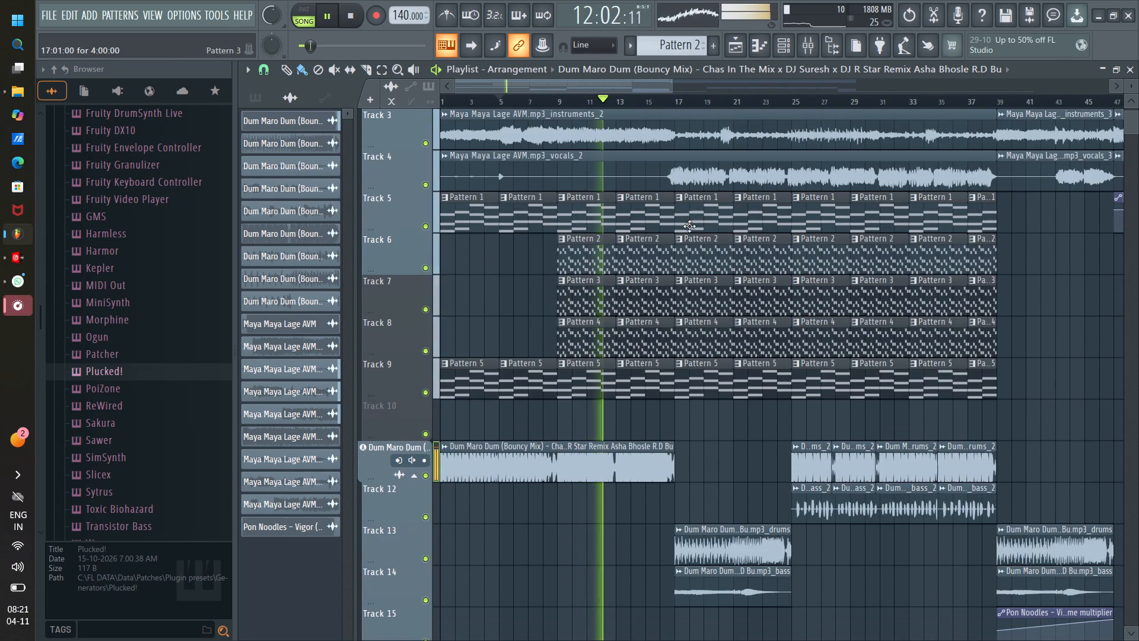
Restart playback around bar 6 and re-enable all the muted mixer tracks.
{"action": "left_click", "coordinate": [516, 97]}
{"action": "left_click", "coordinate": [806, 47]}
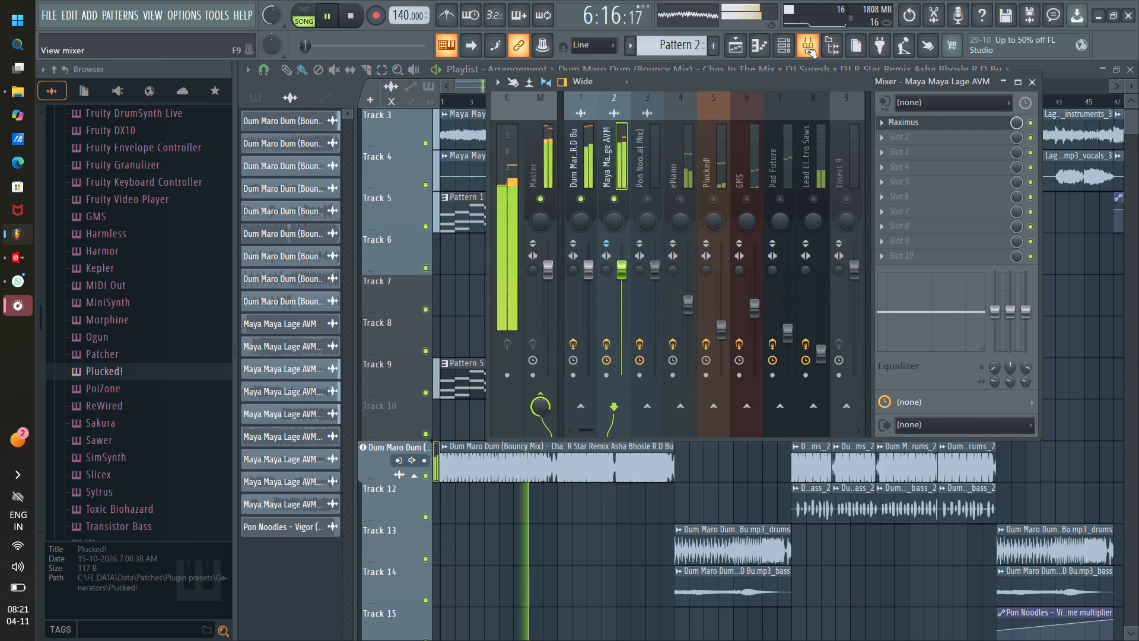
{"action": "right_click", "coordinate": [645, 202]}
{"action": "right_click", "coordinate": [645, 202]}
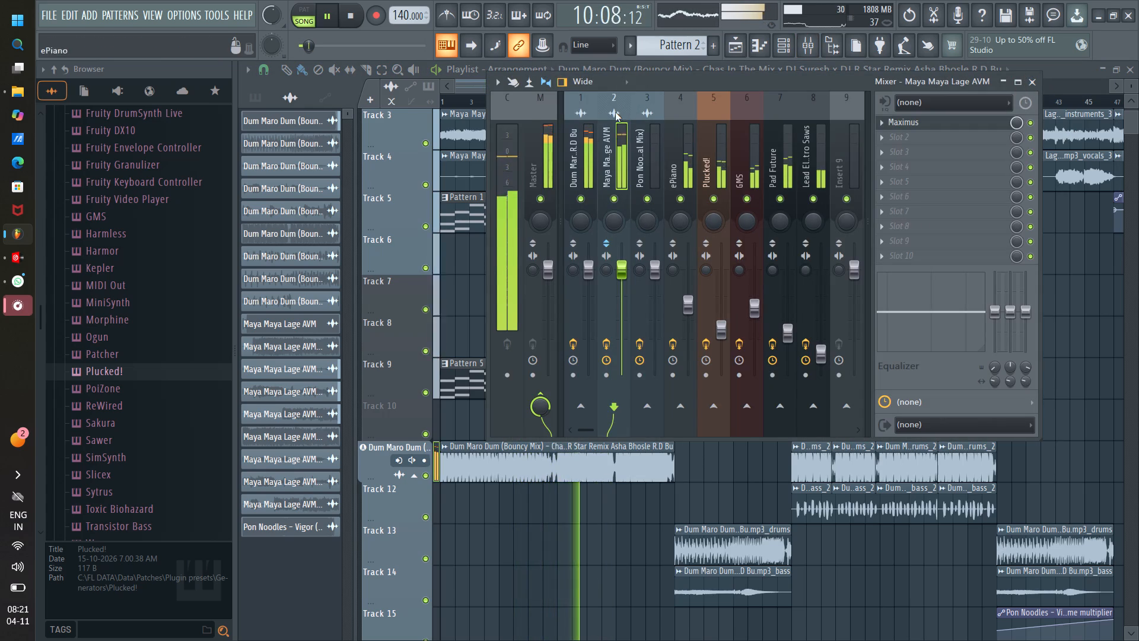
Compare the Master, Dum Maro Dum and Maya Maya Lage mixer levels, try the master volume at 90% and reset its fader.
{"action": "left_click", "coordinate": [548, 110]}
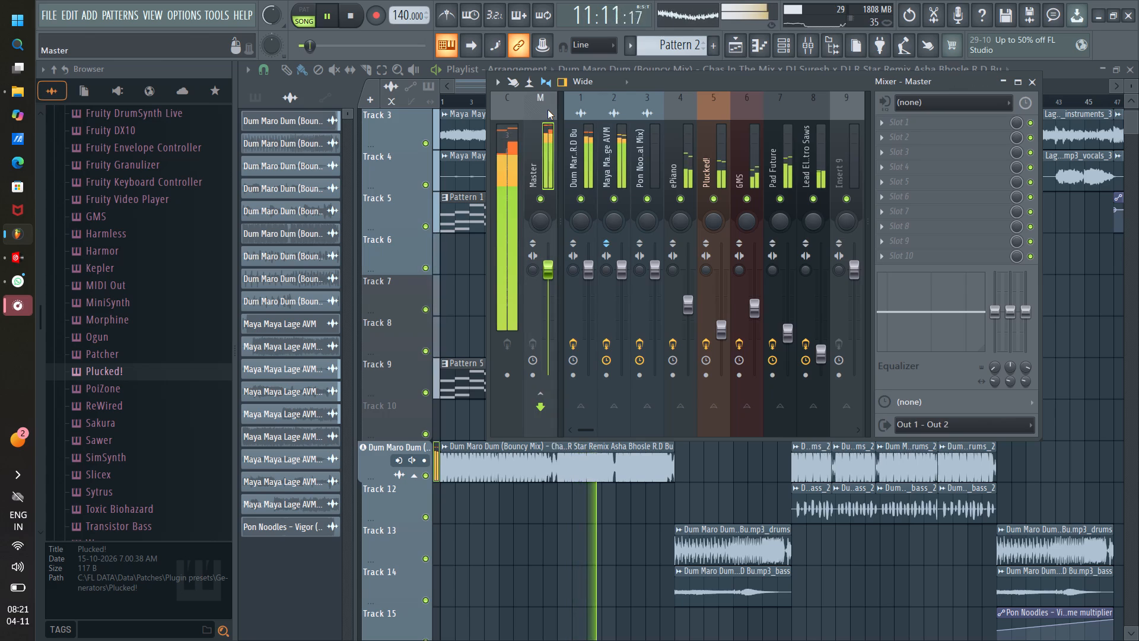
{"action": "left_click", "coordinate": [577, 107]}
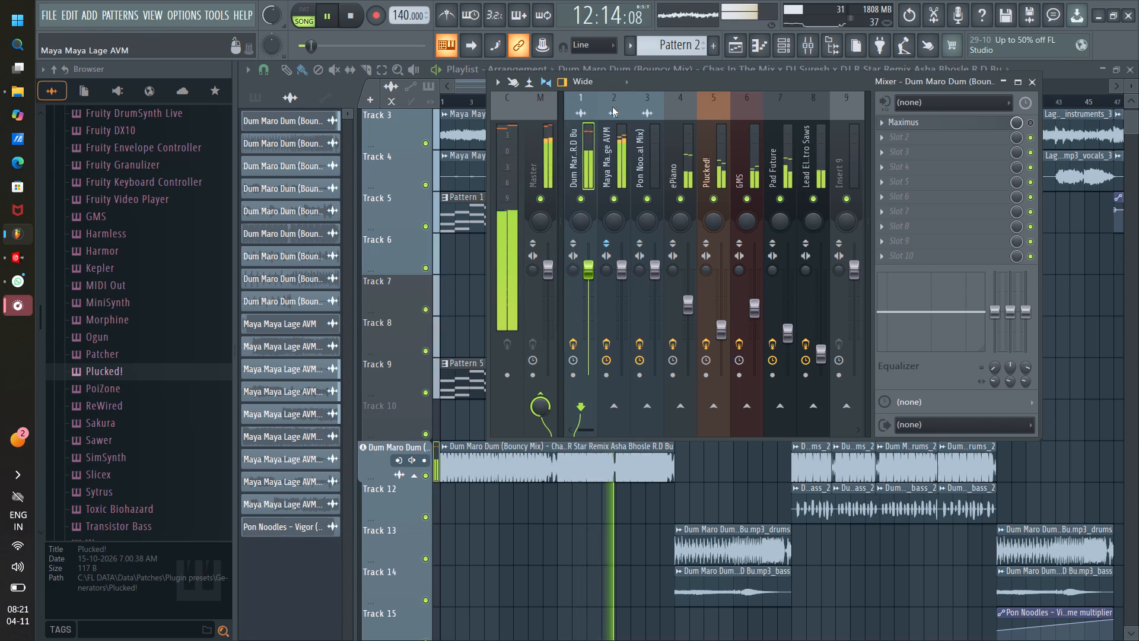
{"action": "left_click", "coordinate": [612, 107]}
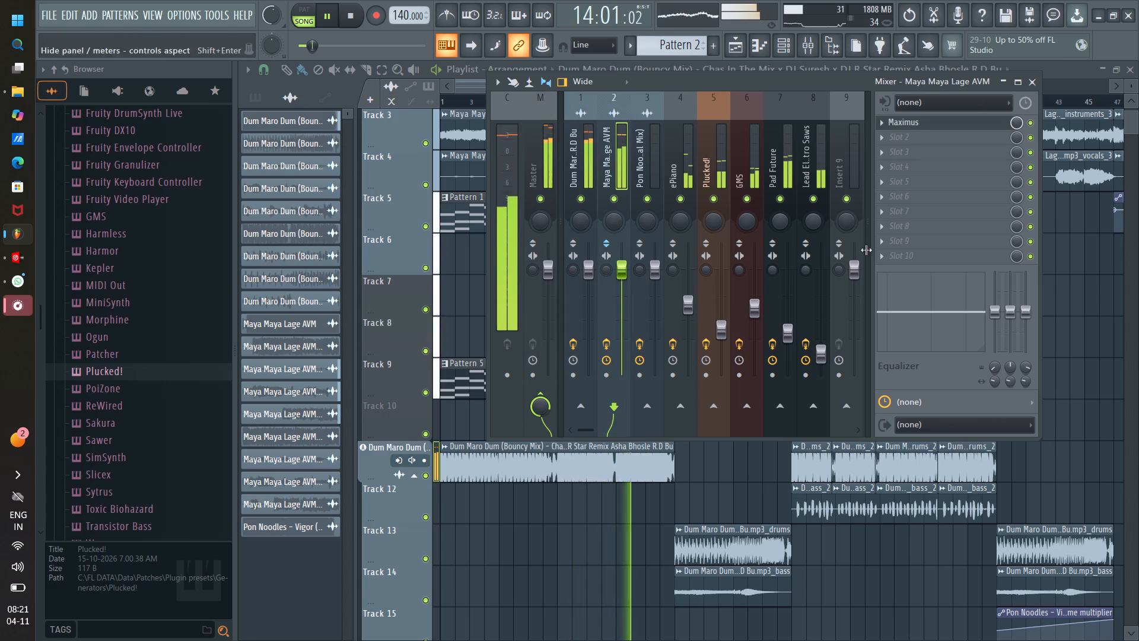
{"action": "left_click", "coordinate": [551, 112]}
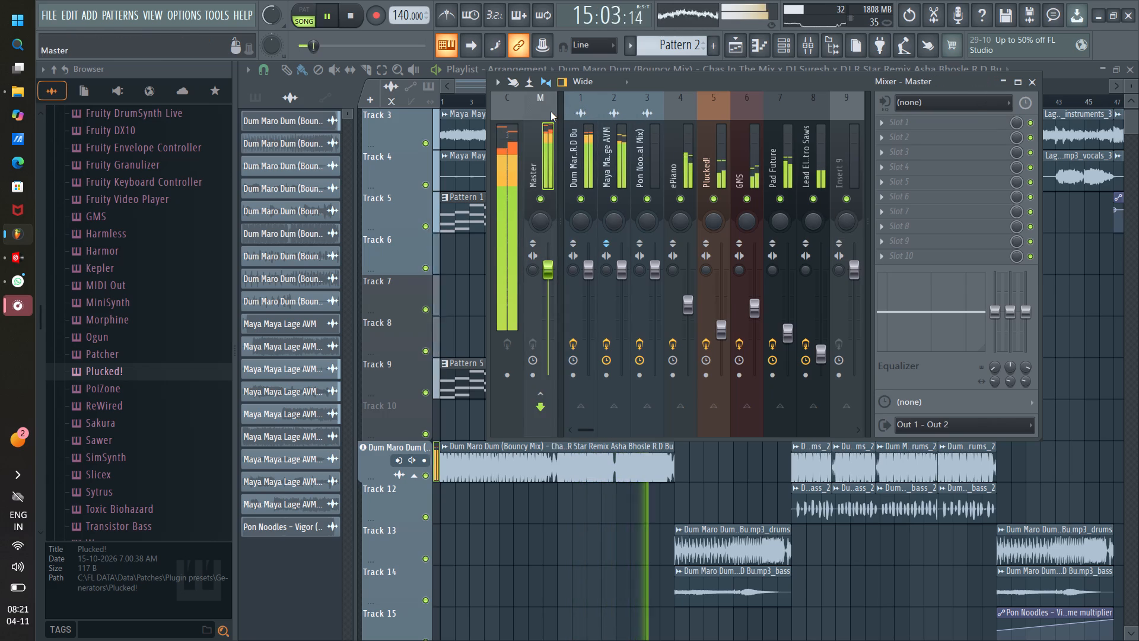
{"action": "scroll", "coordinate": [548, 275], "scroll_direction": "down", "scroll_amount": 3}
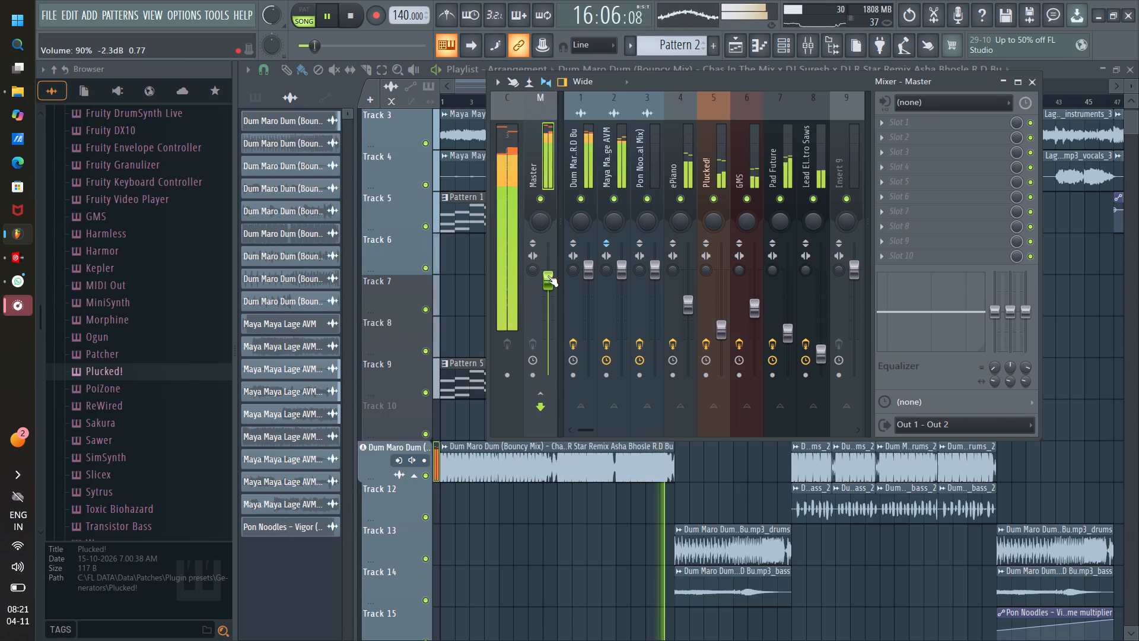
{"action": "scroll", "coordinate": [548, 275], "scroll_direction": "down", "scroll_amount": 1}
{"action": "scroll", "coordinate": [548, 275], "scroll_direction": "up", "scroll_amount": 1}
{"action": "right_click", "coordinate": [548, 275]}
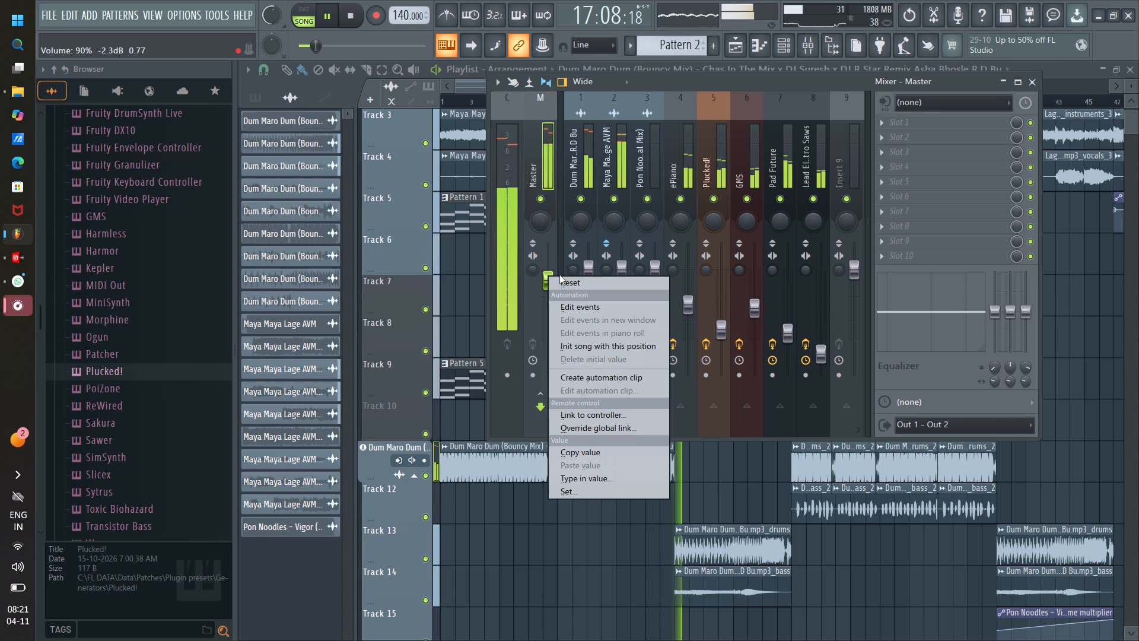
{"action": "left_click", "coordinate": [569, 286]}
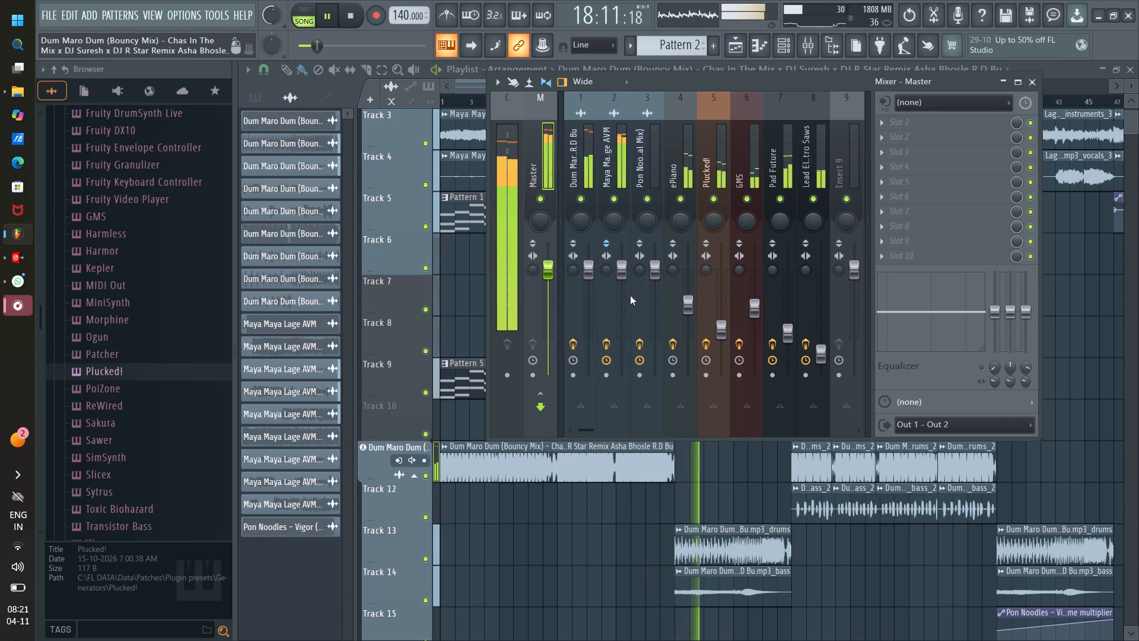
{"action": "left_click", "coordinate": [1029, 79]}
Turn off the reversed polarity on the Maya Maya Lage mixer track.
{"action": "left_click_drag", "start_coordinate": [653, 85], "coordinate": [662, 88]}
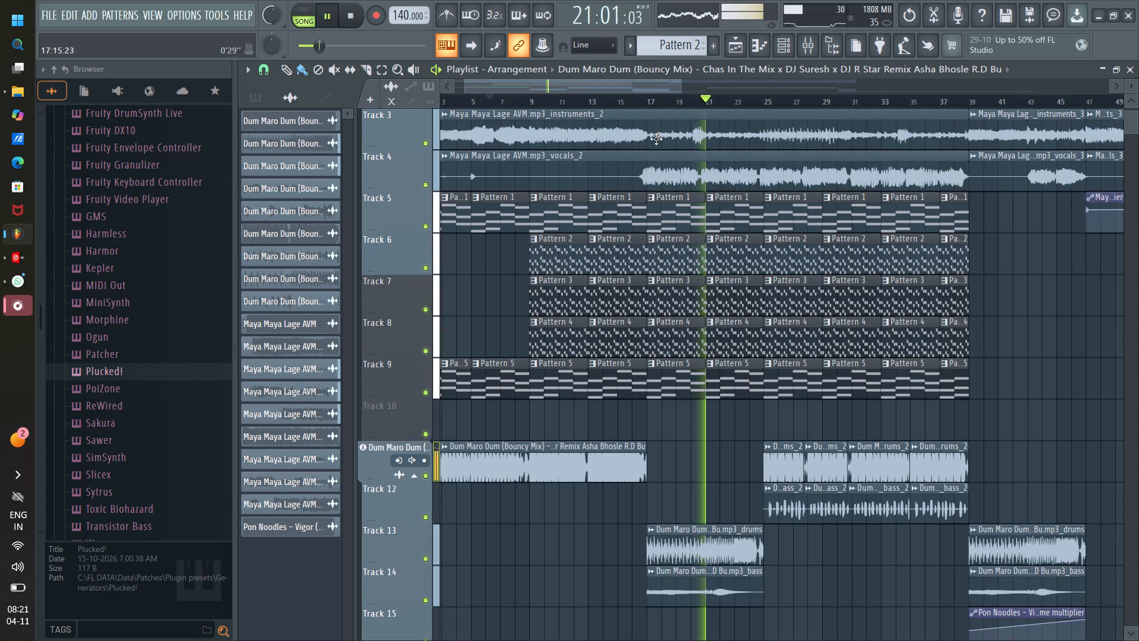
{"action": "left_click", "coordinate": [804, 50]}
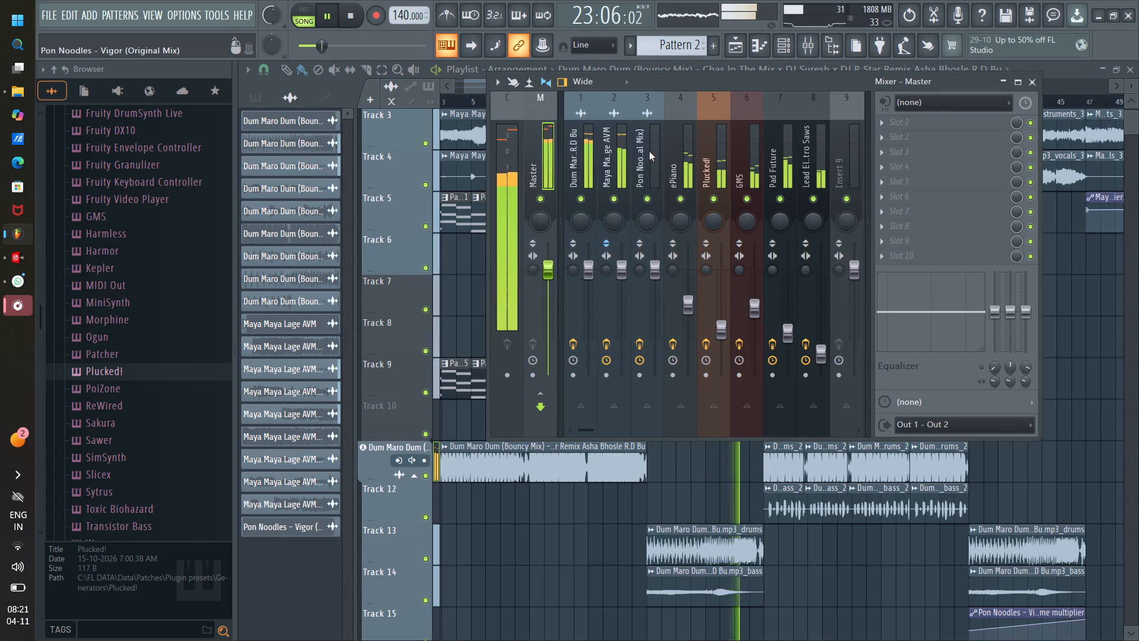
{"action": "left_click", "coordinate": [650, 102]}
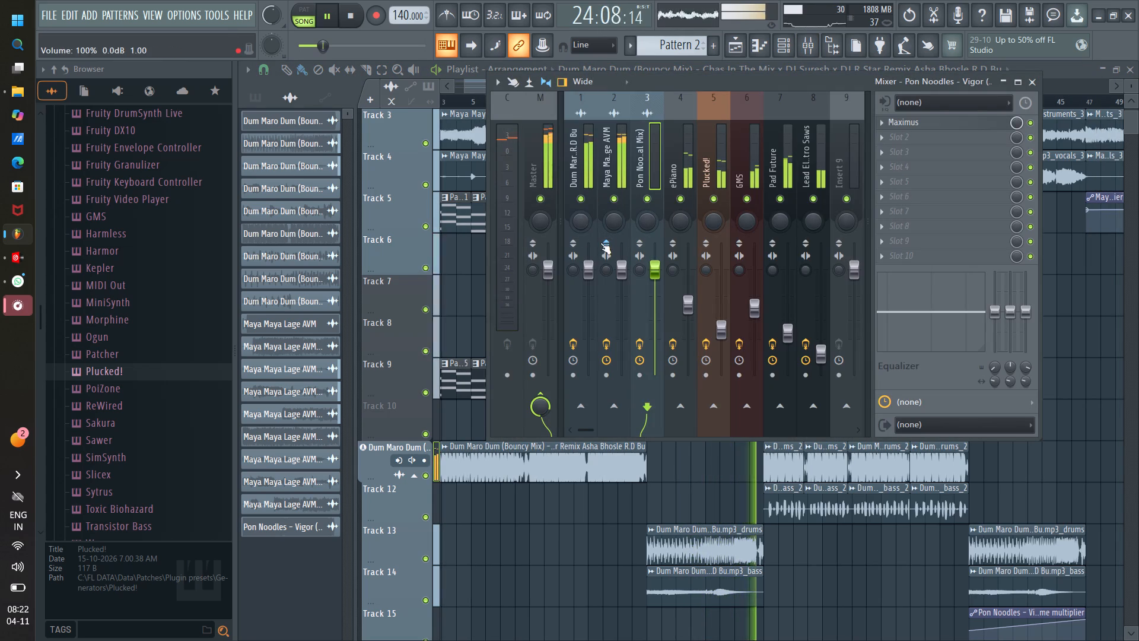
{"action": "left_click", "coordinate": [609, 242]}
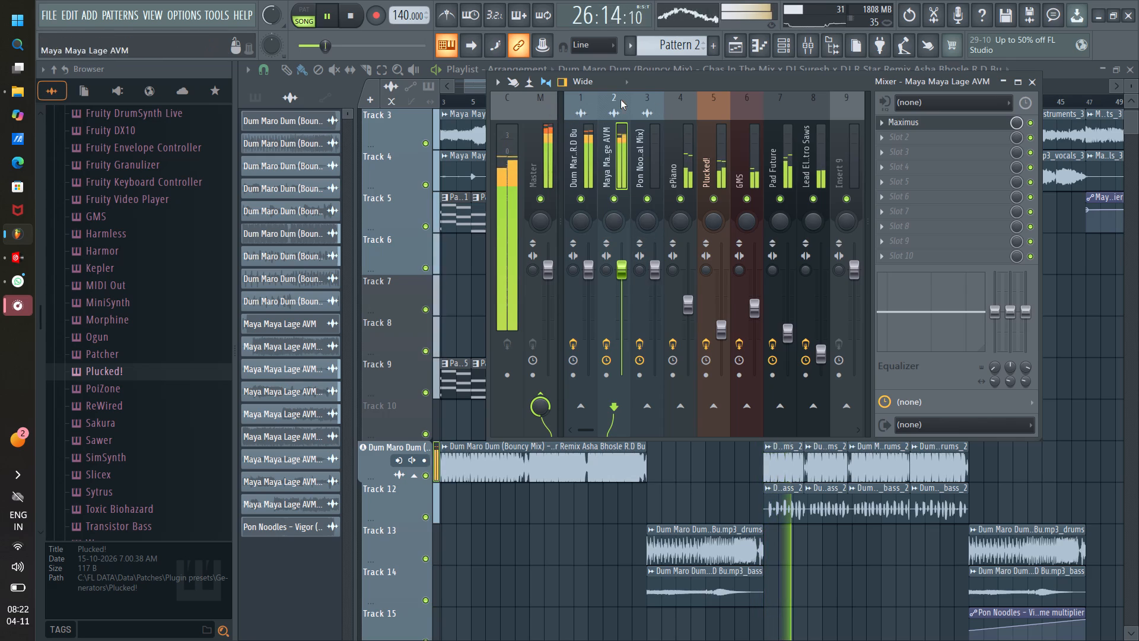
{"action": "left_click", "coordinate": [648, 101]}
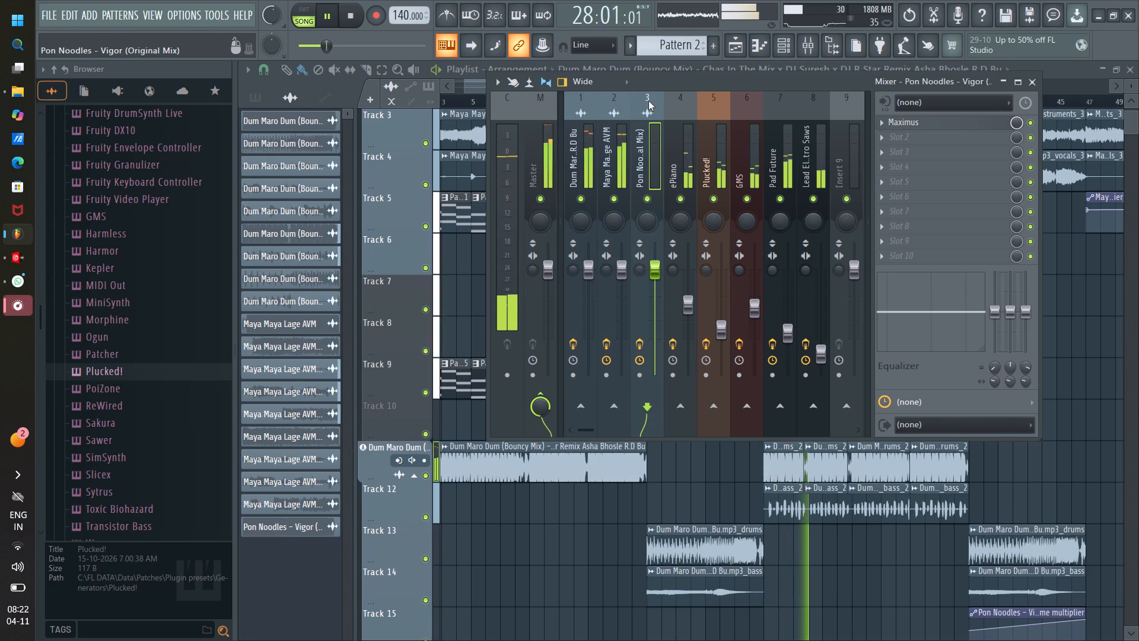
Solo the ePiano mixer track, replay from bar 6, bring back Maya Maya Lage and set the ePiano volume to 77%.
{"action": "key", "text": "space"}
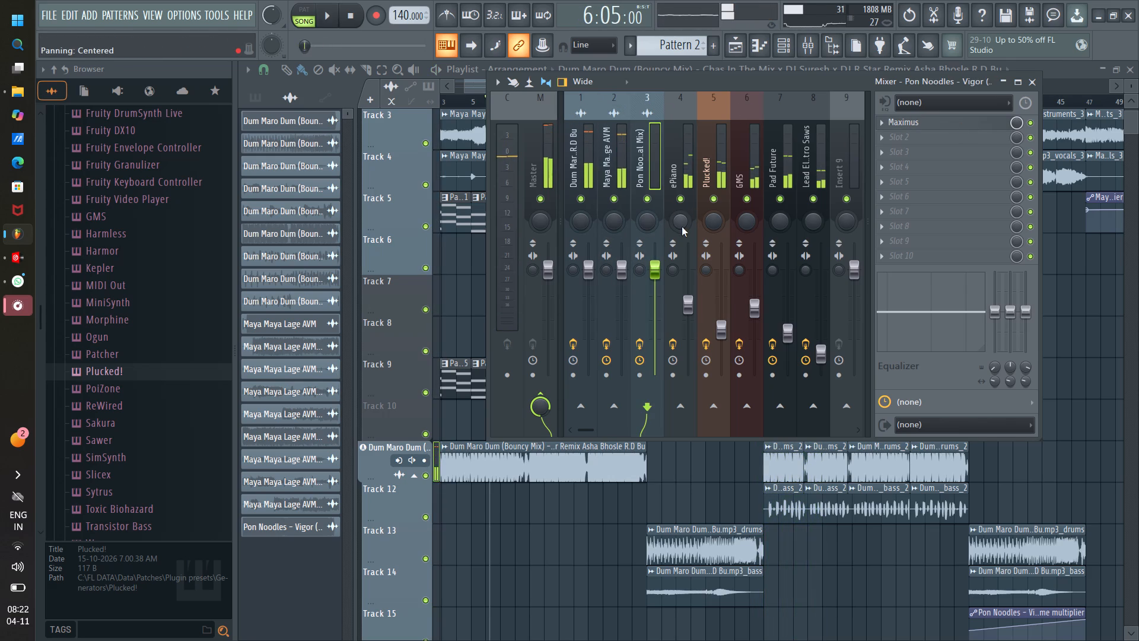
{"action": "right_click", "coordinate": [677, 198]}
{"action": "key", "text": "space"}
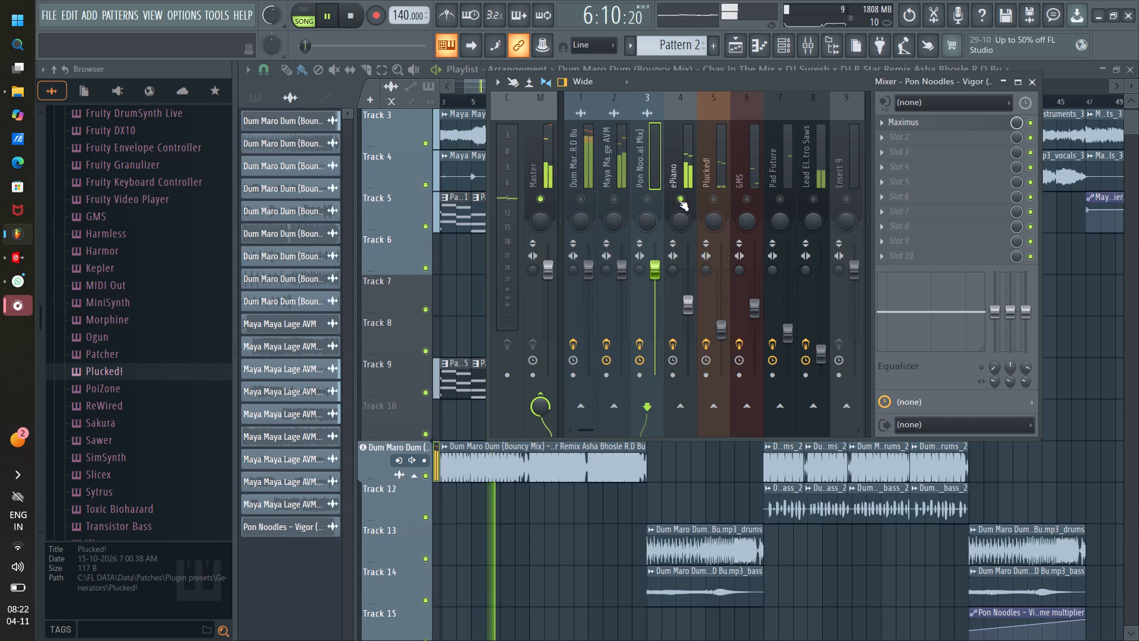
{"action": "scroll", "coordinate": [688, 294], "scroll_direction": "up", "scroll_amount": 1}
{"action": "left_click", "coordinate": [621, 197]}
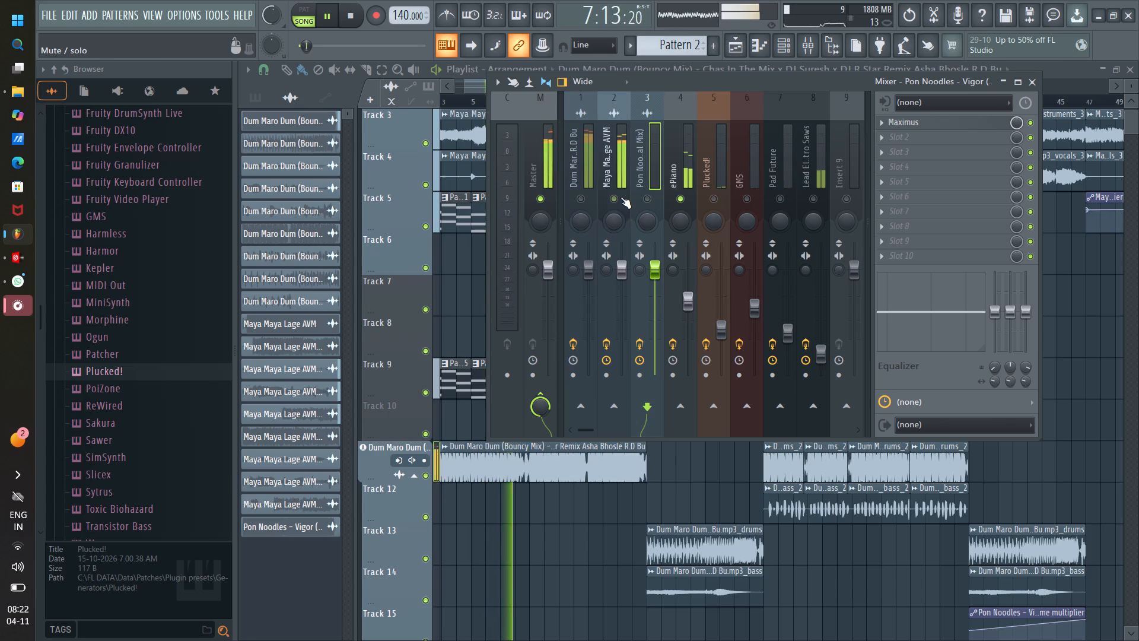
{"action": "scroll", "coordinate": [688, 264], "scroll_direction": "up", "scroll_amount": 2}
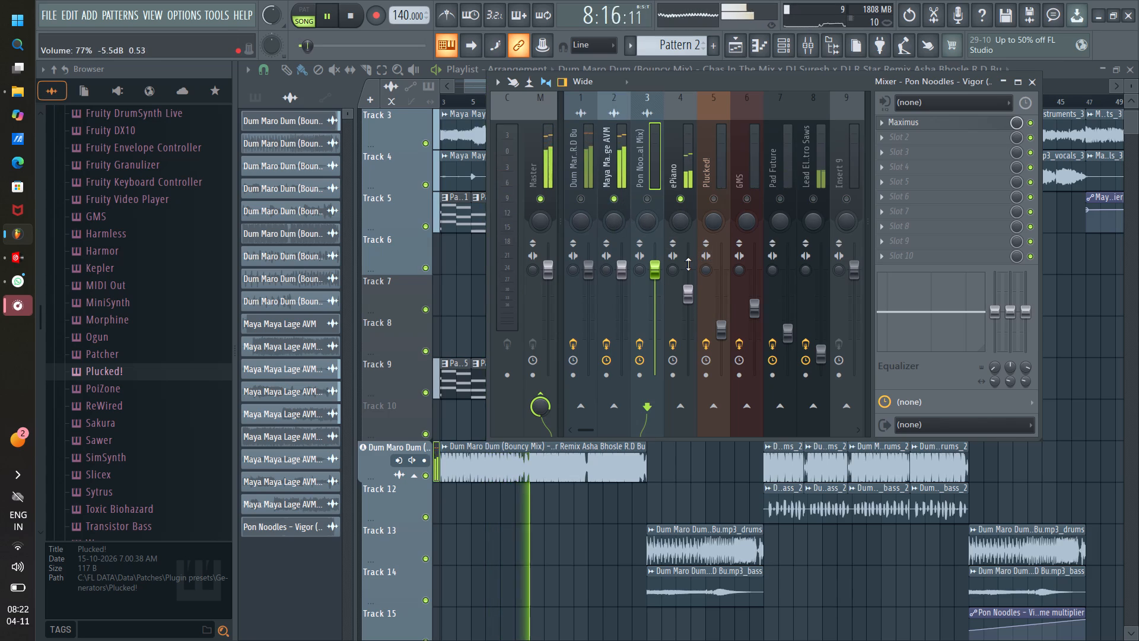
{"action": "scroll", "coordinate": [688, 264], "scroll_direction": "up", "scroll_amount": 1}
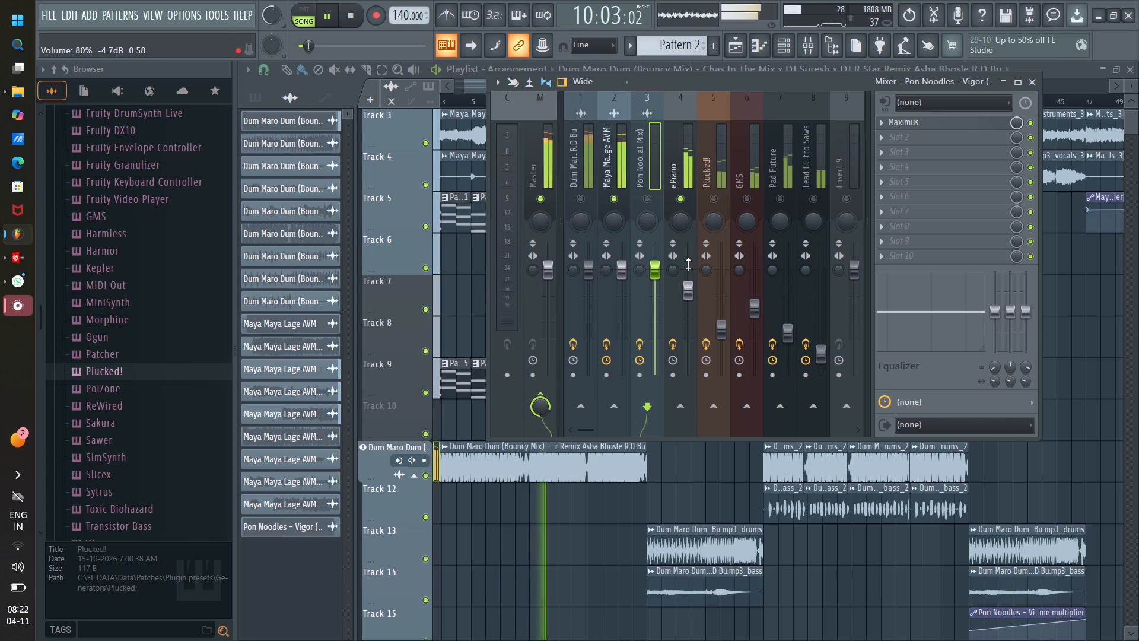
{"action": "scroll", "coordinate": [688, 264], "scroll_direction": "up", "scroll_amount": 1}
{"action": "scroll", "coordinate": [688, 264], "scroll_direction": "down", "scroll_amount": 2}
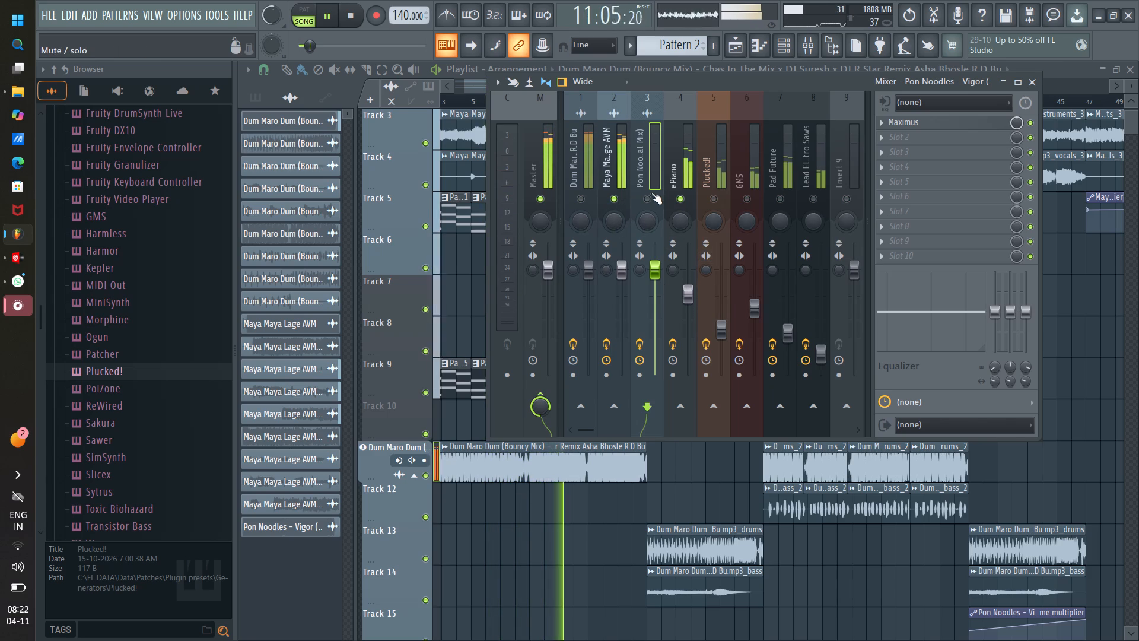
{"action": "left_click", "coordinate": [651, 195]}
{"action": "left_click", "coordinate": [651, 196]}
Unmute the Plucked! mixer track and set its volume to 56%.
{"action": "left_click", "coordinate": [713, 200]}
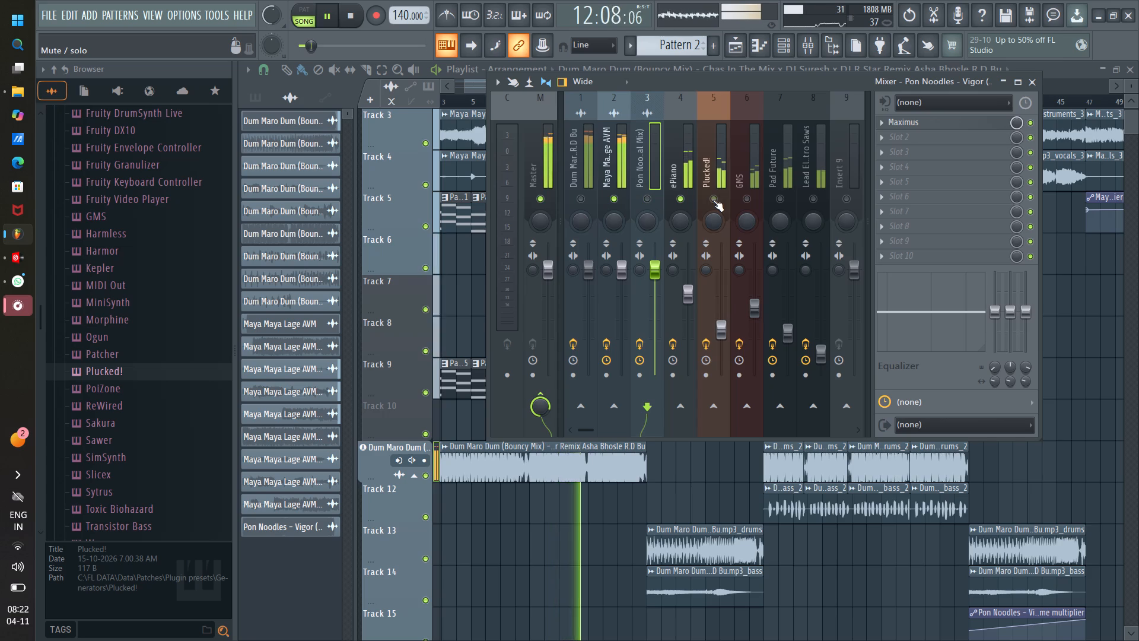
{"action": "scroll", "coordinate": [727, 262], "scroll_direction": "up", "scroll_amount": 4}
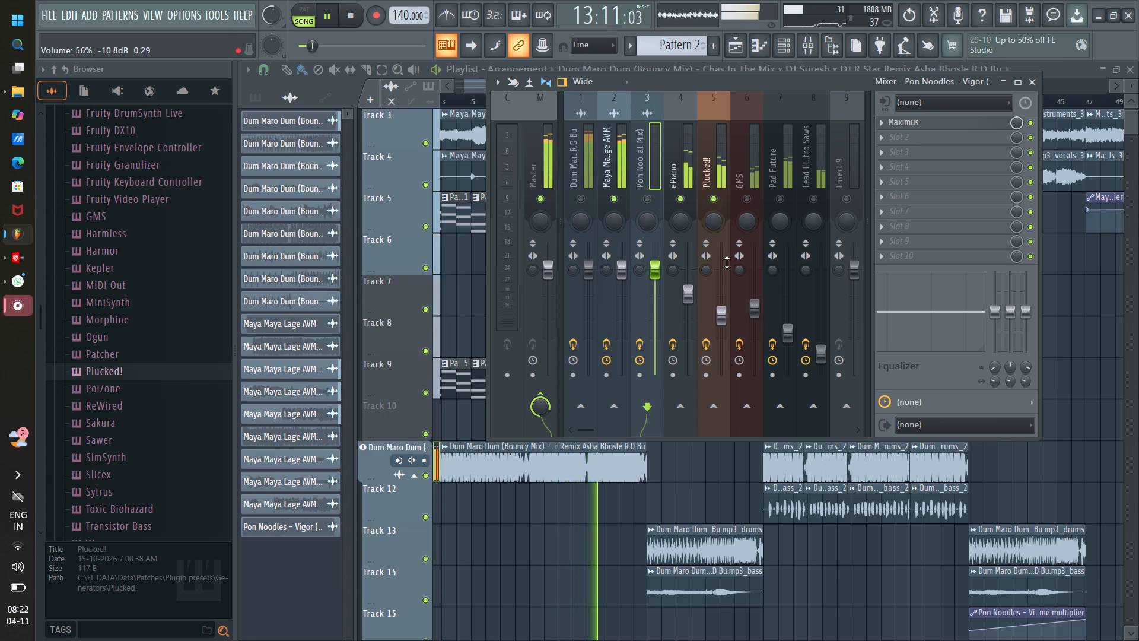
{"action": "scroll", "coordinate": [727, 262], "scroll_direction": "down", "scroll_amount": 1}
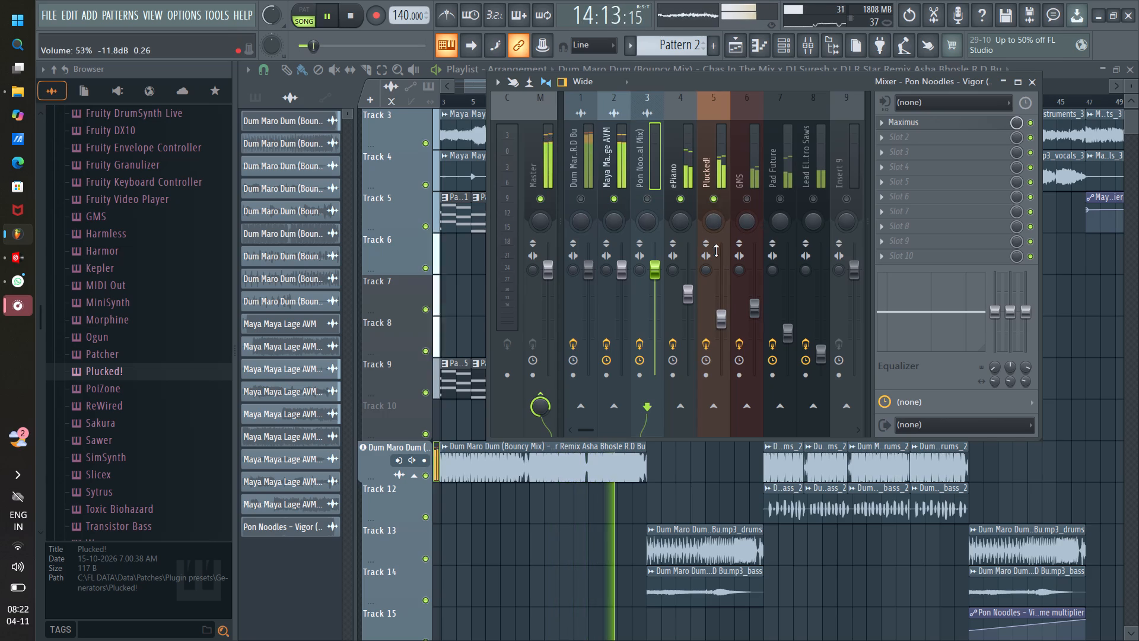
{"action": "scroll", "coordinate": [716, 252], "scroll_direction": "up", "scroll_amount": 1}
Unmute the GMS, Pad Future, Lead Electro Saws and Dum Maro Dum mixer tracks, restarting playback from bar 6.
{"action": "left_click", "coordinate": [746, 200]}
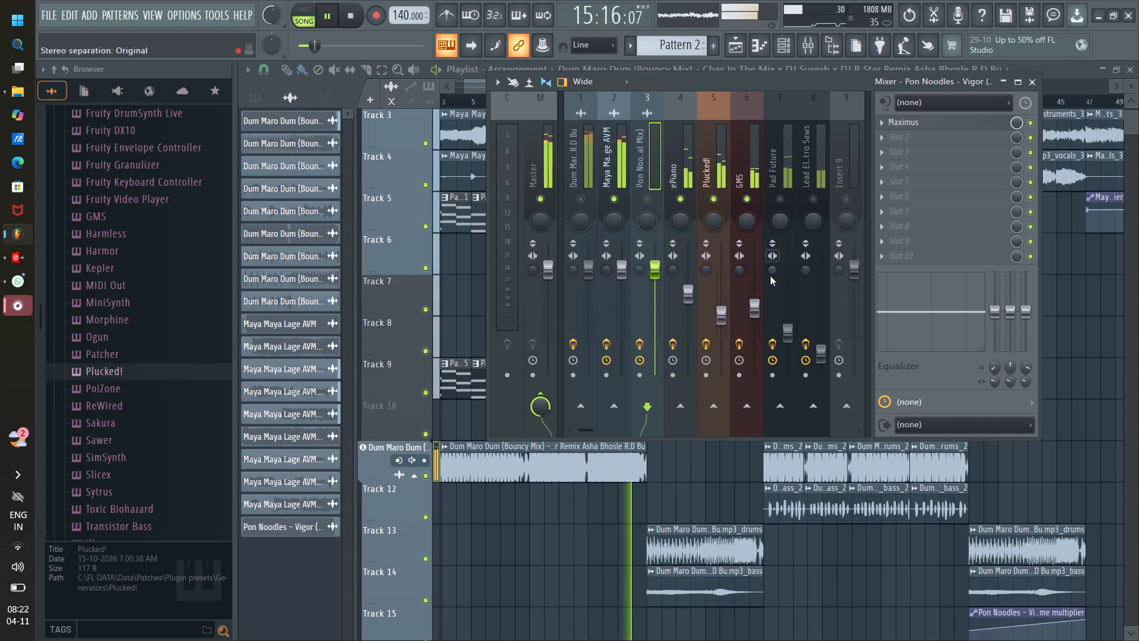
{"action": "left_click", "coordinate": [783, 201]}
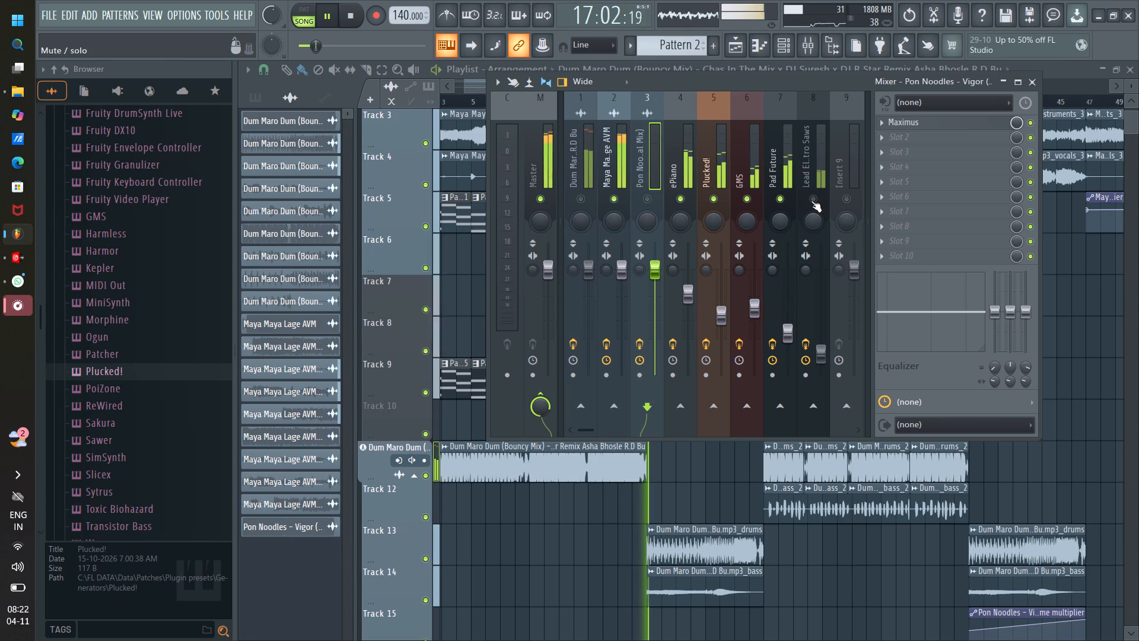
{"action": "left_click", "coordinate": [813, 199]}
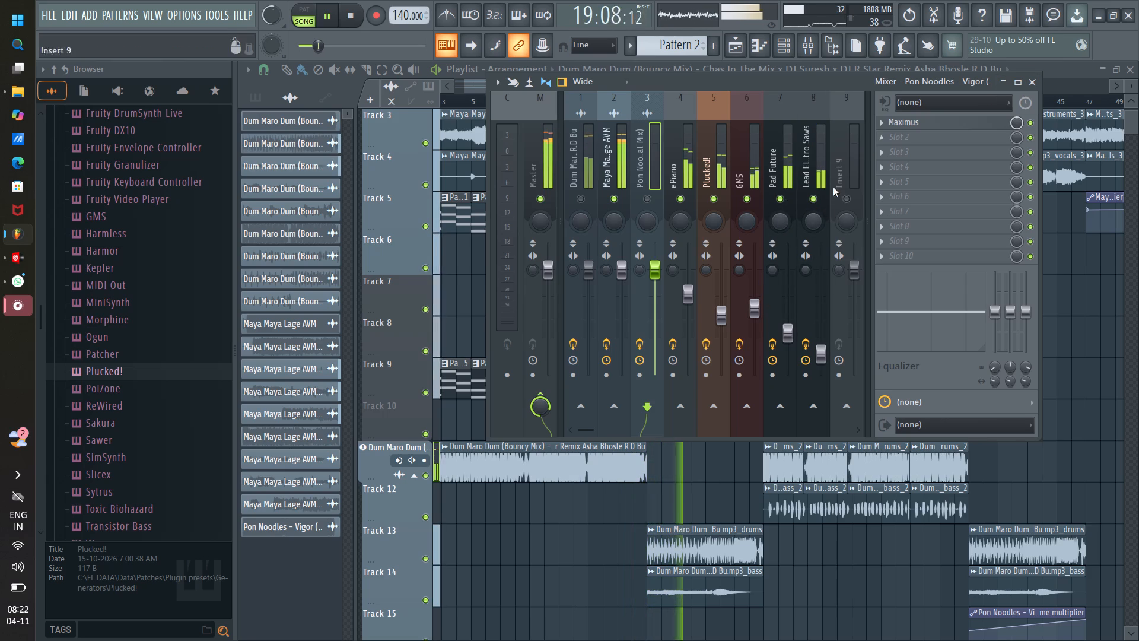
{"action": "key", "text": "space"}
{"action": "key", "text": "space"}
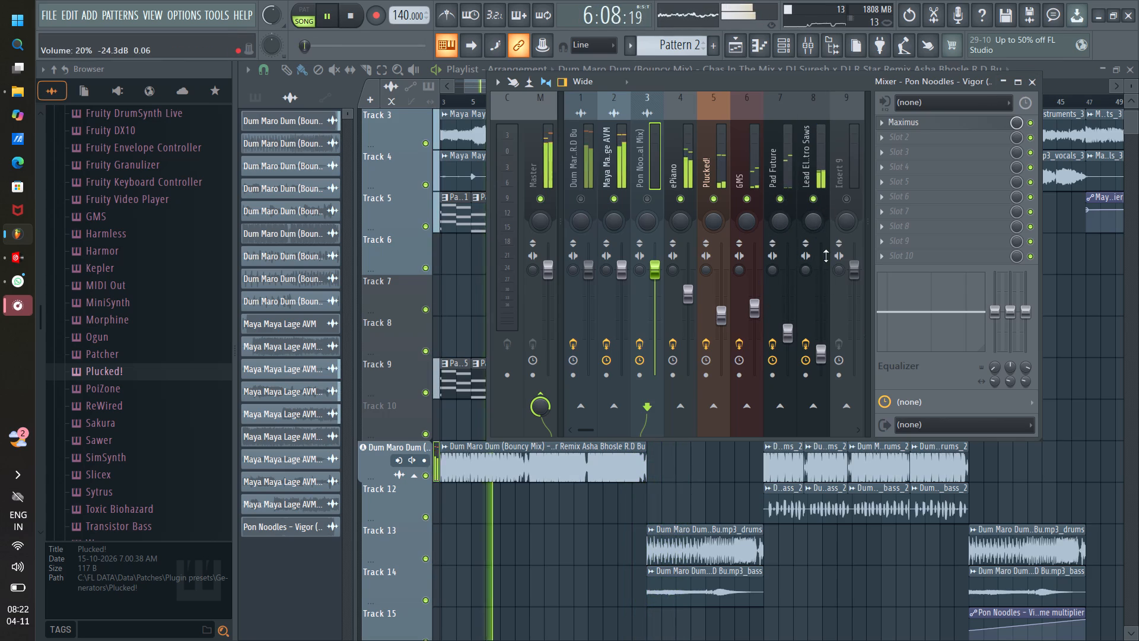
{"action": "left_click", "coordinate": [583, 201]}
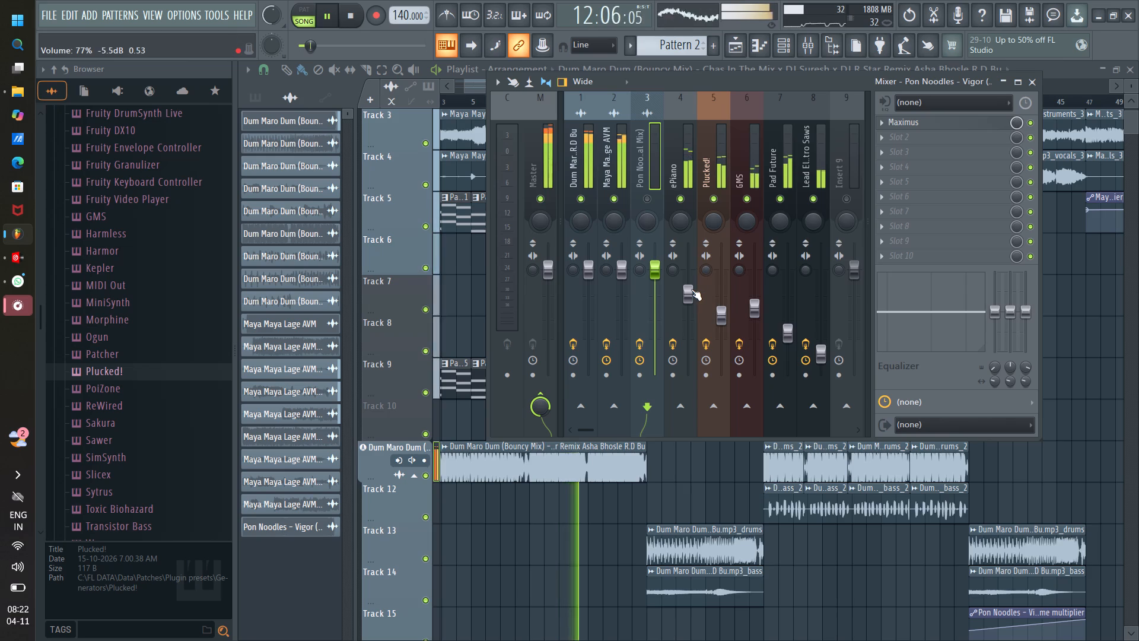
Lower the ePiano volume to just under 73% and the GMS volume to just under 60%.
{"action": "scroll", "coordinate": [691, 289], "scroll_direction": "down", "scroll_amount": 2}
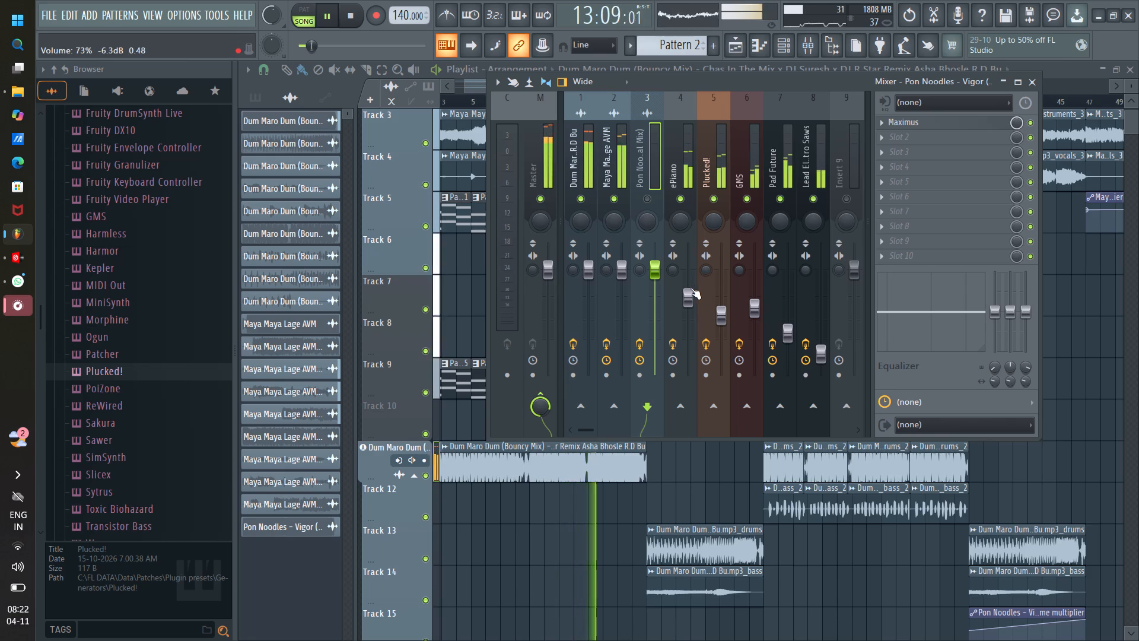
{"action": "scroll", "coordinate": [756, 290], "scroll_direction": "down", "scroll_amount": 1}
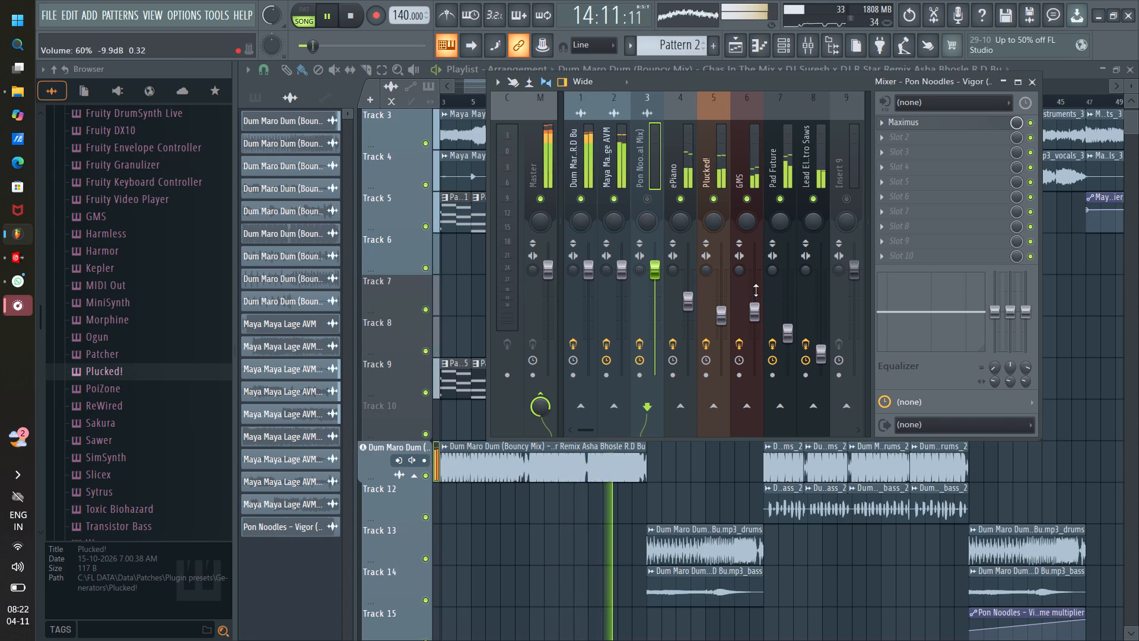
{"action": "scroll", "coordinate": [756, 290], "scroll_direction": "down", "scroll_amount": 1}
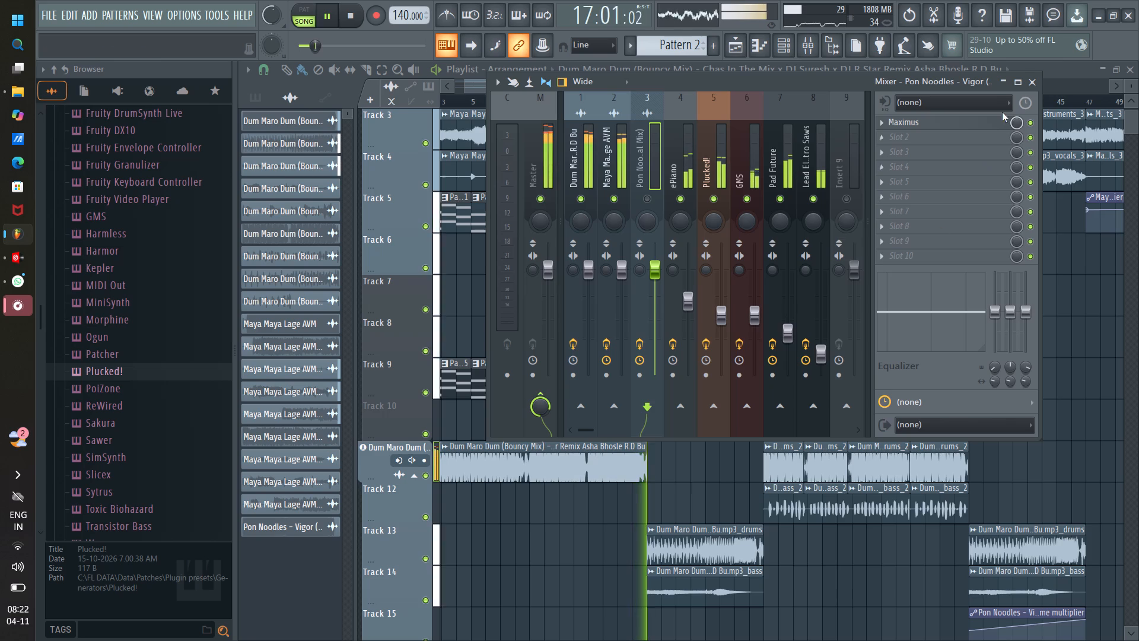
Reset the main volume to 100%, lower it to 78%, and fine-tune it around 81%.
{"action": "left_click", "coordinate": [1028, 82]}
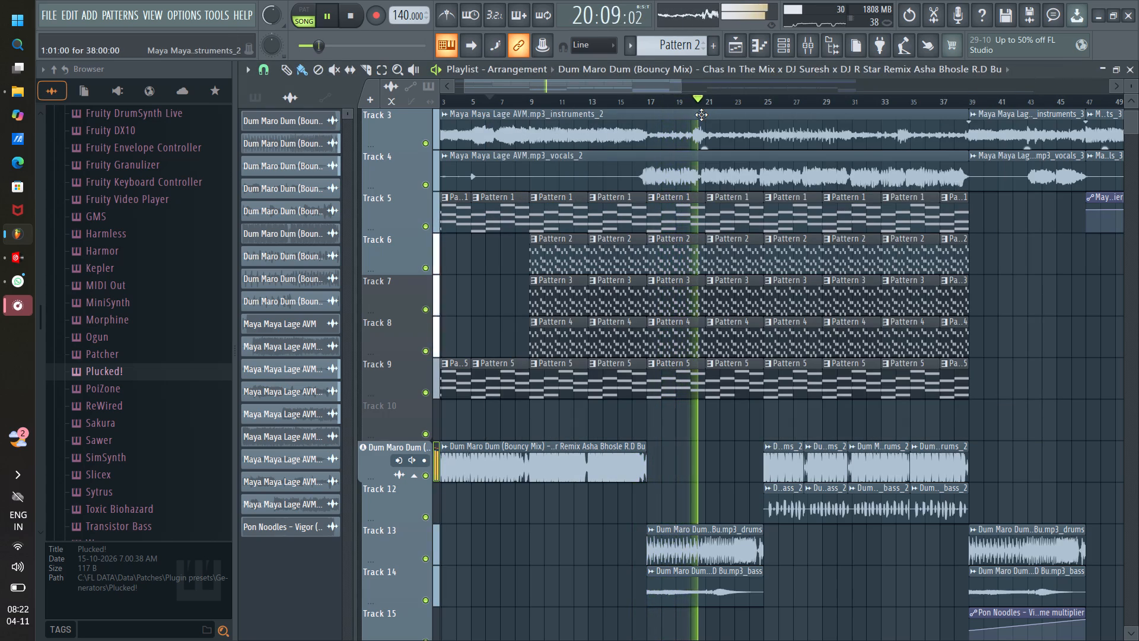
{"action": "left_click_drag", "start_coordinate": [666, 86], "coordinate": [557, 94]}
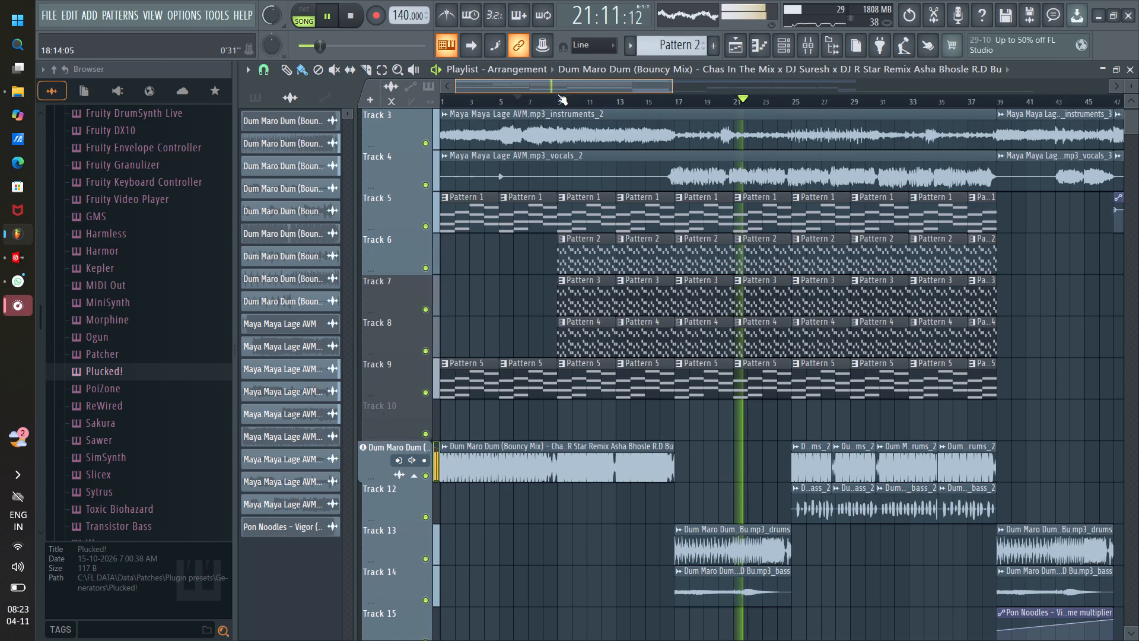
{"action": "scroll", "coordinate": [625, 97], "scroll_direction": "down", "scroll_amount": 4}
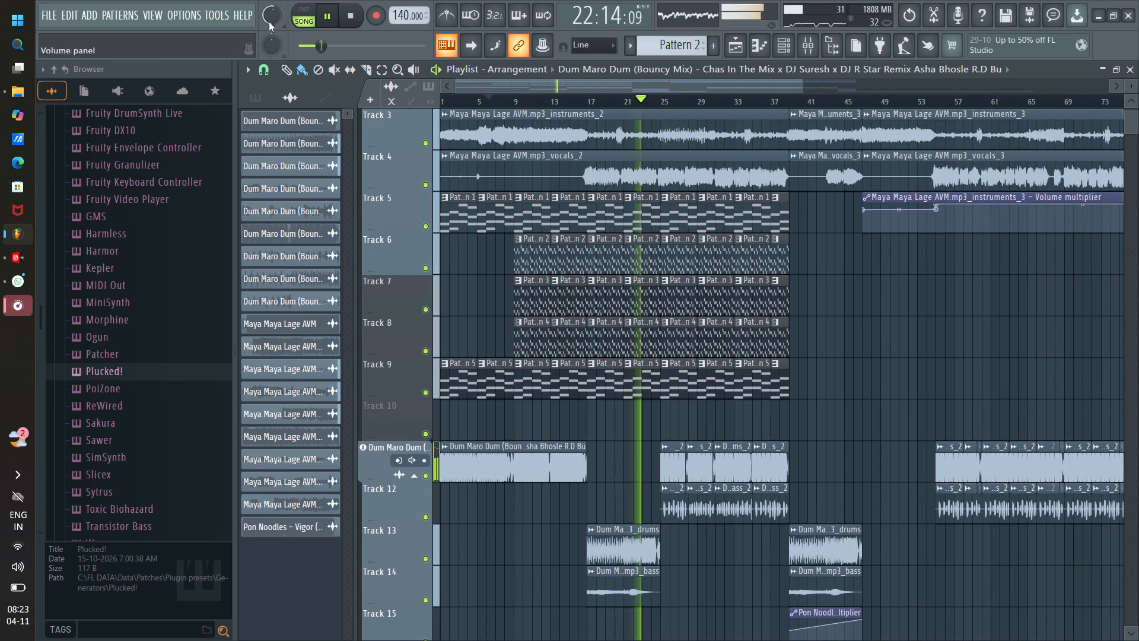
{"action": "right_click", "coordinate": [265, 14]}
{"action": "left_click", "coordinate": [294, 20]}
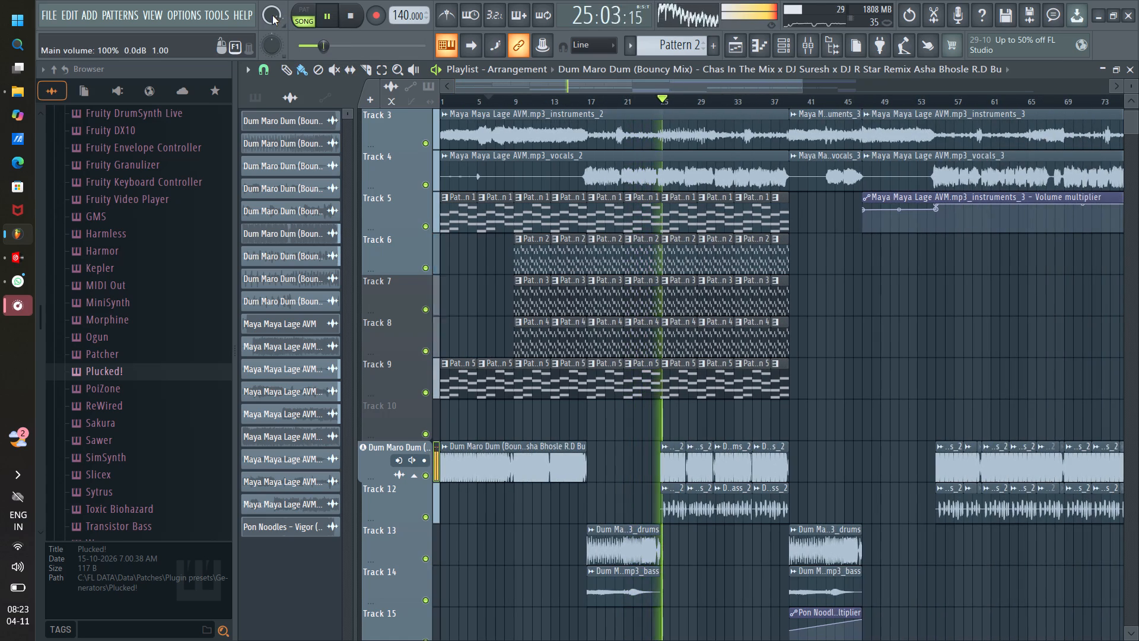
{"action": "scroll", "coordinate": [272, 15], "scroll_direction": "down", "scroll_amount": 2}
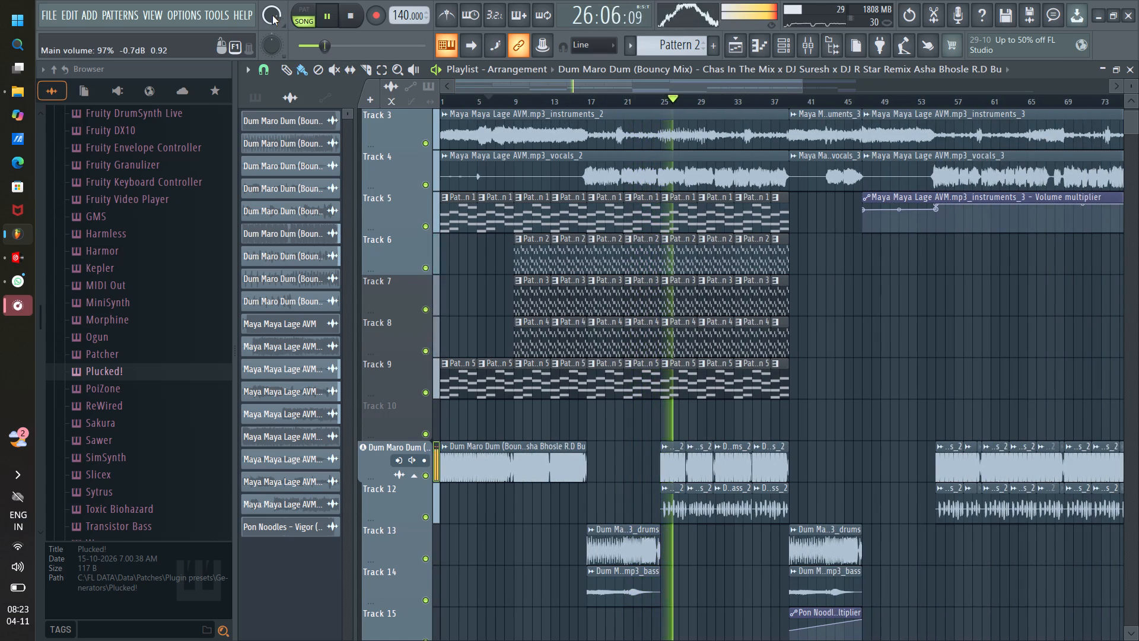
{"action": "scroll", "coordinate": [272, 15], "scroll_direction": "down", "scroll_amount": 5}
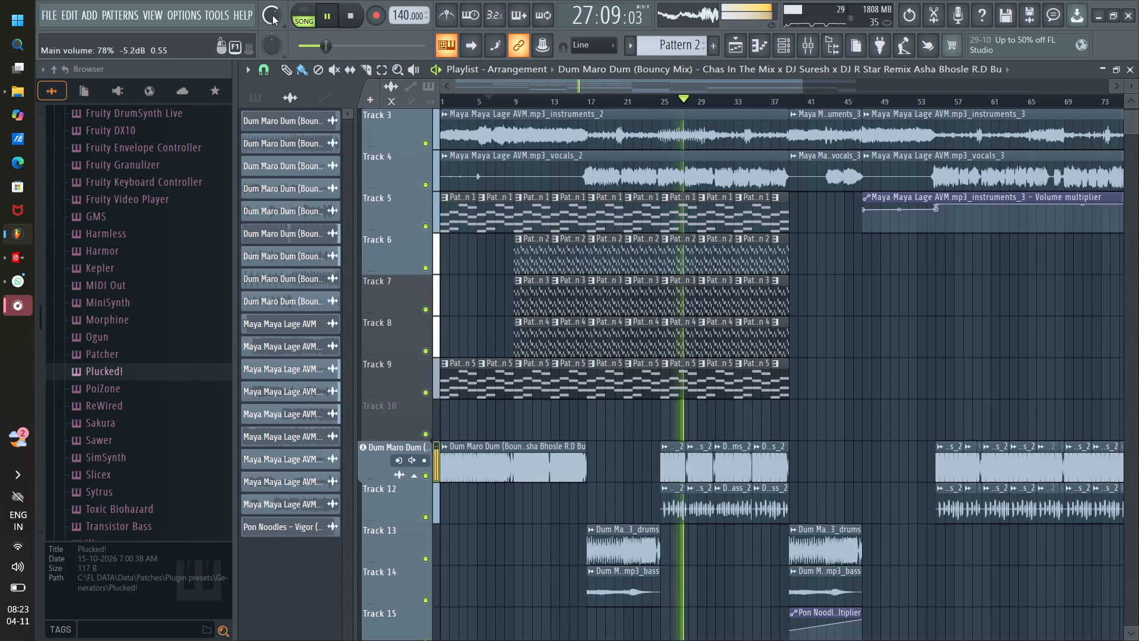
{"action": "scroll", "coordinate": [272, 15], "scroll_direction": "up", "scroll_amount": 1}
{"action": "right_click", "coordinate": [272, 15]}
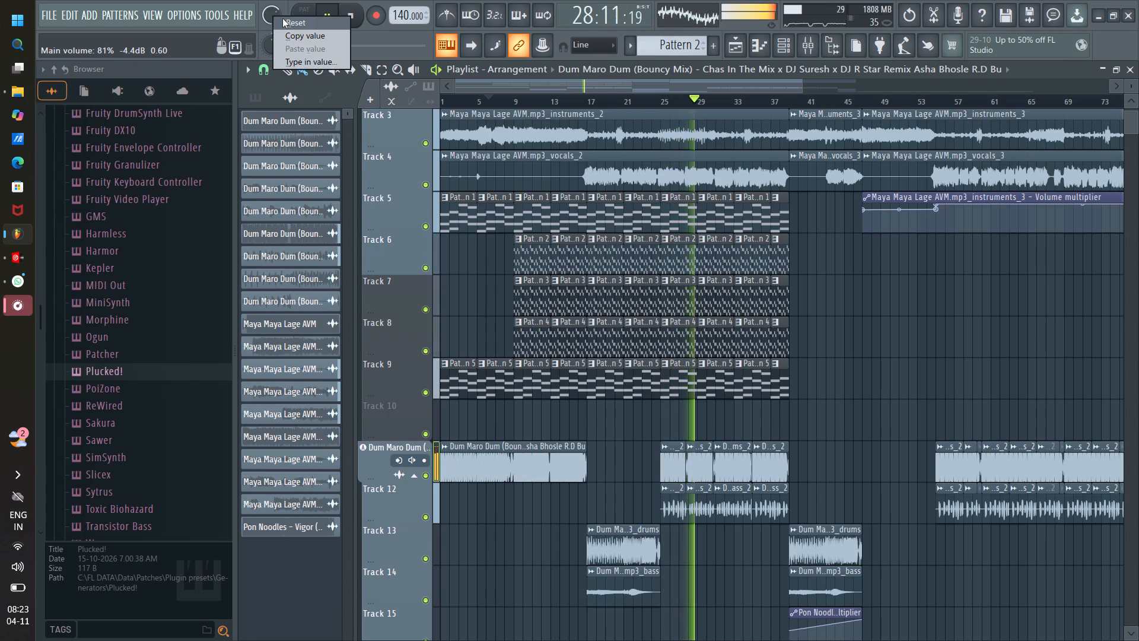
{"action": "left_click", "coordinate": [269, 13]}
{"action": "scroll", "coordinate": [269, 12], "scroll_direction": "down", "scroll_amount": 7}
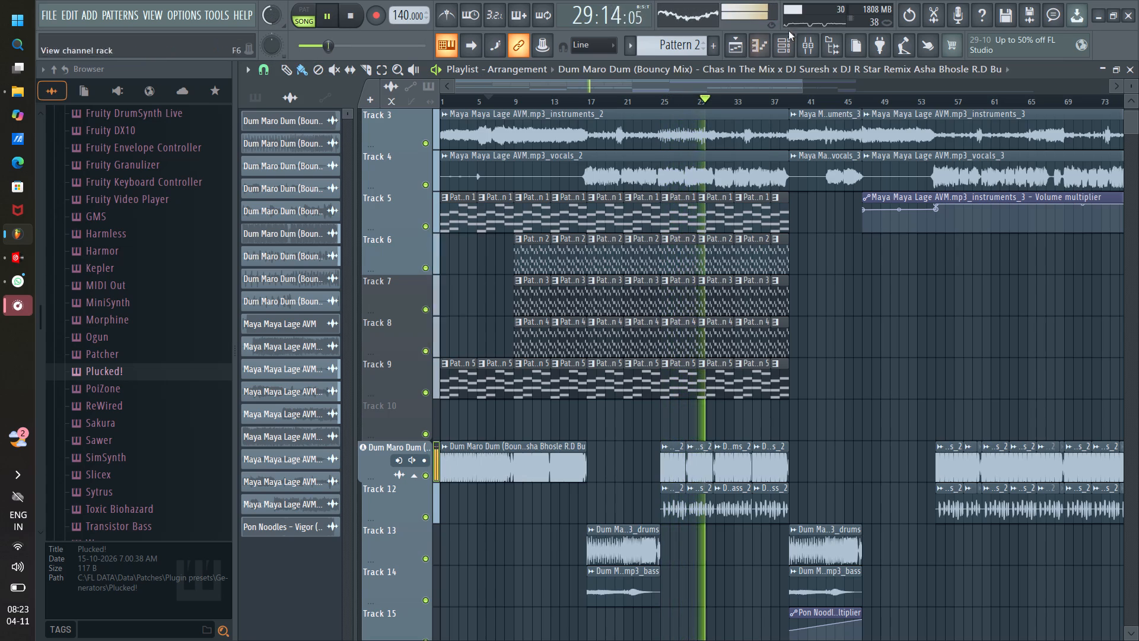
Select the Master track in the mixer and check its level during playback.
{"action": "left_click", "coordinate": [806, 42]}
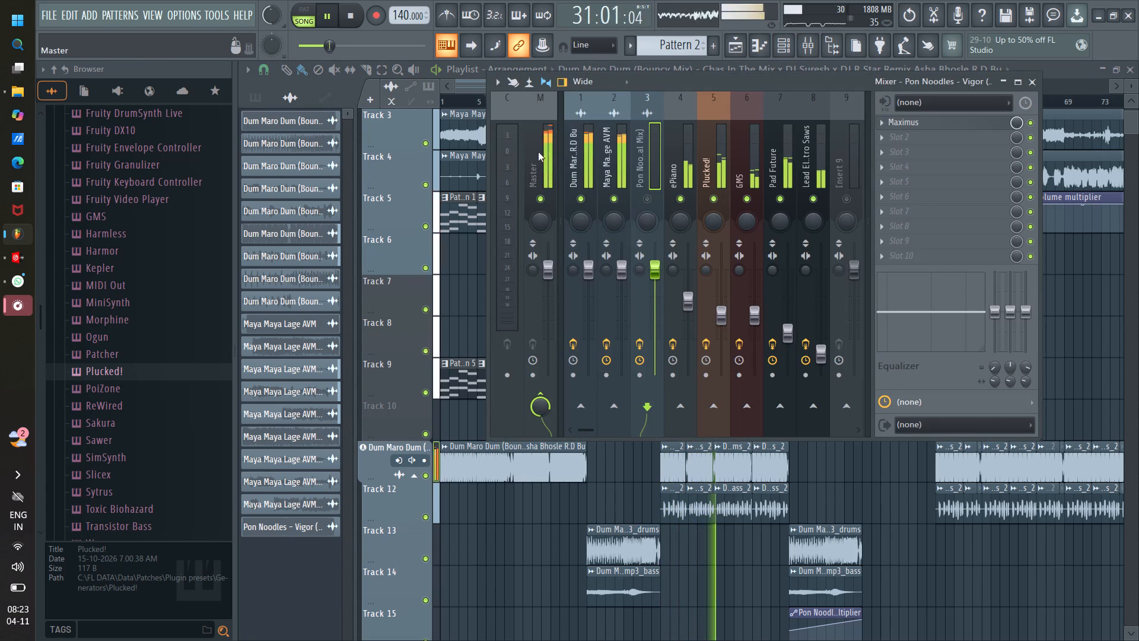
{"action": "left_click", "coordinate": [542, 108]}
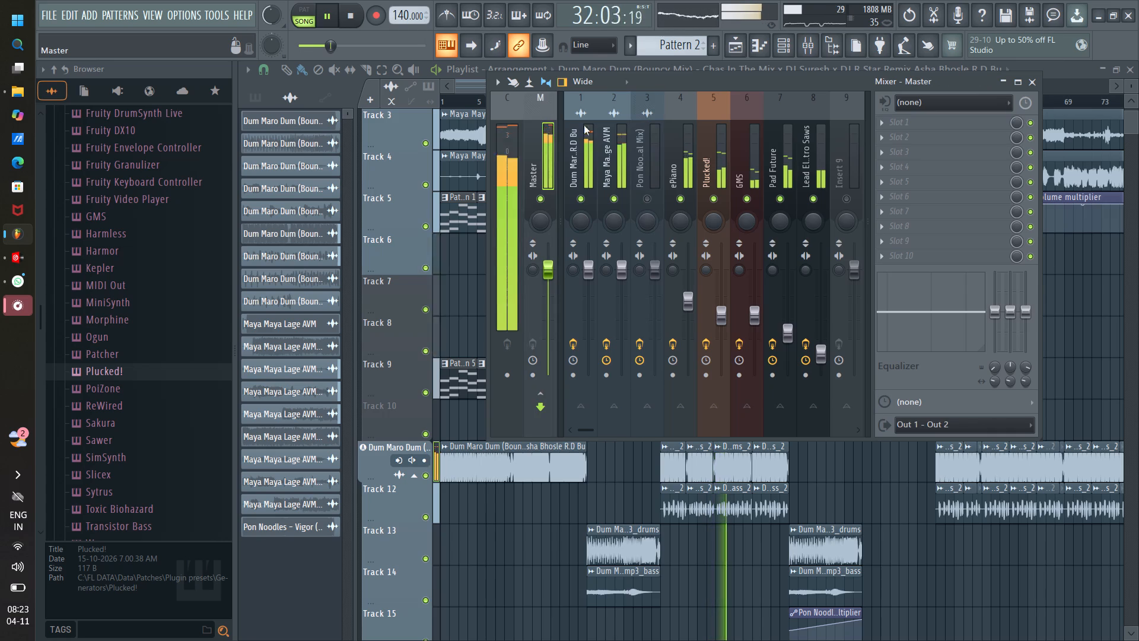
{"action": "left_click", "coordinate": [1027, 81]}
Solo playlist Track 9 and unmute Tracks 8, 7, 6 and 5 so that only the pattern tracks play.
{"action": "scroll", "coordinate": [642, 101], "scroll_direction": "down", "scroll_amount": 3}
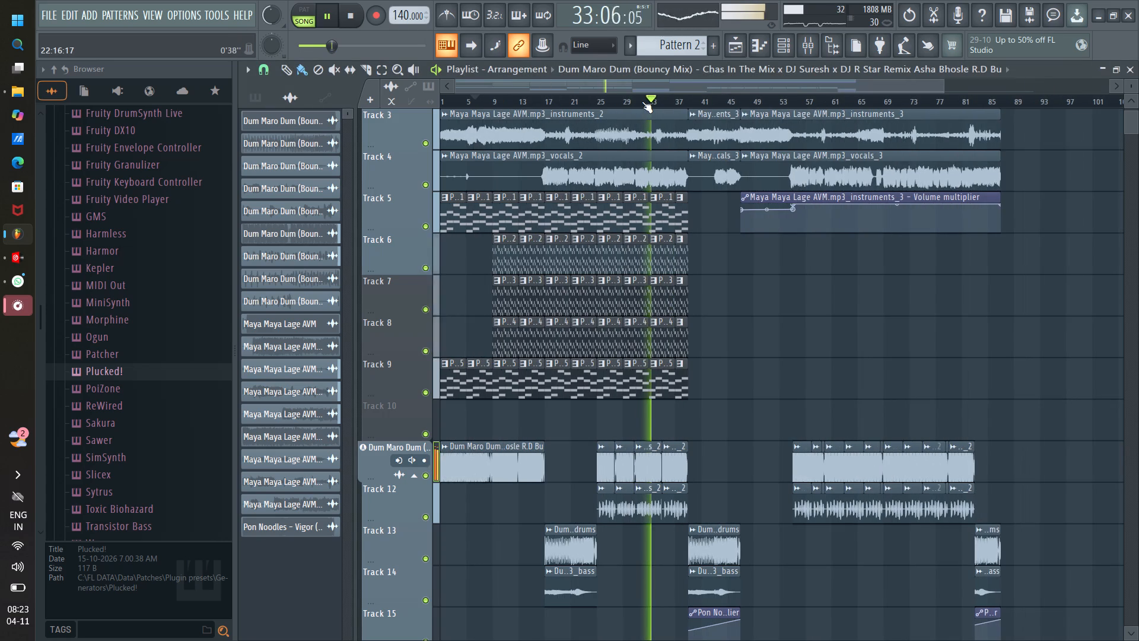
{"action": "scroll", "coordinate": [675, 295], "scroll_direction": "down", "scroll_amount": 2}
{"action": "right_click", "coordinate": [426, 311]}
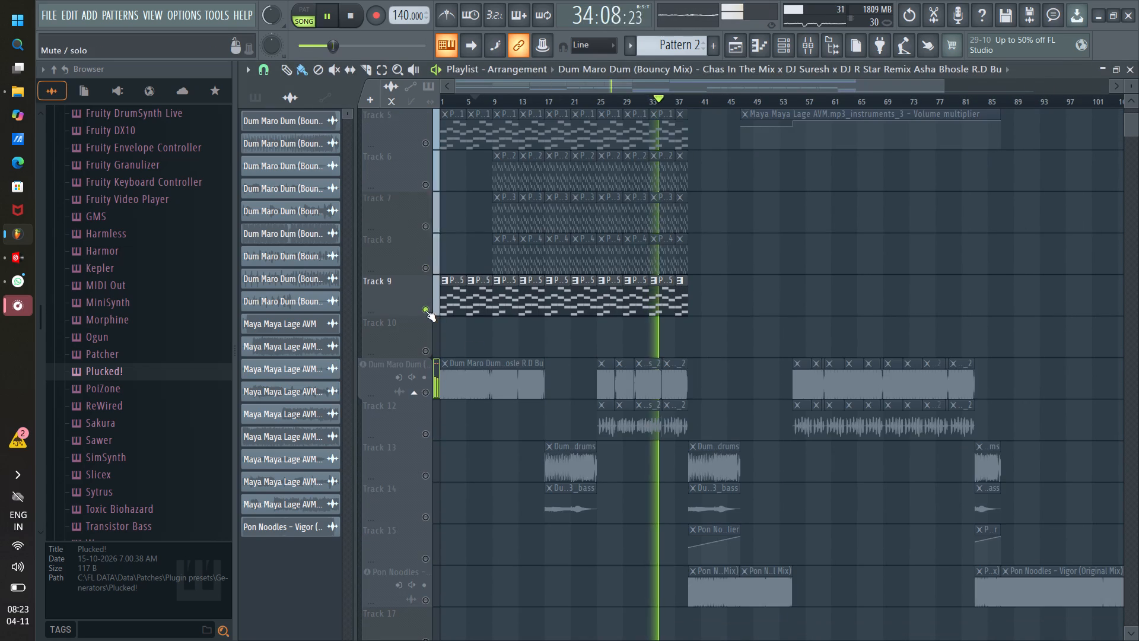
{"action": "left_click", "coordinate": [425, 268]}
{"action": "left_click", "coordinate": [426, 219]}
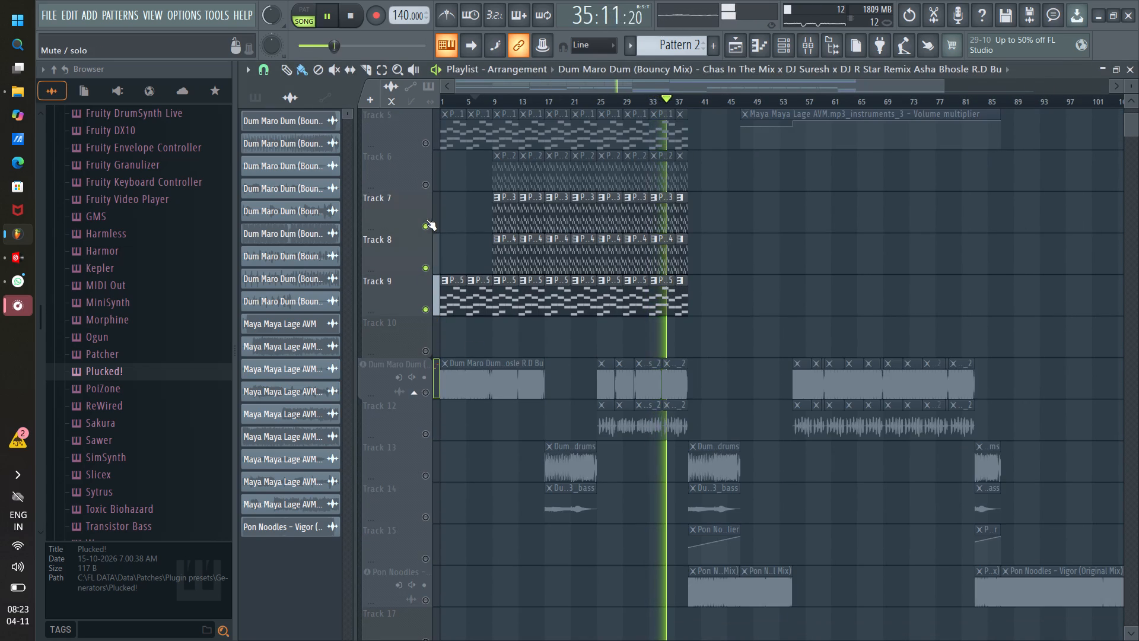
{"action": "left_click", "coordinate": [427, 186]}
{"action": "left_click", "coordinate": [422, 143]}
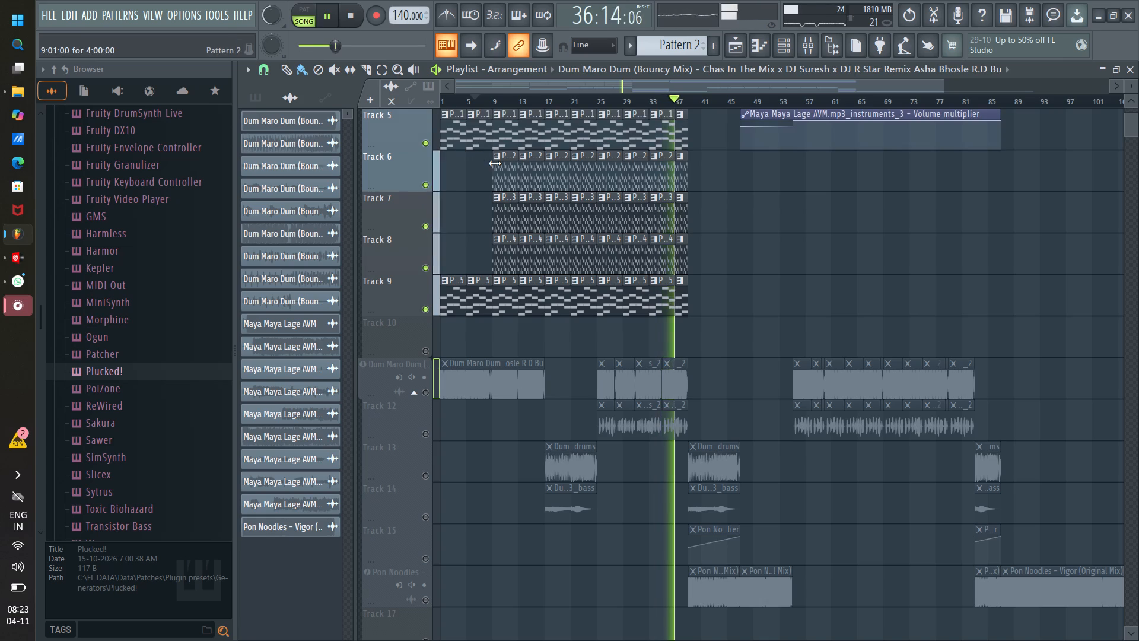
Restart playback from bar 9, solo playlist Track 7, and unmute Tracks 8 and 6 alongside it.
{"action": "scroll", "coordinate": [495, 164], "scroll_direction": "up", "scroll_amount": 2}
{"action": "scroll", "coordinate": [646, 97], "scroll_direction": "up", "scroll_amount": 3}
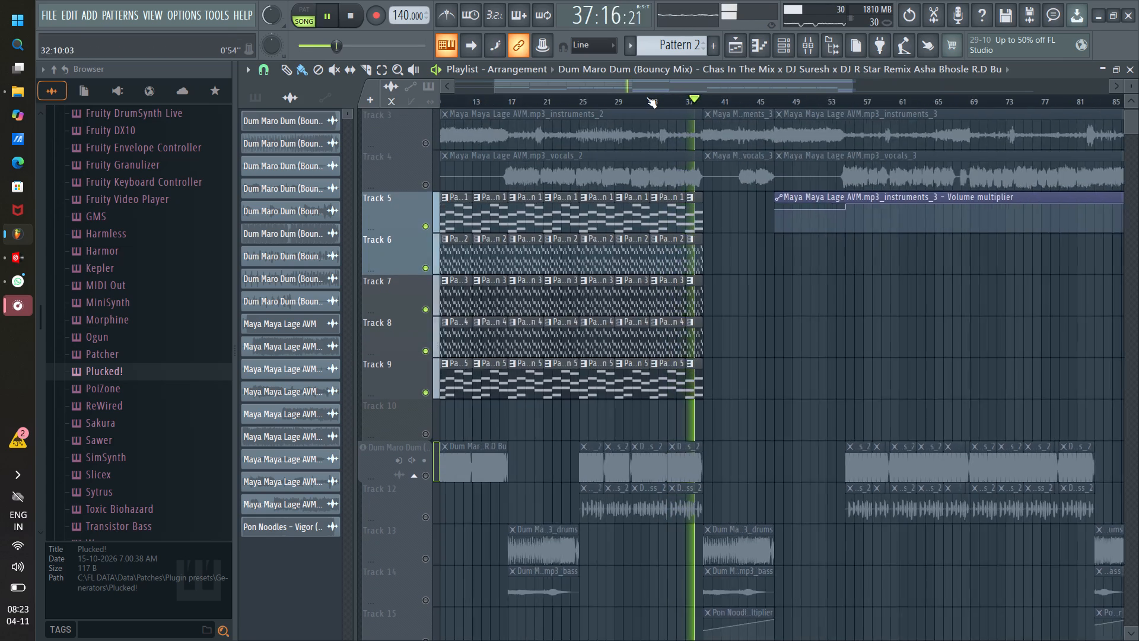
{"action": "scroll", "coordinate": [646, 97], "scroll_direction": "up", "scroll_amount": 5}
{"action": "left_click_drag", "start_coordinate": [645, 91], "coordinate": [548, 90]}
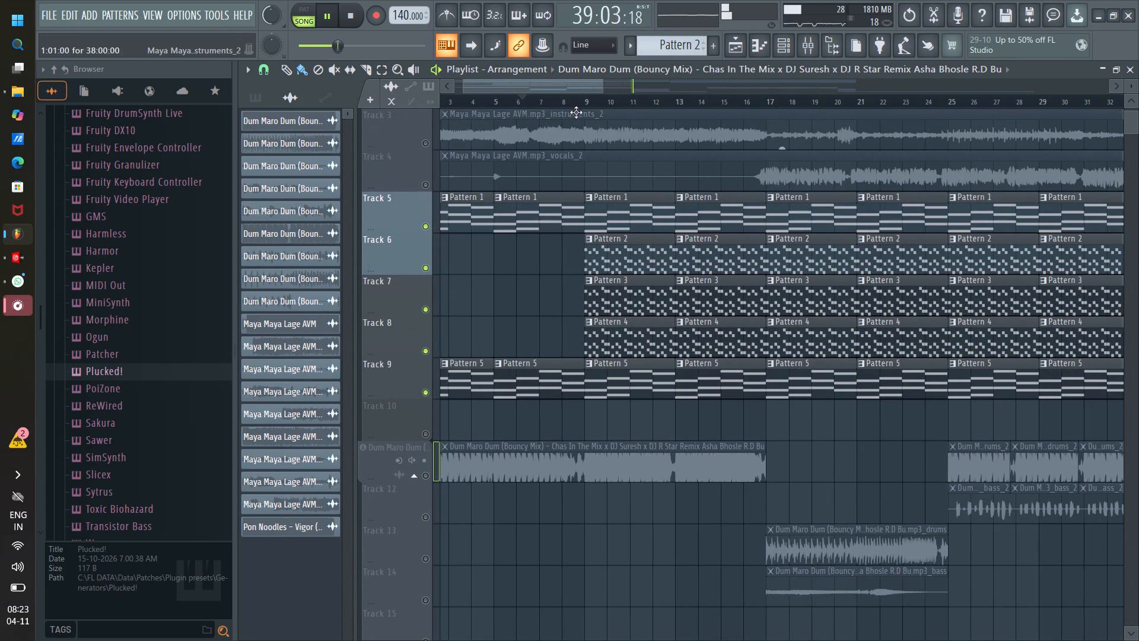
{"action": "left_click", "coordinate": [583, 102]}
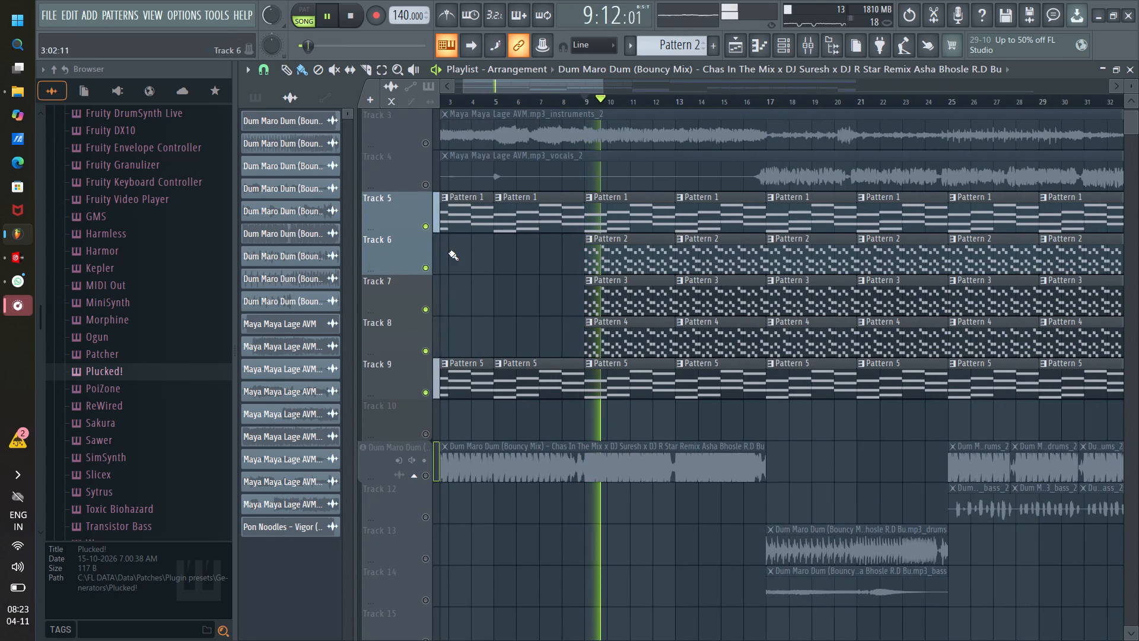
{"action": "right_click", "coordinate": [418, 272]}
{"action": "left_click", "coordinate": [398, 261]}
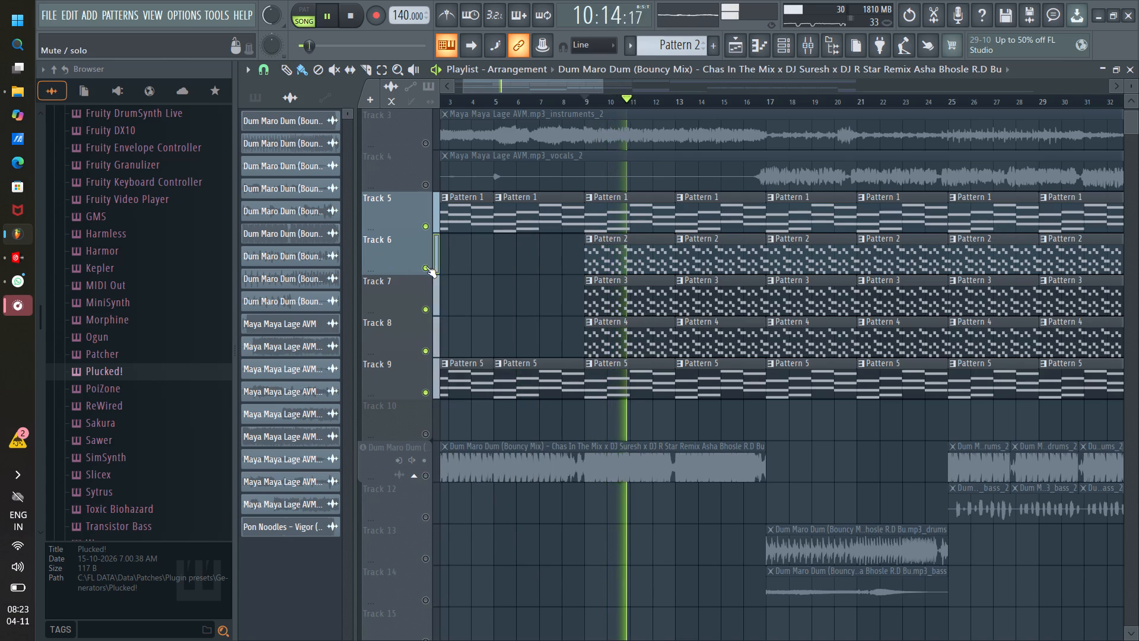
{"action": "right_click", "coordinate": [422, 308]}
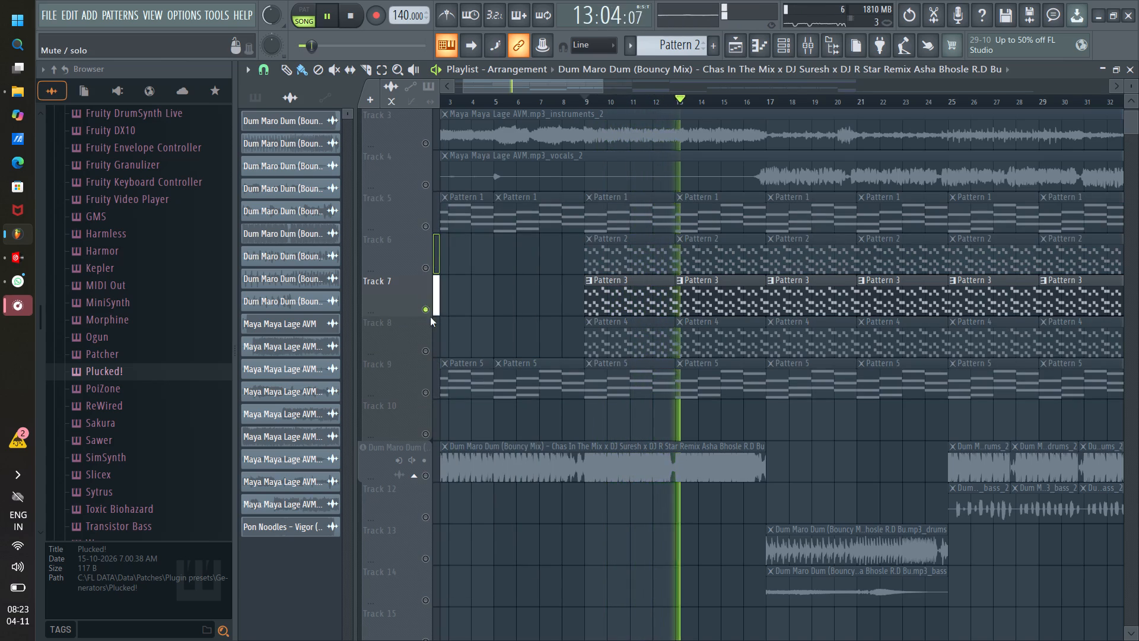
{"action": "left_click", "coordinate": [427, 348]}
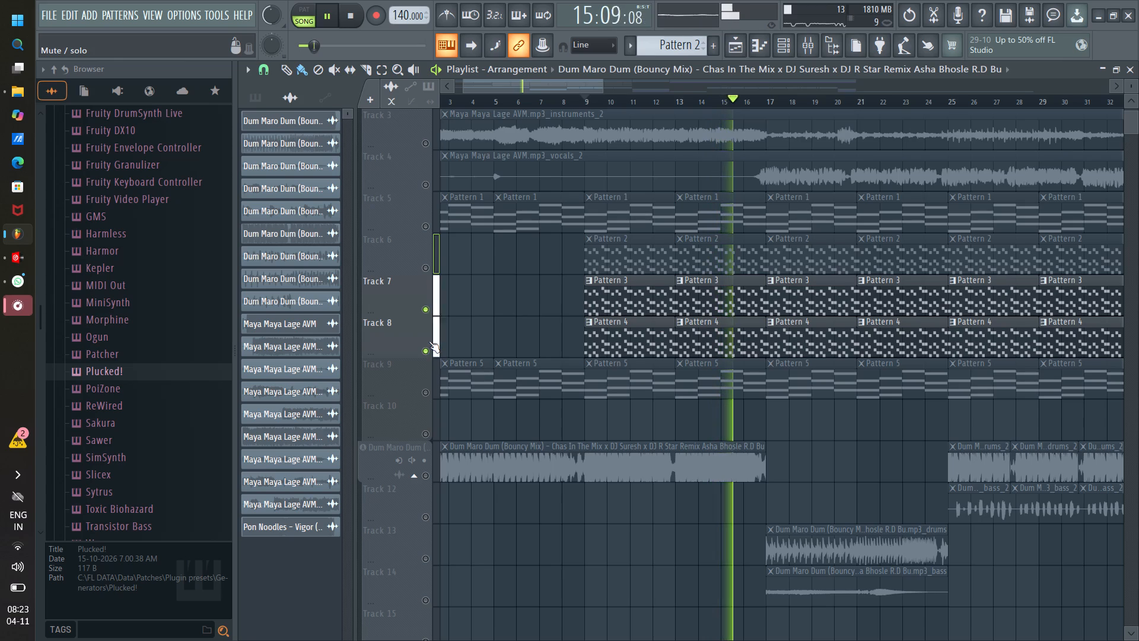
{"action": "left_click", "coordinate": [424, 268]}
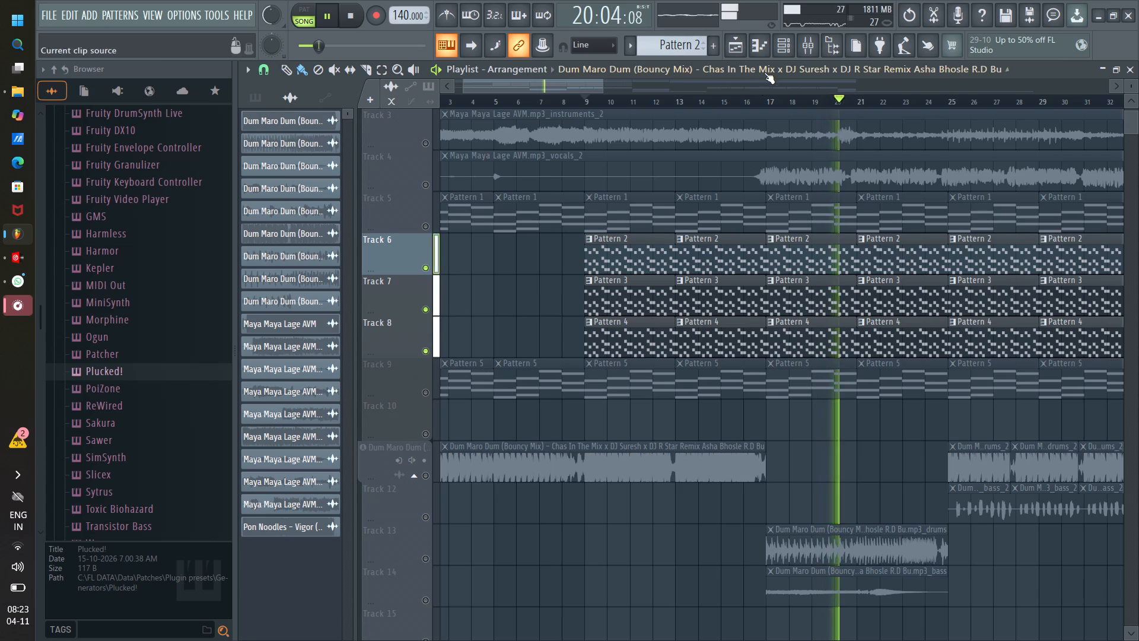
Open the Pluck Detune channel used in Pattern 2 and try the Pluck Analogo preset before loading Pluck Gordo.
{"action": "left_click", "coordinate": [657, 239]}
{"action": "left_click", "coordinate": [776, 44]}
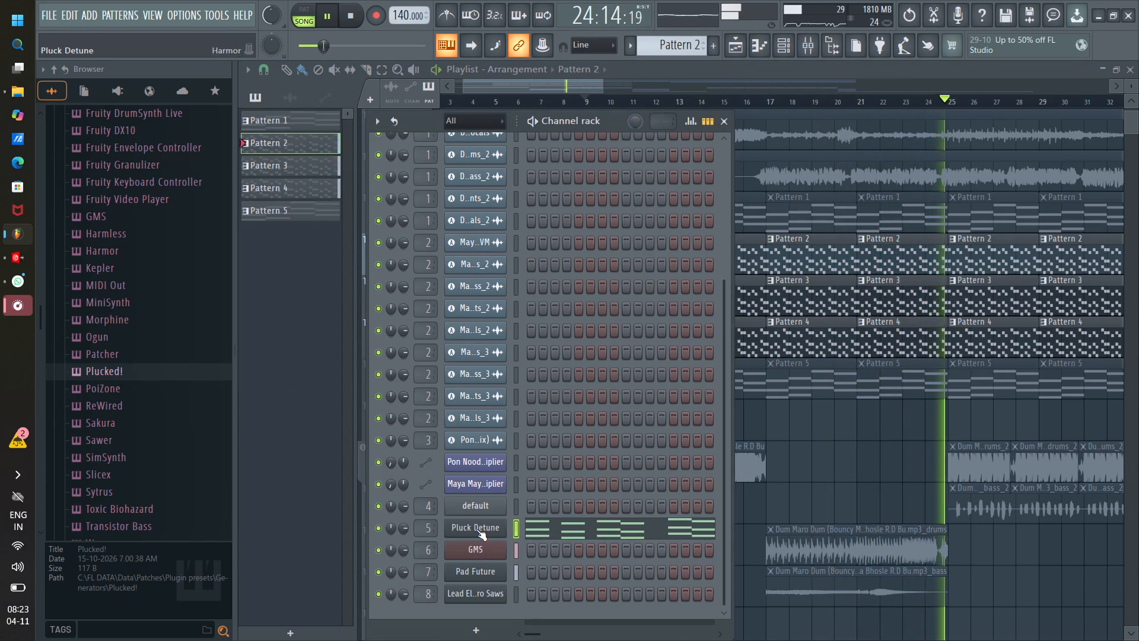
{"action": "left_click", "coordinate": [476, 529]}
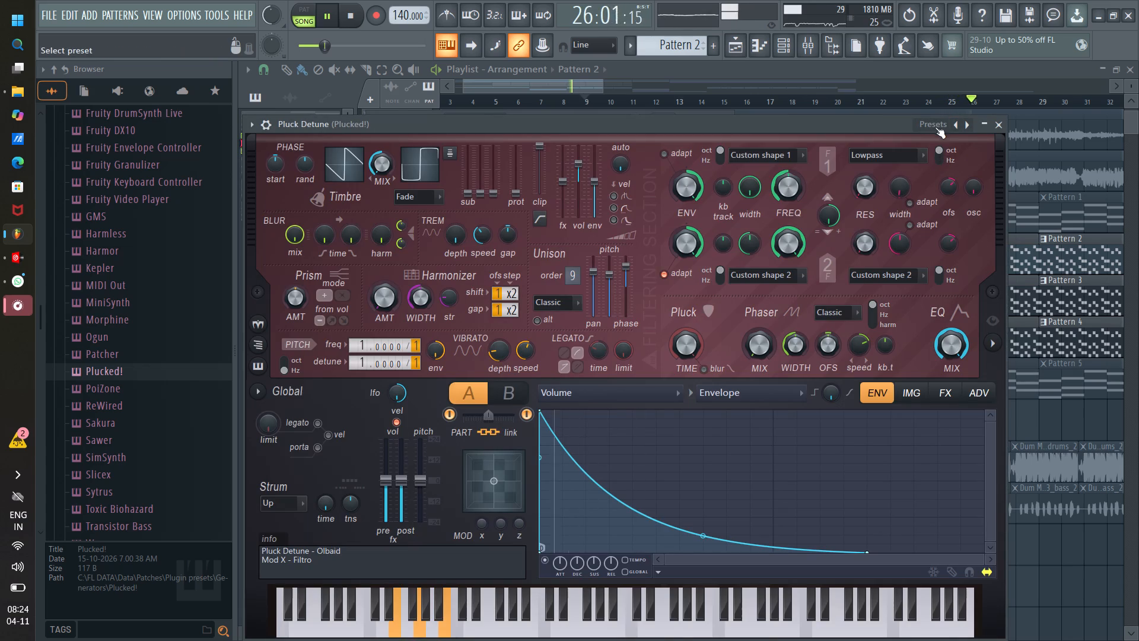
{"action": "right_click", "coordinate": [965, 125]}
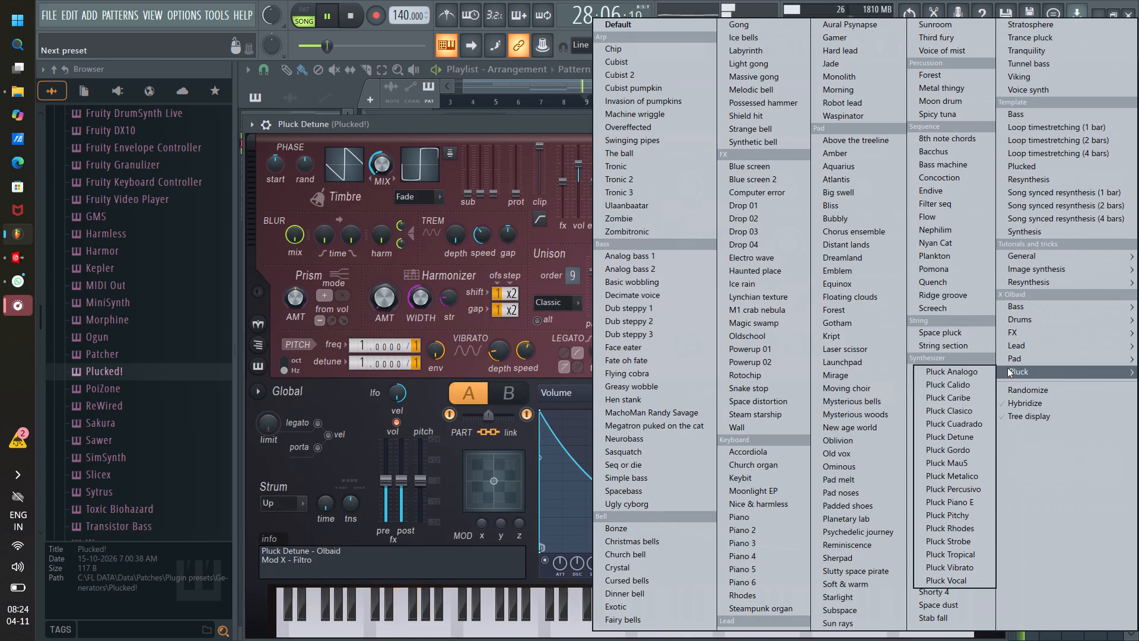
{"action": "left_click", "coordinate": [953, 373]}
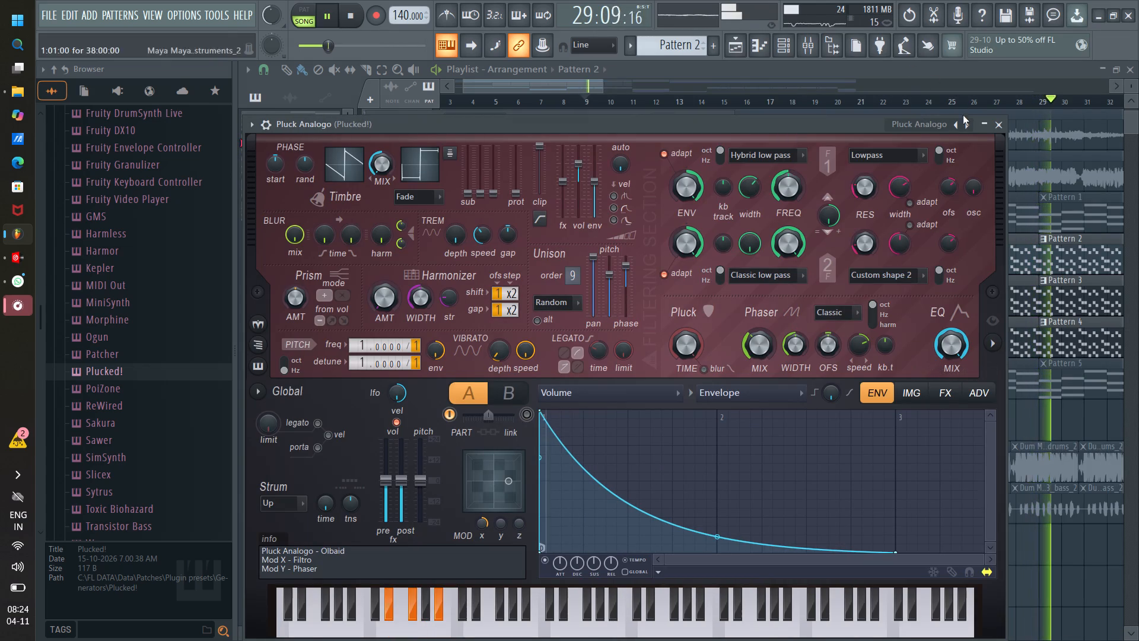
{"action": "right_click", "coordinate": [965, 131]}
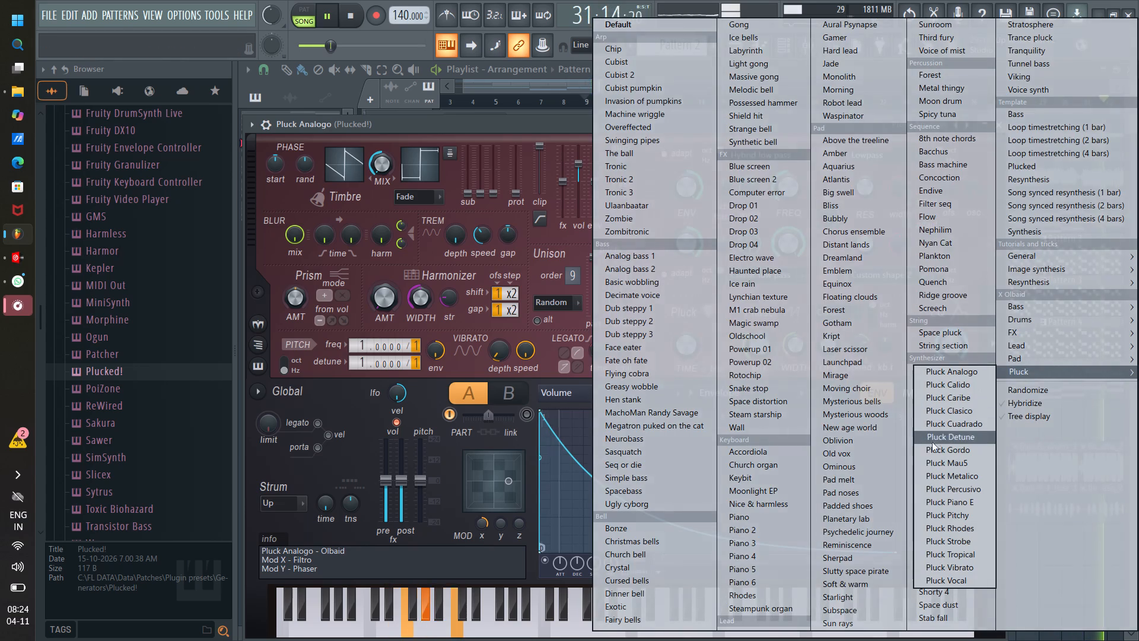
{"action": "left_click", "coordinate": [952, 446]}
Replay from bar 9 and advance the instrument's presets through Pluck Metalico and Pluck Percusivo to Pluck Piano E.
{"action": "key", "text": "space"}
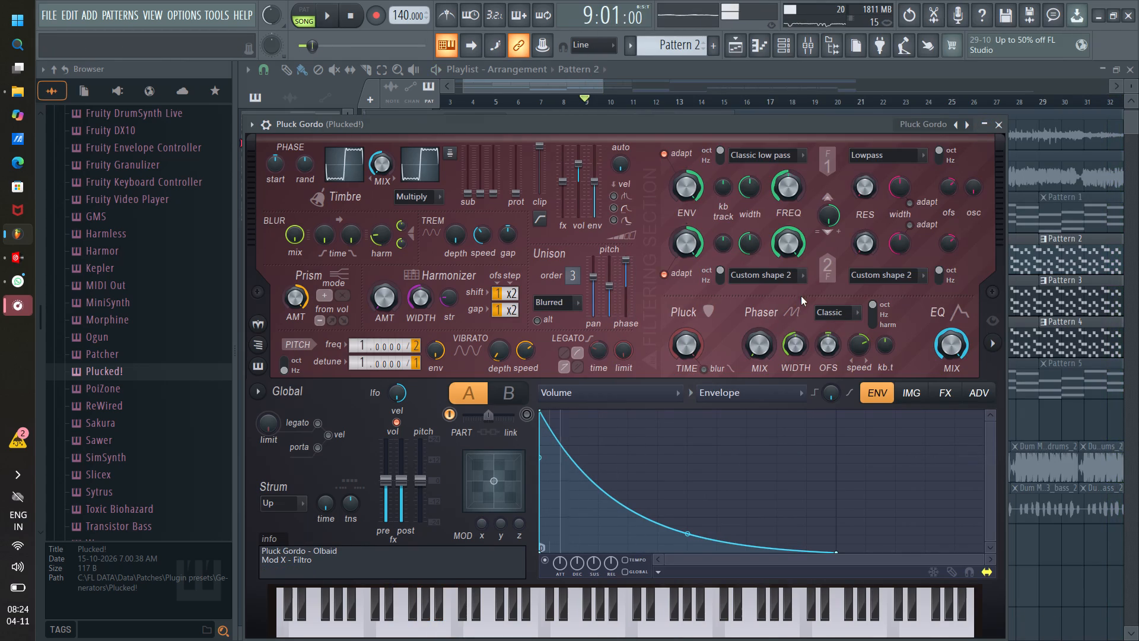
{"action": "key", "text": "space"}
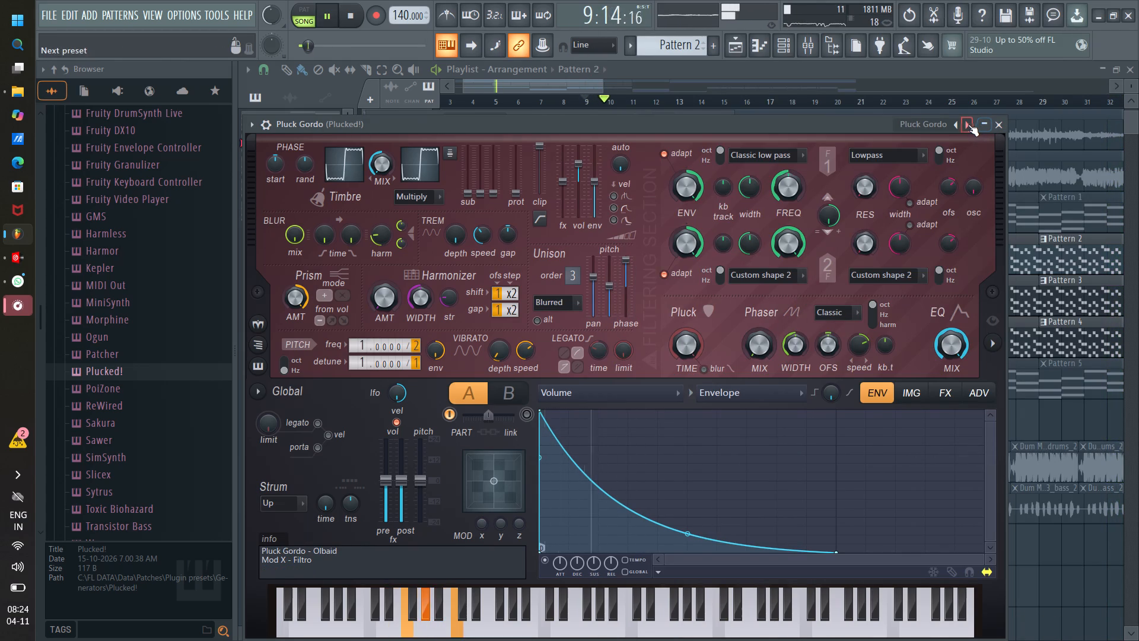
{"action": "left_click", "coordinate": [968, 125]}
{"action": "left_click", "coordinate": [968, 125]}
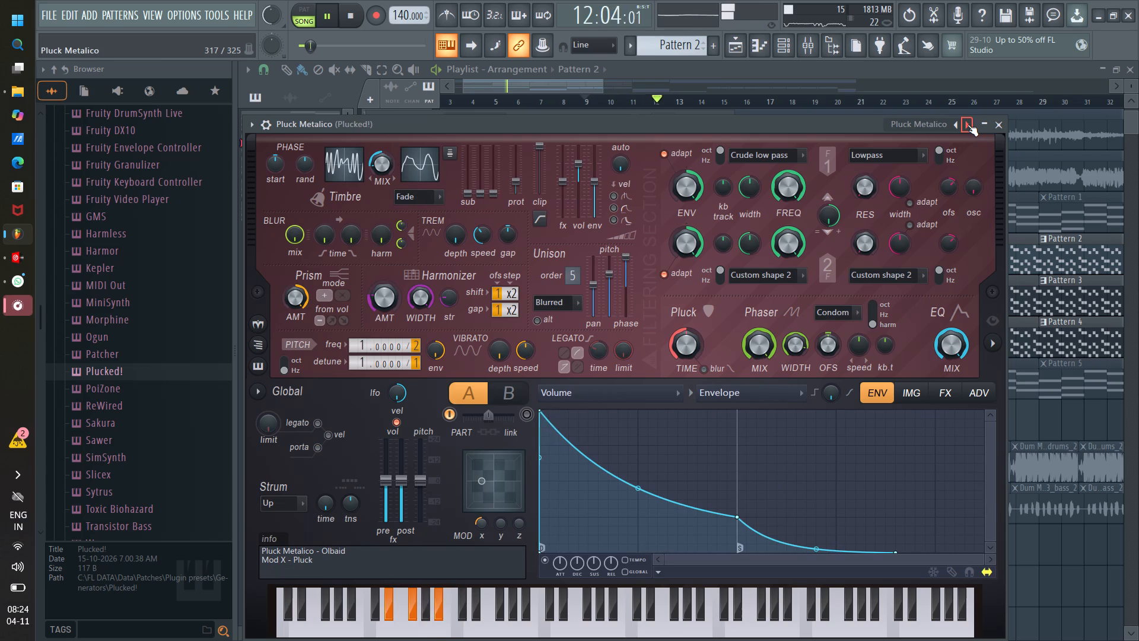
{"action": "left_click", "coordinate": [968, 125]}
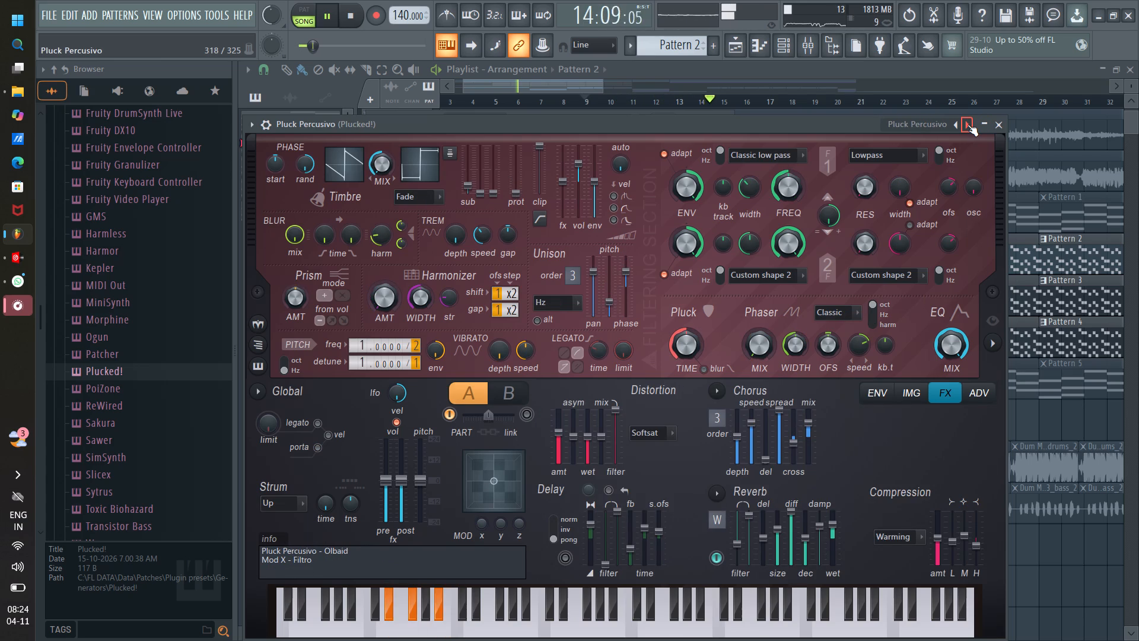
{"action": "left_click", "coordinate": [968, 125]}
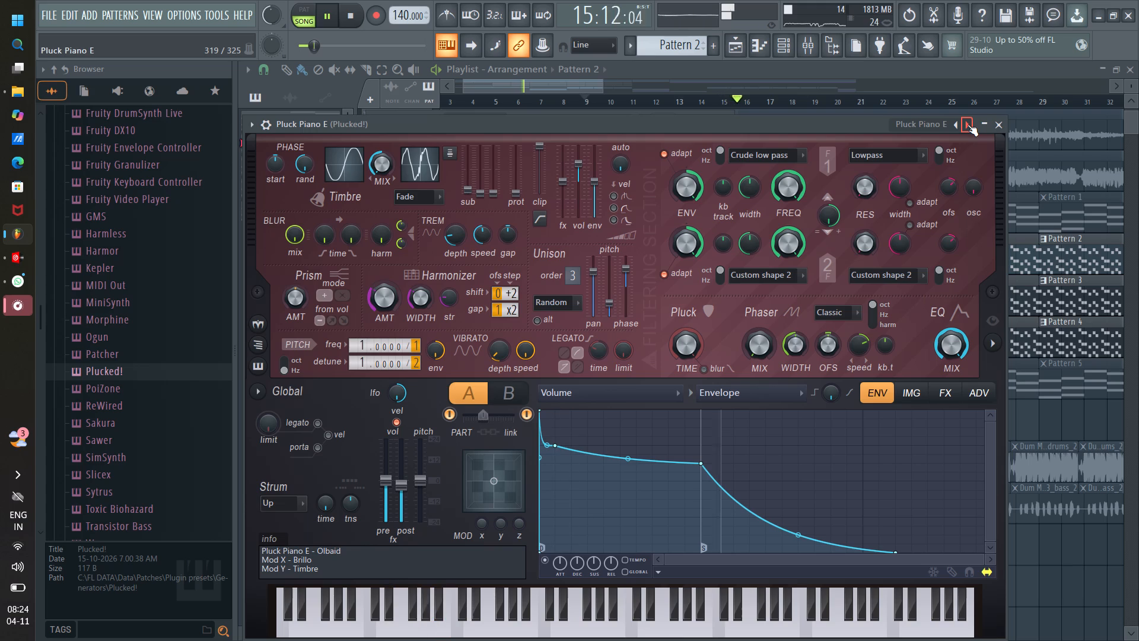
Check the Fruity Reeverb 2 effect on the Plucked! mixer track.
{"action": "left_click", "coordinate": [991, 125]}
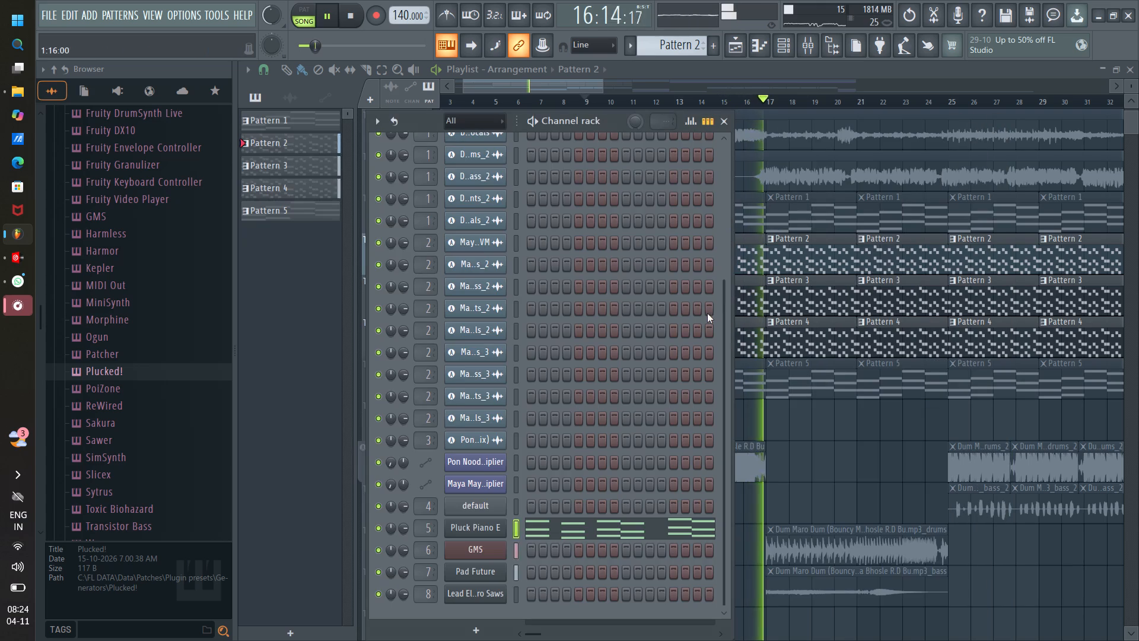
{"action": "left_click", "coordinate": [811, 49]}
{"action": "left_click", "coordinate": [955, 119]}
{"action": "left_click", "coordinate": [955, 119]}
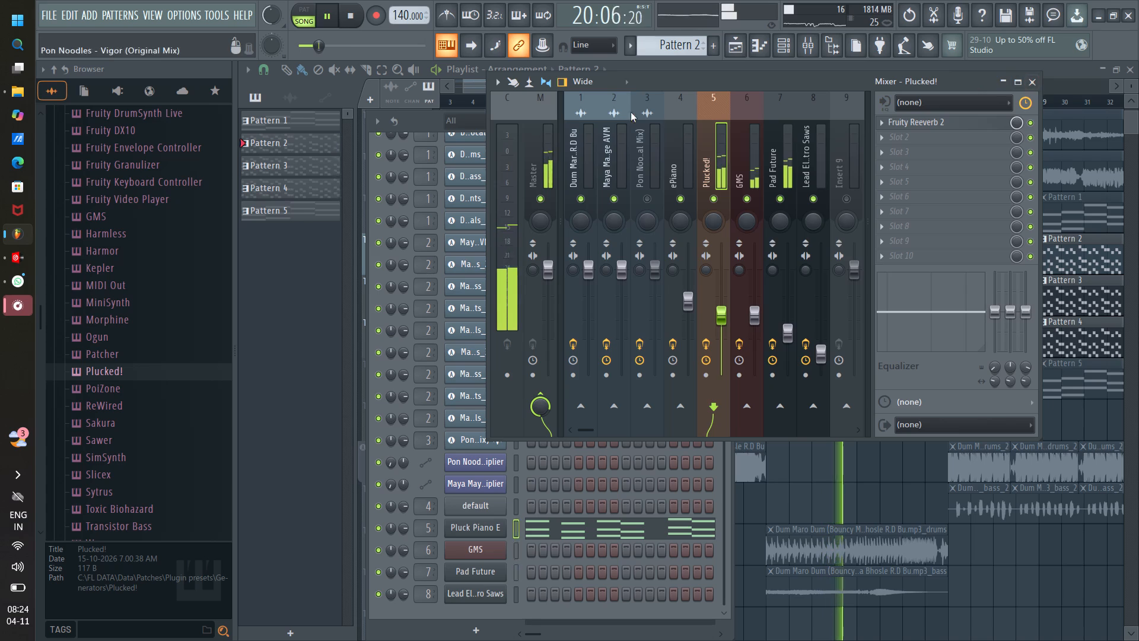
{"action": "left_click", "coordinate": [1036, 78]}
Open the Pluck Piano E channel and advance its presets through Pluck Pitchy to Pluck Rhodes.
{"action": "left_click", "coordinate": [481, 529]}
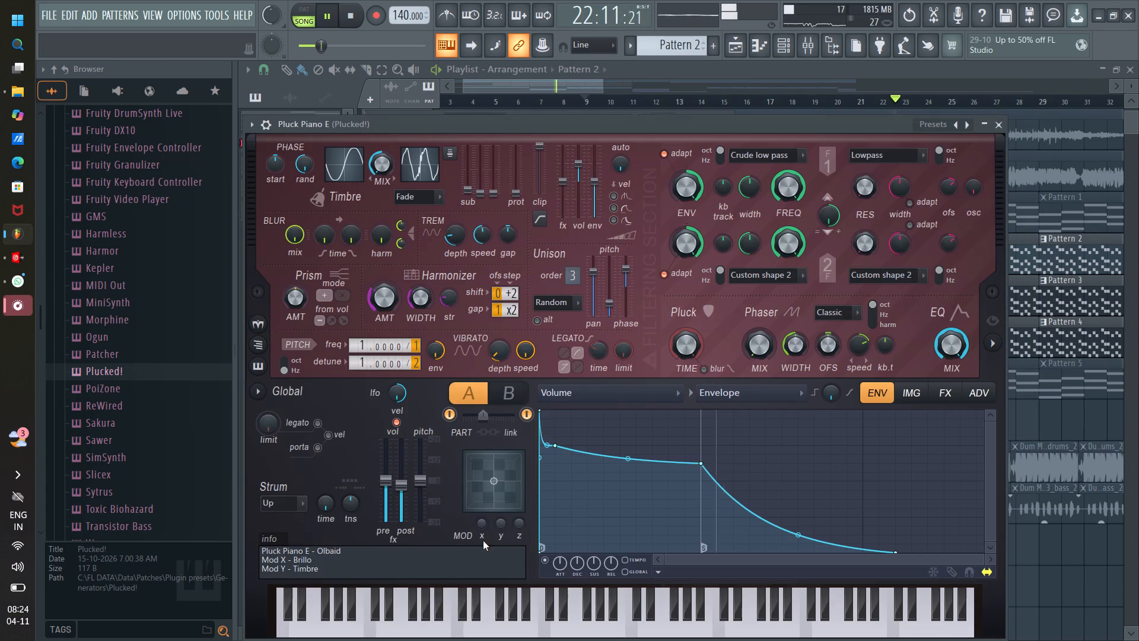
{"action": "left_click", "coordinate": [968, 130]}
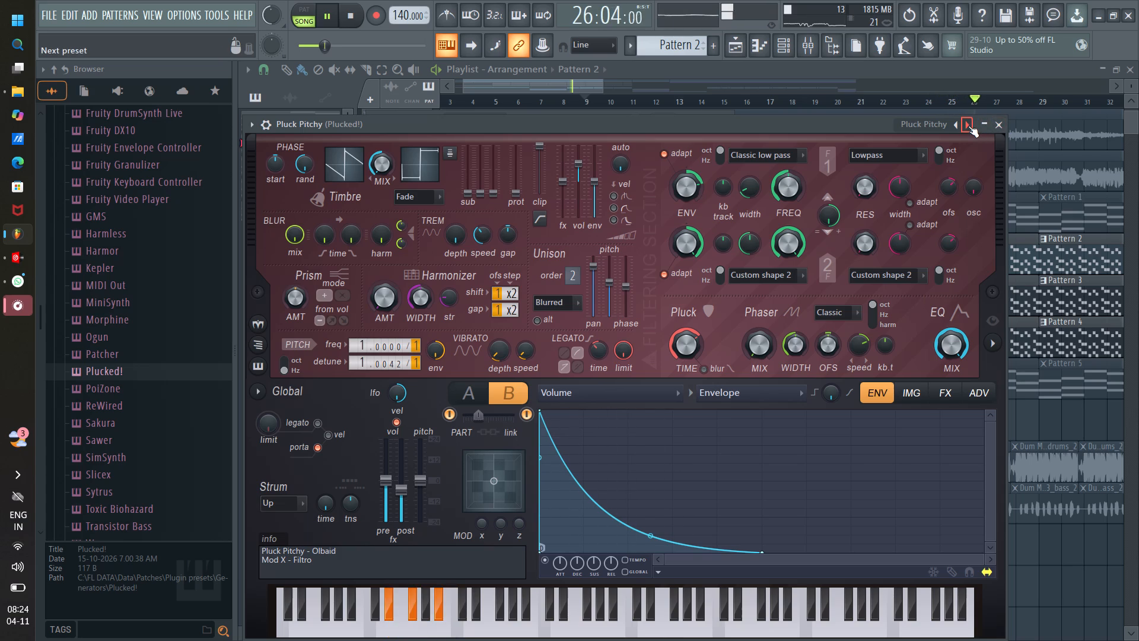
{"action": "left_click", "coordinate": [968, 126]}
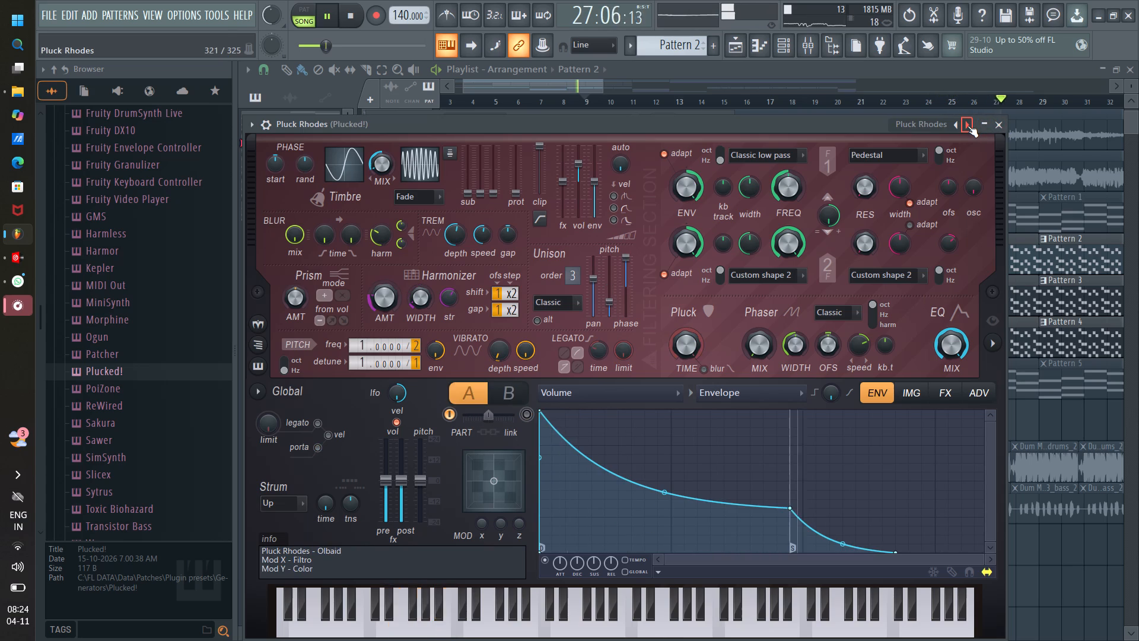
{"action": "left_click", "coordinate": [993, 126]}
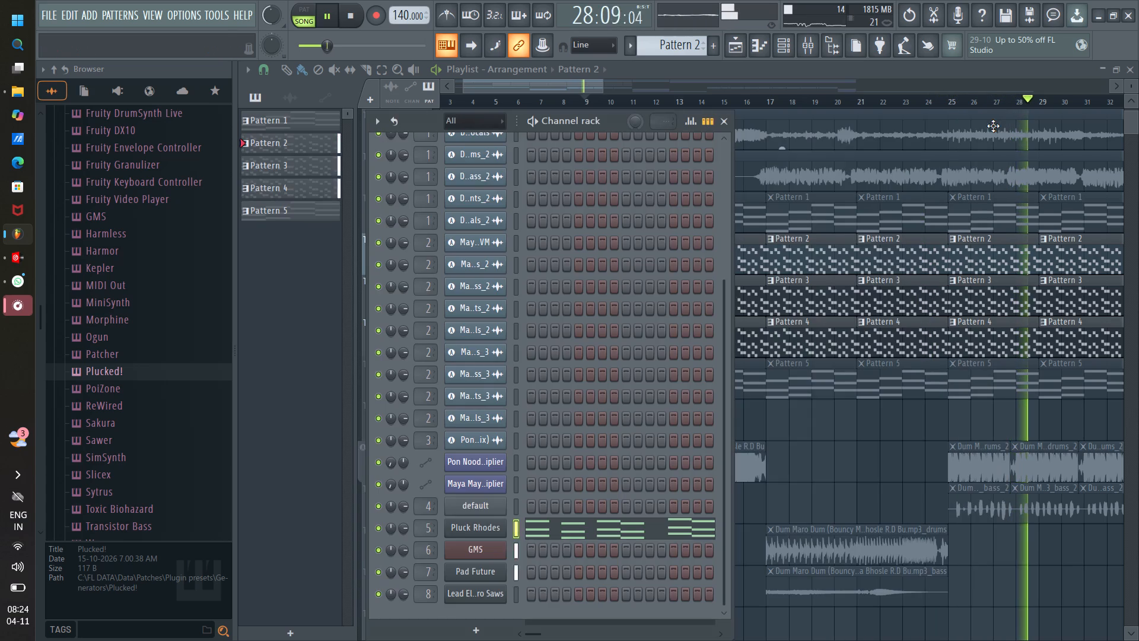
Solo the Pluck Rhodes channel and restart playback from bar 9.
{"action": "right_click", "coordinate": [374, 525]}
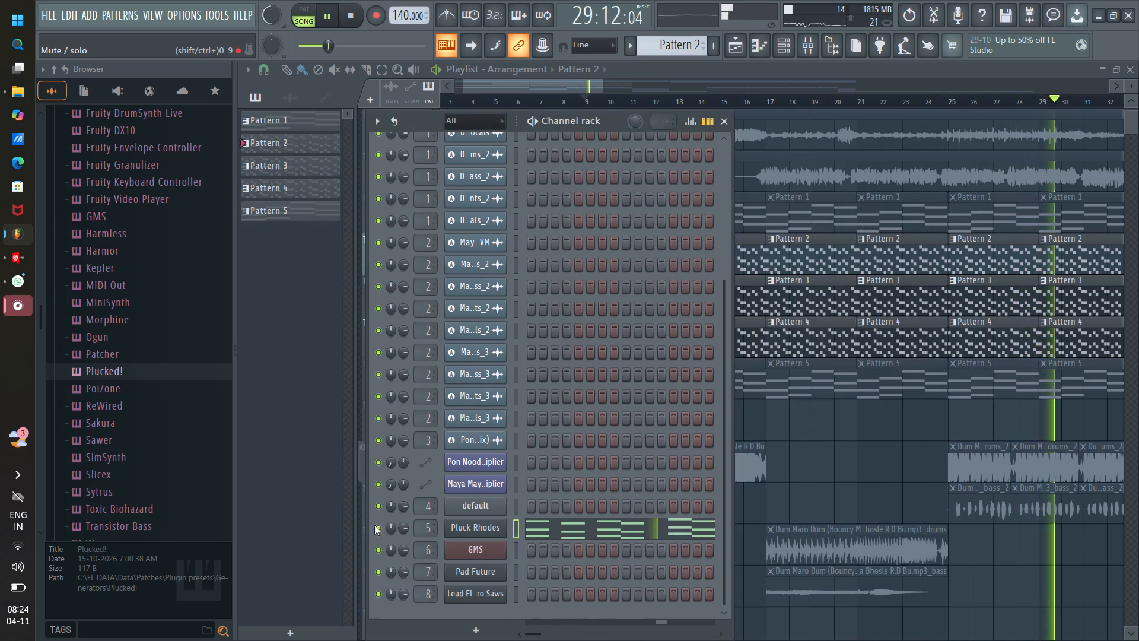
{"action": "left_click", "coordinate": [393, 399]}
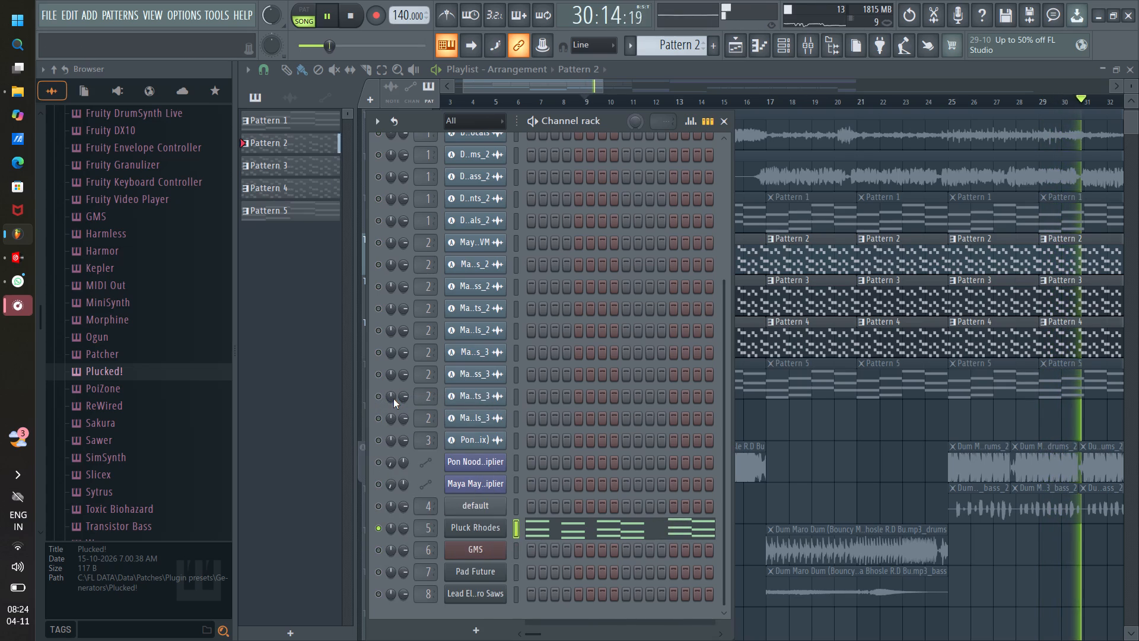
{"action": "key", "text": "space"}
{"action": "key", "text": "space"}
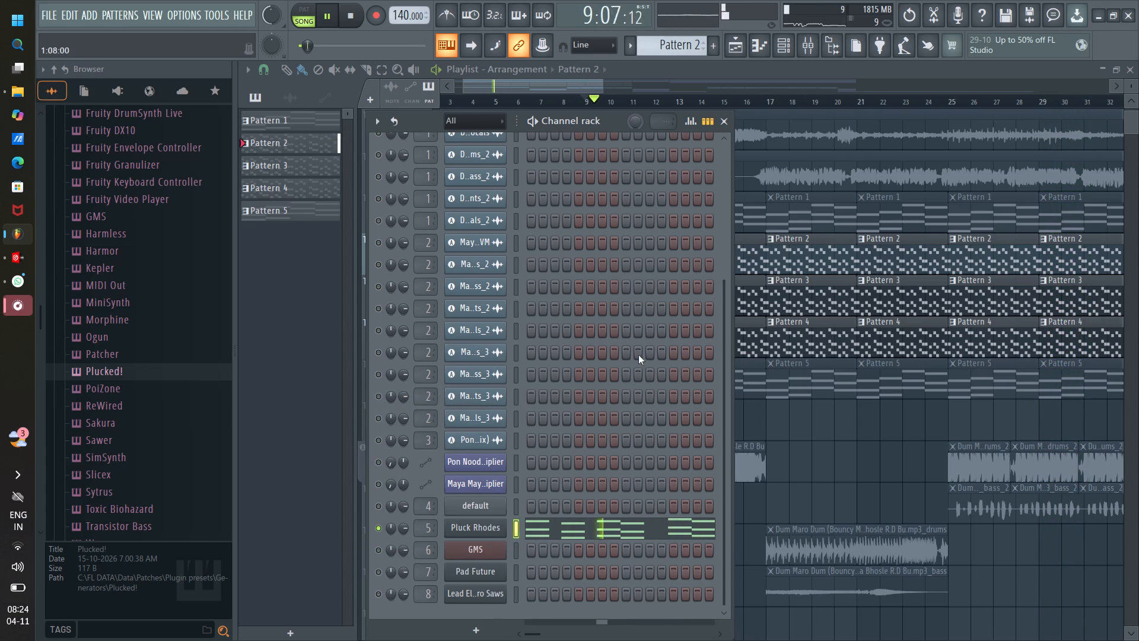
Audition the Plucked! presets from Pluck Rhodes through Pluck Tropical, Pluck Vibrato and Pluck Vocal, and load Cubist.
{"action": "left_click", "coordinate": [470, 532]}
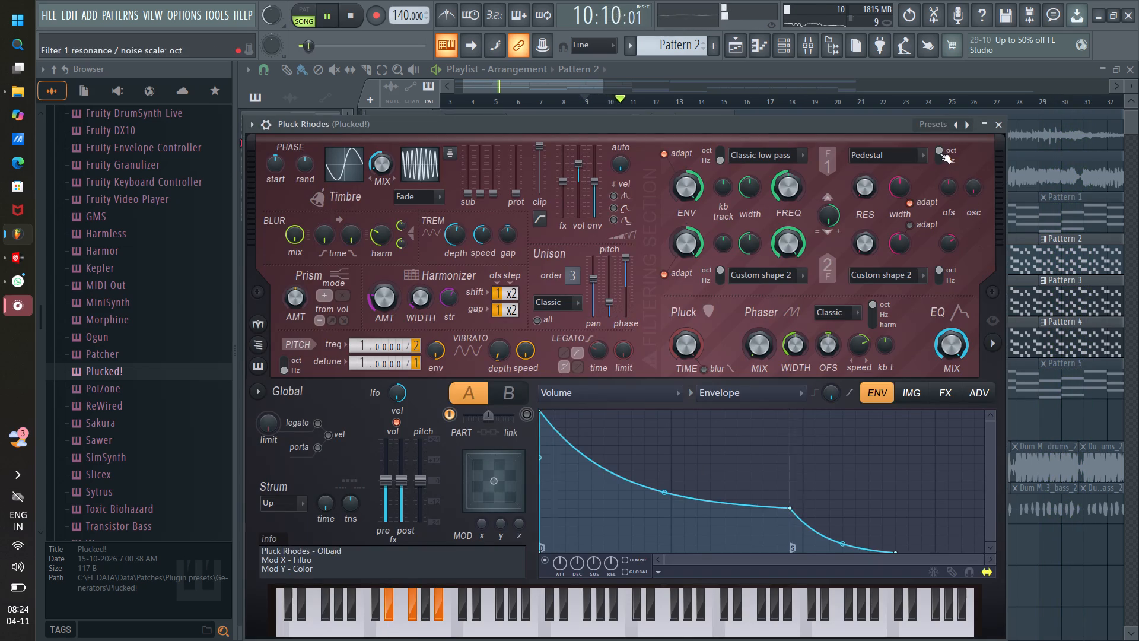
{"action": "left_click", "coordinate": [972, 125]}
{"action": "left_click", "coordinate": [968, 125]}
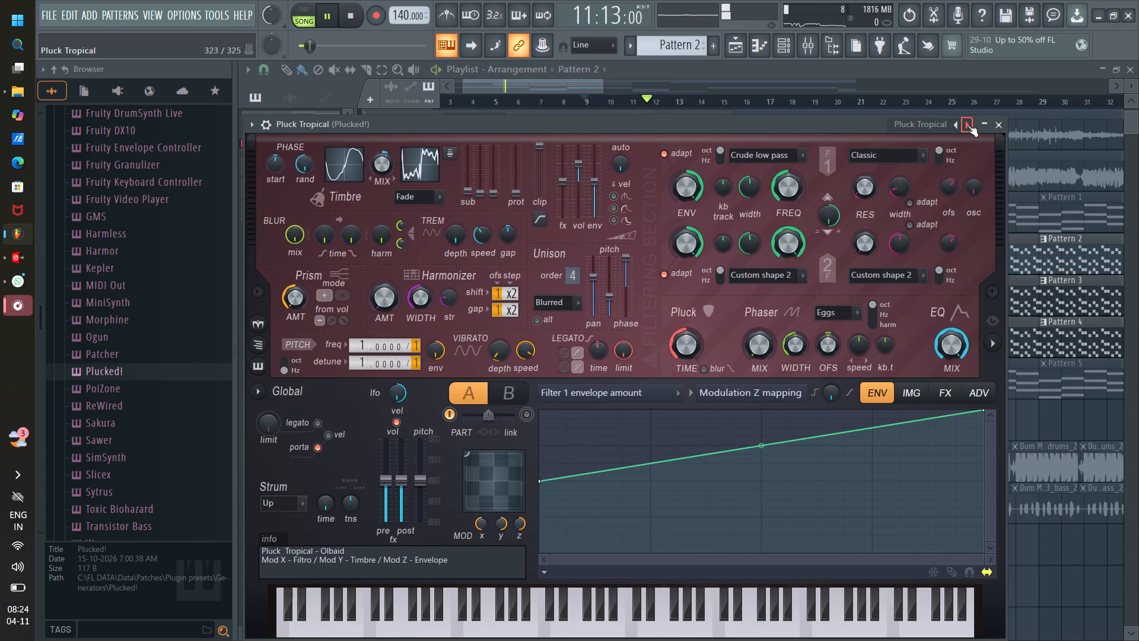
{"action": "left_click", "coordinate": [968, 125]}
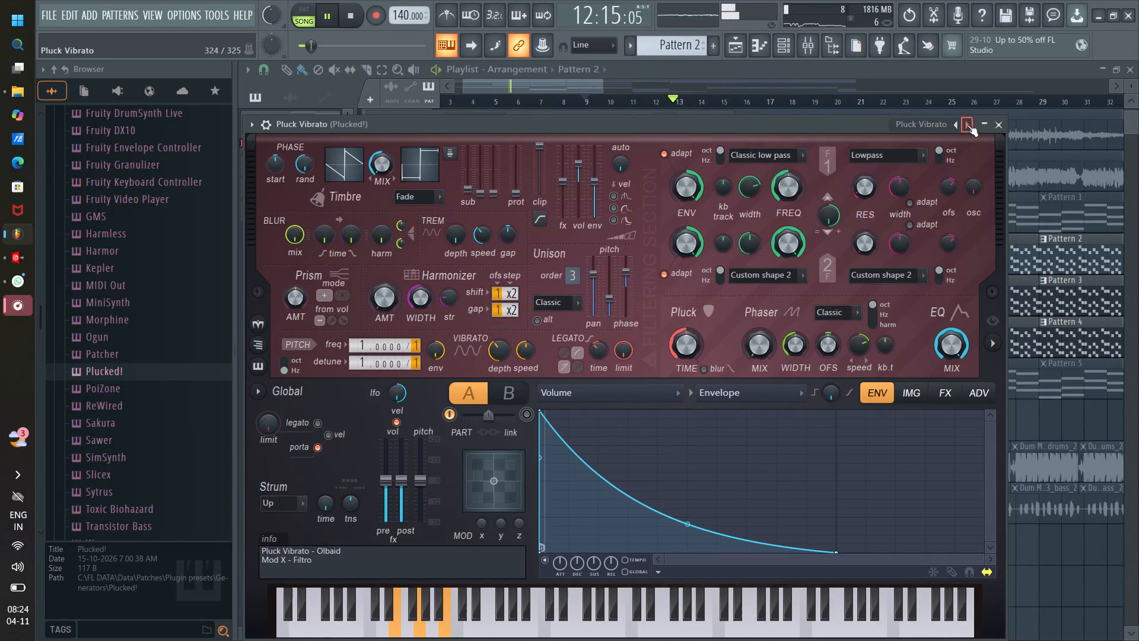
{"action": "left_click", "coordinate": [953, 128]}
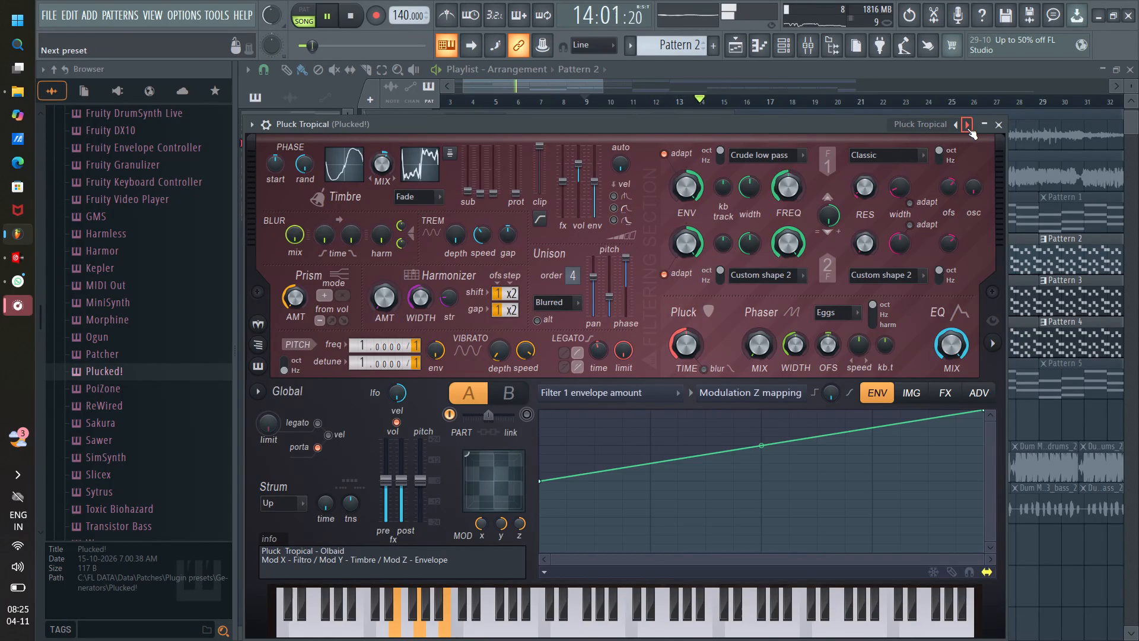
{"action": "left_click", "coordinate": [967, 128]}
{"action": "left_click", "coordinate": [967, 128]}
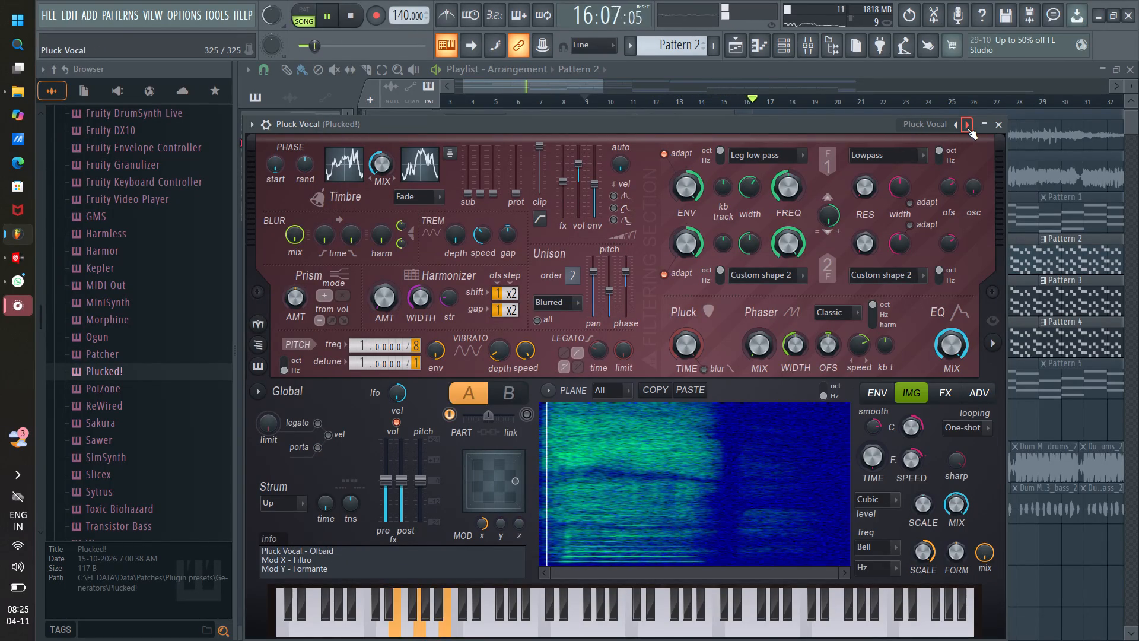
{"action": "left_click", "coordinate": [967, 128]}
{"action": "left_click", "coordinate": [967, 128]}
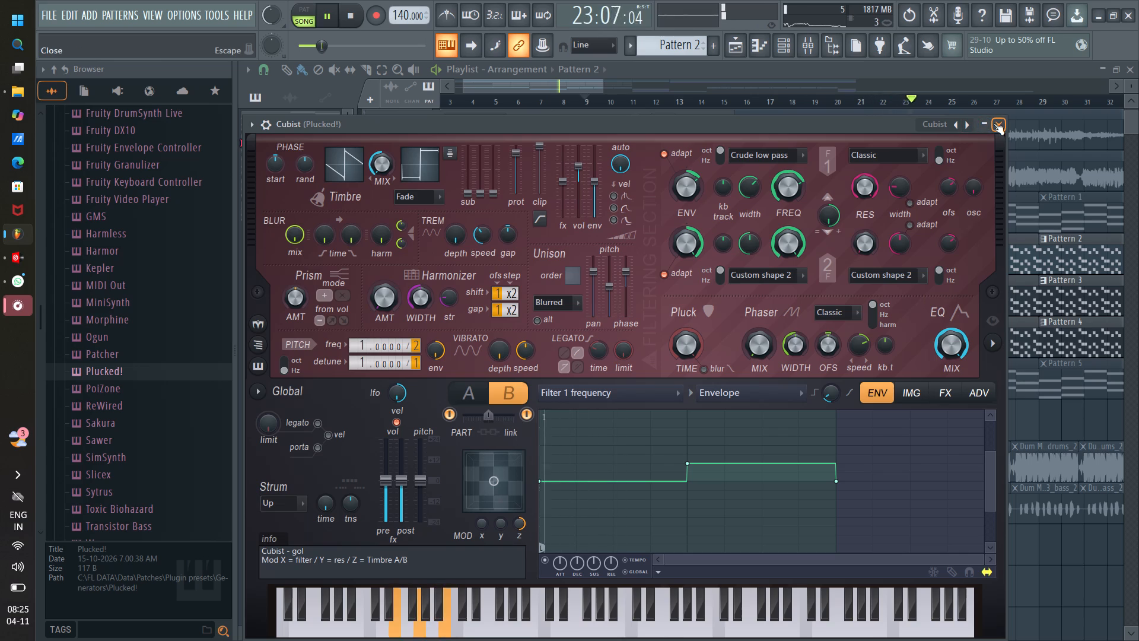
{"action": "left_click", "coordinate": [994, 123]}
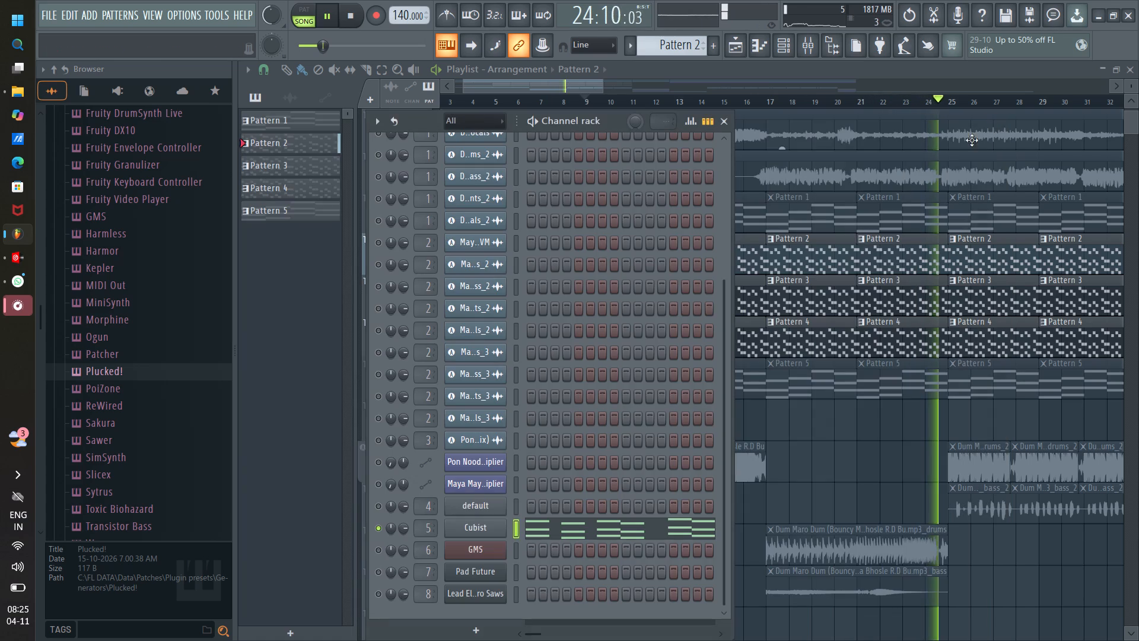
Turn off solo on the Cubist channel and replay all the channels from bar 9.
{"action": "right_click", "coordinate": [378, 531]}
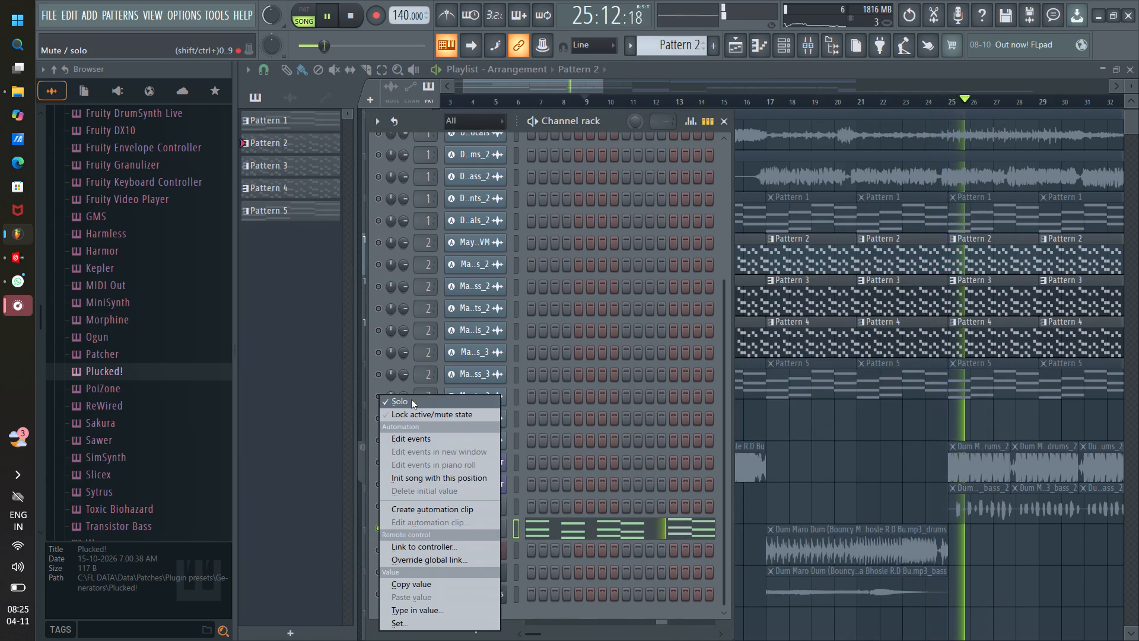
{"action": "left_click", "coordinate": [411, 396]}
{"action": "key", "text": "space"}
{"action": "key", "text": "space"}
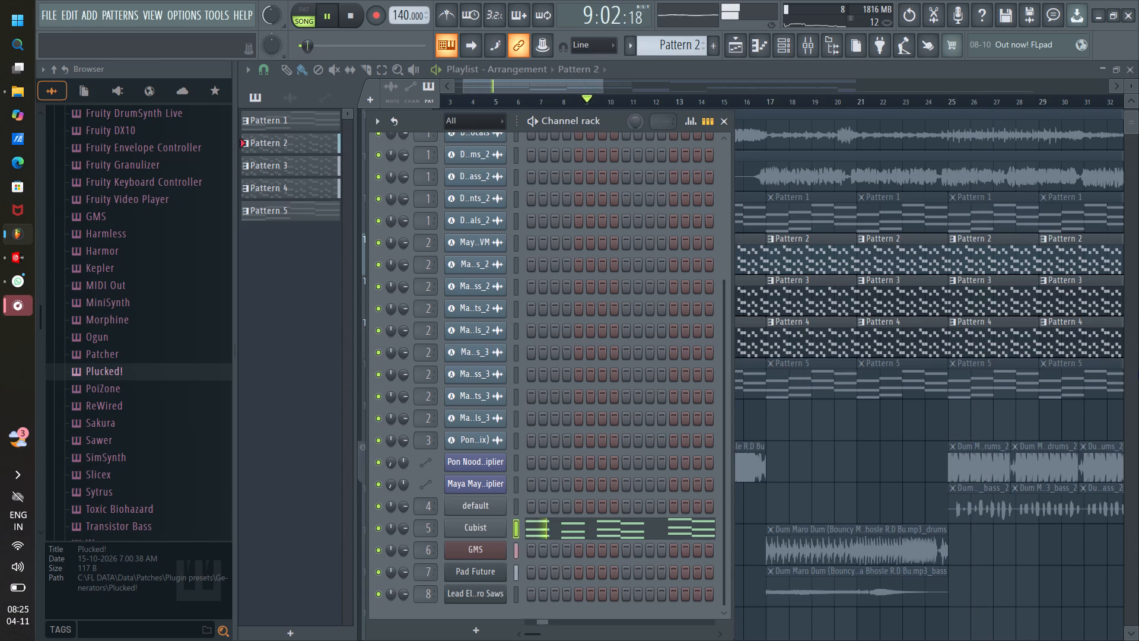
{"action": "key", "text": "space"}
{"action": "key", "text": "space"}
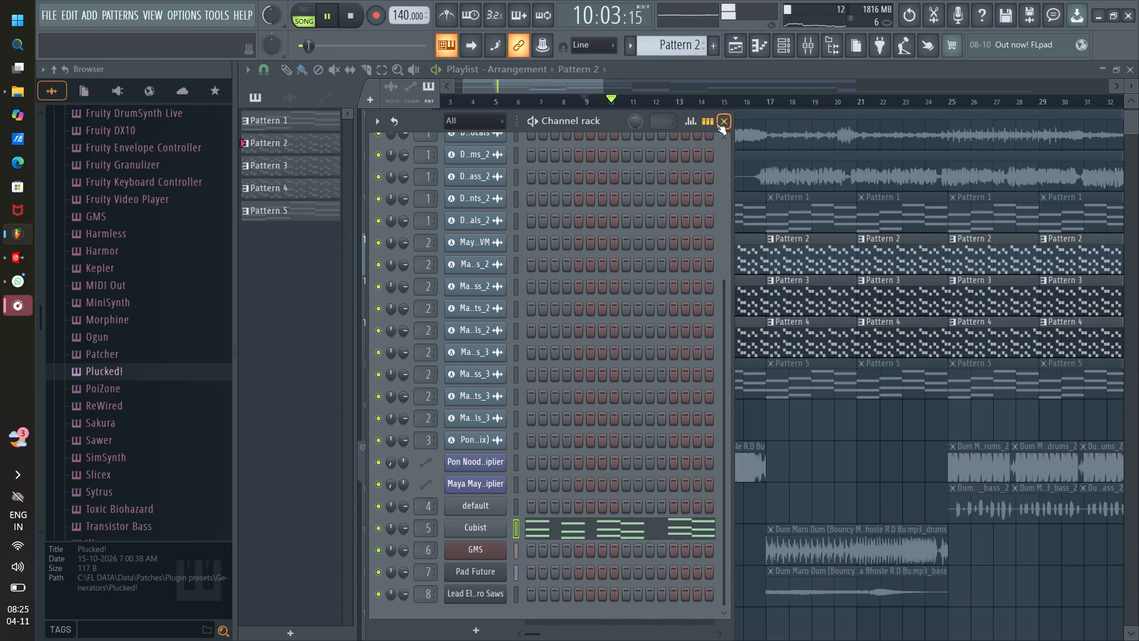
Close the channel rack and unmute playlist Tracks 5 and 9, which hold Patterns 1 and 5.
{"action": "left_click", "coordinate": [575, 88]}
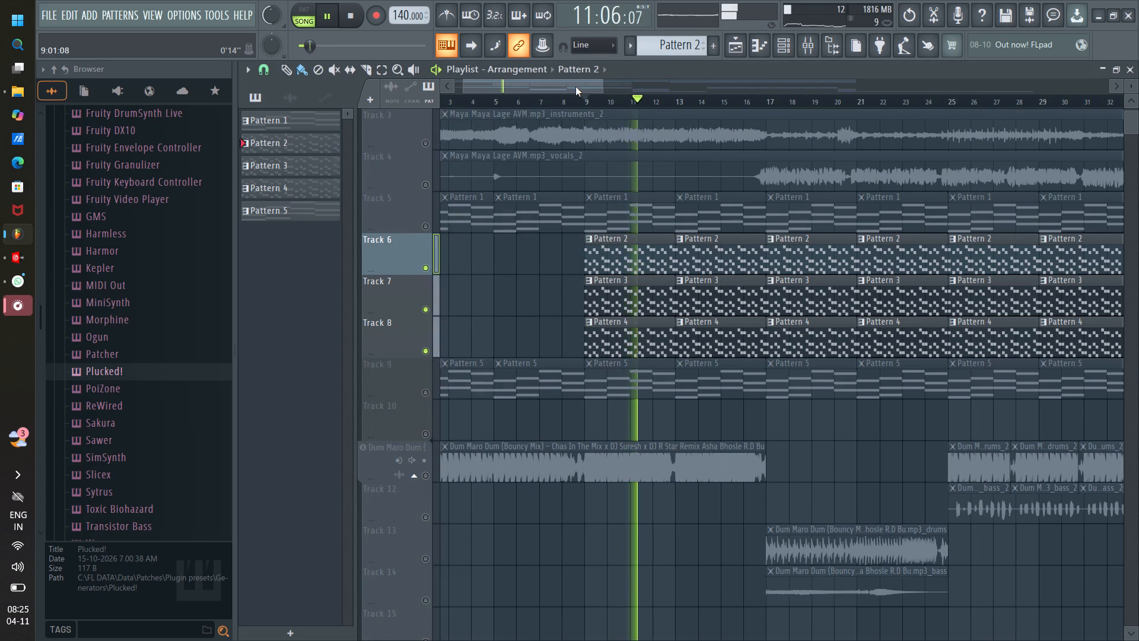
{"action": "left_click", "coordinate": [424, 226]}
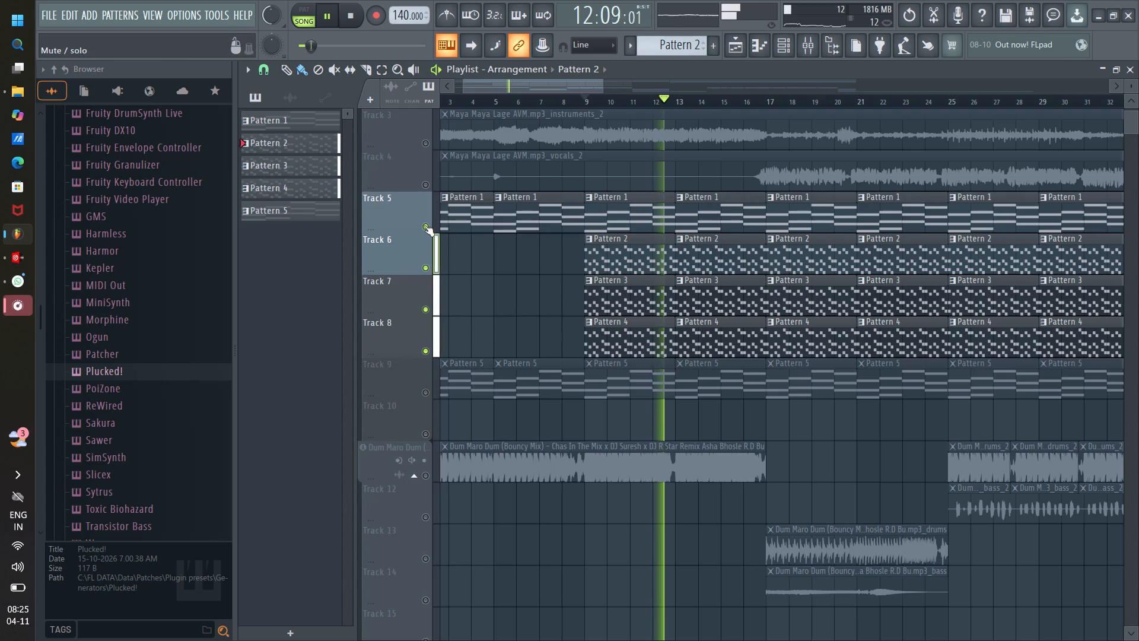
{"action": "left_click", "coordinate": [425, 391]}
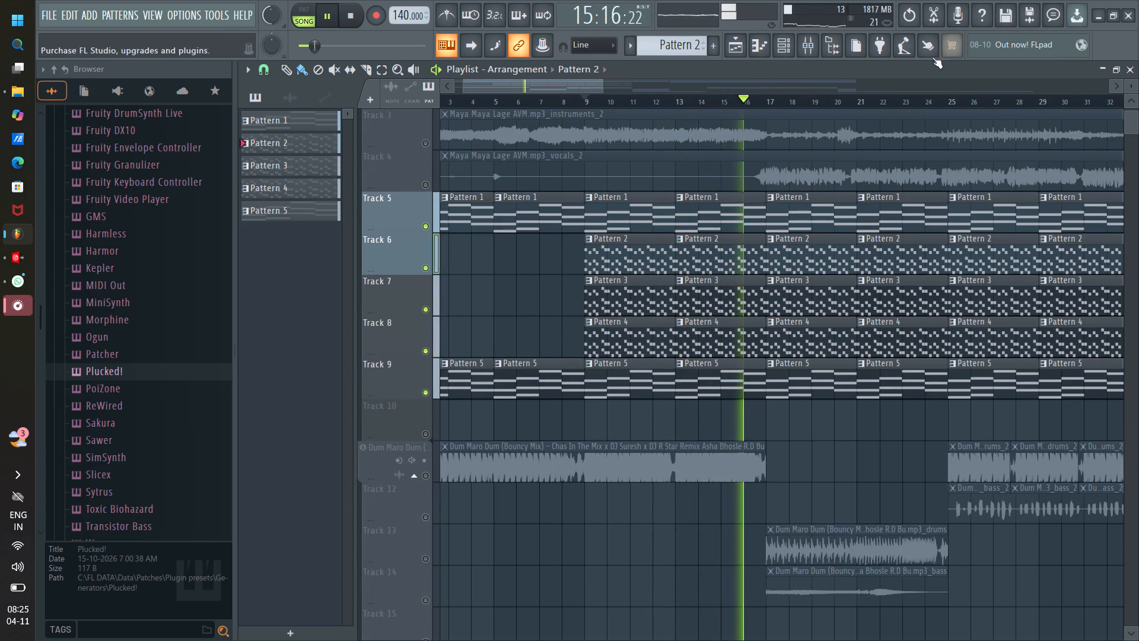
On the ePiano mixer track, enable the second Fruity Reeverb 2 and adjust the volume to about -7.2 dB.
{"action": "left_click", "coordinate": [803, 47]}
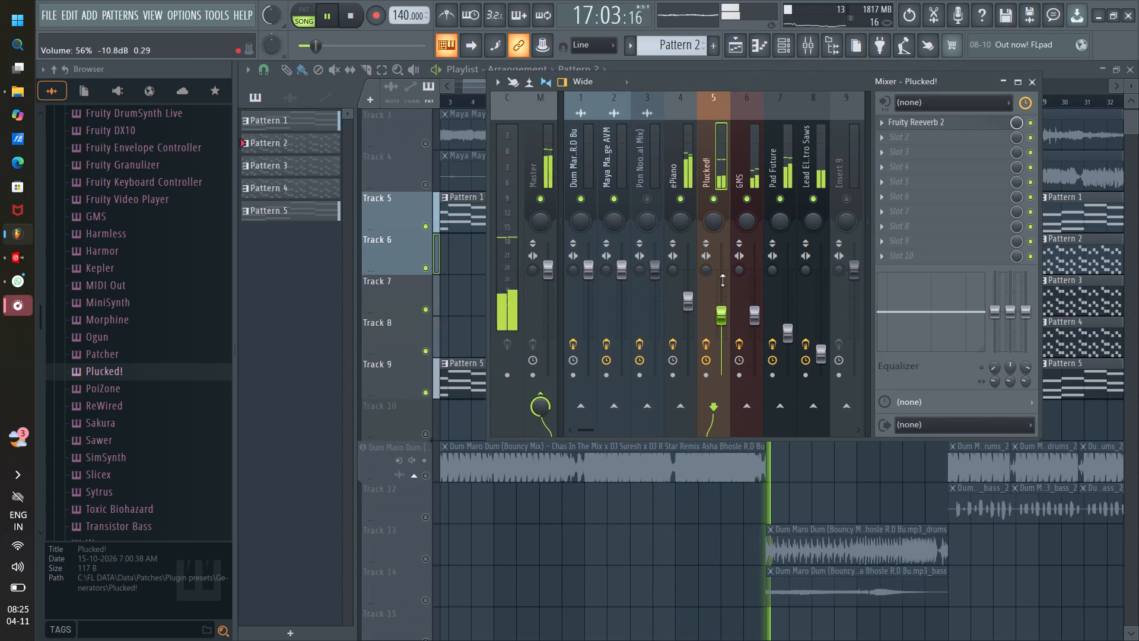
{"action": "scroll", "coordinate": [695, 276], "scroll_direction": "up", "scroll_amount": 2}
{"action": "left_click", "coordinate": [676, 101]}
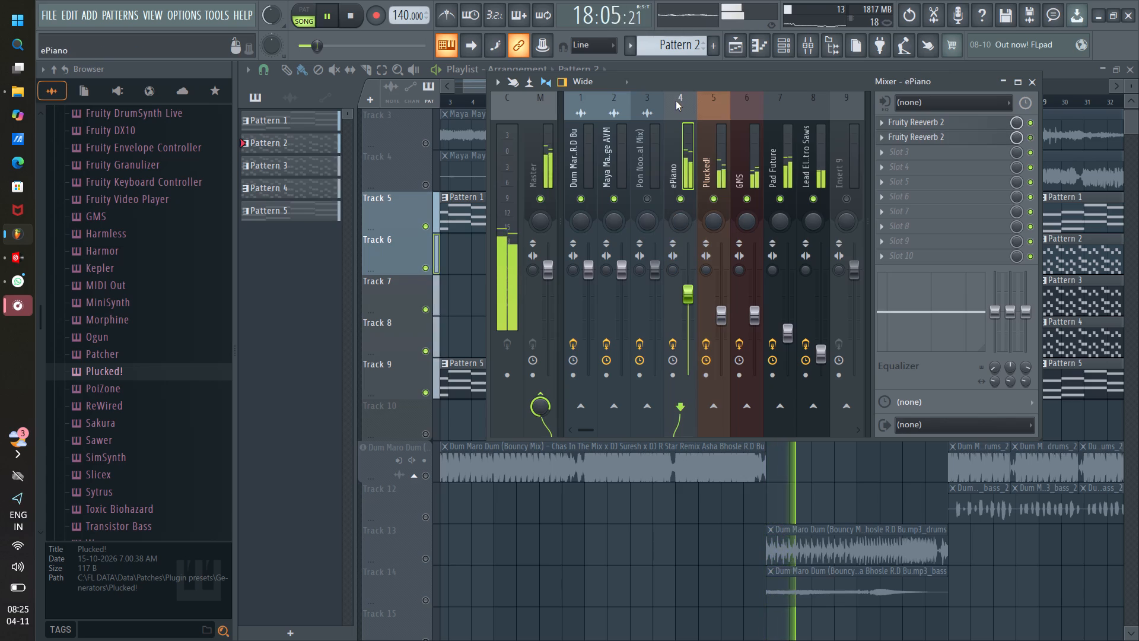
{"action": "left_click", "coordinate": [1035, 137]}
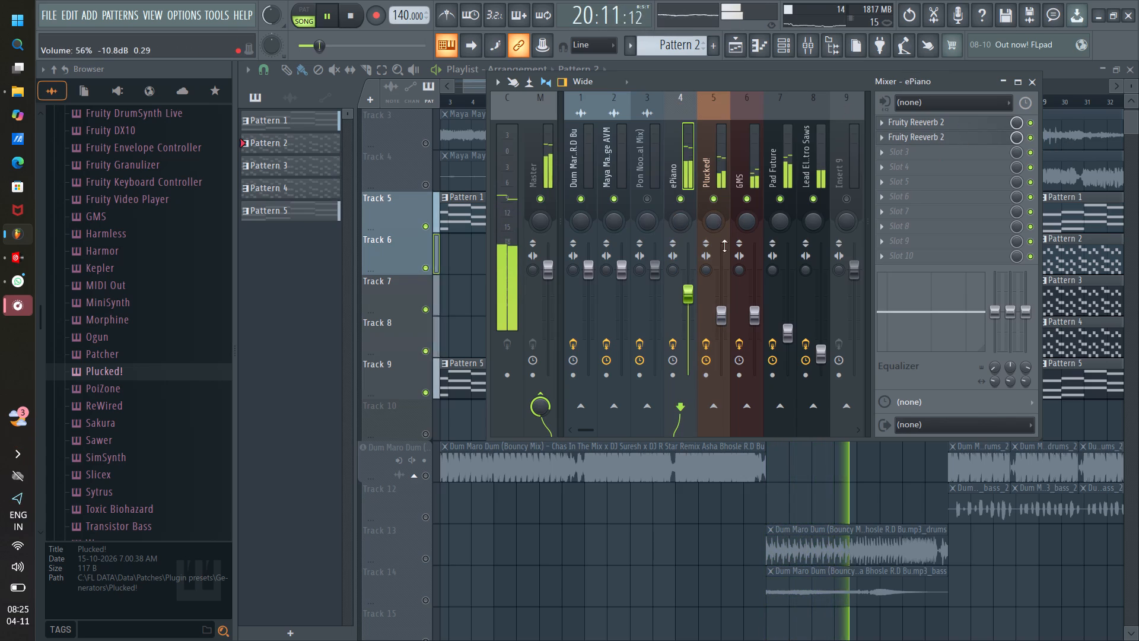
{"action": "scroll", "coordinate": [692, 277], "scroll_direction": "down", "scroll_amount": 3}
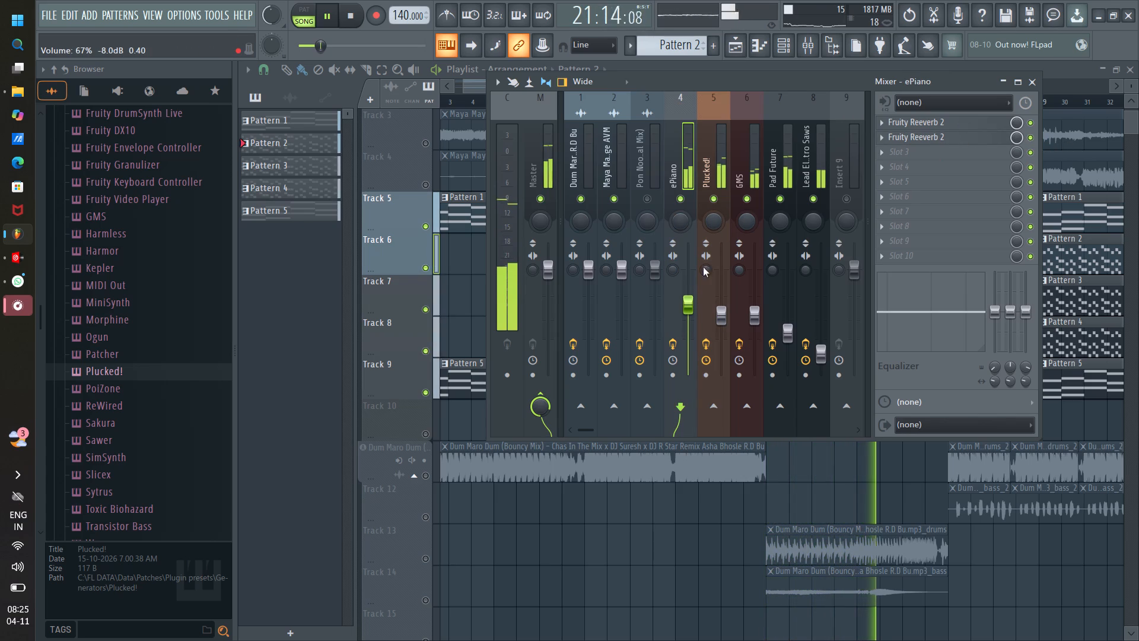
{"action": "scroll", "coordinate": [691, 264], "scroll_direction": "up", "scroll_amount": 1}
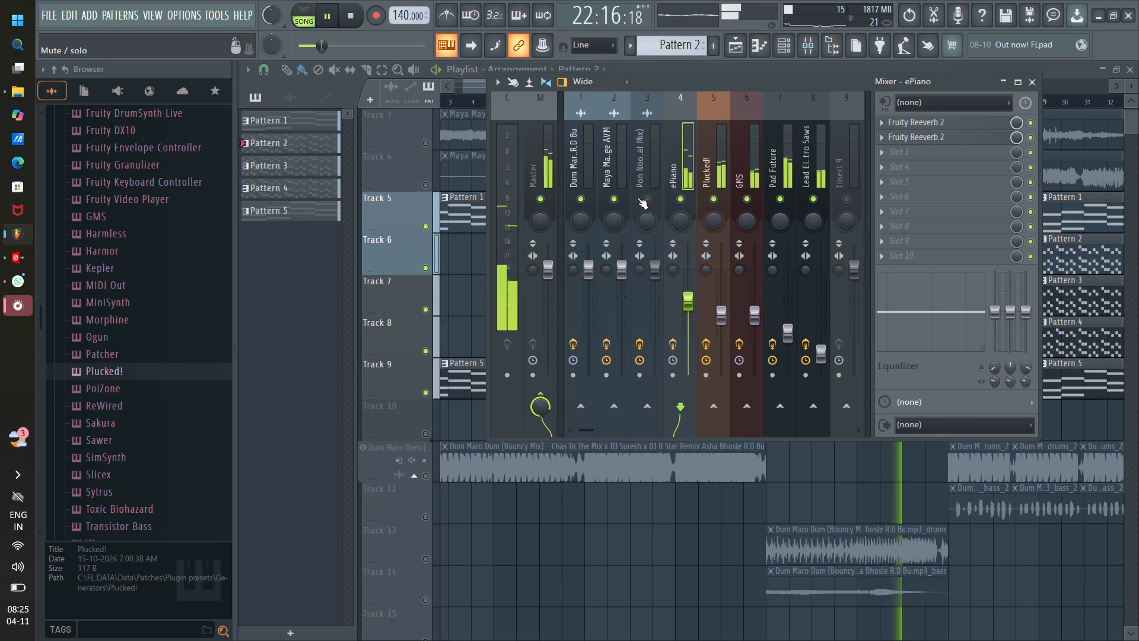
Unmute the Maya Maya Lage instruments, vocals and bass tracks in the playlist and restart playback from bar 8.
{"action": "double_click", "coordinate": [612, 197]}
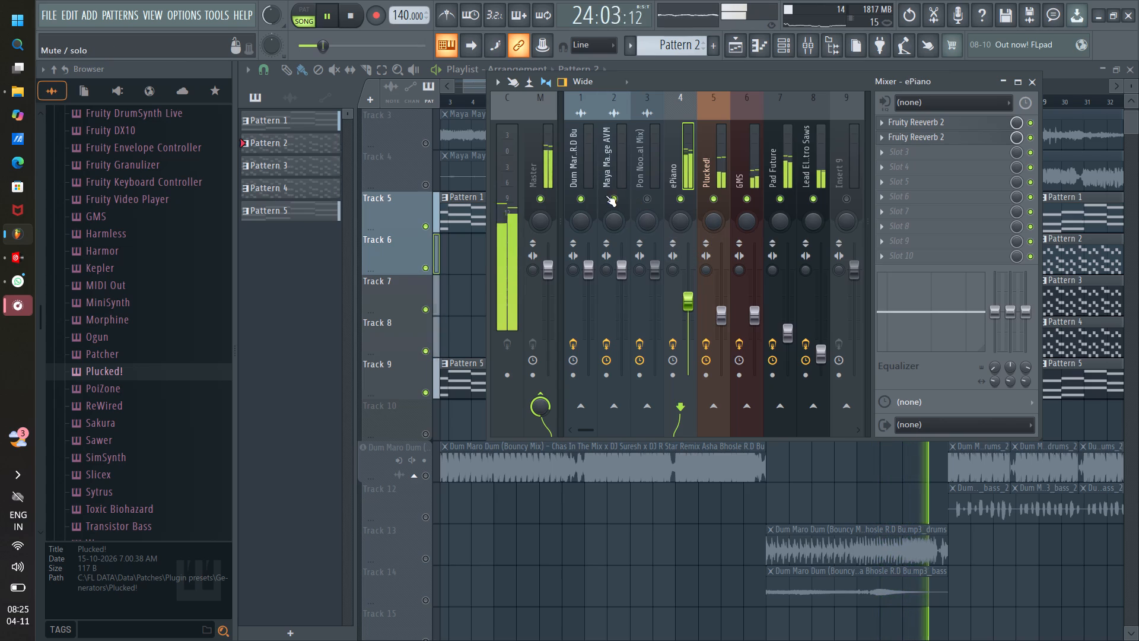
{"action": "left_click", "coordinate": [424, 144]}
{"action": "left_click", "coordinate": [428, 185]}
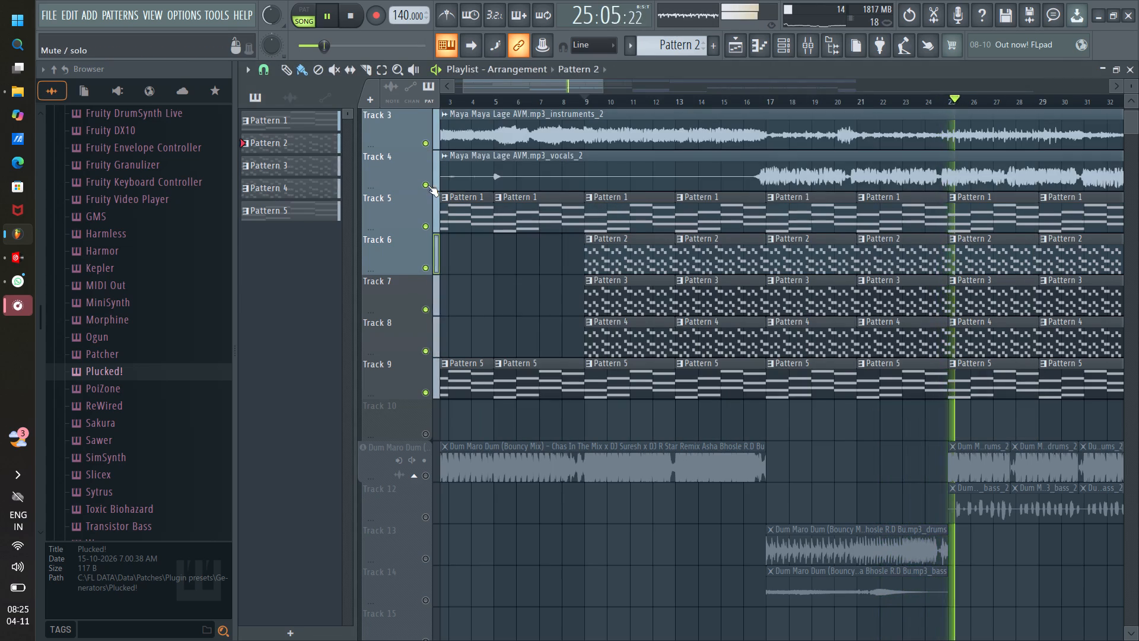
{"action": "scroll", "coordinate": [489, 182], "scroll_direction": "up", "scroll_amount": 3}
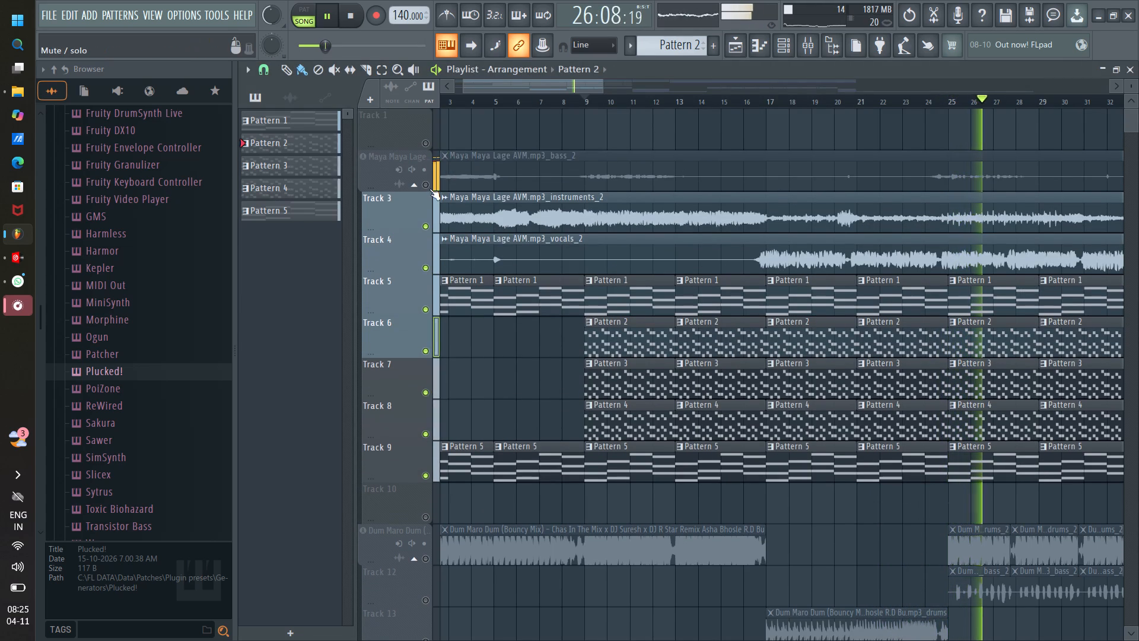
{"action": "left_click", "coordinate": [425, 183]}
{"action": "left_click", "coordinate": [565, 101]}
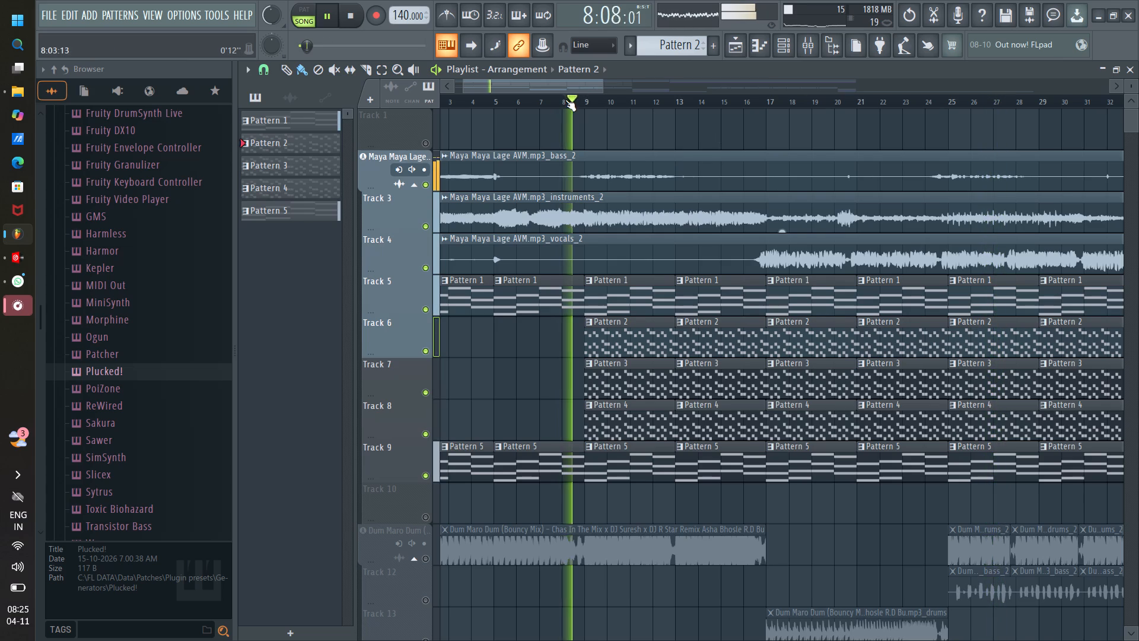
Mute the Maya Maya Lage AVM track in the mixer.
{"action": "scroll", "coordinate": [696, 170], "scroll_direction": "up", "scroll_amount": 1}
{"action": "scroll", "coordinate": [697, 170], "scroll_direction": "down", "scroll_amount": 1}
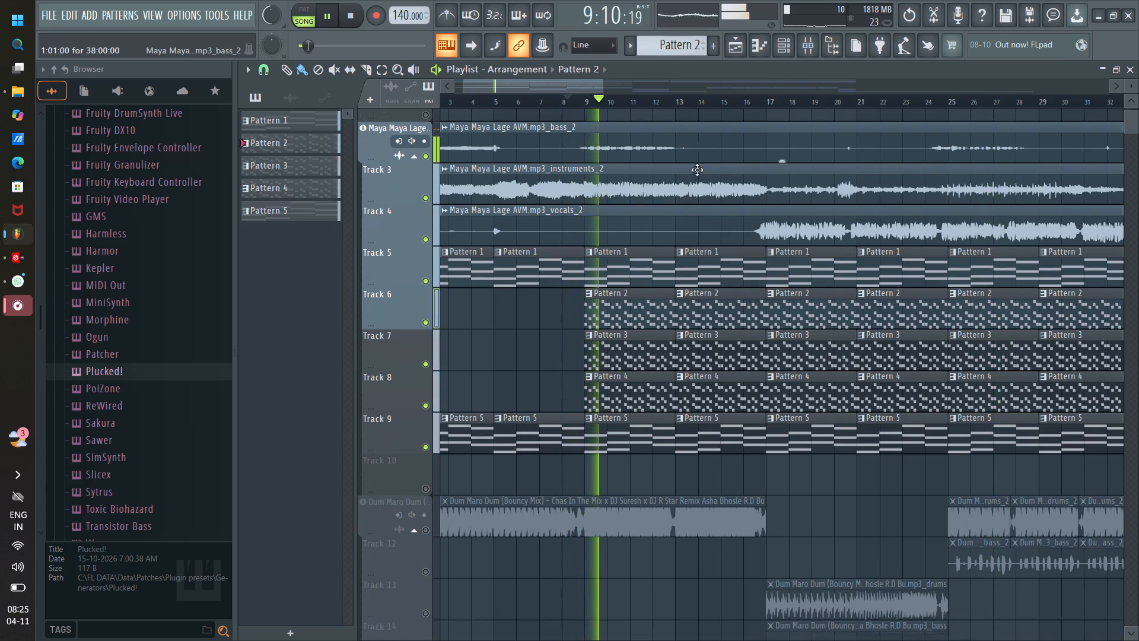
{"action": "scroll", "coordinate": [697, 170], "scroll_direction": "down", "scroll_amount": 1}
{"action": "left_click", "coordinate": [812, 51]}
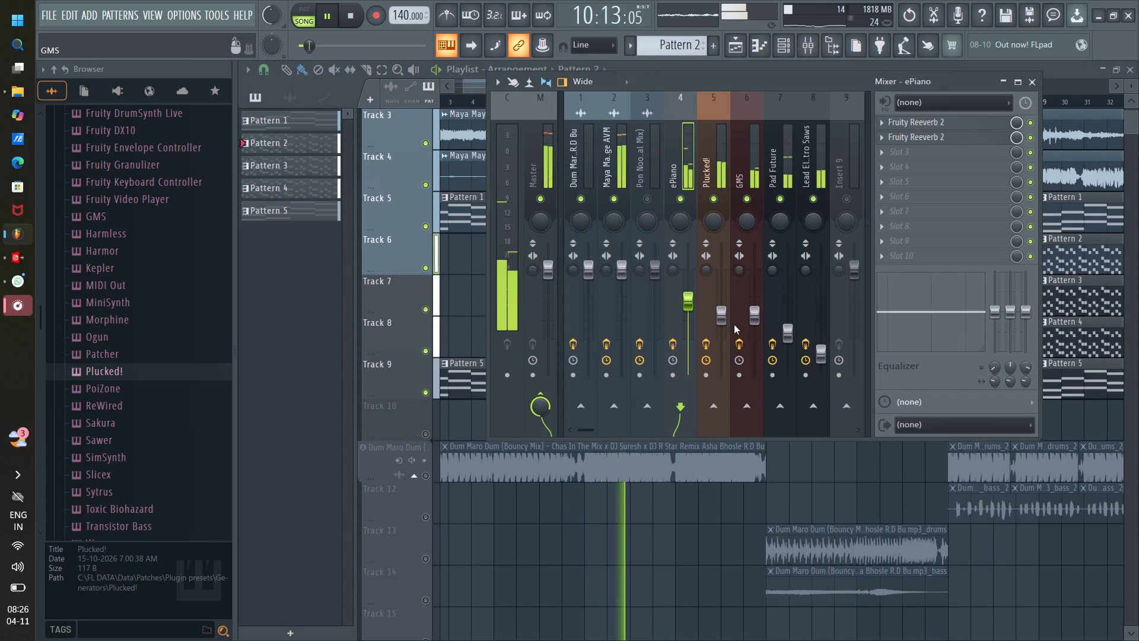
{"action": "left_click", "coordinate": [615, 198]}
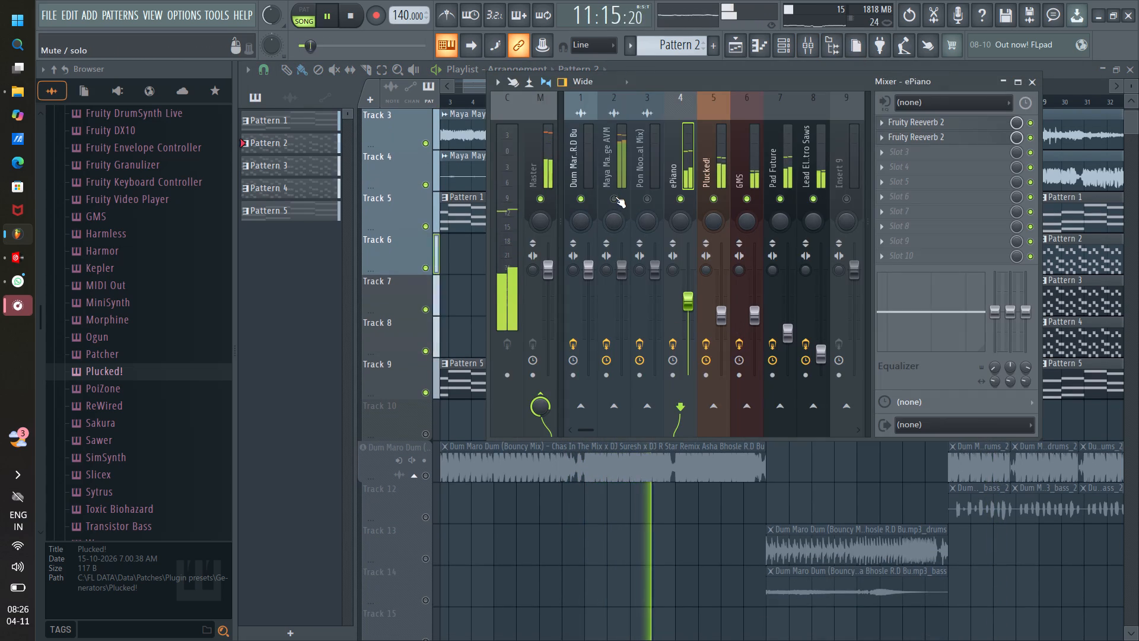
Pull the Plucked!, GMS, Pad Future and Lead Electro Saws mixer faders all the way down.
{"action": "left_click_drag", "start_coordinate": [721, 307], "coordinate": [735, 564]}
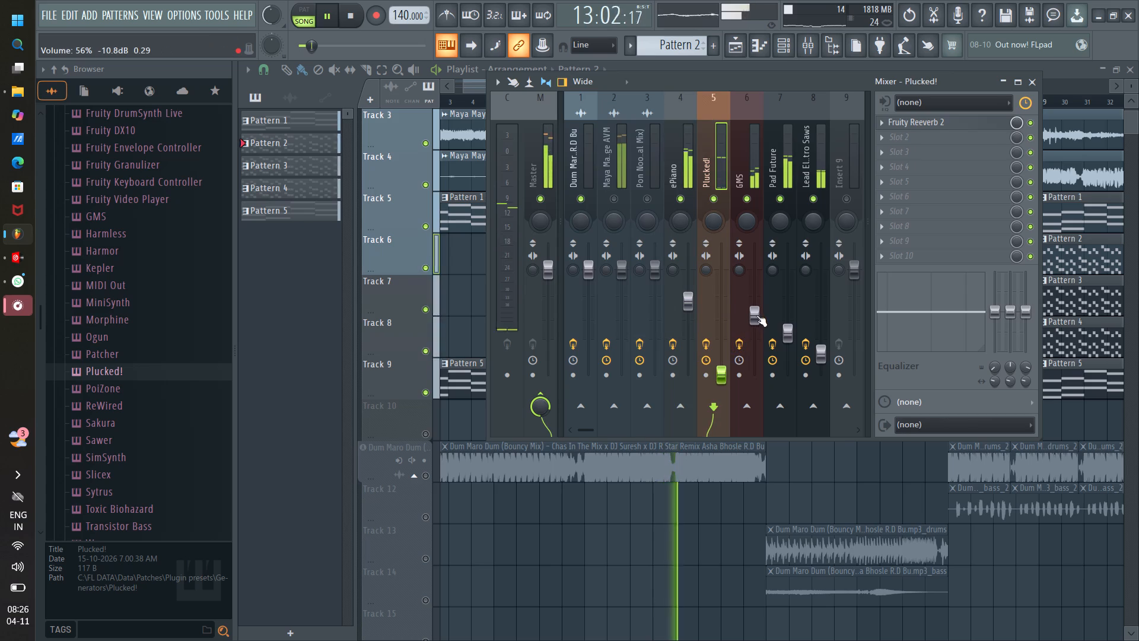
{"action": "left_click_drag", "start_coordinate": [756, 315], "coordinate": [795, 573]}
{"action": "left_click_drag", "start_coordinate": [789, 325], "coordinate": [822, 535]}
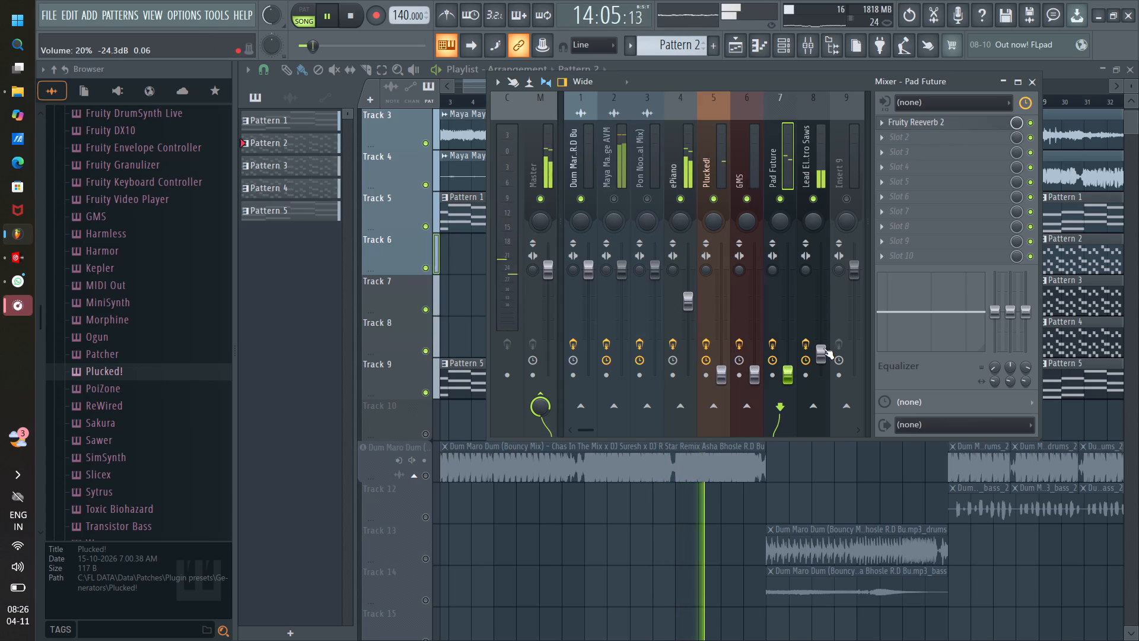
{"action": "left_click_drag", "start_coordinate": [823, 348], "coordinate": [881, 26]}
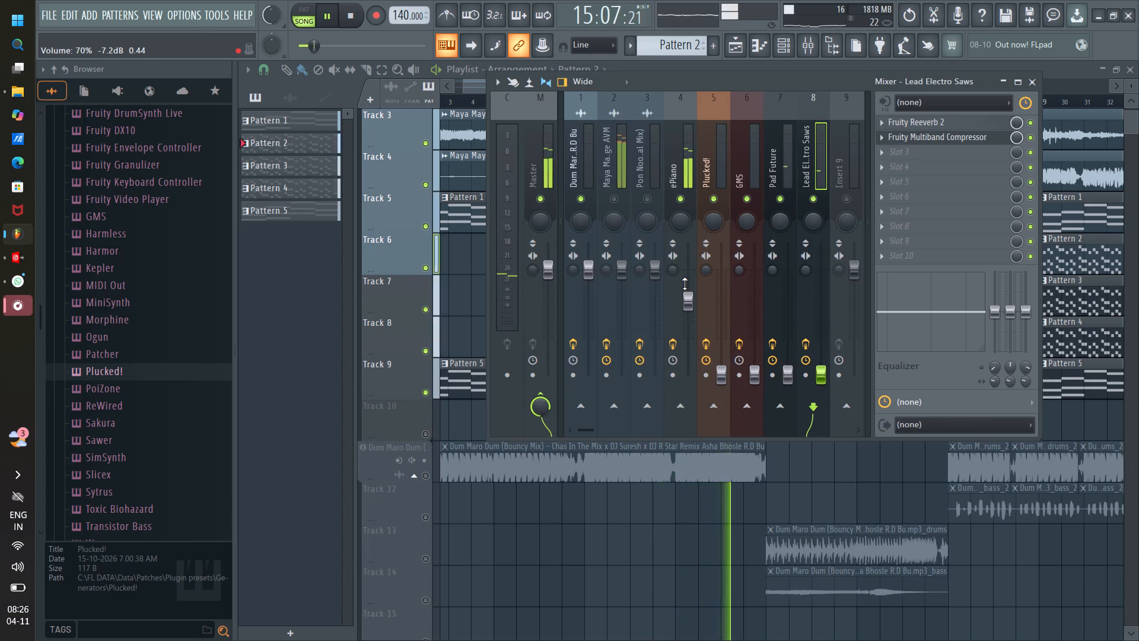
Raise the ePiano mixer track's volume to about -6.3 dB.
{"action": "scroll", "coordinate": [685, 284], "scroll_direction": "up", "scroll_amount": 3}
{"action": "scroll", "coordinate": [688, 281], "scroll_direction": "down", "scroll_amount": 2}
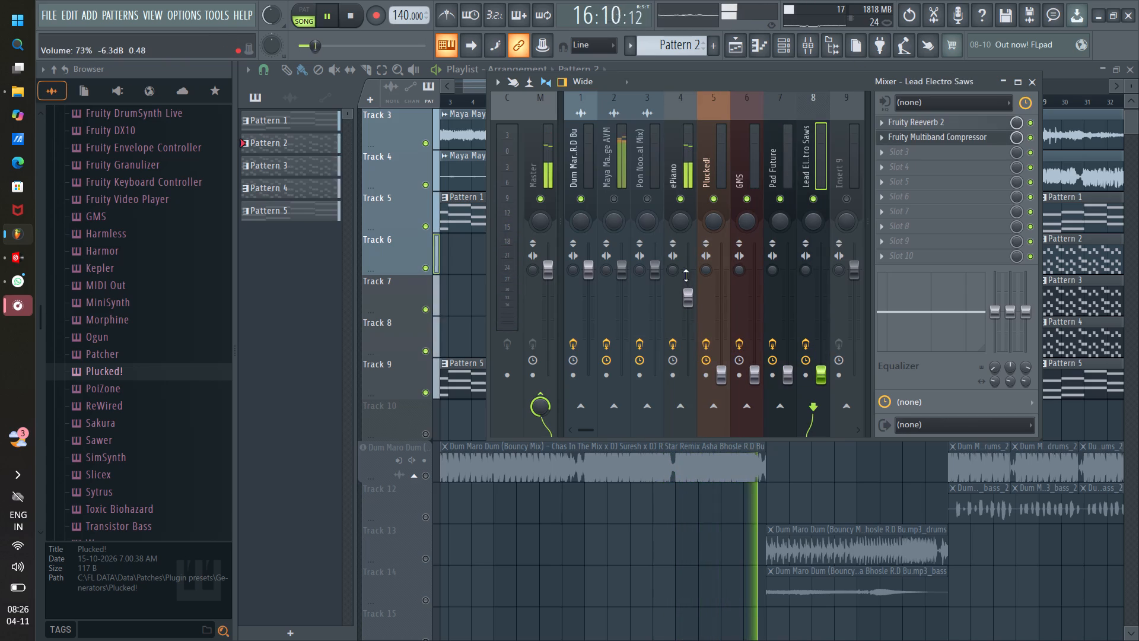
Bring the Plucked! mixer fader back up gradually and reset it to its default level.
{"action": "scroll", "coordinate": [723, 297], "scroll_direction": "up", "scroll_amount": 5}
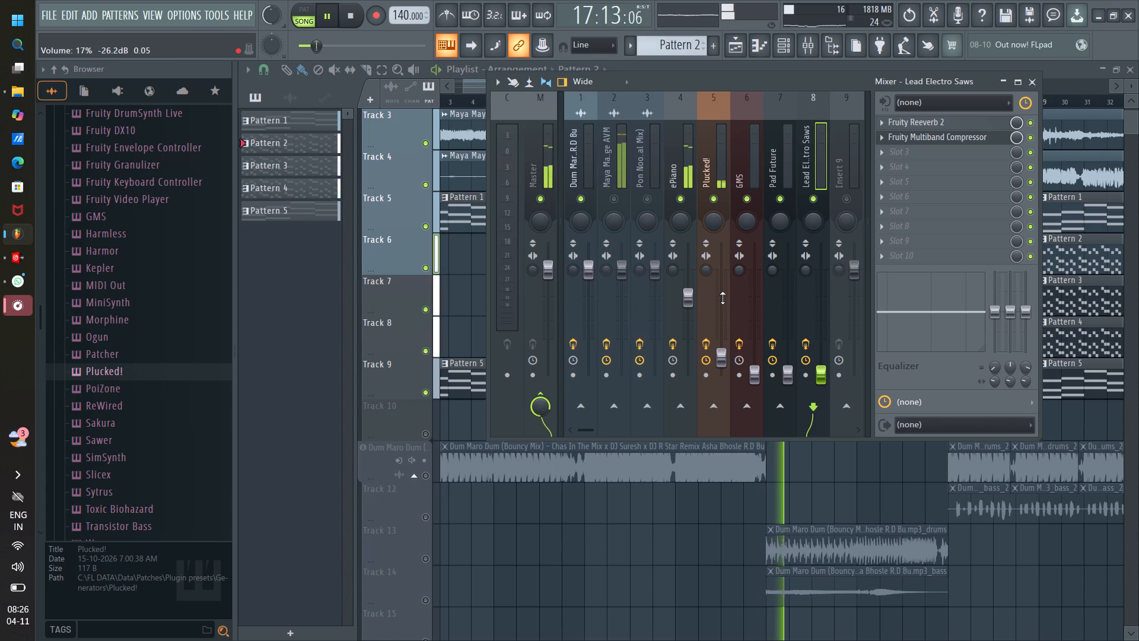
{"action": "scroll", "coordinate": [723, 298], "scroll_direction": "up", "scroll_amount": 7}
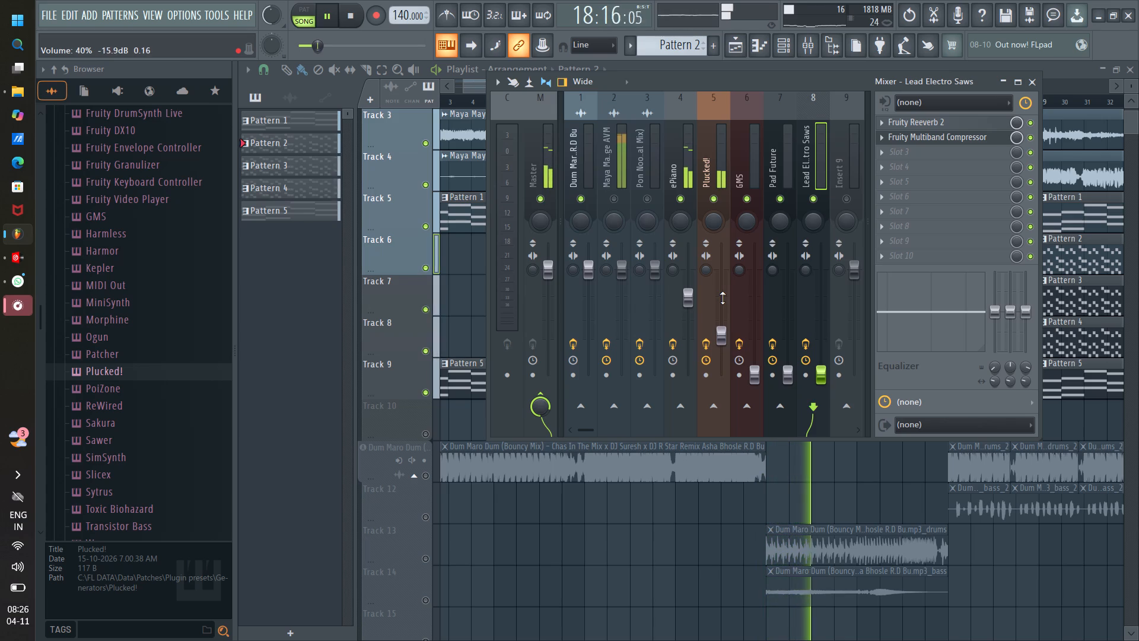
{"action": "scroll", "coordinate": [723, 298], "scroll_direction": "up", "scroll_amount": 18}
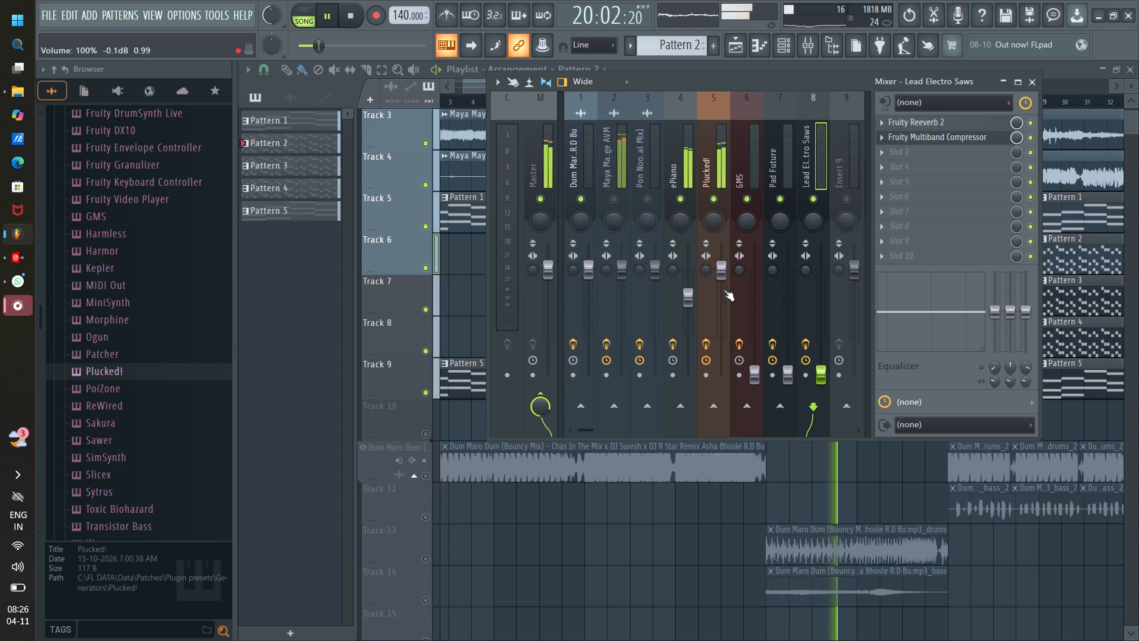
{"action": "scroll", "coordinate": [724, 290], "scroll_direction": "up", "scroll_amount": 2}
{"action": "right_click", "coordinate": [723, 270]}
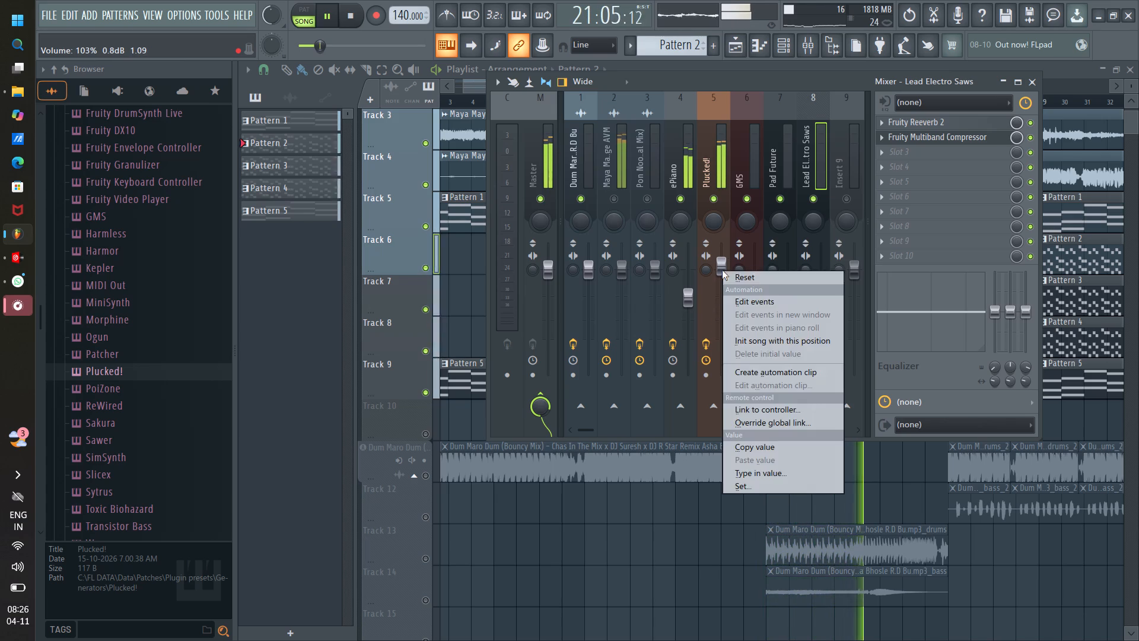
{"action": "left_click", "coordinate": [741, 277]}
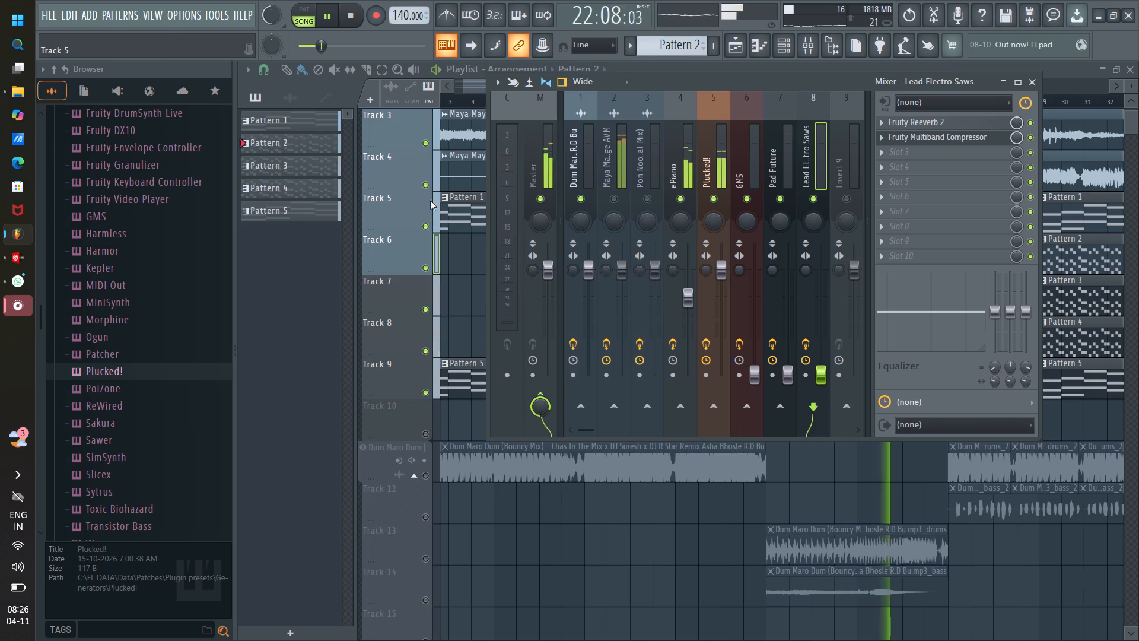
Unmute the Maya Maya Lage AVM mixer track for comparison, lower the Plucked! fader level with ePiano's, and mute the comparison track again.
{"action": "left_click", "coordinate": [612, 193]}
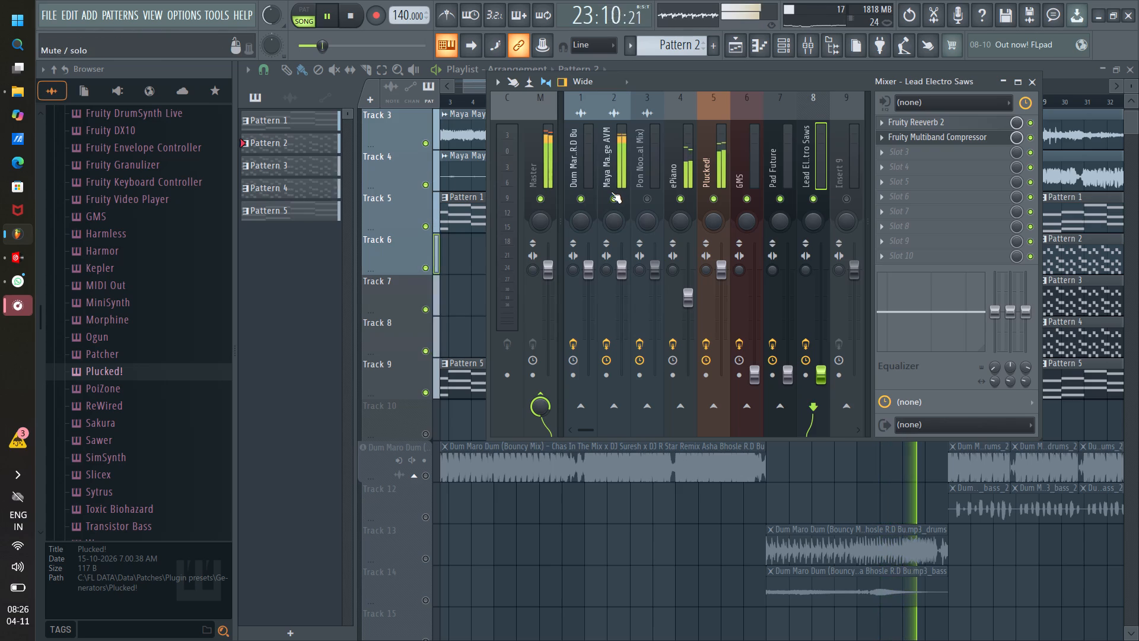
{"action": "scroll", "coordinate": [722, 269], "scroll_direction": "down", "scroll_amount": 2}
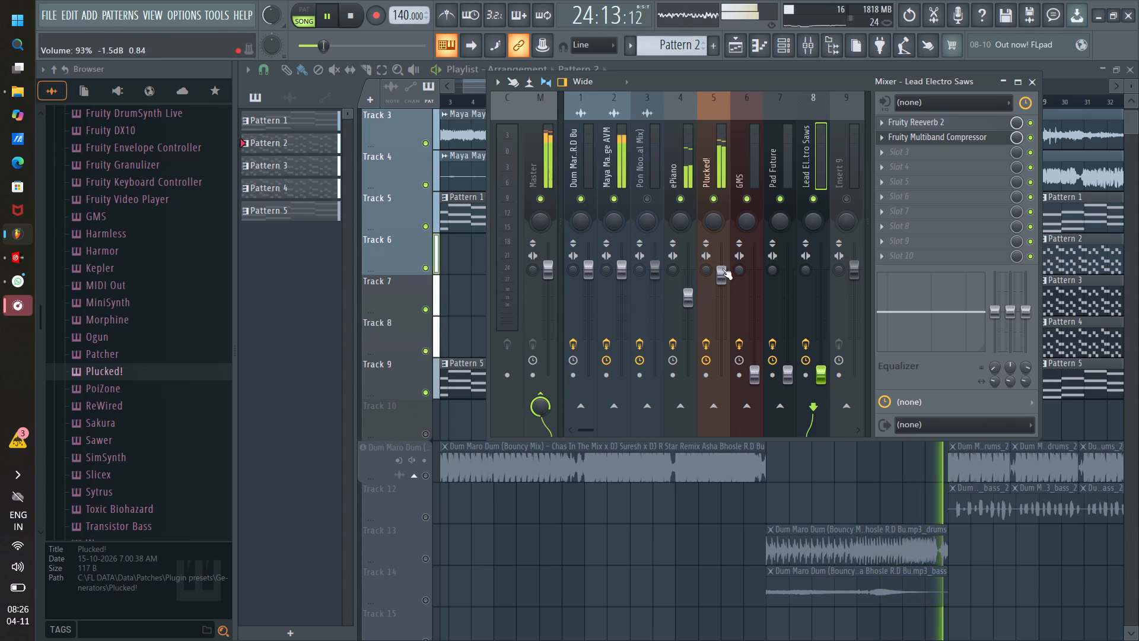
{"action": "scroll", "coordinate": [722, 268], "scroll_direction": "down", "scroll_amount": 6}
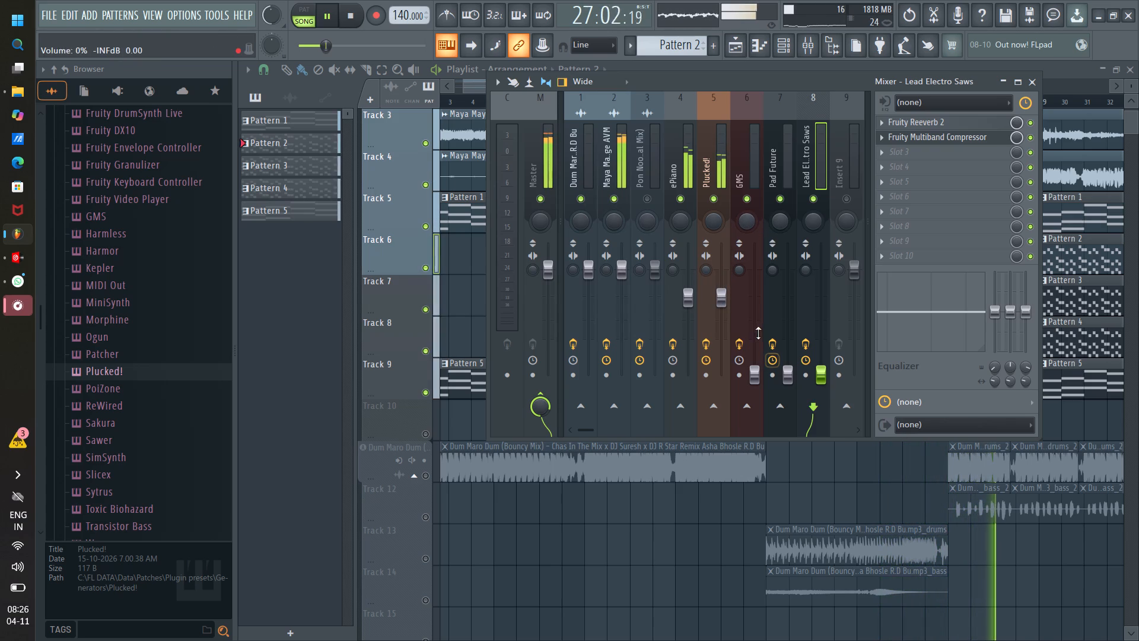
{"action": "left_click", "coordinate": [612, 201]}
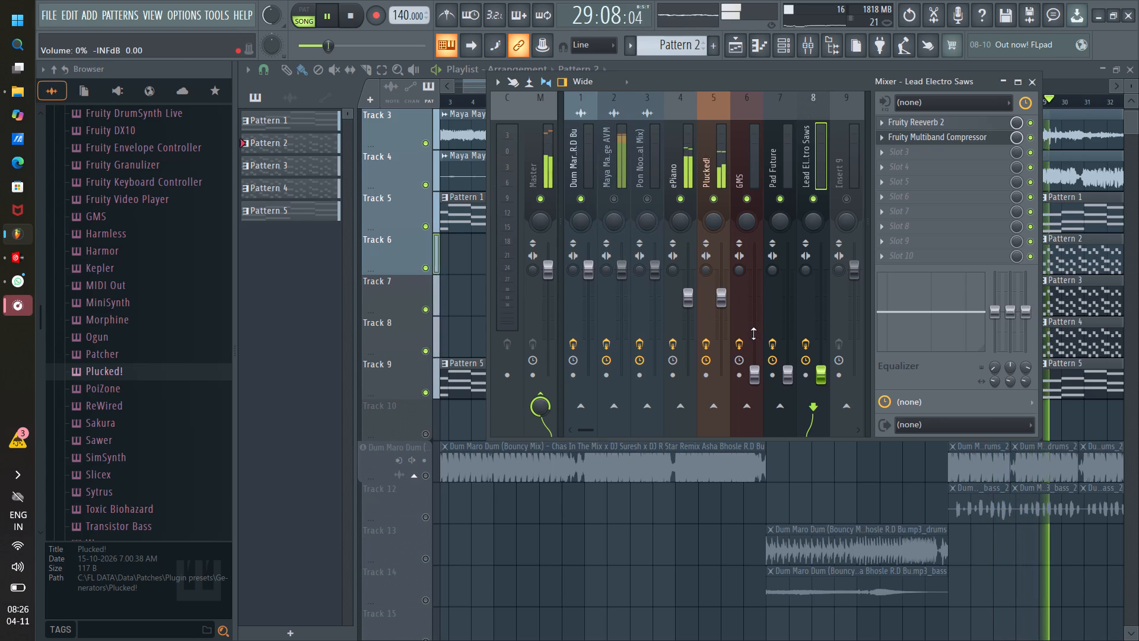
Bring up the GMS mixer track and settle its volume at about -4.8 dB.
{"action": "scroll", "coordinate": [755, 338], "scroll_direction": "up", "scroll_amount": 9}
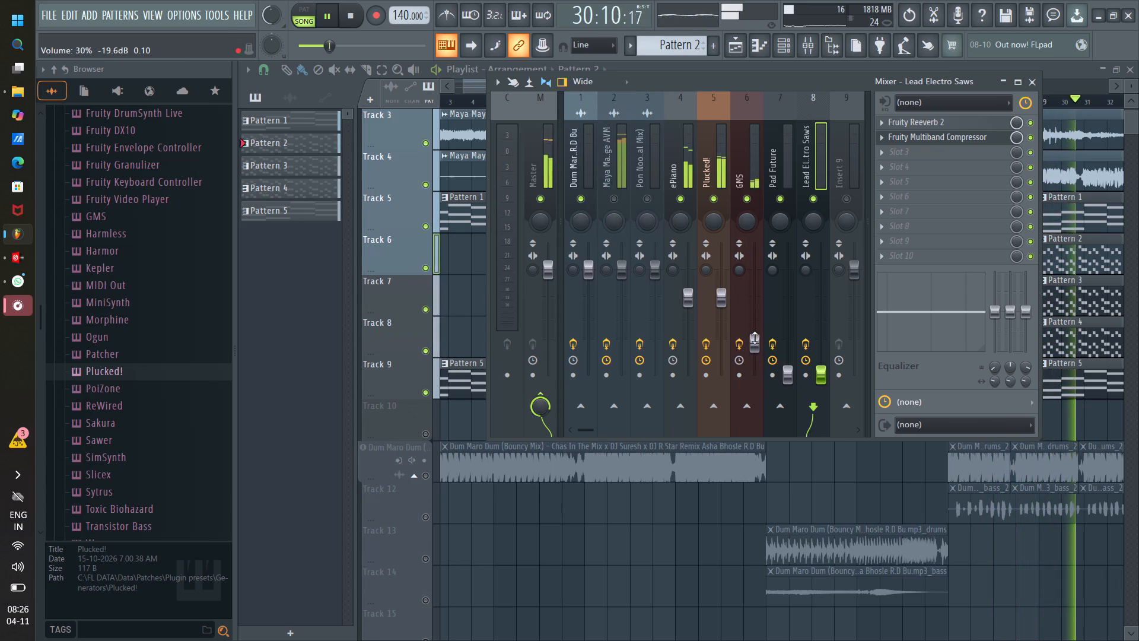
{"action": "scroll", "coordinate": [755, 338], "scroll_direction": "up", "scroll_amount": 5}
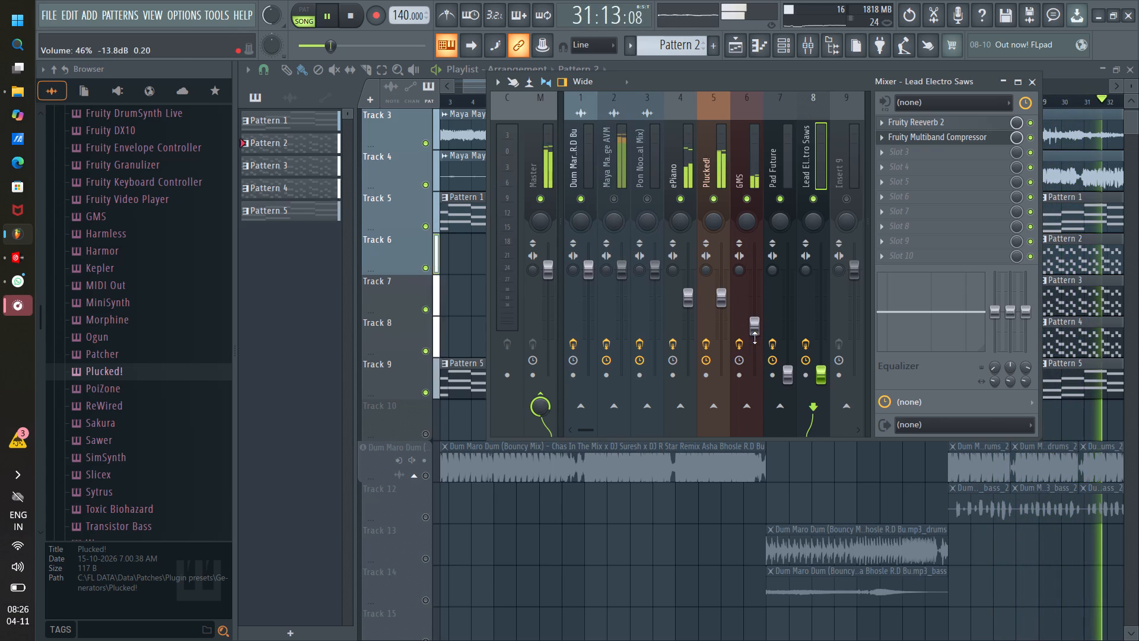
{"action": "scroll", "coordinate": [755, 338], "scroll_direction": "up", "scroll_amount": 3}
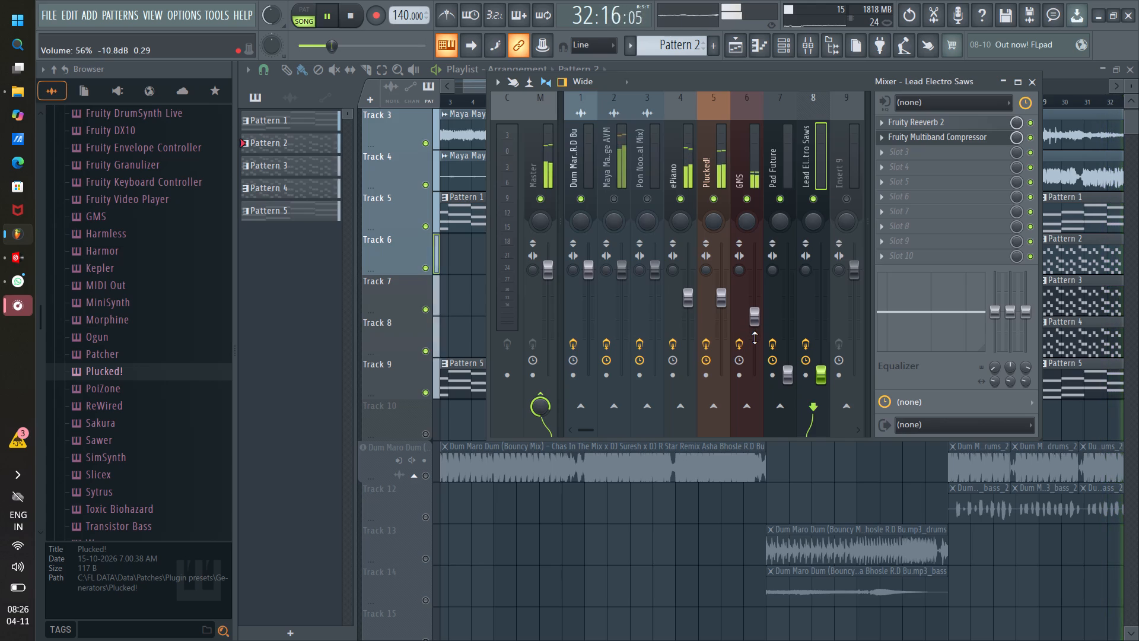
{"action": "scroll", "coordinate": [755, 338], "scroll_direction": "up", "scroll_amount": 11}
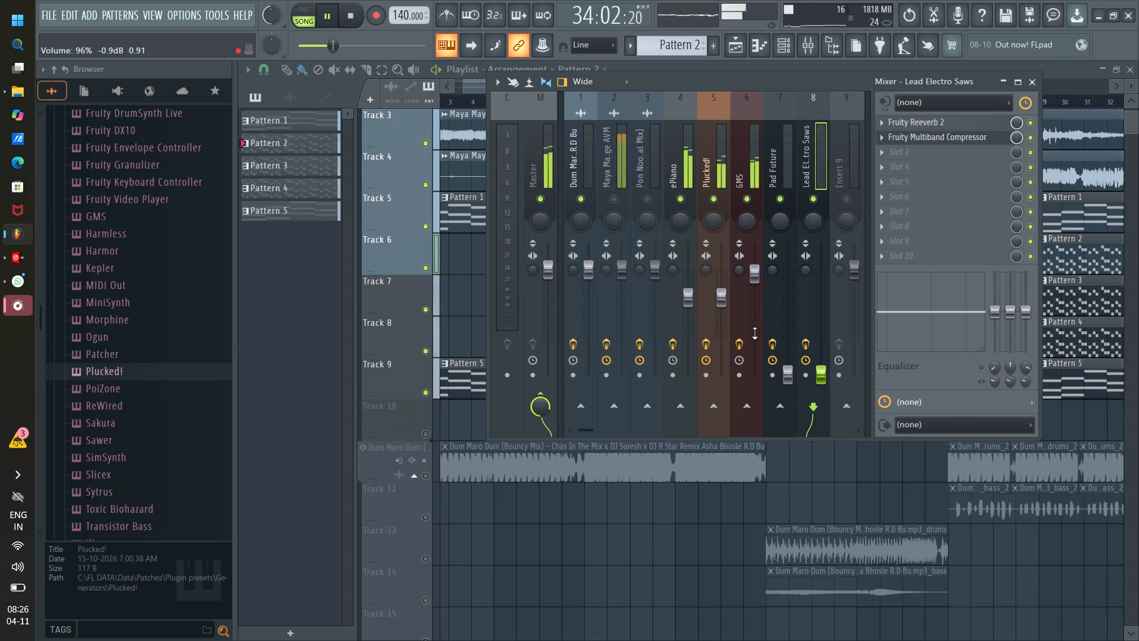
{"action": "scroll", "coordinate": [755, 333], "scroll_direction": "up", "scroll_amount": 2}
{"action": "scroll", "coordinate": [755, 332], "scroll_direction": "down", "scroll_amount": 4}
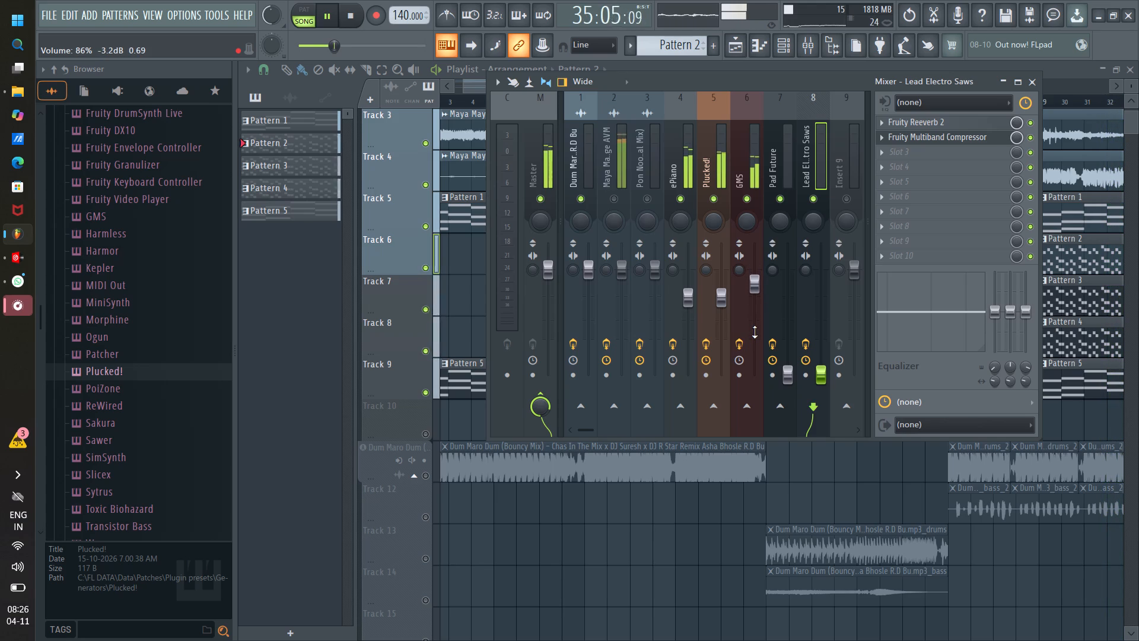
{"action": "scroll", "coordinate": [755, 332], "scroll_direction": "down", "scroll_amount": 2}
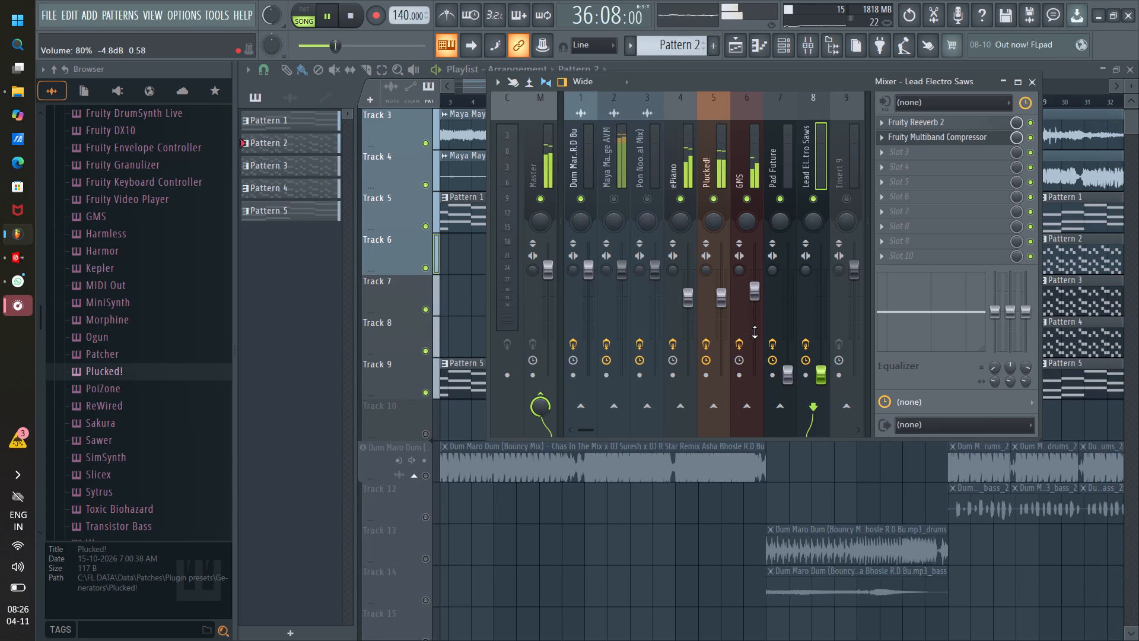
Bring up the Pad Future mixer track's volume to about -18.3 dB.
{"action": "scroll", "coordinate": [787, 345], "scroll_direction": "up", "scroll_amount": 7}
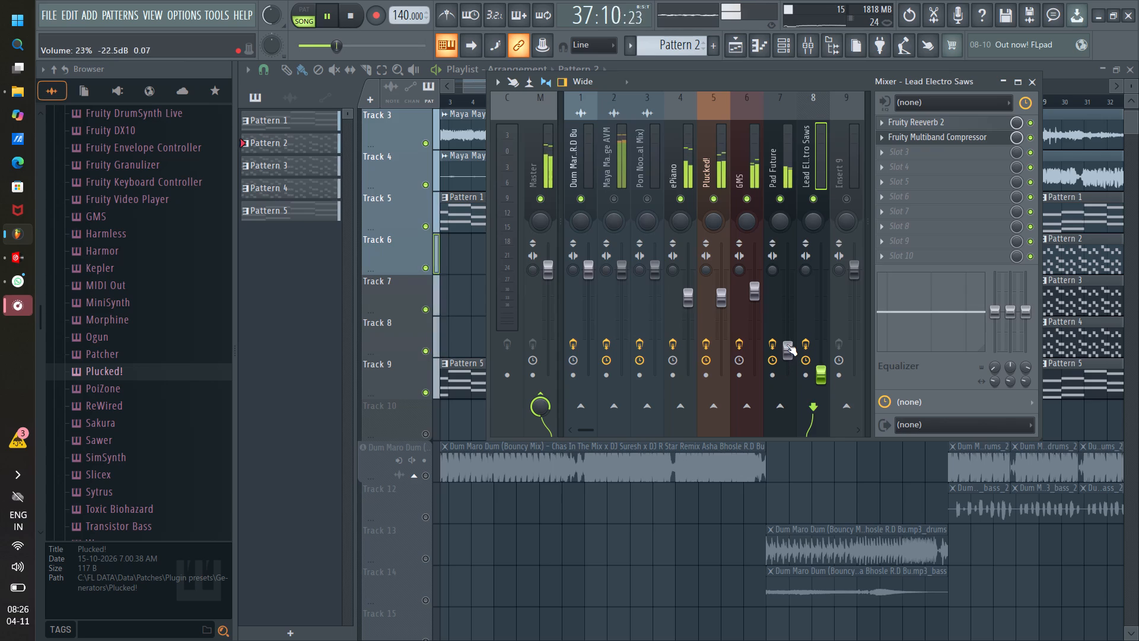
{"action": "scroll", "coordinate": [787, 344], "scroll_direction": "up", "scroll_amount": 4}
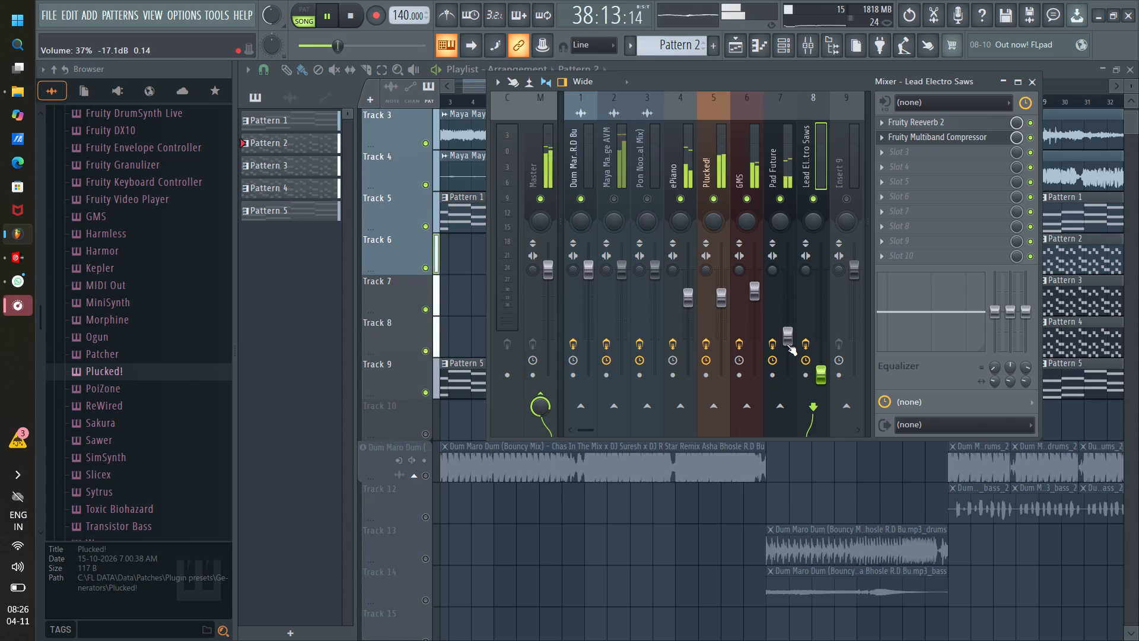
{"action": "scroll", "coordinate": [787, 344], "scroll_direction": "down", "scroll_amount": 1}
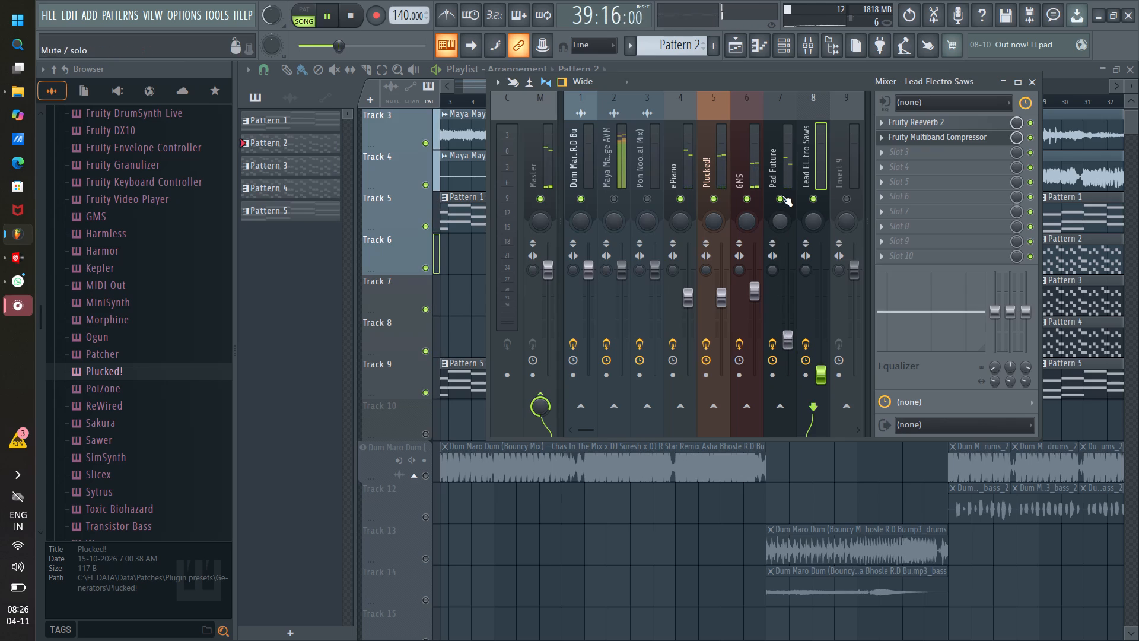
Solo Pad Future, restart playback, add GMS to the audible tracks, and lower both tracks' faders slightly.
{"action": "right_click", "coordinate": [782, 195]}
{"action": "key", "text": "space"}
{"action": "key", "text": "space"}
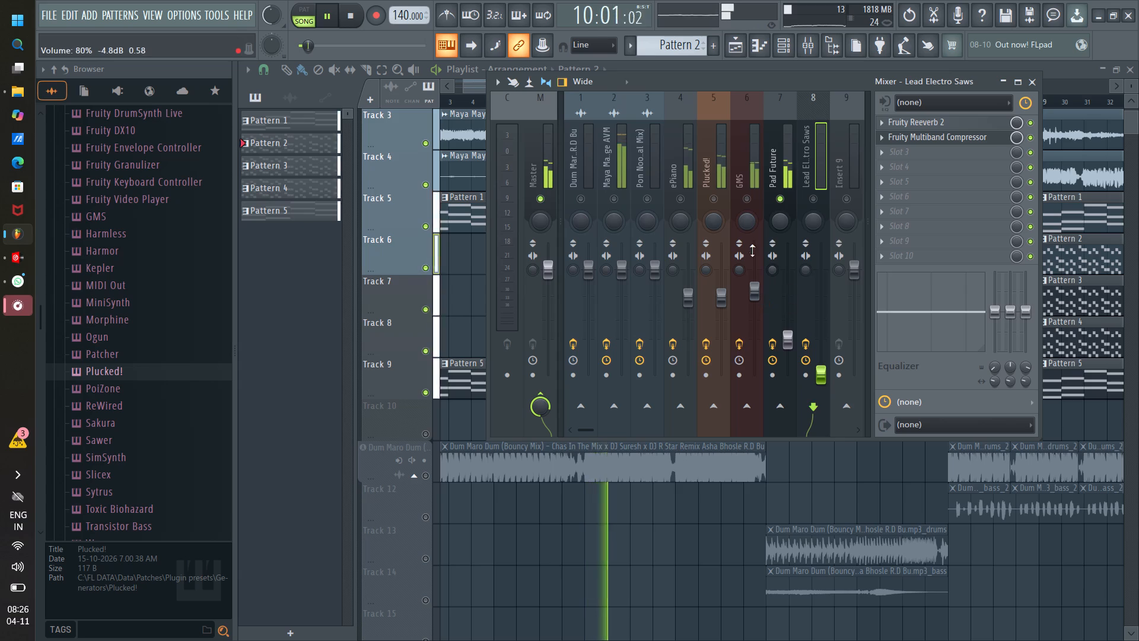
{"action": "left_click", "coordinate": [744, 203]}
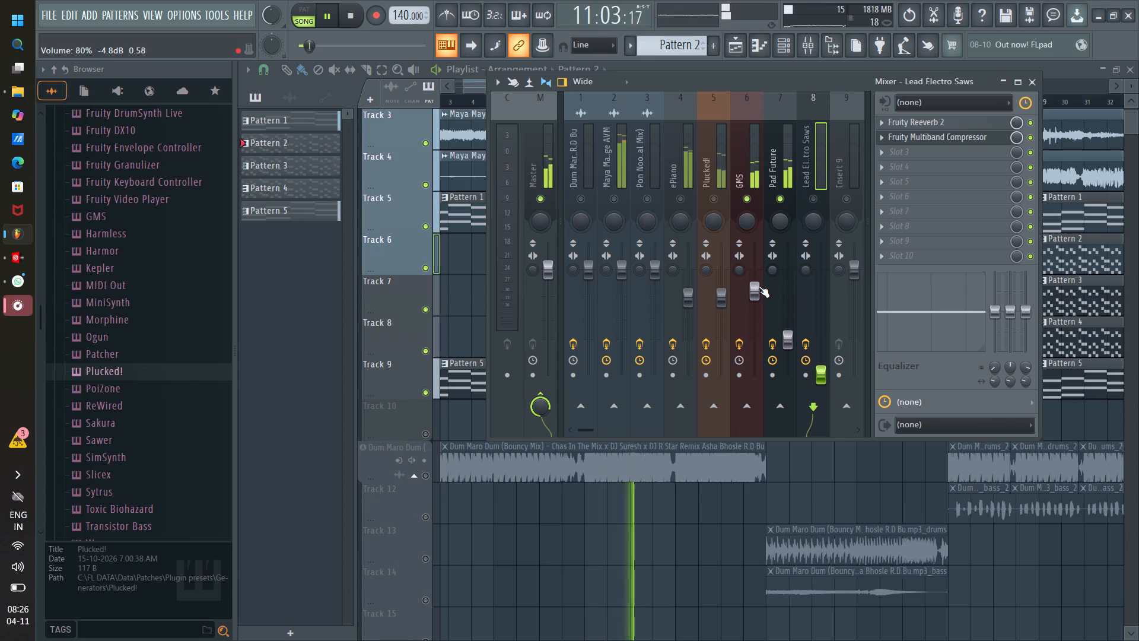
{"action": "scroll", "coordinate": [758, 286], "scroll_direction": "down", "scroll_amount": 3}
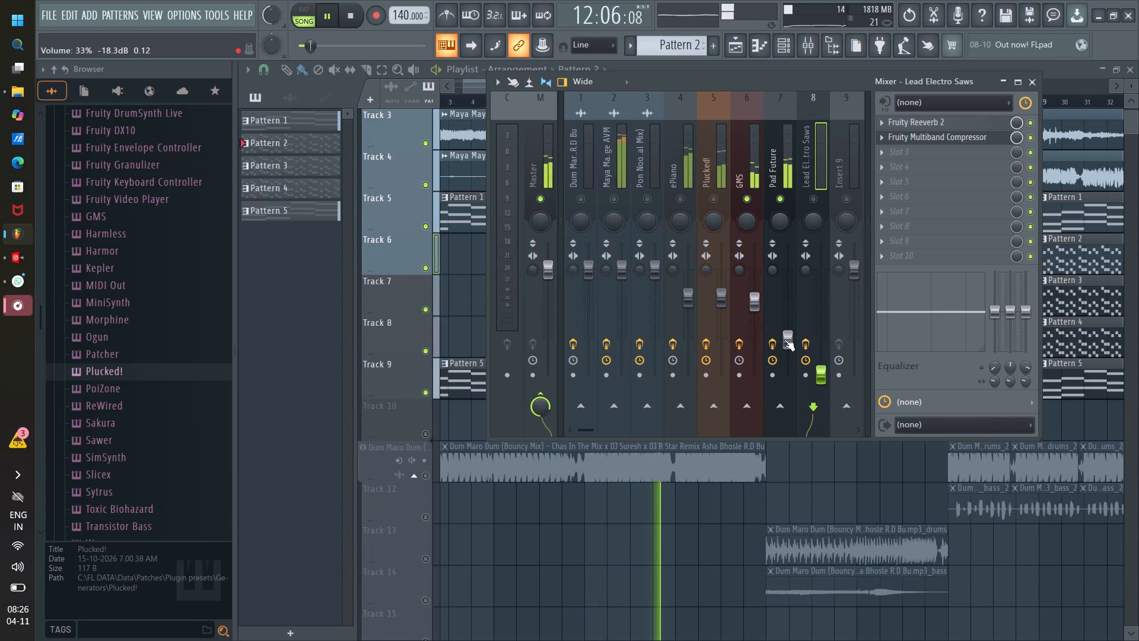
{"action": "scroll", "coordinate": [784, 339], "scroll_direction": "down", "scroll_amount": 1}
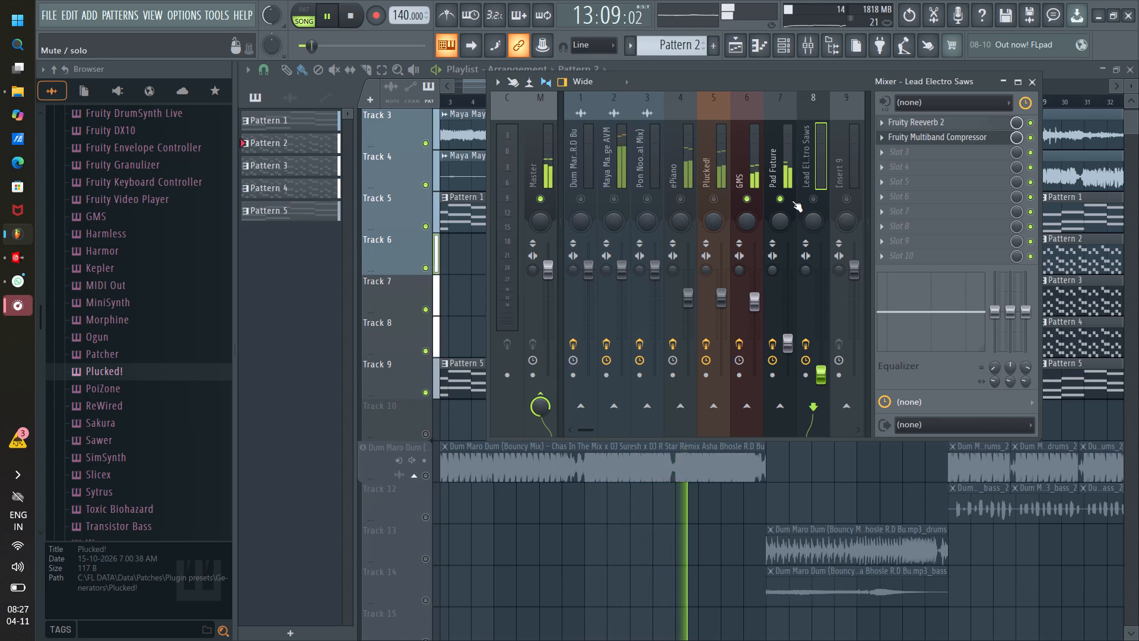
Solo the GMS mixer track, select it to show its effects, and close the mixer.
{"action": "right_click", "coordinate": [749, 195]}
{"action": "left_click", "coordinate": [749, 195]}
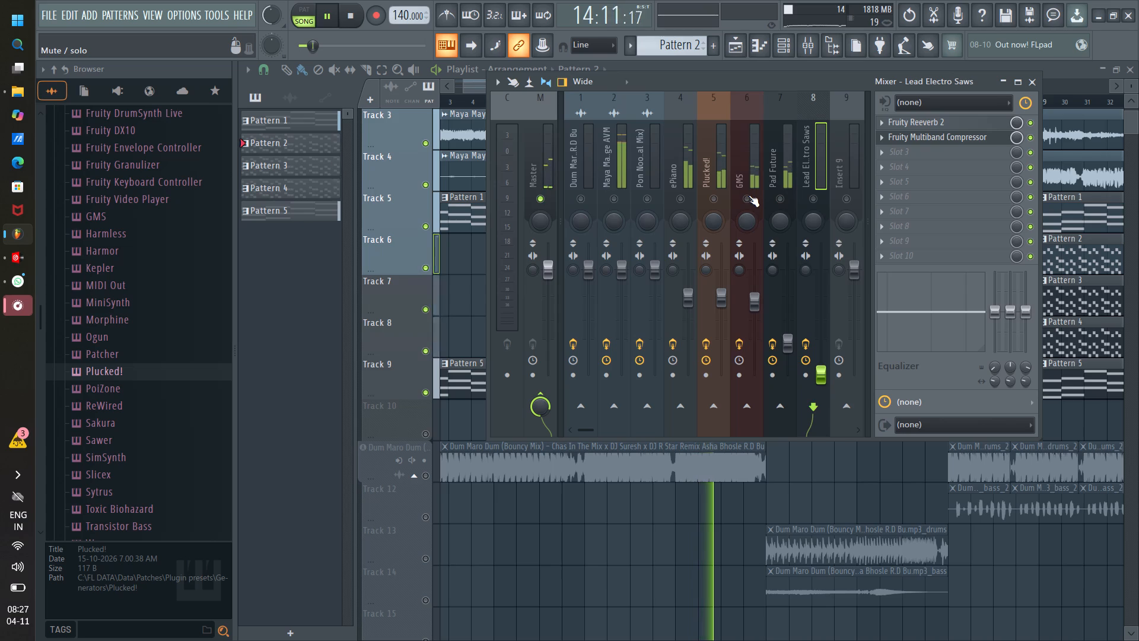
{"action": "right_click", "coordinate": [749, 195]}
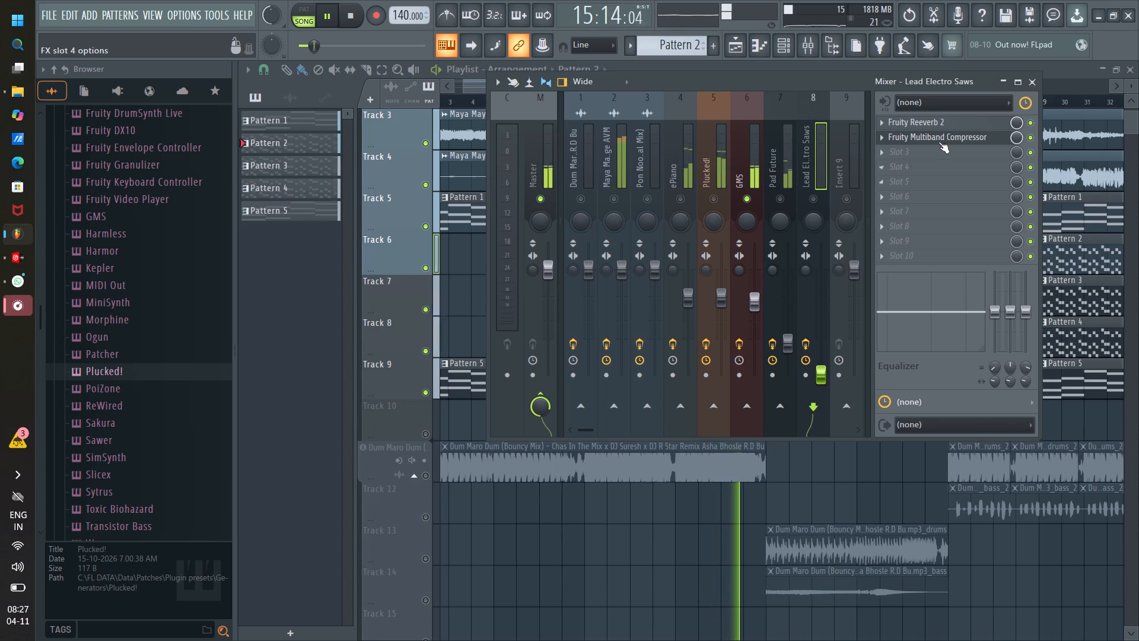
{"action": "left_click", "coordinate": [750, 112]}
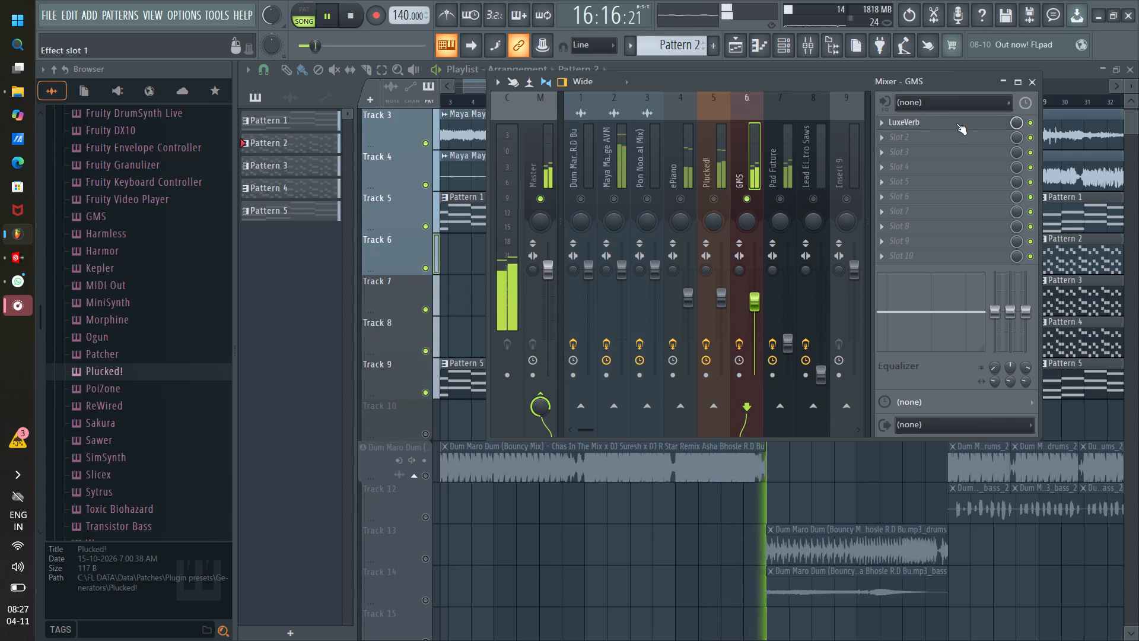
{"action": "left_click", "coordinate": [1033, 87]}
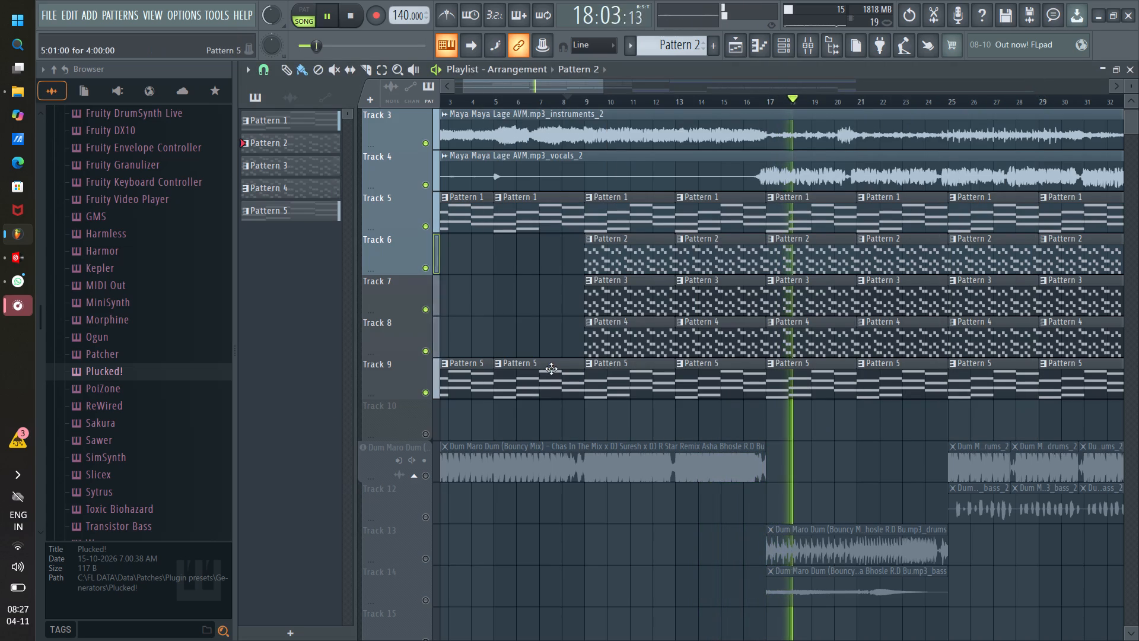
Solo playlist Track 8 and switch the solo to Track 7, which holds the Pattern 3 clips.
{"action": "right_click", "coordinate": [427, 353]}
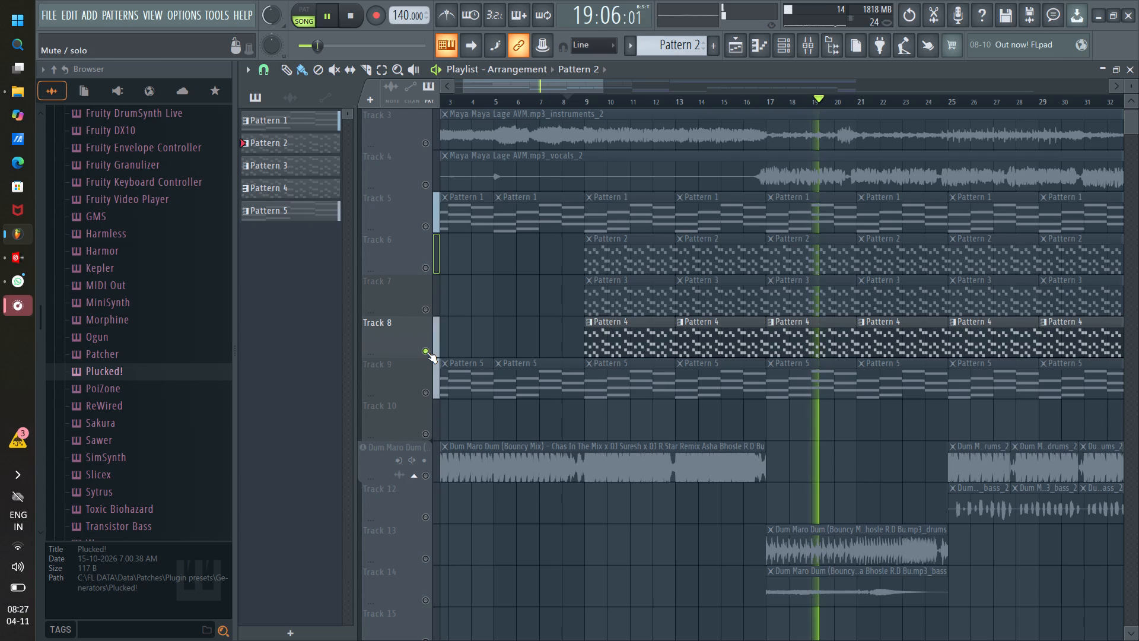
{"action": "right_click", "coordinate": [427, 314]}
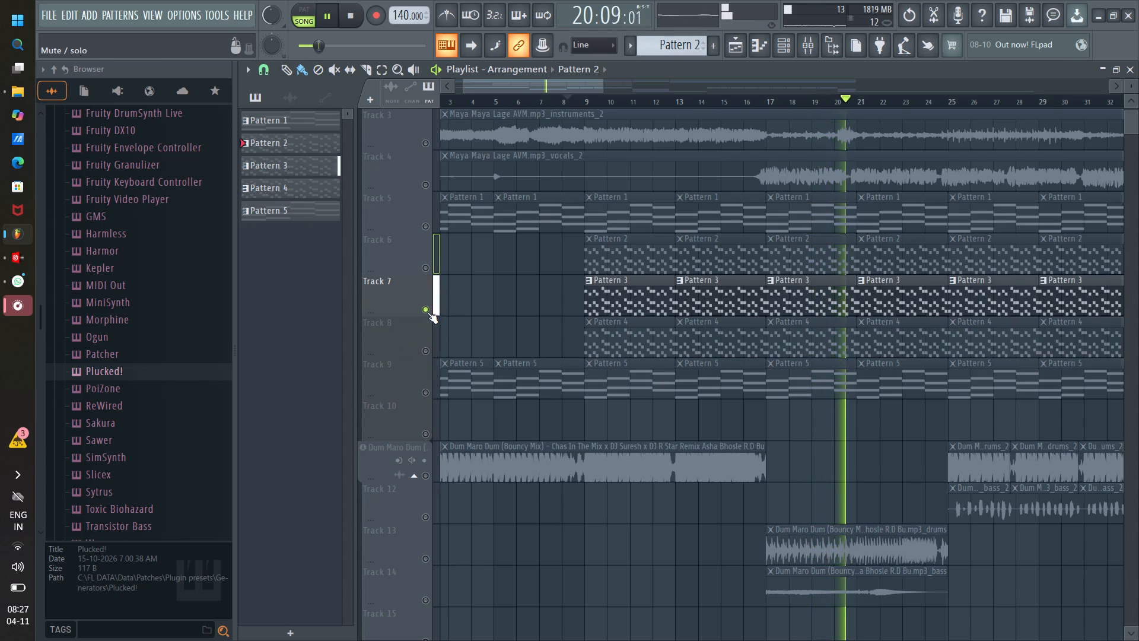
Select Pattern 3, open its GMS synth from the channel rack, and advance to the Rising Bass LS preset.
{"action": "left_click", "coordinate": [701, 309]}
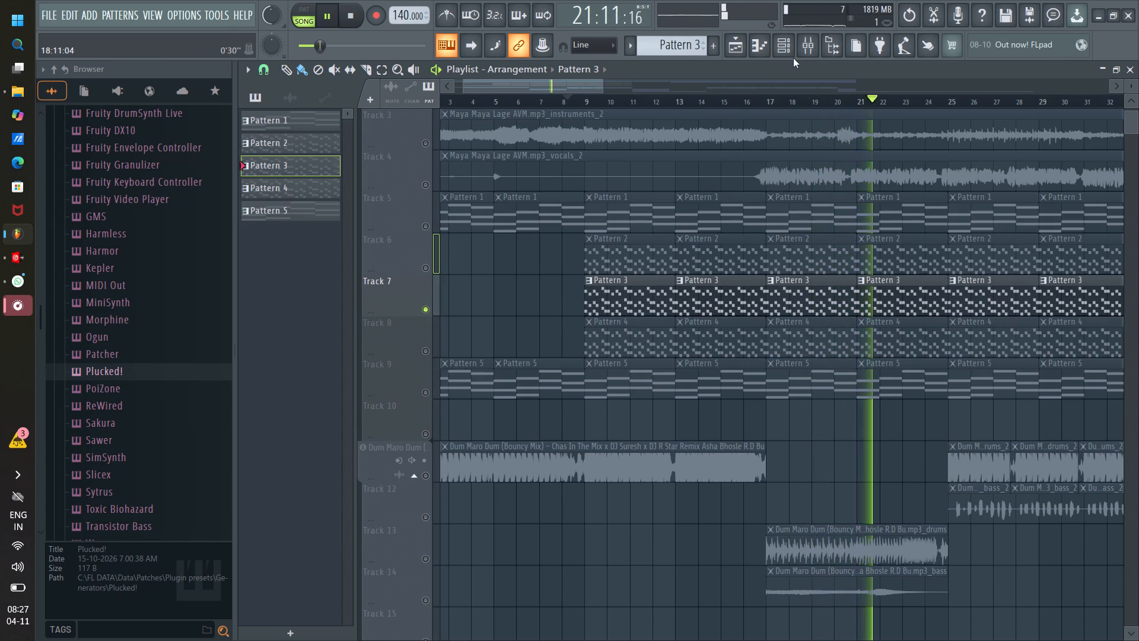
{"action": "left_click", "coordinate": [781, 49]}
{"action": "left_click", "coordinate": [485, 552]}
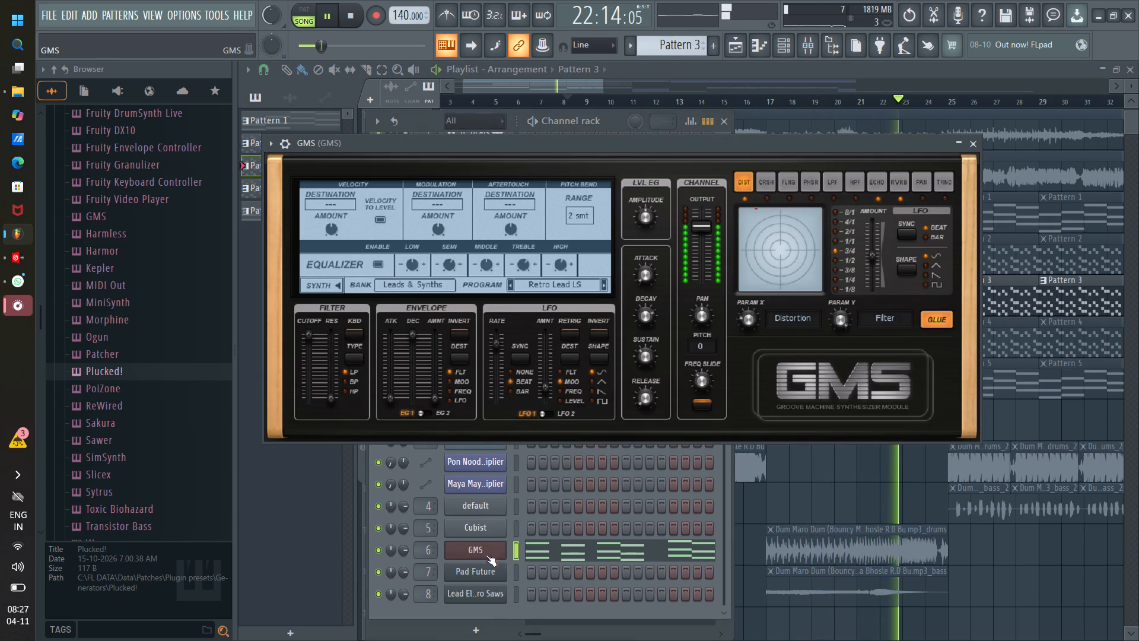
{"action": "left_click", "coordinate": [605, 285]}
{"action": "right_click", "coordinate": [605, 285]}
Load the Retro Fifth preset from the Pads & Textures bank in the GMS presets library.
{"action": "right_click", "coordinate": [562, 283]}
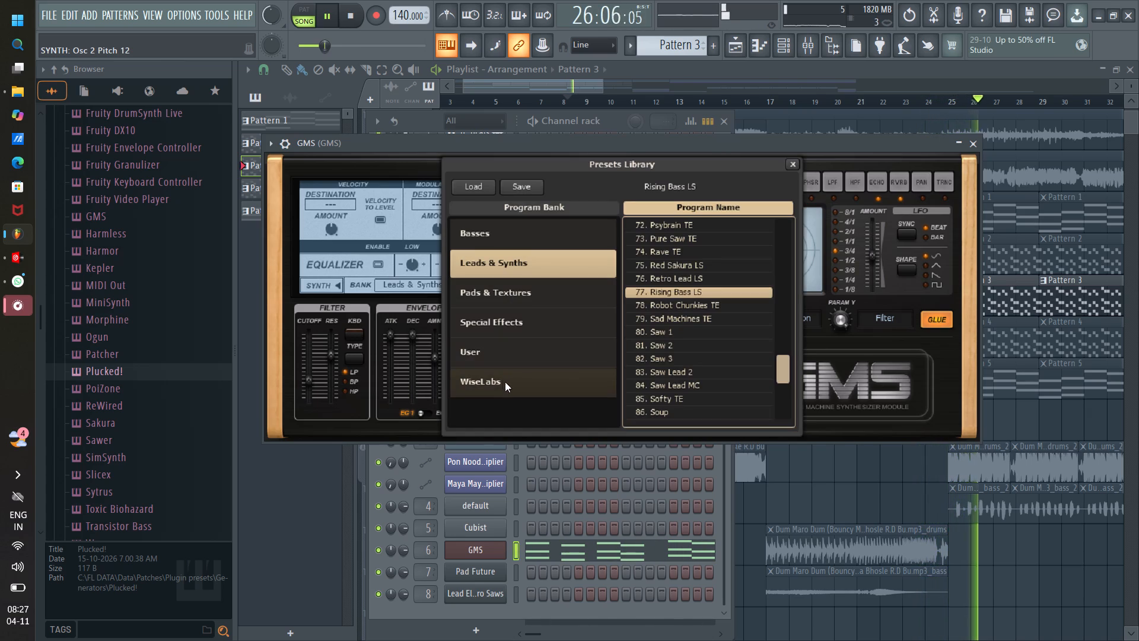
{"action": "left_click", "coordinate": [526, 298]}
{"action": "scroll", "coordinate": [680, 325], "scroll_direction": "down", "scroll_amount": 5}
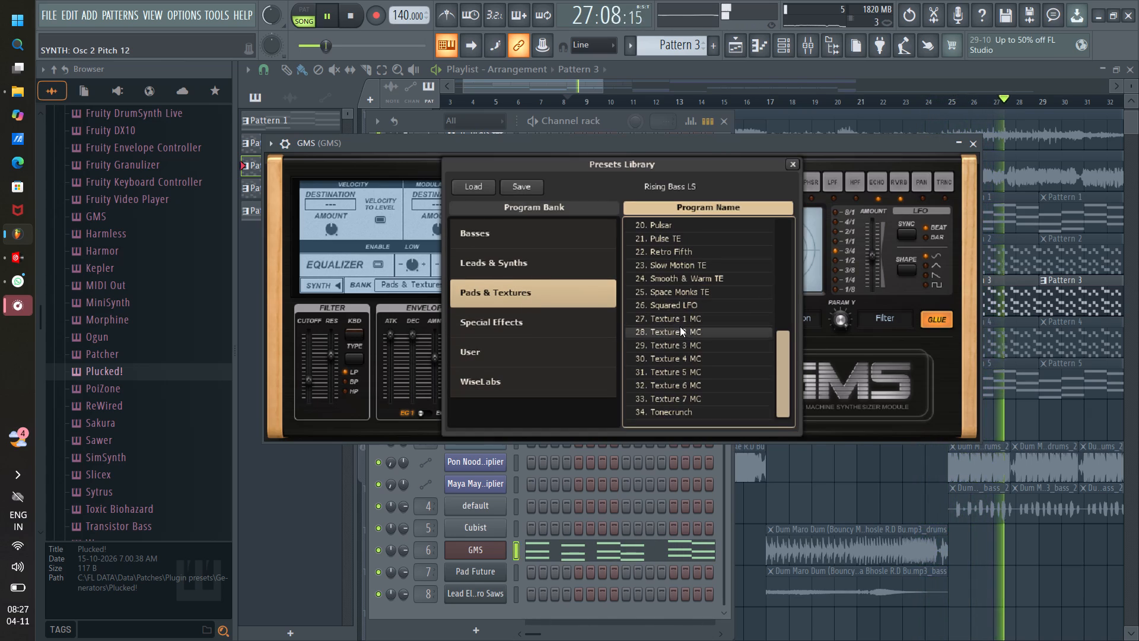
{"action": "scroll", "coordinate": [680, 326], "scroll_direction": "down", "scroll_amount": 3}
{"action": "scroll", "coordinate": [689, 339], "scroll_direction": "up", "scroll_amount": 3}
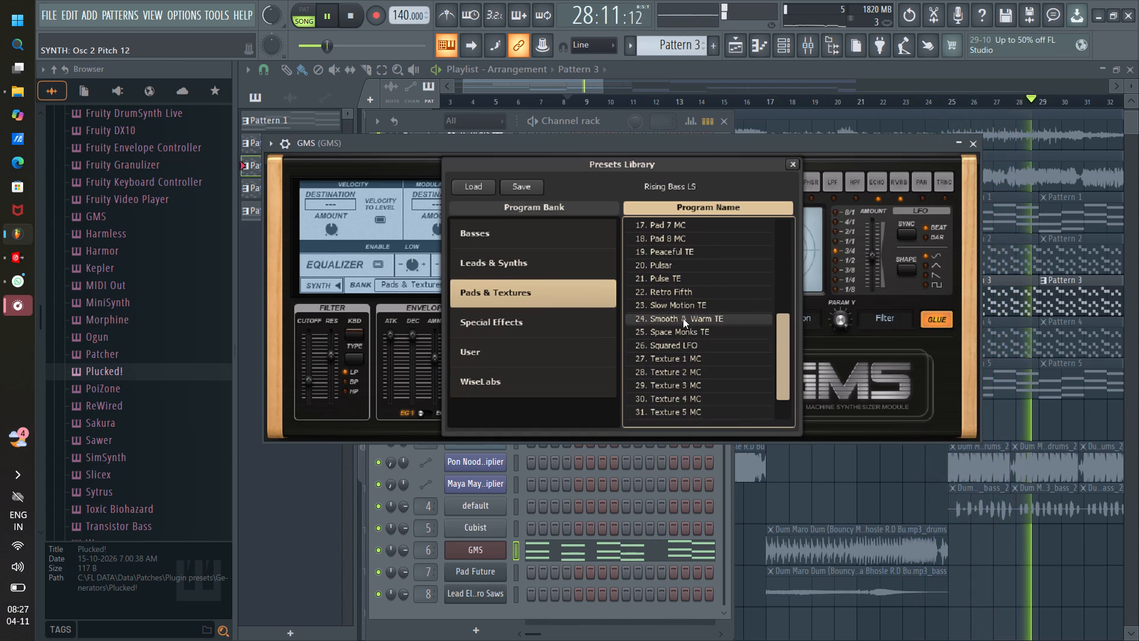
{"action": "left_click", "coordinate": [679, 293]}
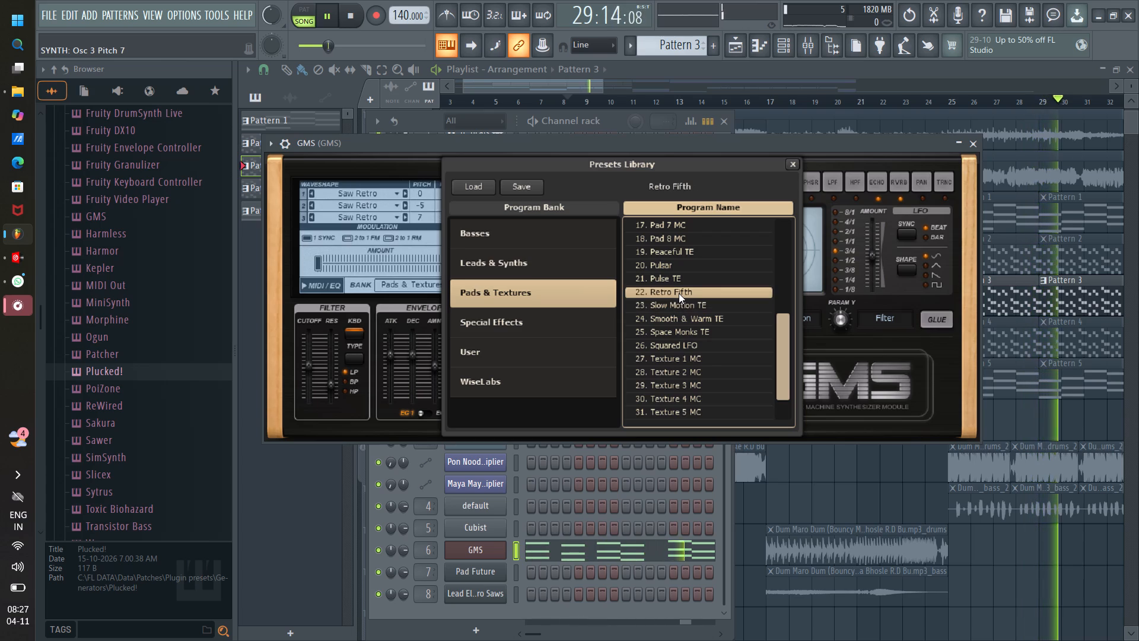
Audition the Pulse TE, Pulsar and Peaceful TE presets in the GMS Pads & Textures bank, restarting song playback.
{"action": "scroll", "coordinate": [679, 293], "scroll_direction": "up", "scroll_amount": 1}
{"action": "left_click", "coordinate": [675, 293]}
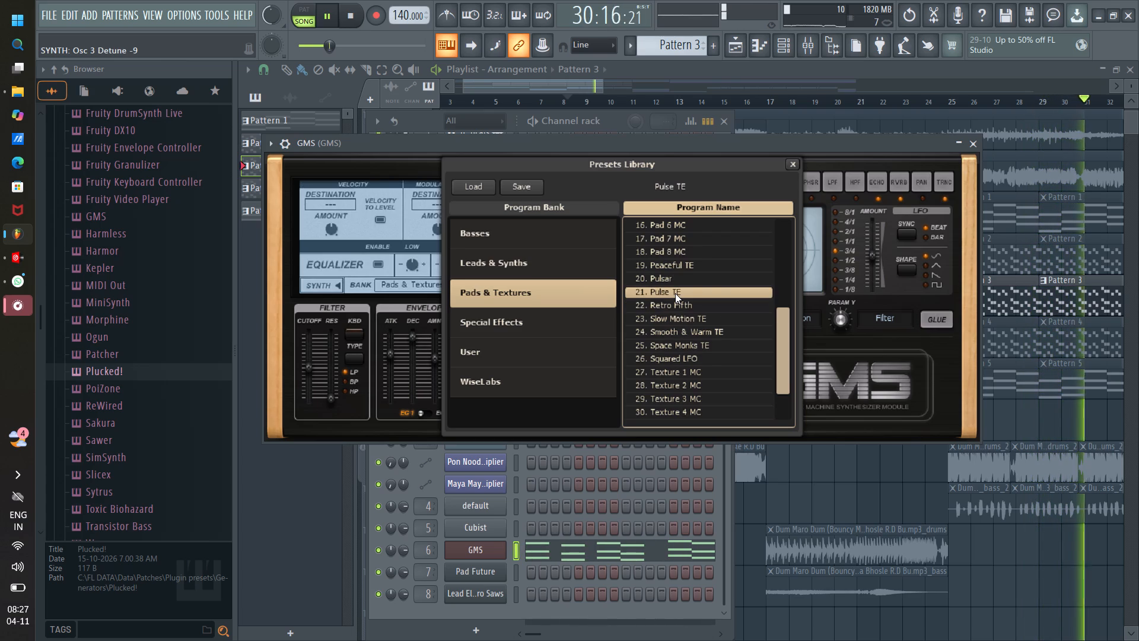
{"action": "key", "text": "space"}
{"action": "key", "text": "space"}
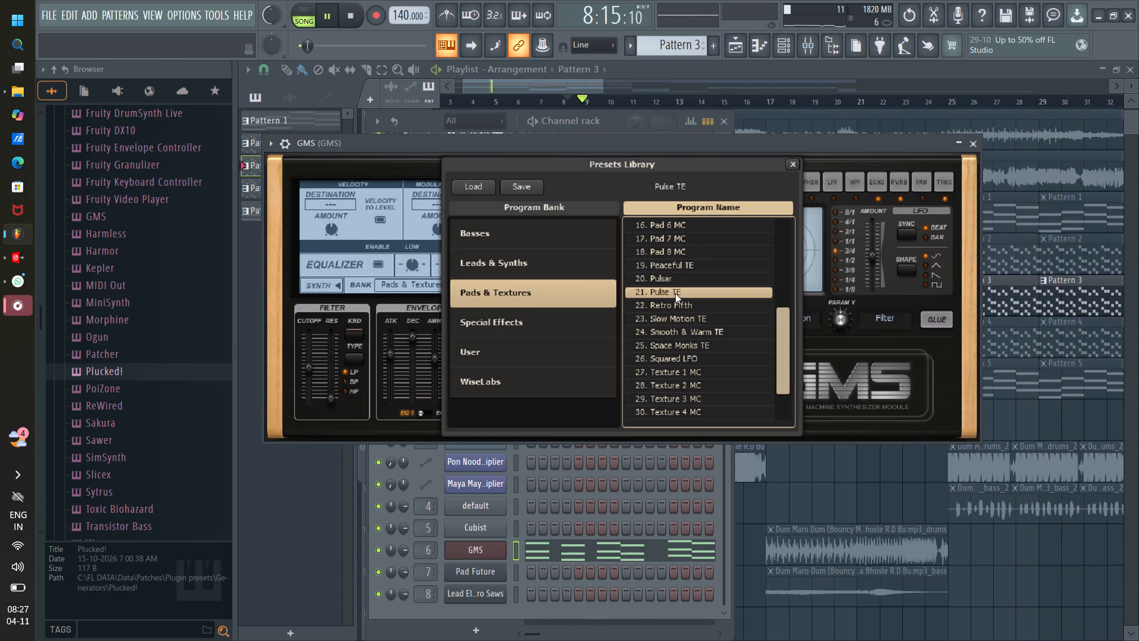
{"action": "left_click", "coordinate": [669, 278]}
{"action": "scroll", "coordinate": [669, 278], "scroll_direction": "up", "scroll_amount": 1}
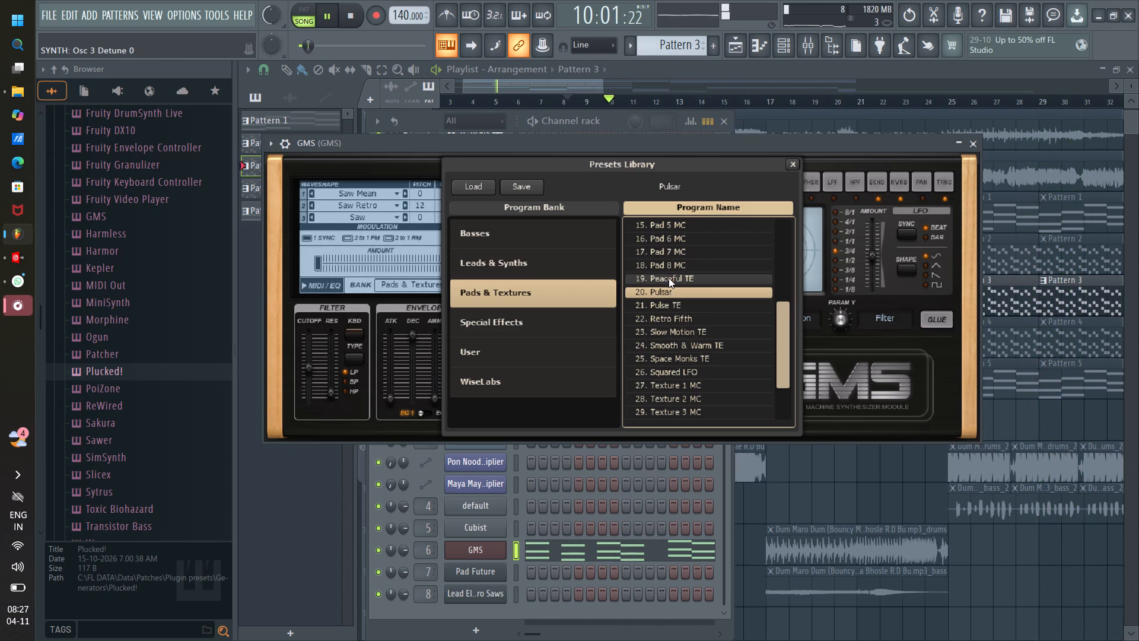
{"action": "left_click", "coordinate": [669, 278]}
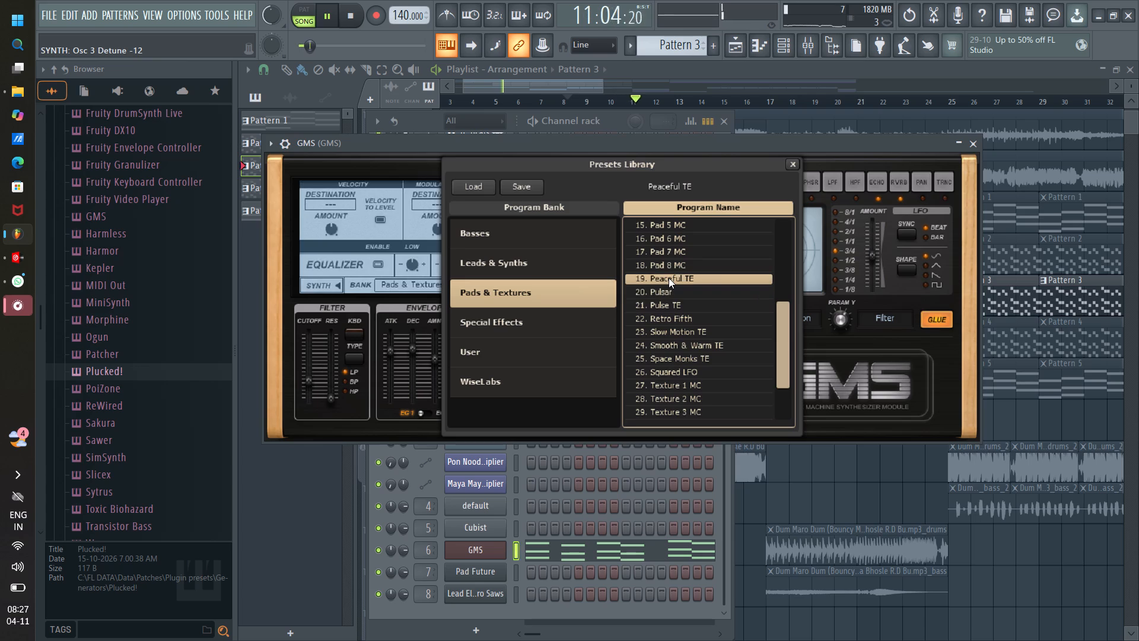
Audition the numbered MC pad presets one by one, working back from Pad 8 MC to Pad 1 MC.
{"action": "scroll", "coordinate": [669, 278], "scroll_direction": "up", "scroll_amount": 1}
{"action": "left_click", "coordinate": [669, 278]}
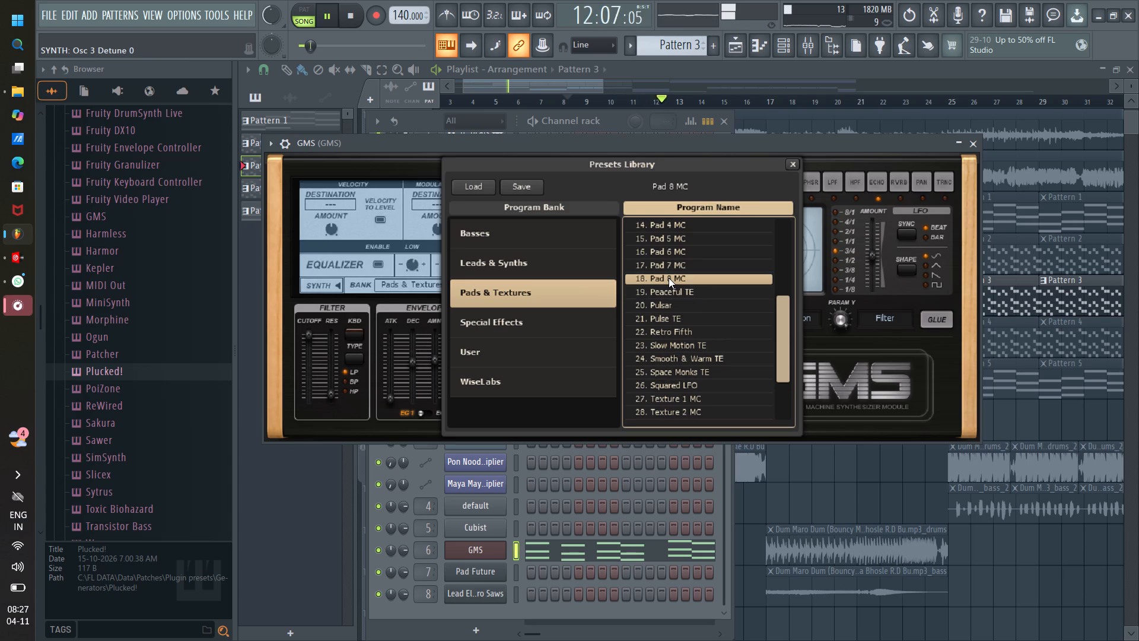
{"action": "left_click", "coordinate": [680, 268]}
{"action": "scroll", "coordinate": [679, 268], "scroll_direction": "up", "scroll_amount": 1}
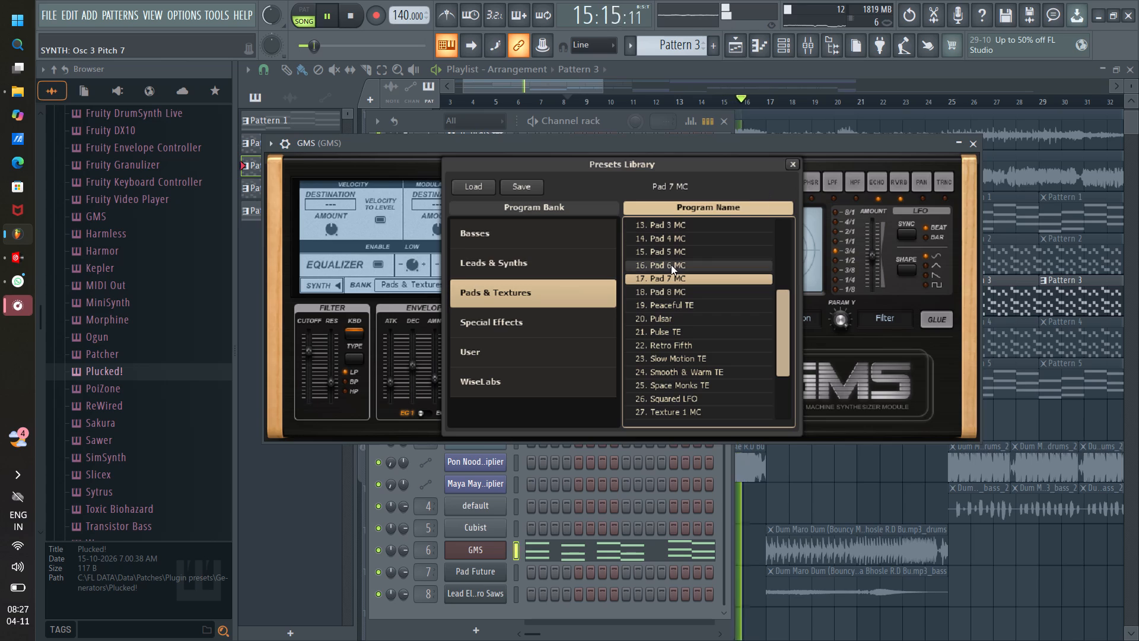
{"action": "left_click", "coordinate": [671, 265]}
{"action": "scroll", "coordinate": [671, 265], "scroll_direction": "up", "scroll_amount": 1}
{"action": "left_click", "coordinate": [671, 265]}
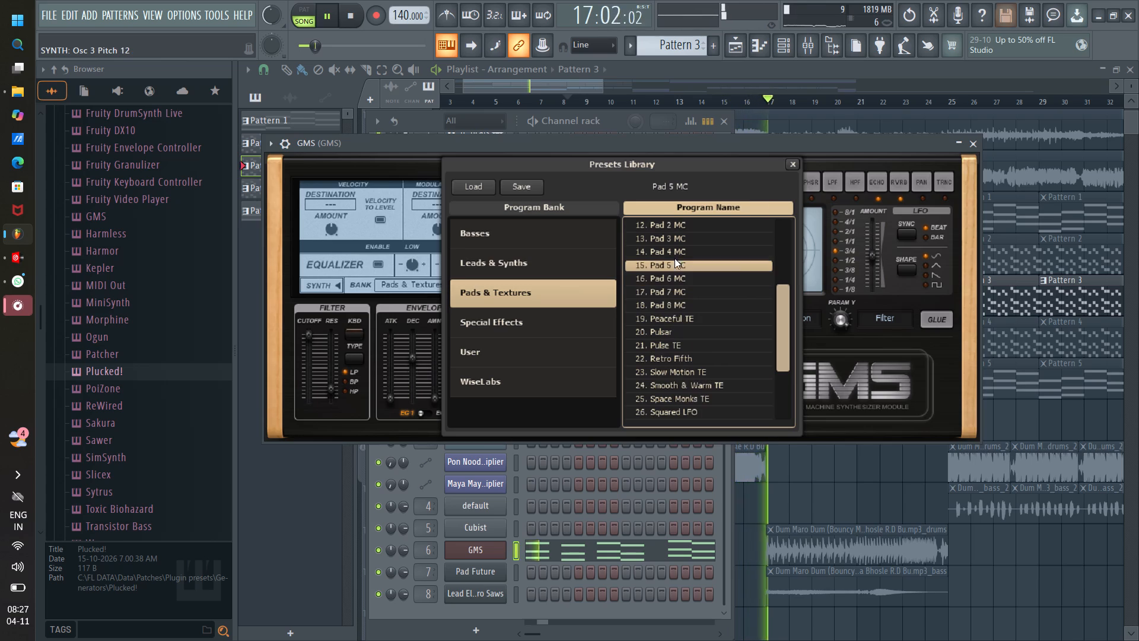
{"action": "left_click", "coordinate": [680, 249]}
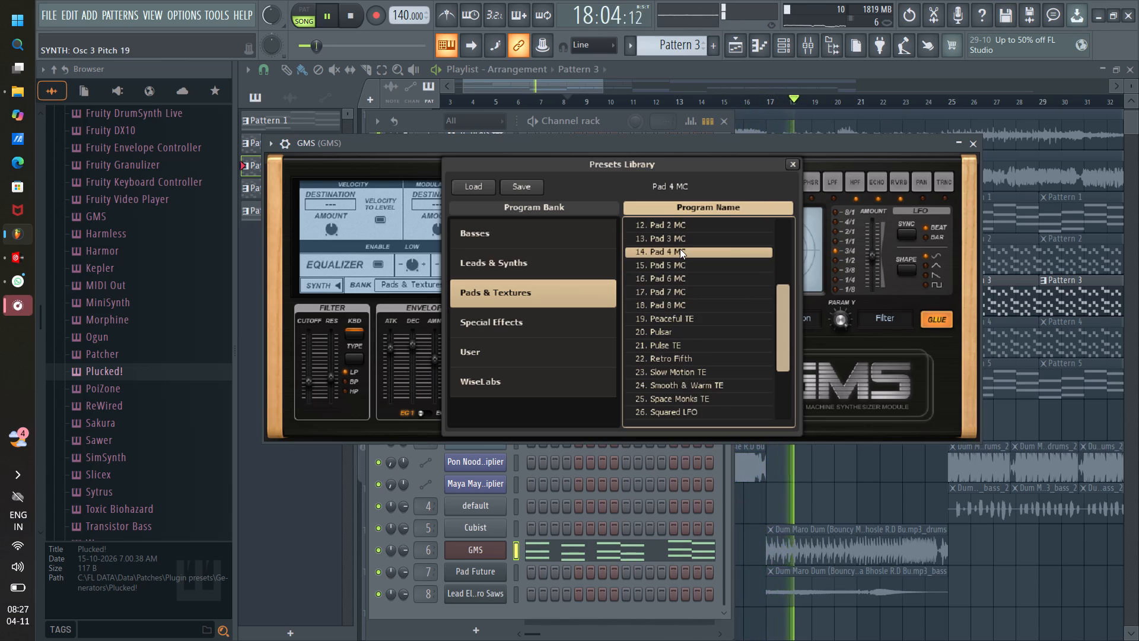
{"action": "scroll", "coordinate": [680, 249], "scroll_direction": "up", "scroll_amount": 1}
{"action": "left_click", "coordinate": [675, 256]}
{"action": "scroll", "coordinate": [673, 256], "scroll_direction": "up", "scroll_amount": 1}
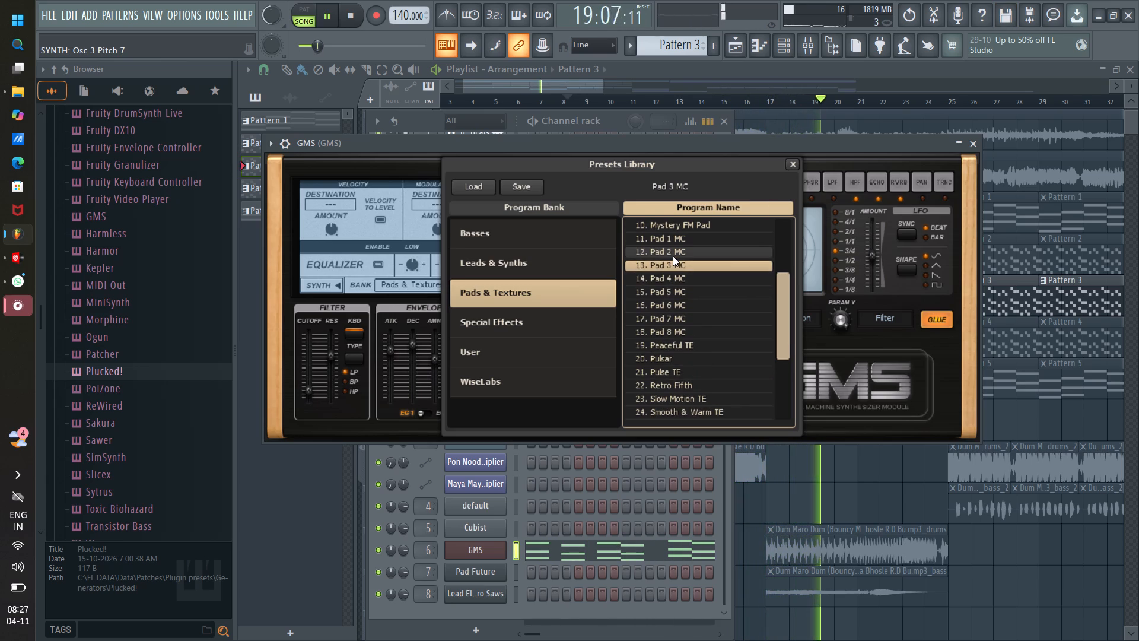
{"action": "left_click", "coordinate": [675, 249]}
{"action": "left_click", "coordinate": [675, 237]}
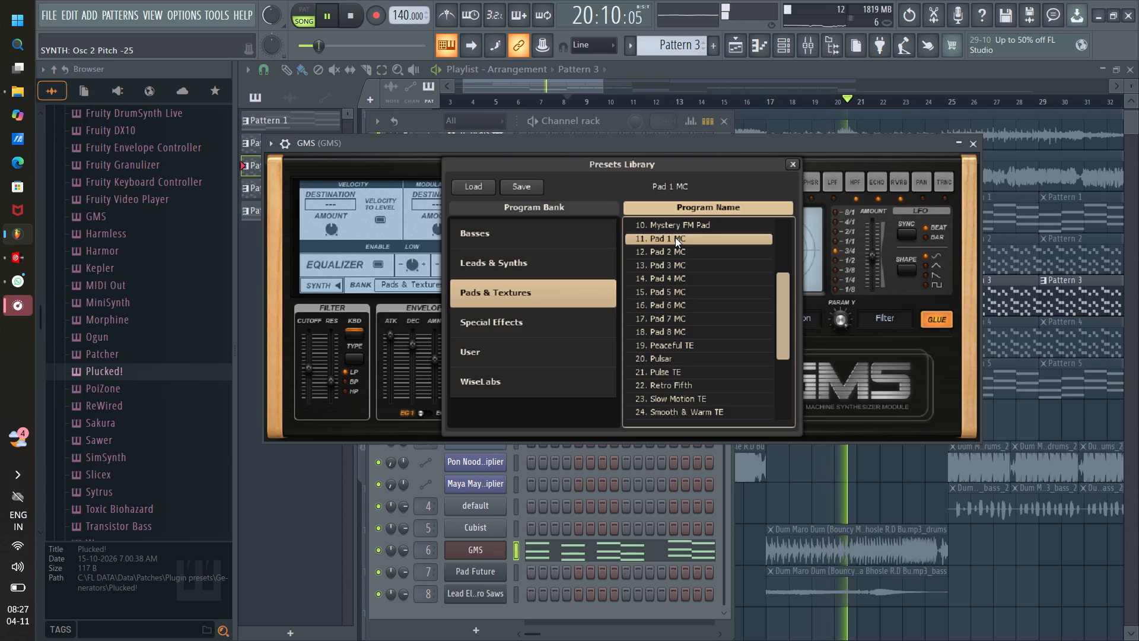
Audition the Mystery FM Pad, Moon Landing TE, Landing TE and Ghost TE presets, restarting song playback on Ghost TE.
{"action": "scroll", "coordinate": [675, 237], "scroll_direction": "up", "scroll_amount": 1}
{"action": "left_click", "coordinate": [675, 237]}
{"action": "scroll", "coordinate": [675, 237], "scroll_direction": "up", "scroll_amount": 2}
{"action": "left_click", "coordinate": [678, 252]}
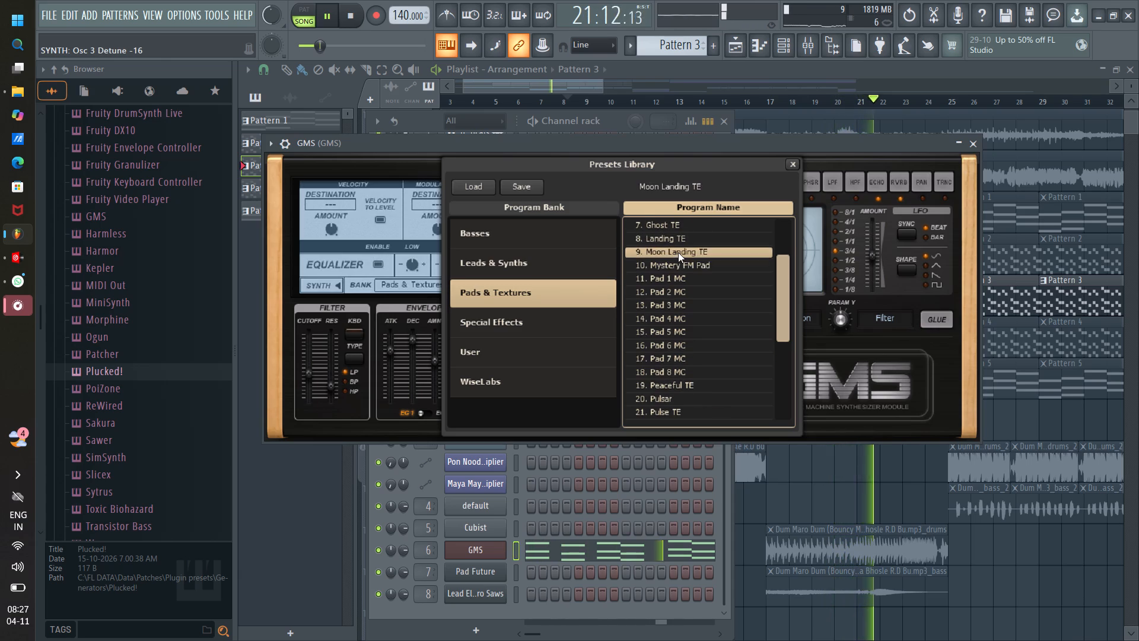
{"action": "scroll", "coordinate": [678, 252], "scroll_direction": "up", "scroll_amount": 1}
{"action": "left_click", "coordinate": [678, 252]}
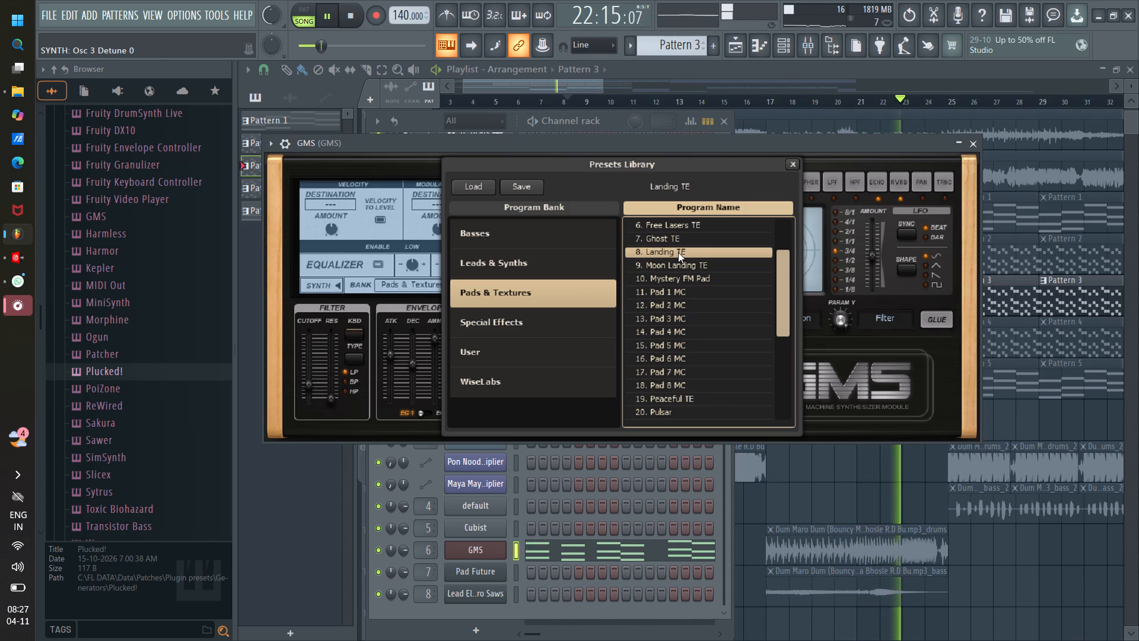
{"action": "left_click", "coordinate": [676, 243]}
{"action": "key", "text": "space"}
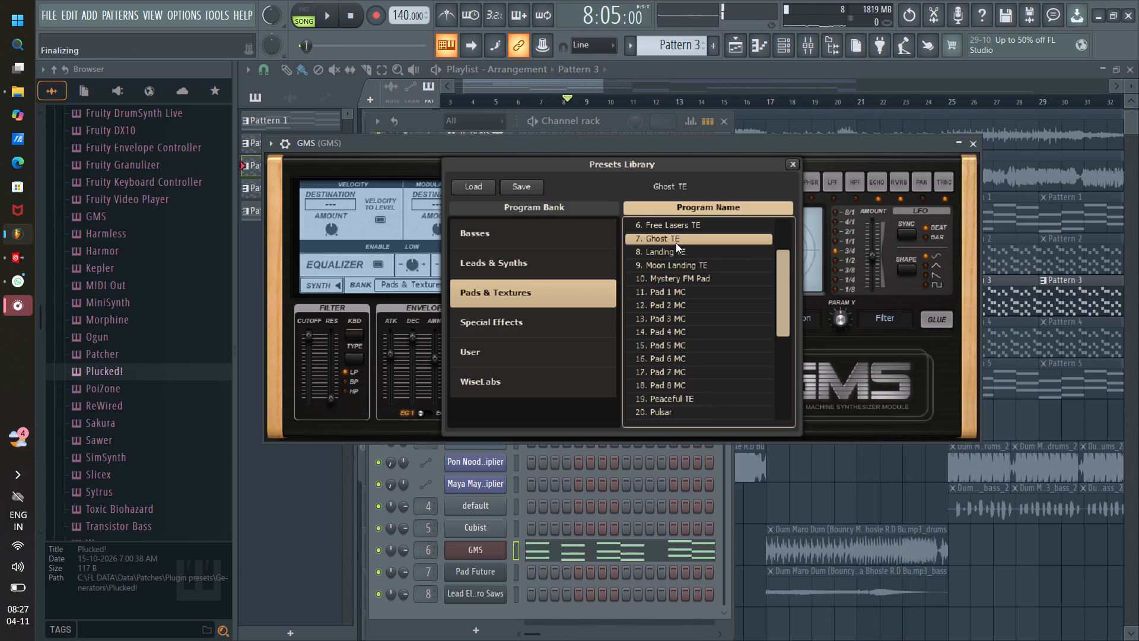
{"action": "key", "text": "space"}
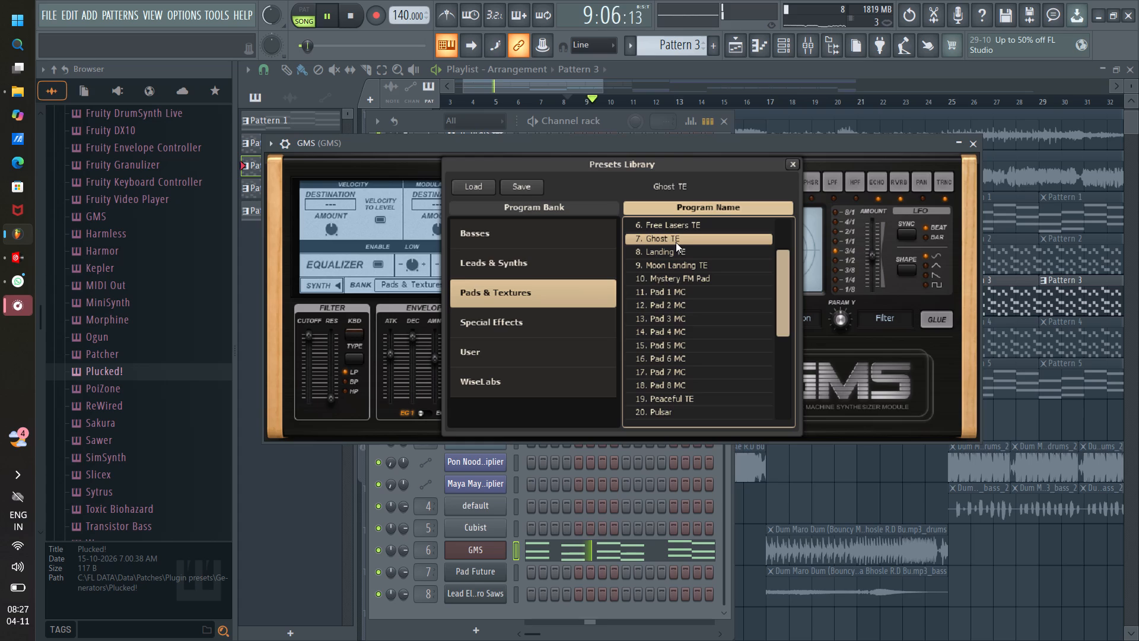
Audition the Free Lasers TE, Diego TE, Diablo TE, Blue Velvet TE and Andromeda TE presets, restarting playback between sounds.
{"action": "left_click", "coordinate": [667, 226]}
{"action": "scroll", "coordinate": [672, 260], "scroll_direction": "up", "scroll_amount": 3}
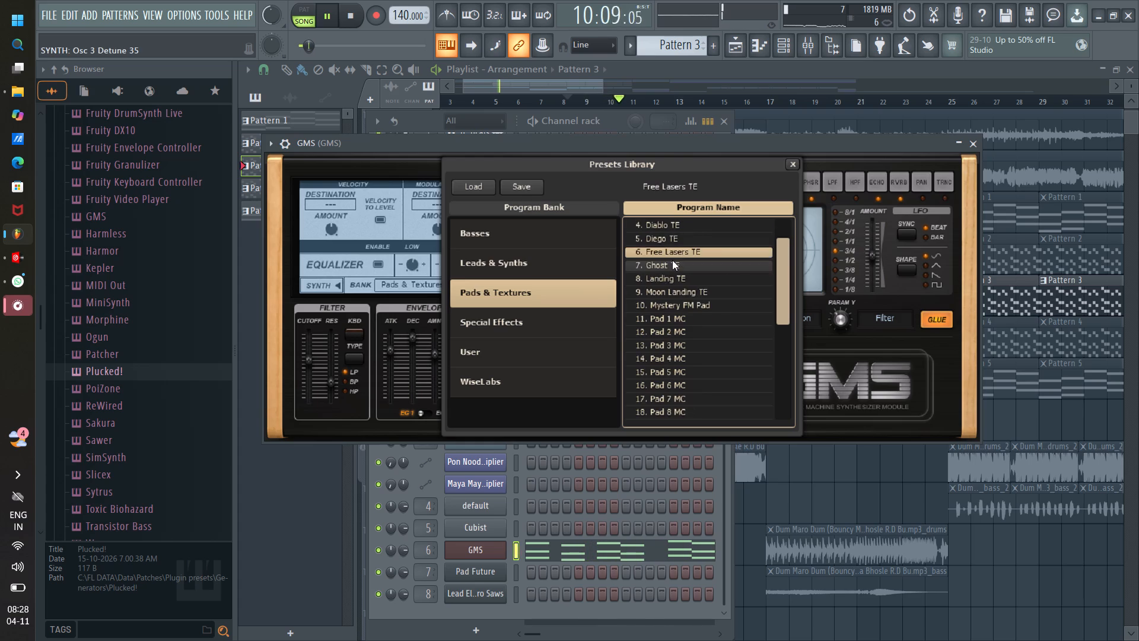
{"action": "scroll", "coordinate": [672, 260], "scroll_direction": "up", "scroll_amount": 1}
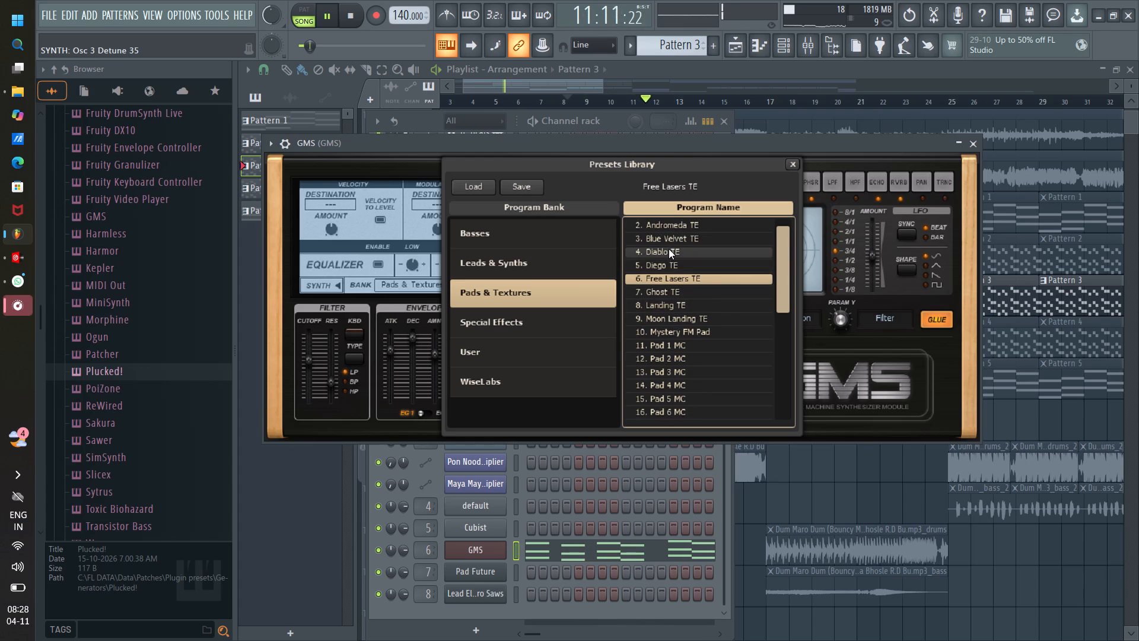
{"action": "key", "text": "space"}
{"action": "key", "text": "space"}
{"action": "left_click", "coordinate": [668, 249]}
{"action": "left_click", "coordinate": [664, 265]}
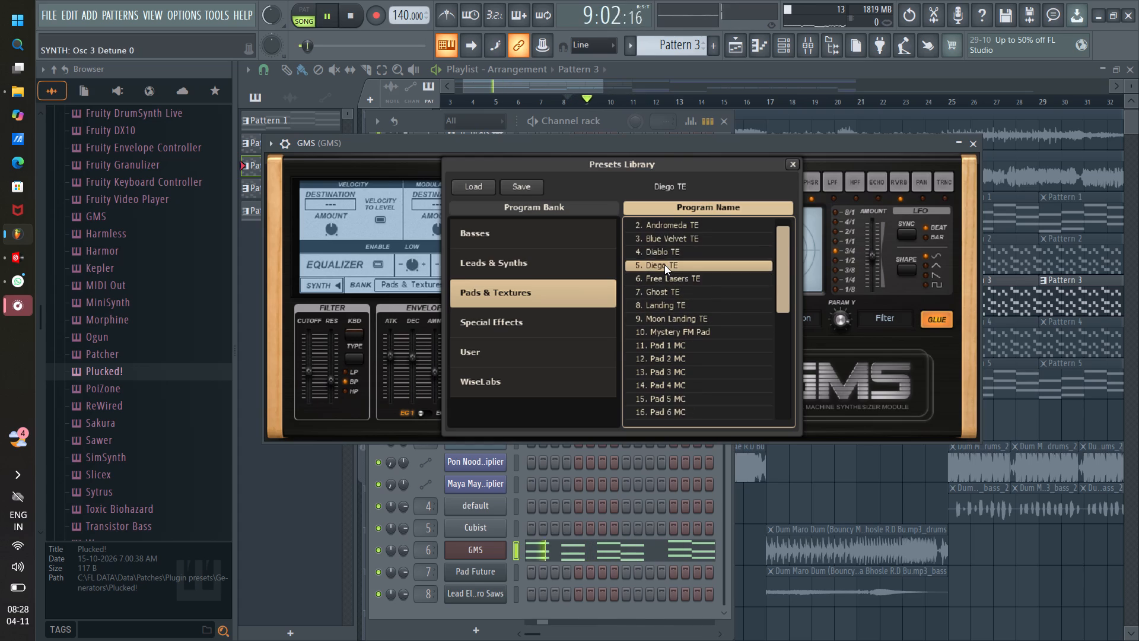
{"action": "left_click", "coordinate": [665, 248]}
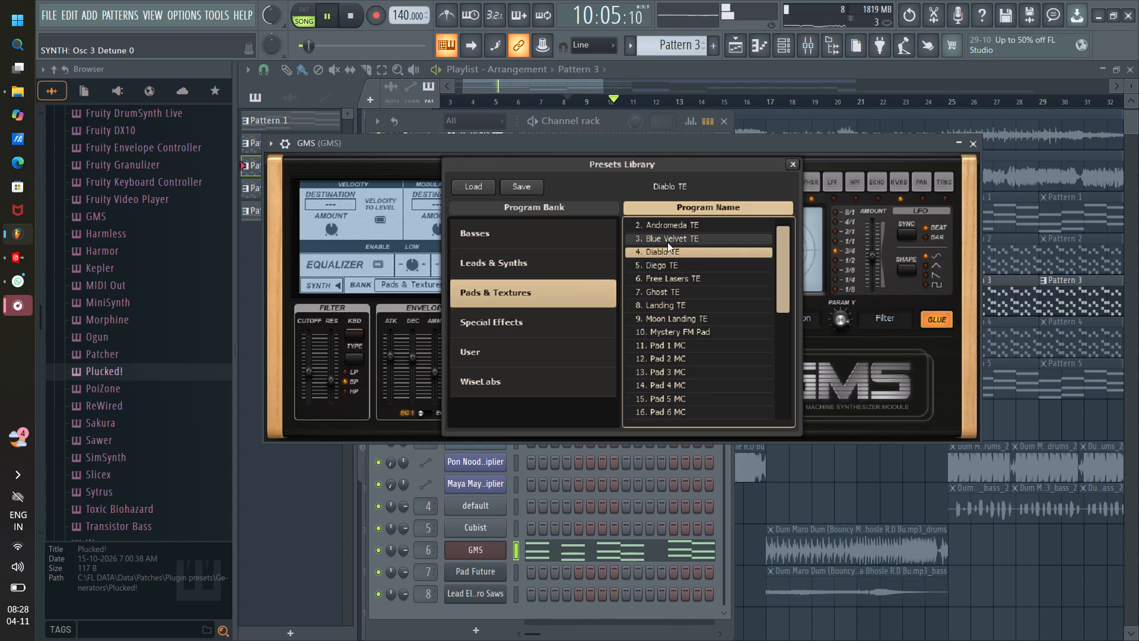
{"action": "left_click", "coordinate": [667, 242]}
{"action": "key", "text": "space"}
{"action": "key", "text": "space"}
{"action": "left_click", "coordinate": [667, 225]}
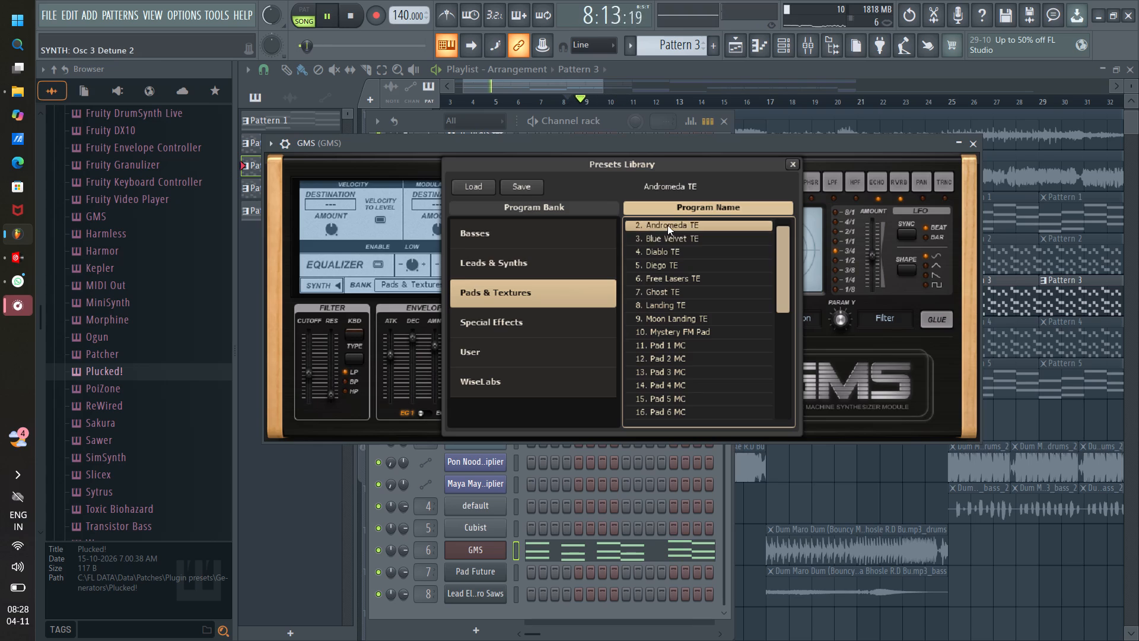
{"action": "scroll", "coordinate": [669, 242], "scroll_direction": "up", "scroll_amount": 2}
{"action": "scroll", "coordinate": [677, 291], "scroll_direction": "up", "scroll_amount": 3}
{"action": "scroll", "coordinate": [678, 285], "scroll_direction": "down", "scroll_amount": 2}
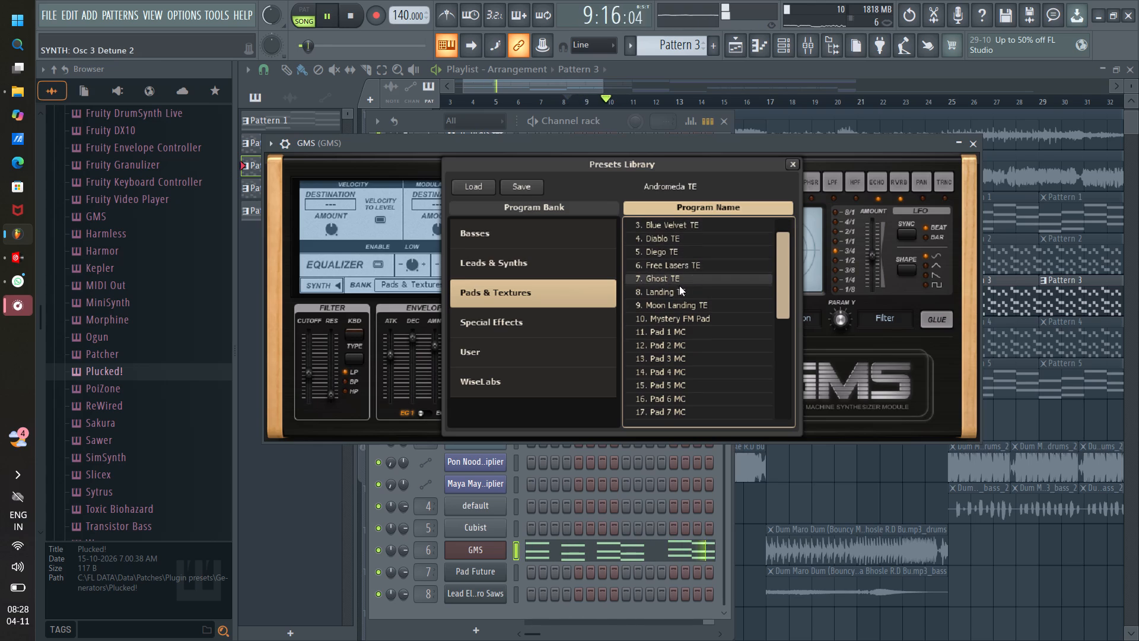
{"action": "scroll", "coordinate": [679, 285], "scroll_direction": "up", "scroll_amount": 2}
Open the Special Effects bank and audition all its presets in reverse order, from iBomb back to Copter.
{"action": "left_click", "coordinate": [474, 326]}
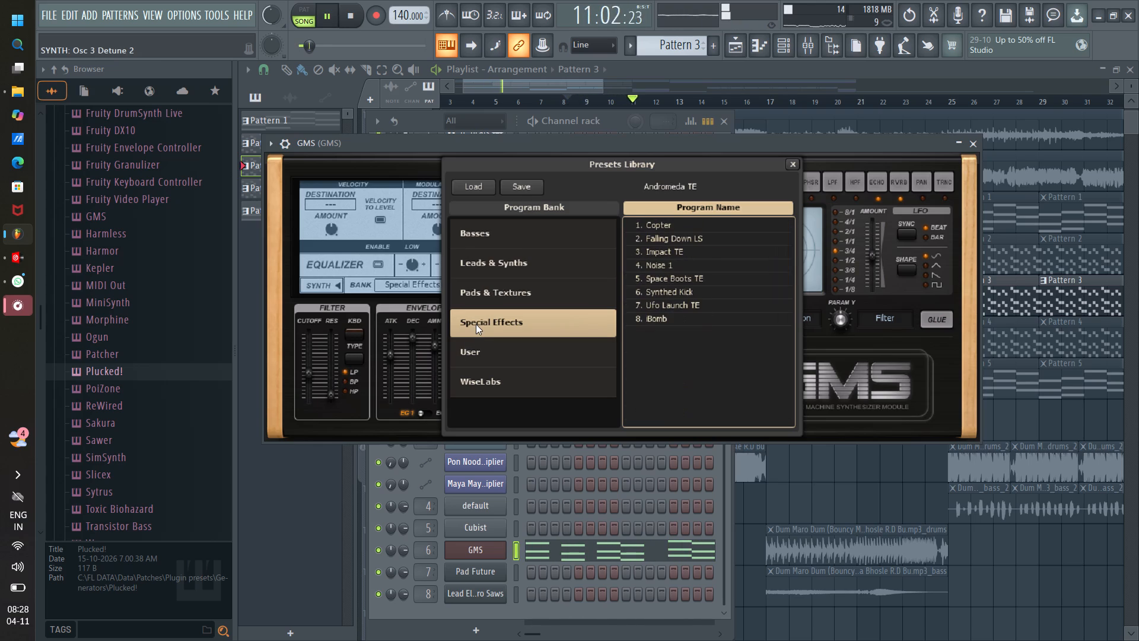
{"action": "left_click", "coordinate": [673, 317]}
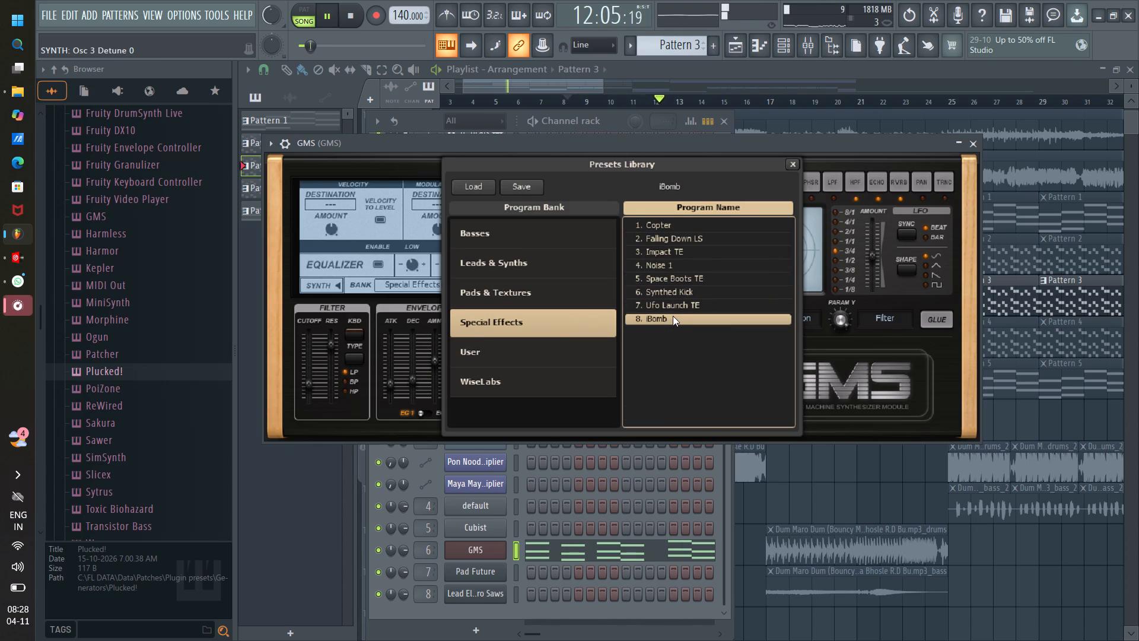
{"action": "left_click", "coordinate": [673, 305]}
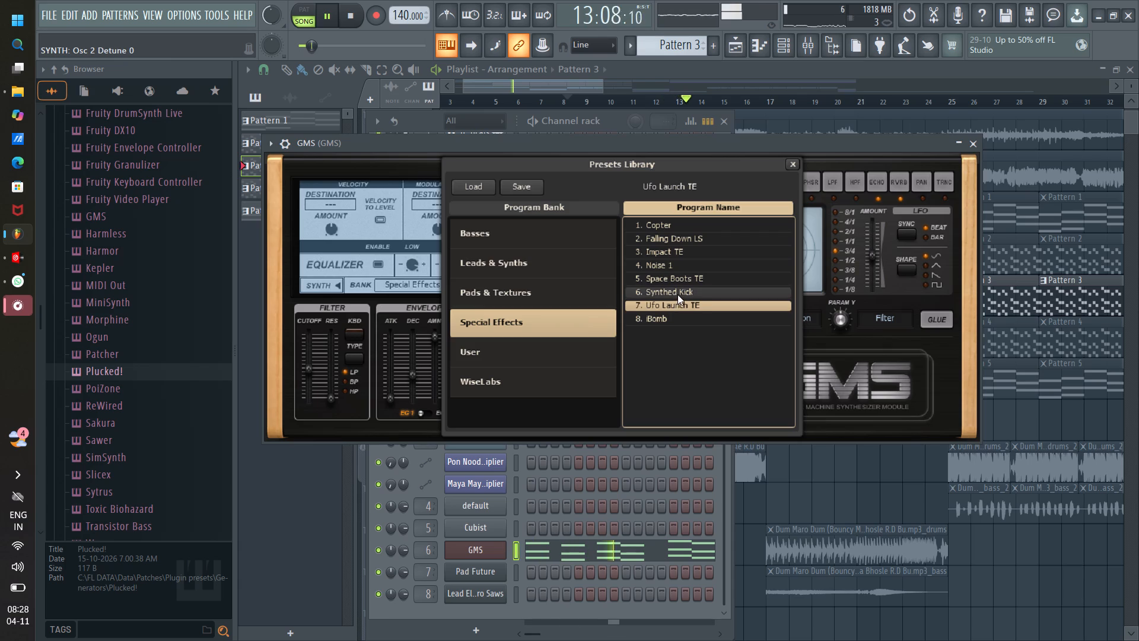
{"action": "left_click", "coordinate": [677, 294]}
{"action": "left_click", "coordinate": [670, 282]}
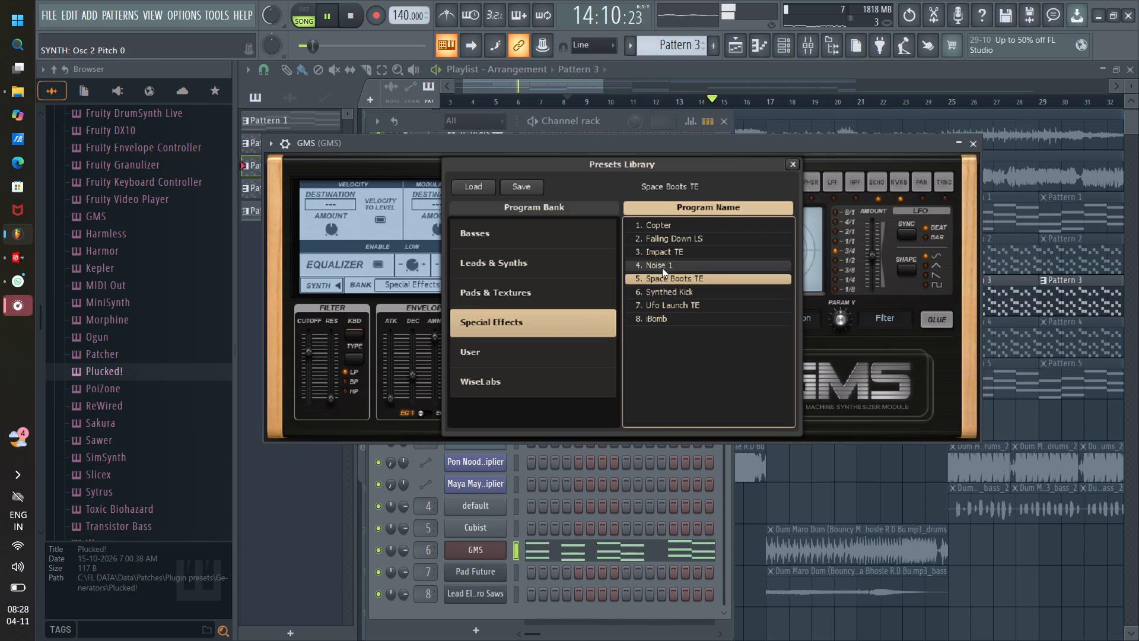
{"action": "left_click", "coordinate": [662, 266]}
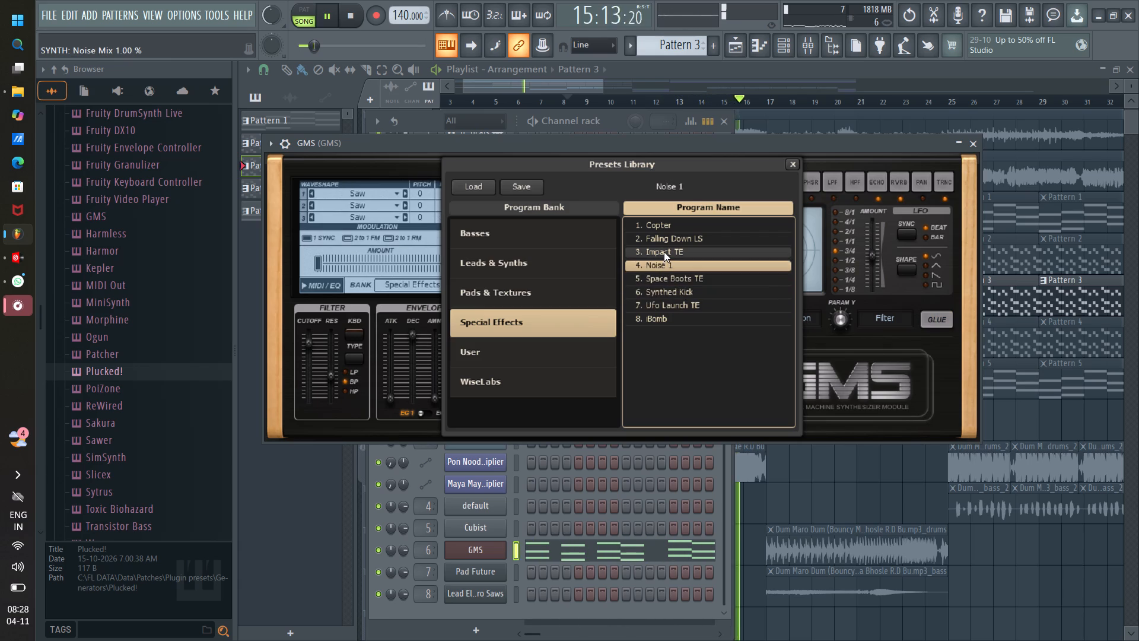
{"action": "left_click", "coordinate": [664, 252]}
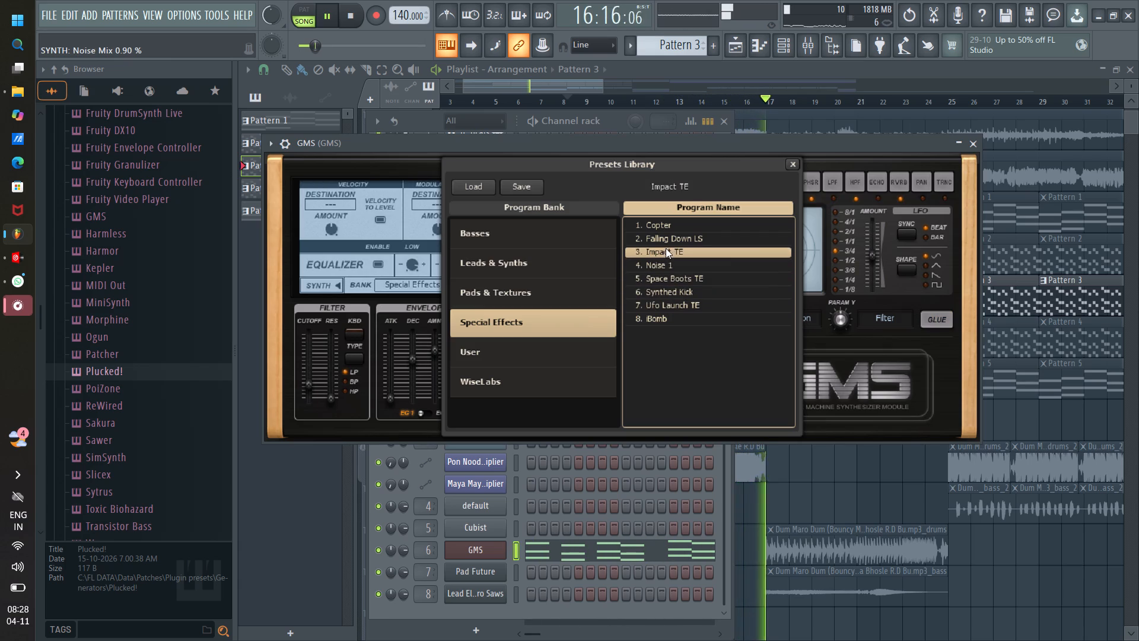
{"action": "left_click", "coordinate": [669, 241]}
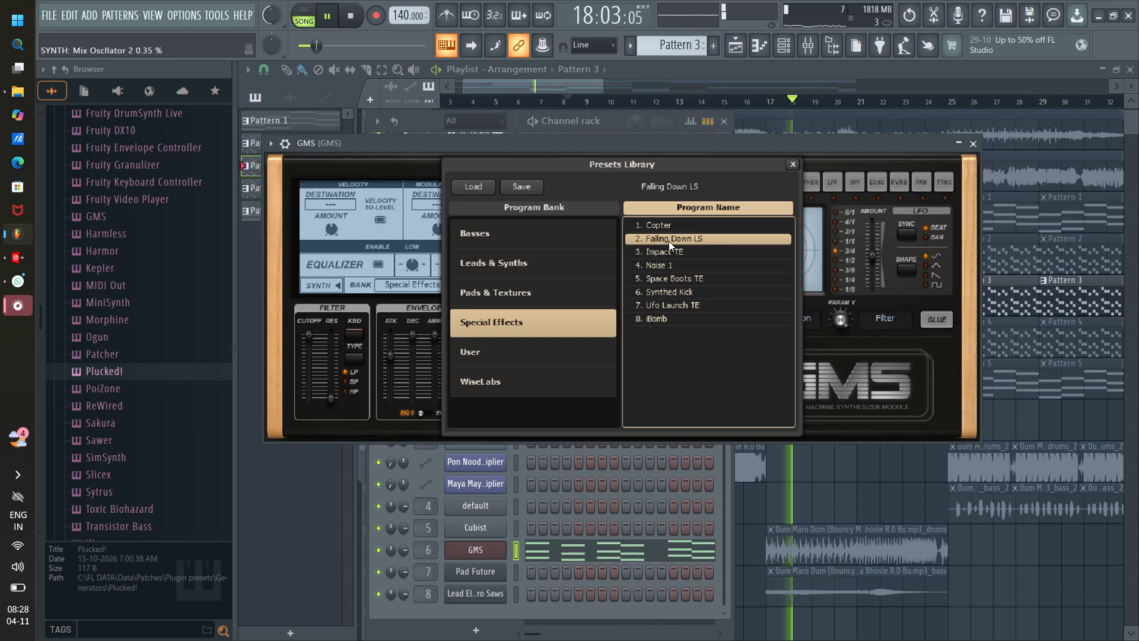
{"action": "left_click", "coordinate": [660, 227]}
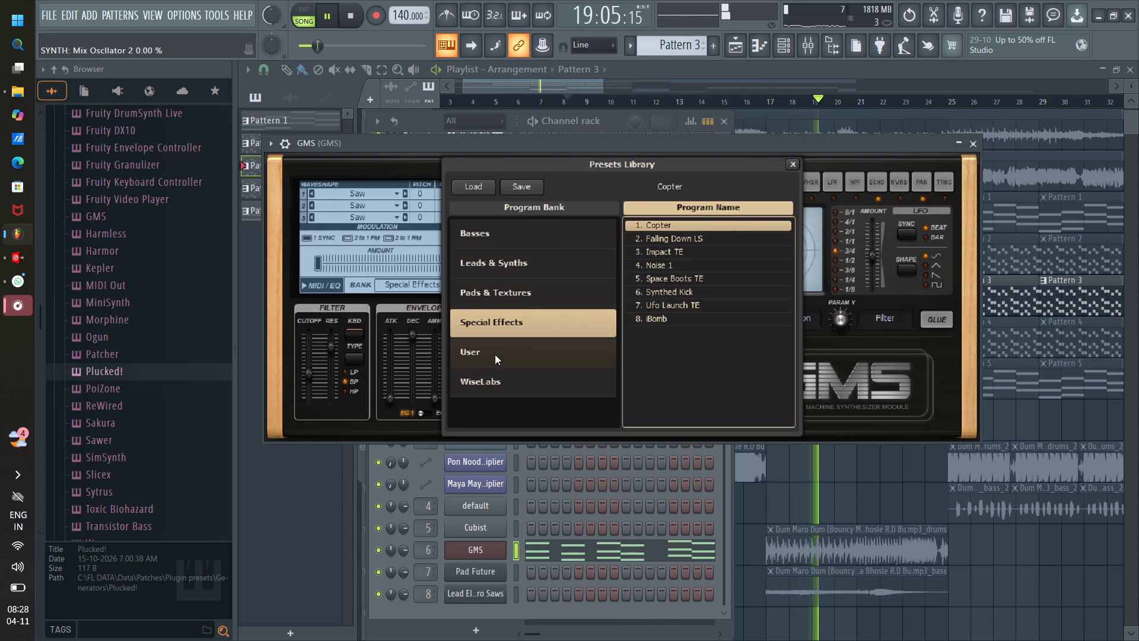
Check the User bank, compare Bass Acid, Bass Impacter and Bass Laser in the WiseLabs bank, and load the Bass Guitar preset.
{"action": "left_click", "coordinate": [494, 353]}
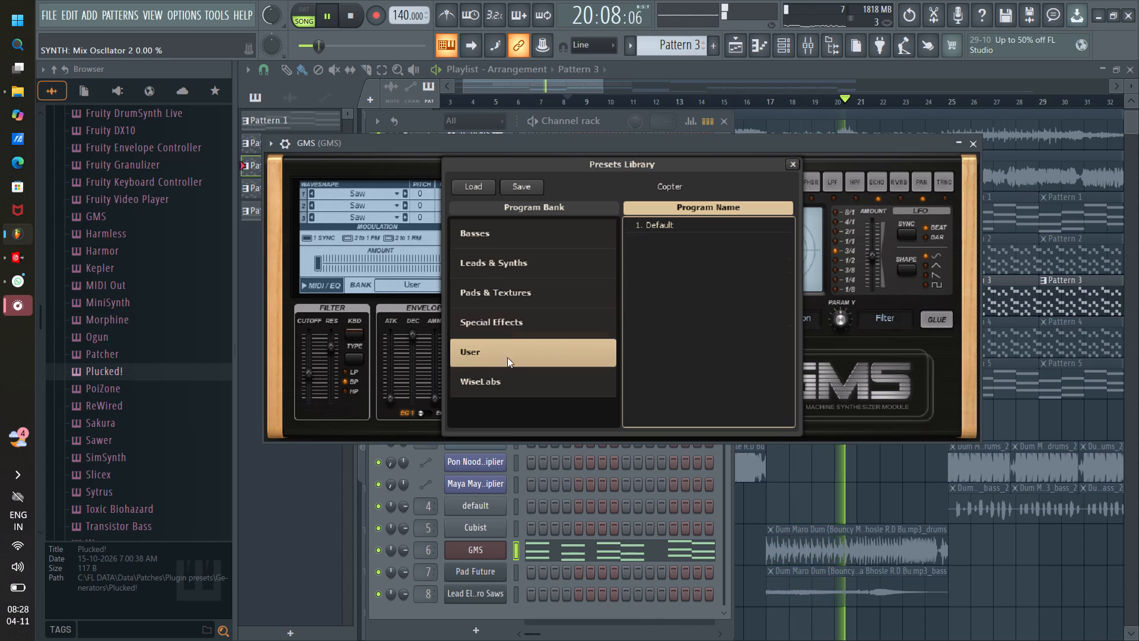
{"action": "left_click", "coordinate": [505, 378]}
{"action": "left_click", "coordinate": [673, 227]}
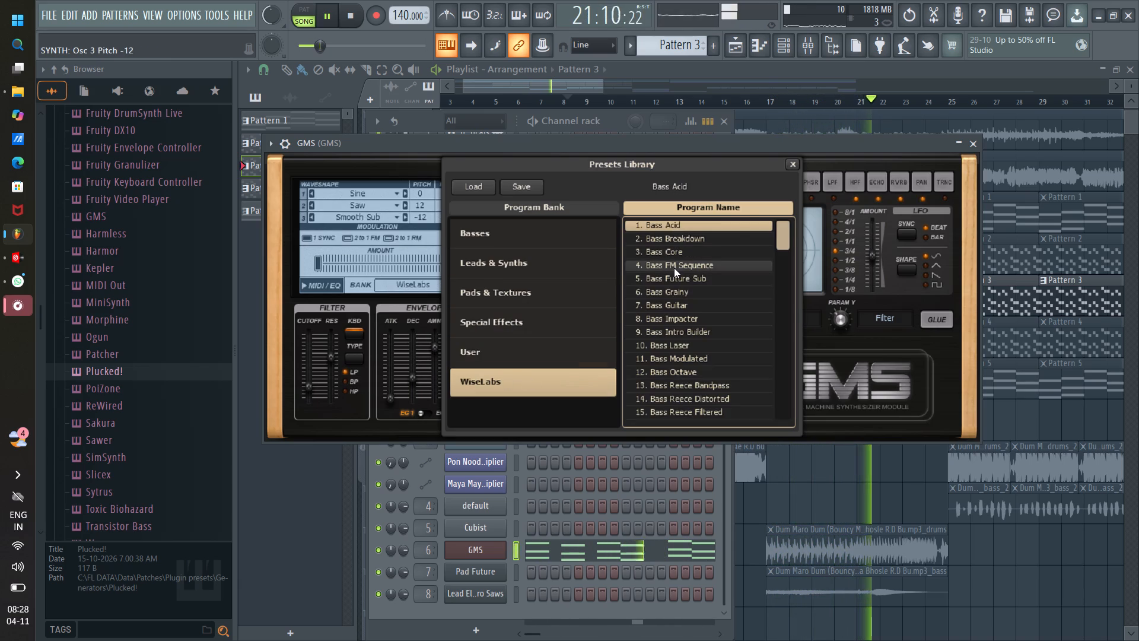
{"action": "left_click", "coordinate": [676, 303]}
{"action": "scroll", "coordinate": [676, 303], "scroll_direction": "down", "scroll_amount": 1}
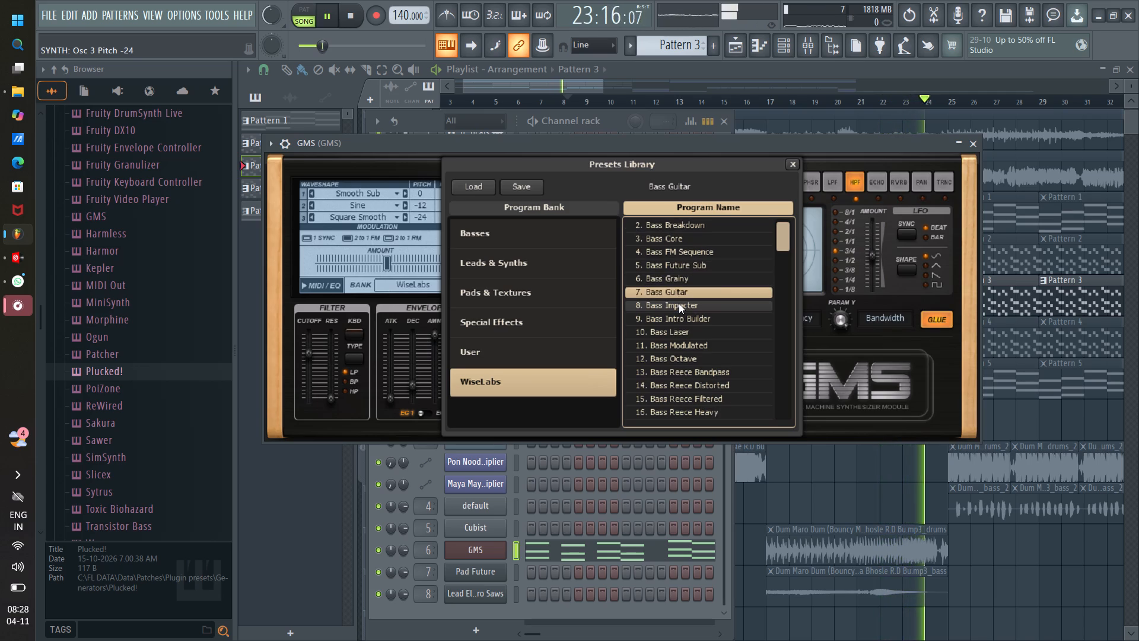
{"action": "left_click", "coordinate": [679, 303]}
{"action": "left_click", "coordinate": [680, 293]}
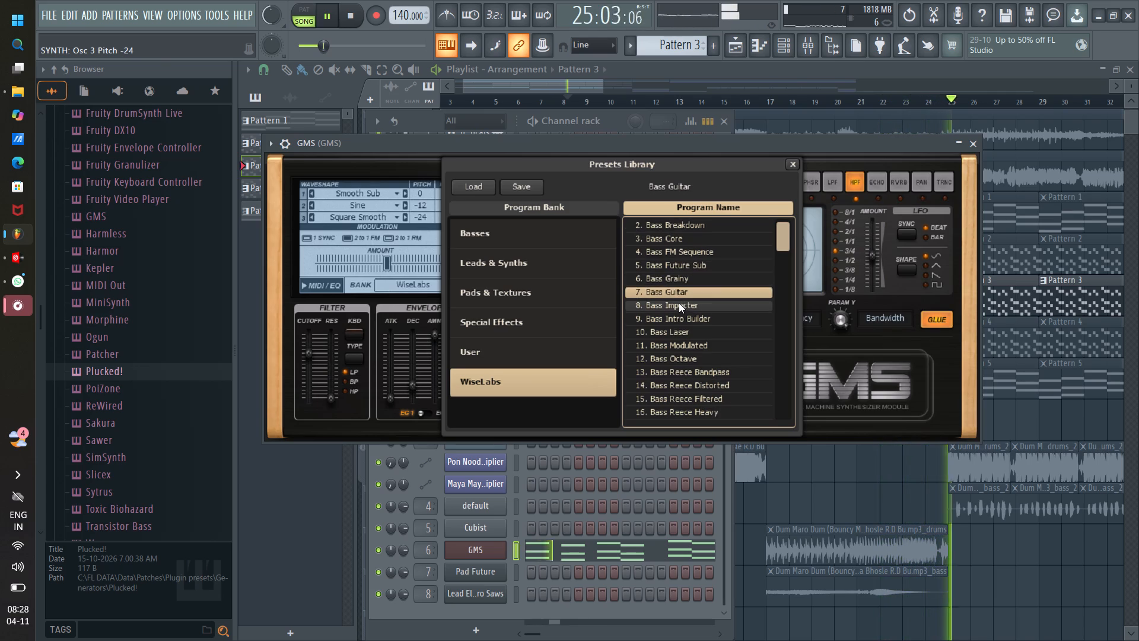
{"action": "left_click", "coordinate": [679, 303]}
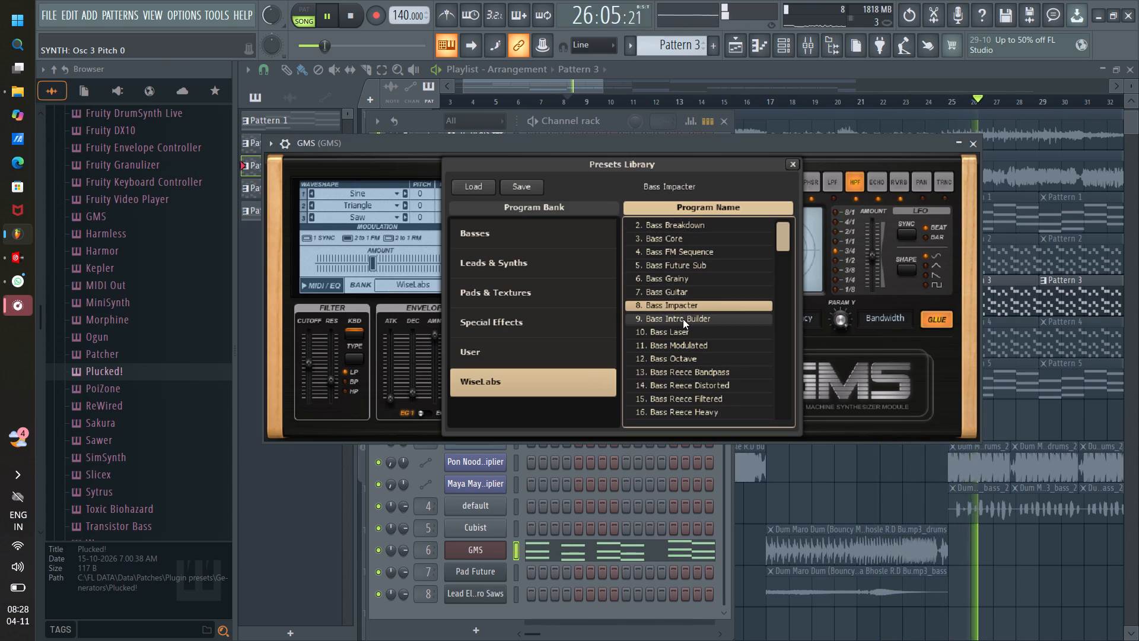
{"action": "left_click", "coordinate": [686, 333]}
{"action": "scroll", "coordinate": [686, 333], "scroll_direction": "down", "scroll_amount": 1}
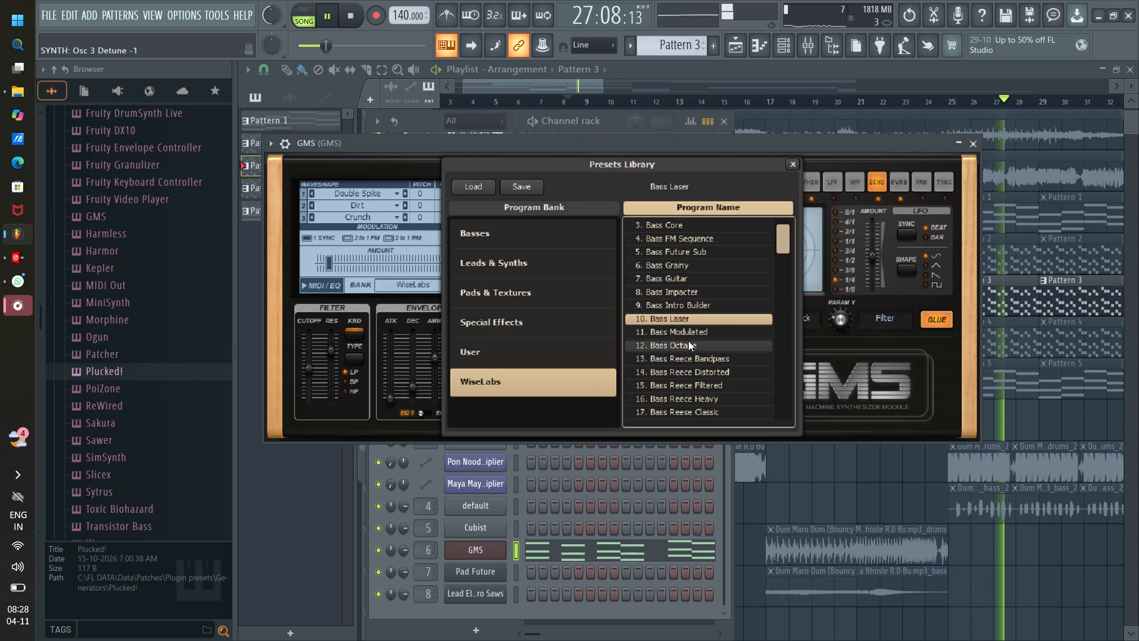
{"action": "left_click", "coordinate": [679, 280]}
{"action": "scroll", "coordinate": [679, 283], "scroll_direction": "up", "scroll_amount": 1}
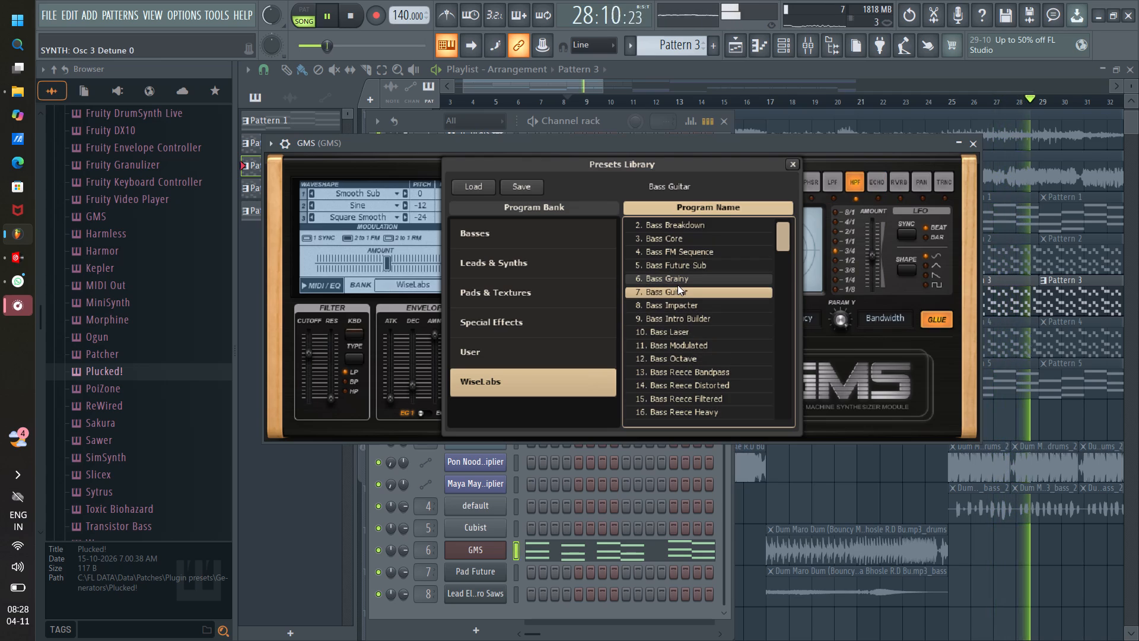
Audition Bass Grainy and Bass Future Sub in the WiseLabs bank against Bass Guitar, reloading Bass Guitar.
{"action": "left_click", "coordinate": [677, 284]}
{"action": "left_click", "coordinate": [683, 266]}
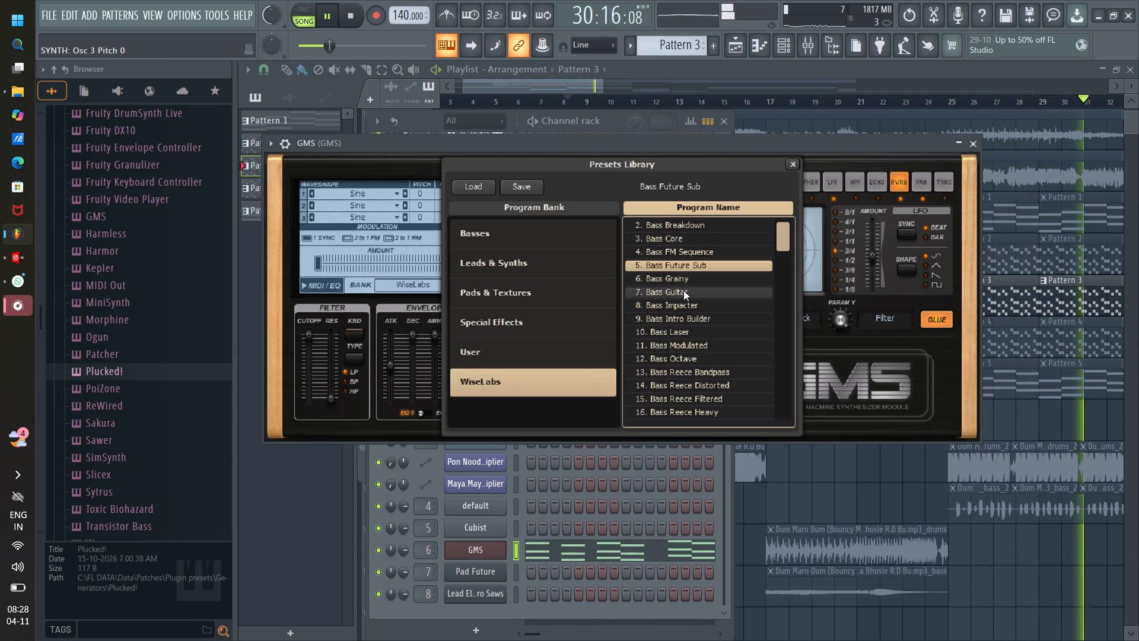
{"action": "left_click", "coordinate": [682, 295]}
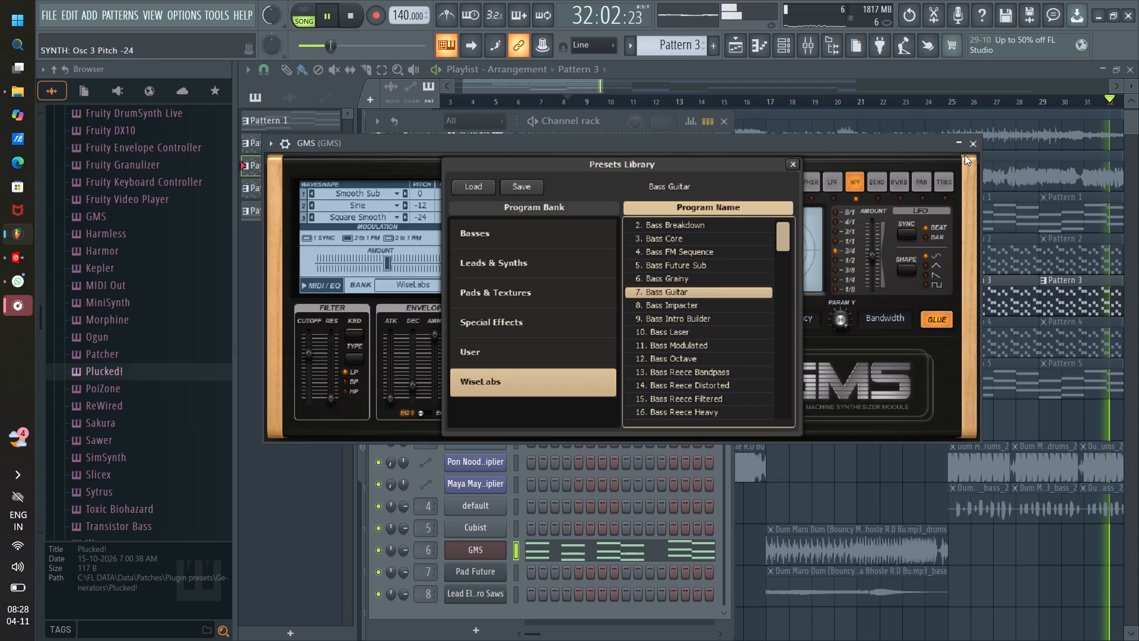
Unmute Track 8 with the Pattern 4 clips in the playlist and restart playback from bar 9.
{"action": "left_click", "coordinate": [587, 87]}
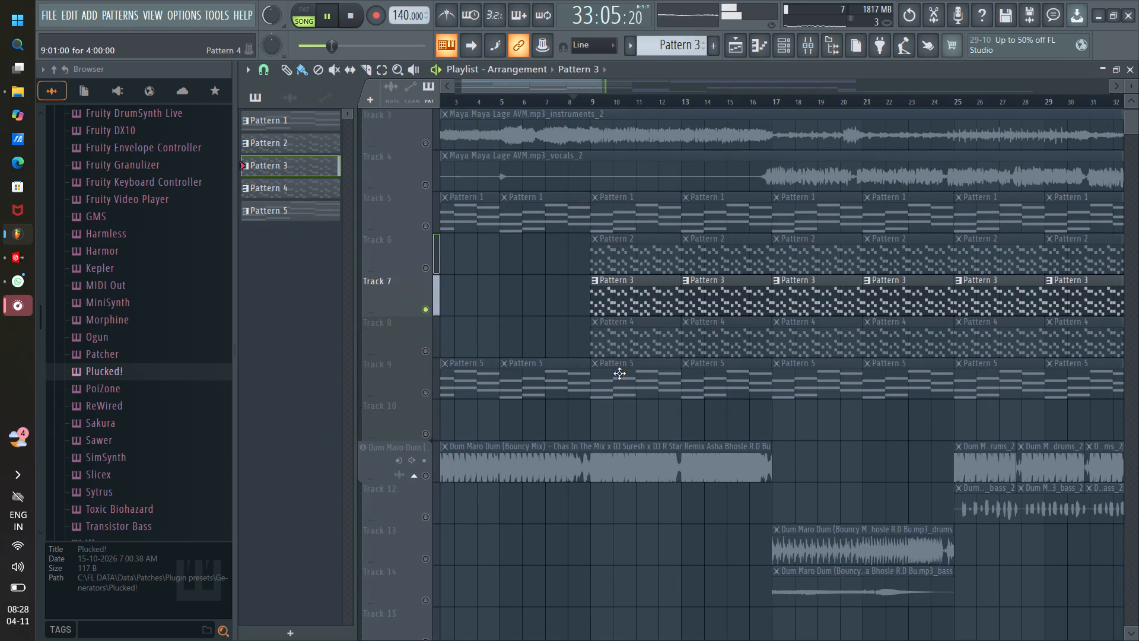
{"action": "left_click", "coordinate": [427, 350]}
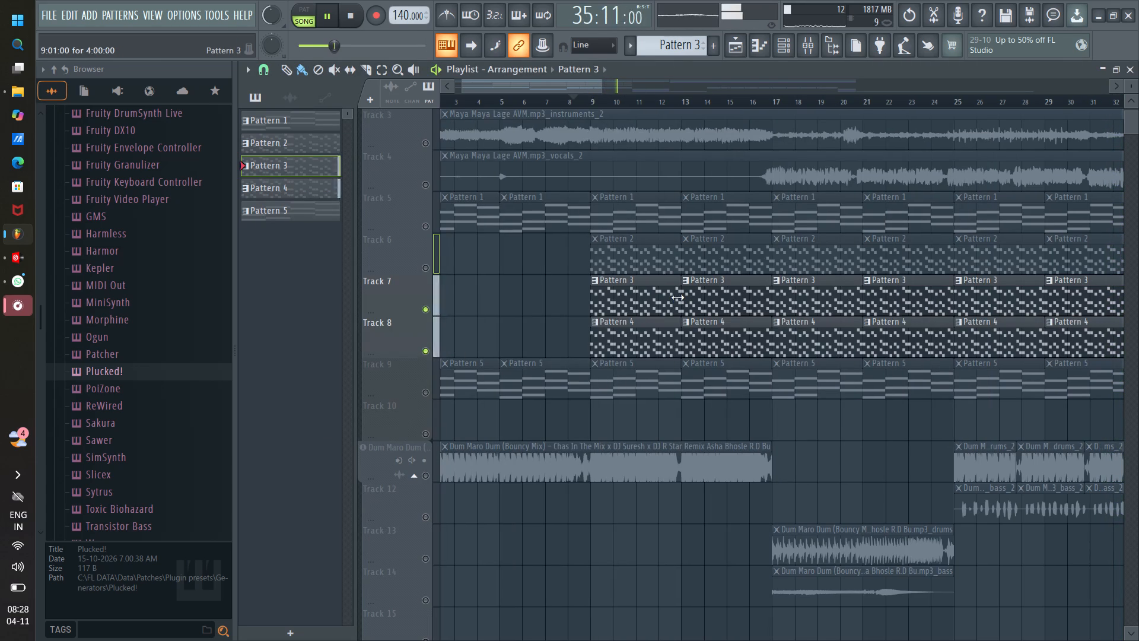
{"action": "left_click", "coordinate": [586, 95]}
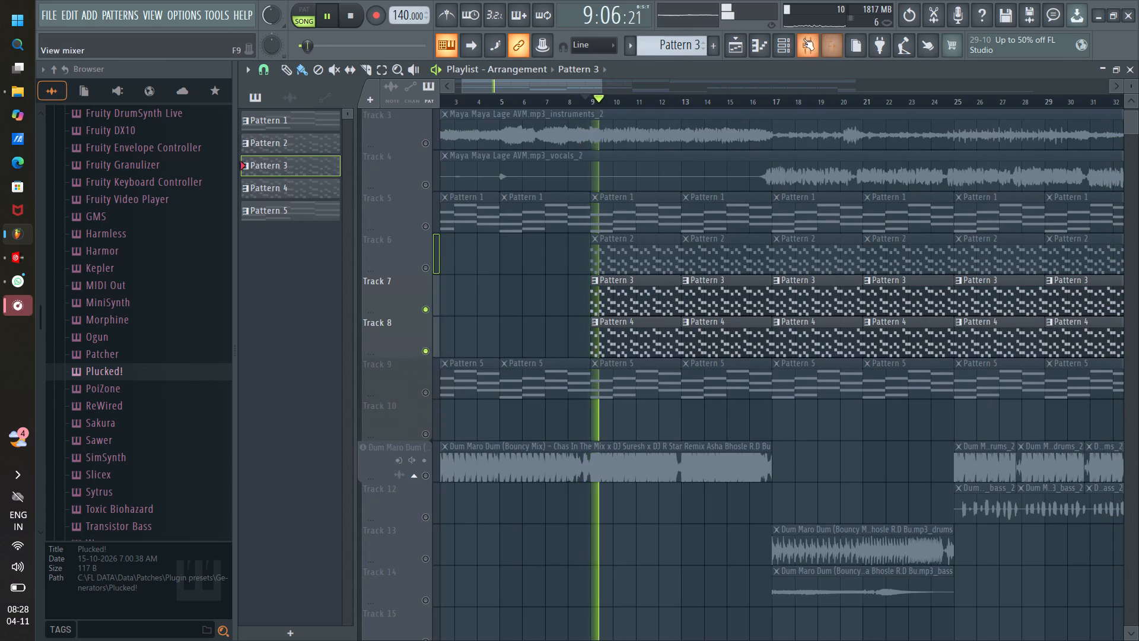
Enable the Pad Future, Plucked!, ePiano and Lead Electro Saws mixer tracks, toggle solo on ePiano, and leave the mixer.
{"action": "left_click", "coordinate": [803, 39]}
{"action": "left_click", "coordinate": [780, 204]}
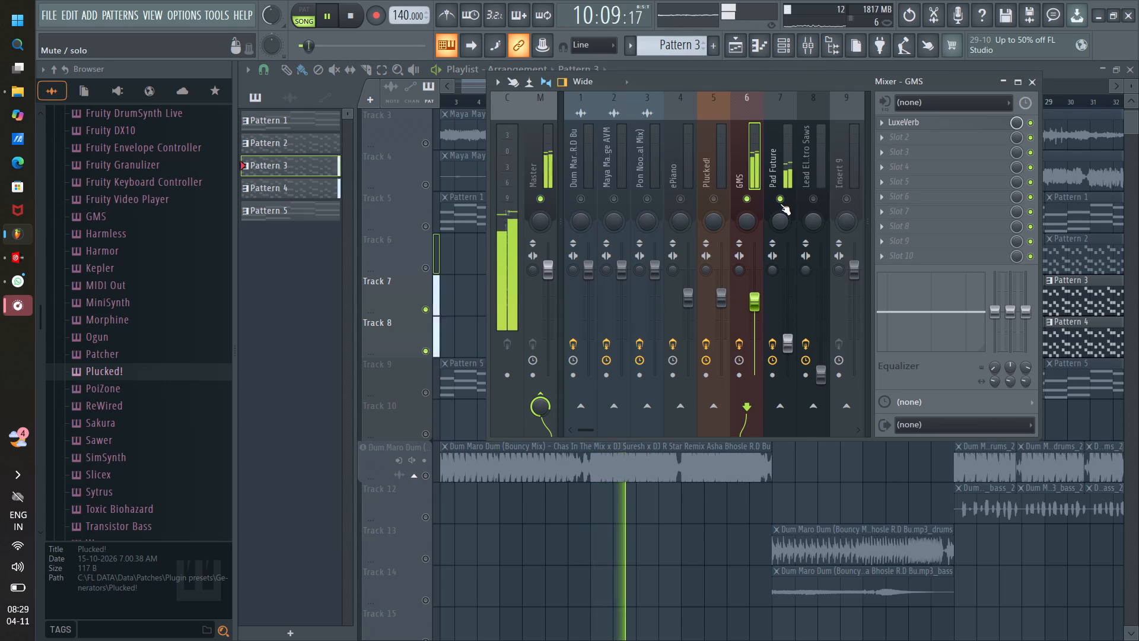
{"action": "left_click", "coordinate": [714, 202]}
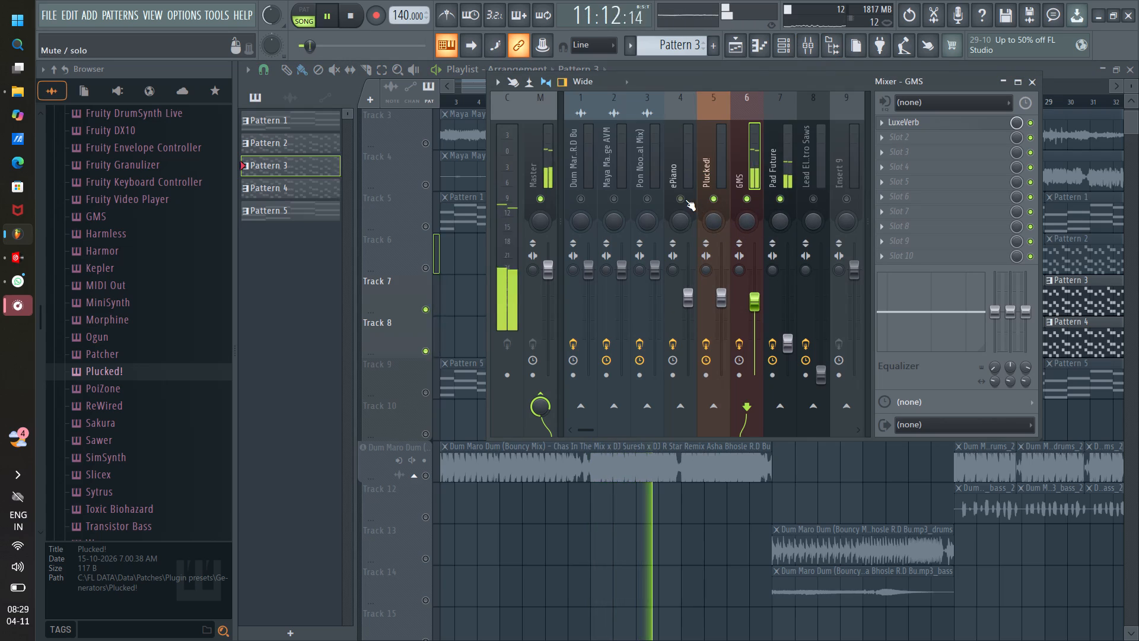
{"action": "left_click", "coordinate": [685, 199]}
{"action": "left_click", "coordinate": [818, 201]}
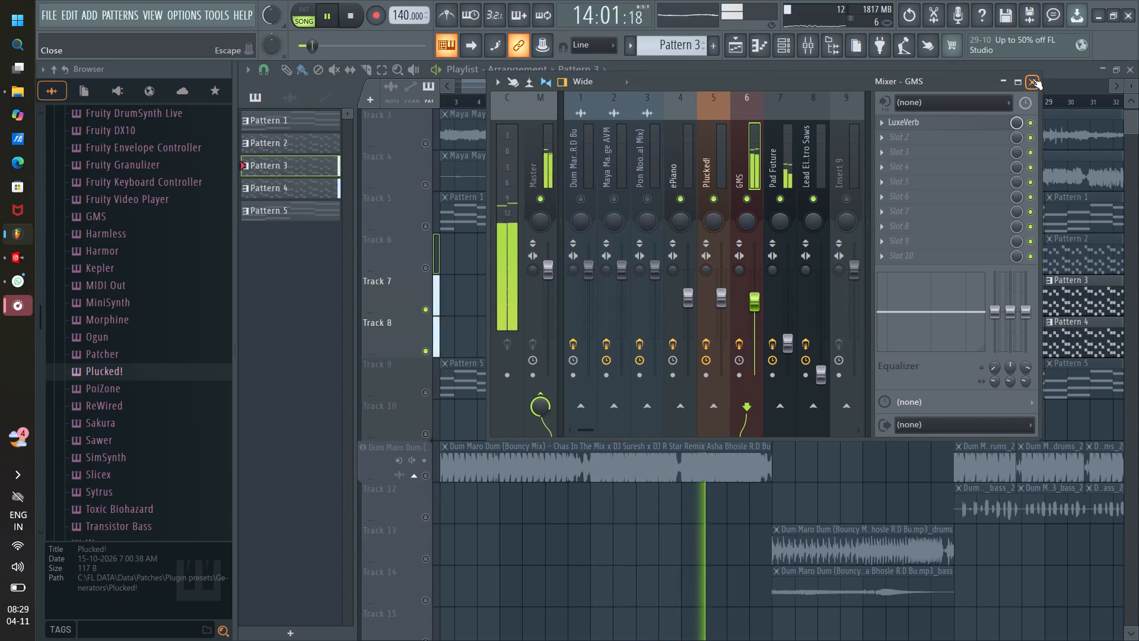
{"action": "right_click", "coordinate": [682, 198]}
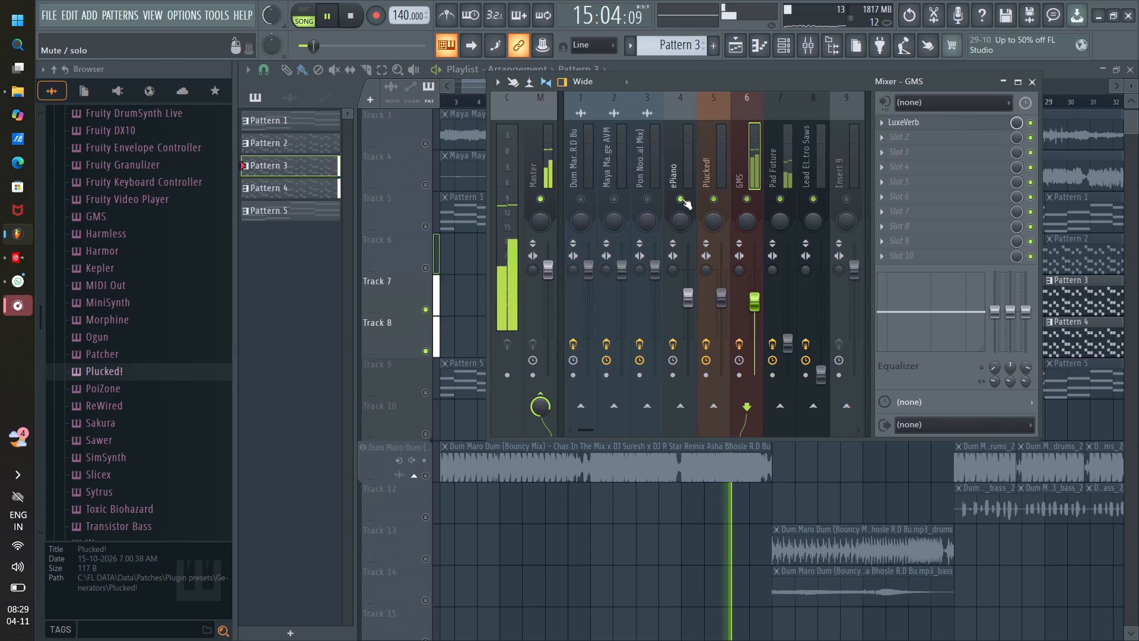
{"action": "right_click", "coordinate": [682, 198]}
{"action": "left_click", "coordinate": [1033, 84]}
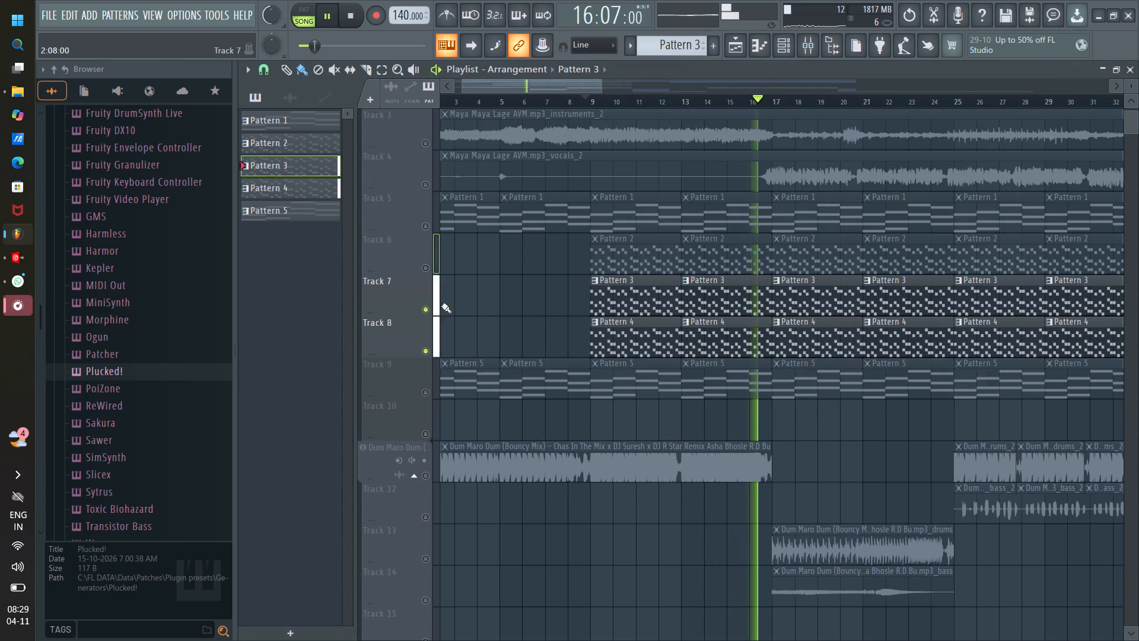
Unmute playlist Tracks 9, 6 and 5 so all five patterns play together, restarting playback to hear them.
{"action": "left_click", "coordinate": [425, 400]}
{"action": "left_click", "coordinate": [426, 398]}
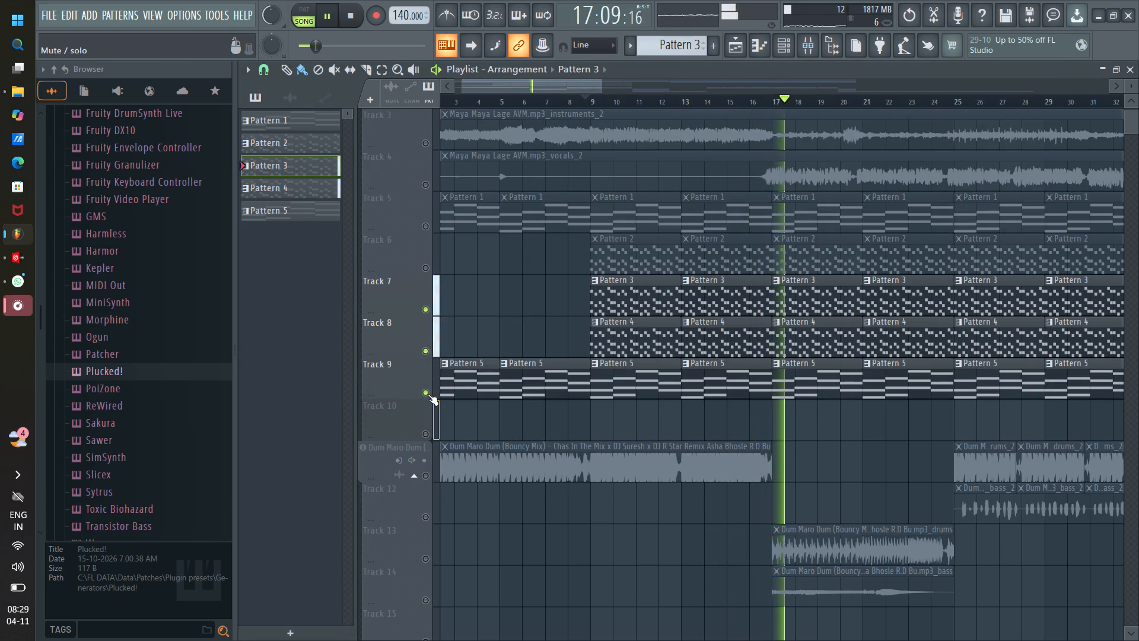
{"action": "key", "text": "space"}
{"action": "key", "text": "space"}
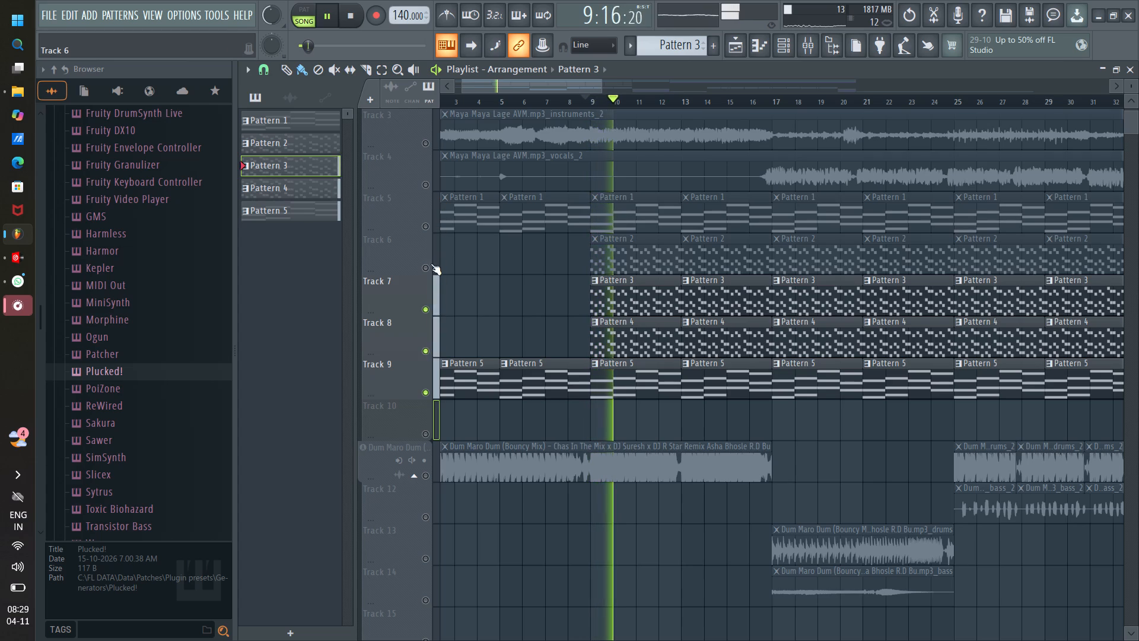
{"action": "left_click", "coordinate": [425, 266]}
{"action": "left_click", "coordinate": [425, 229]}
{"action": "left_click", "coordinate": [818, 185]}
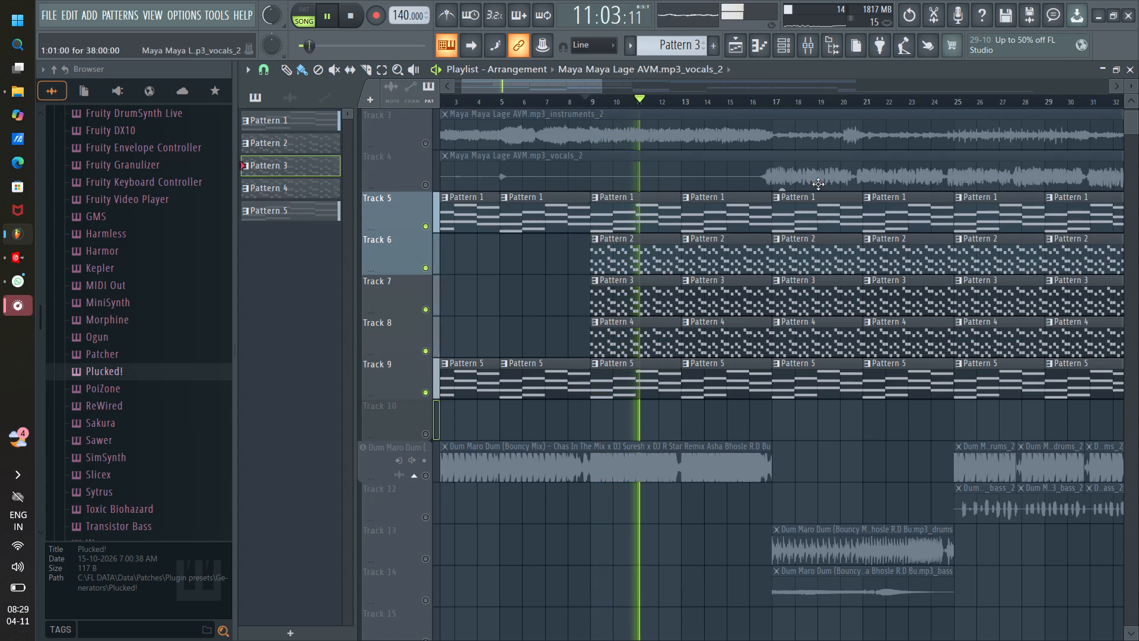
Lower the GMS mixer track volume to 46%.
{"action": "left_click", "coordinate": [799, 47]}
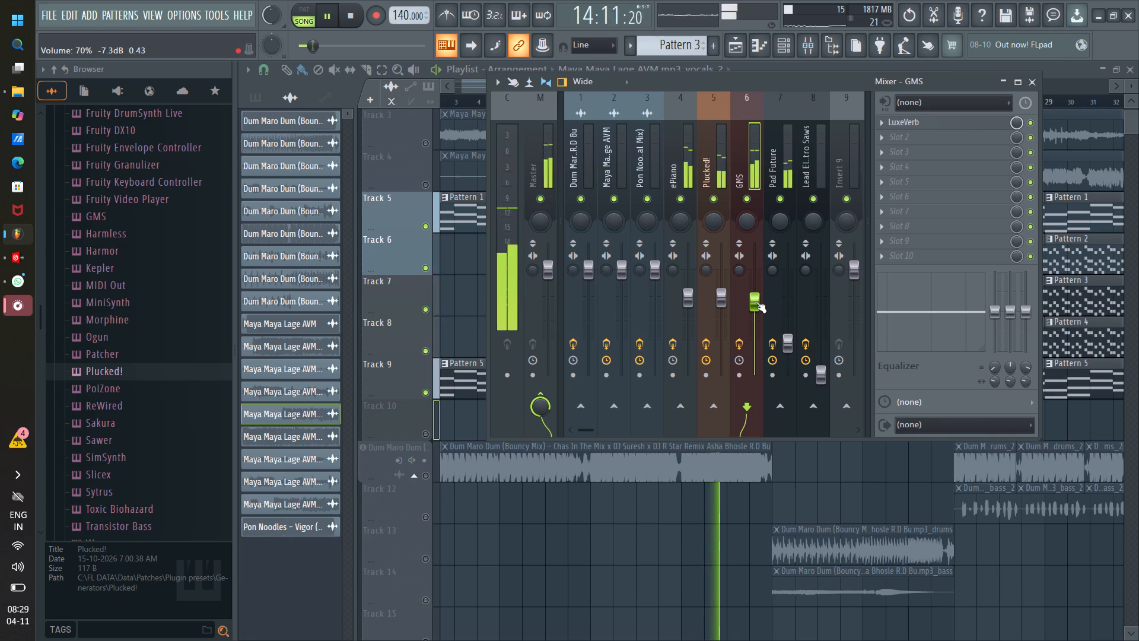
{"action": "scroll", "coordinate": [755, 301], "scroll_direction": "down", "scroll_amount": 6}
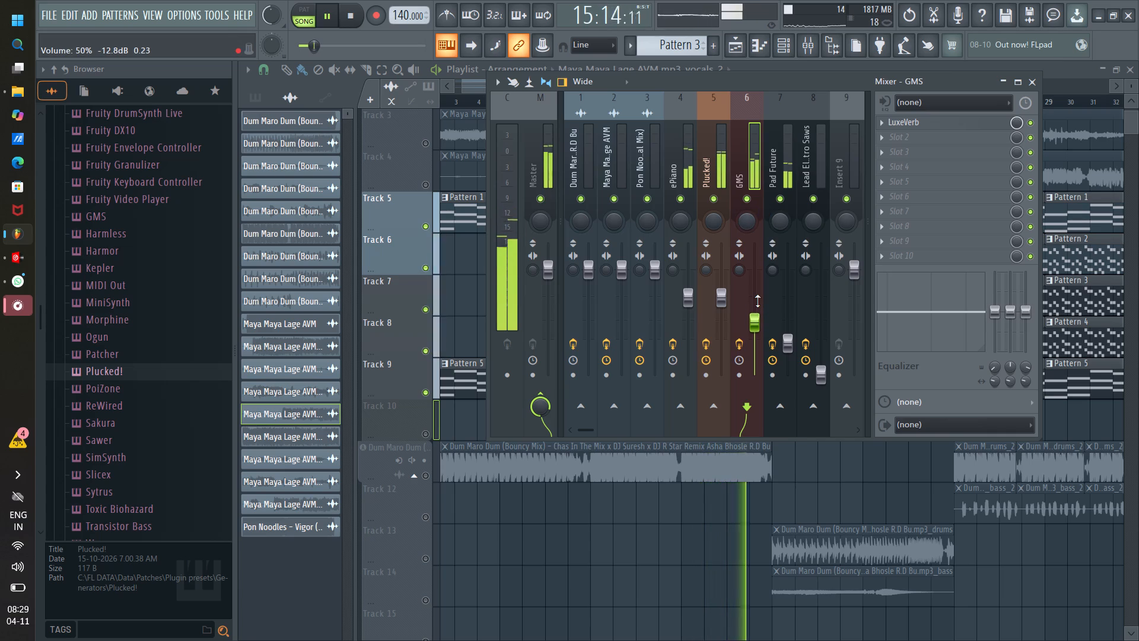
{"action": "scroll", "coordinate": [758, 301], "scroll_direction": "down", "scroll_amount": 1}
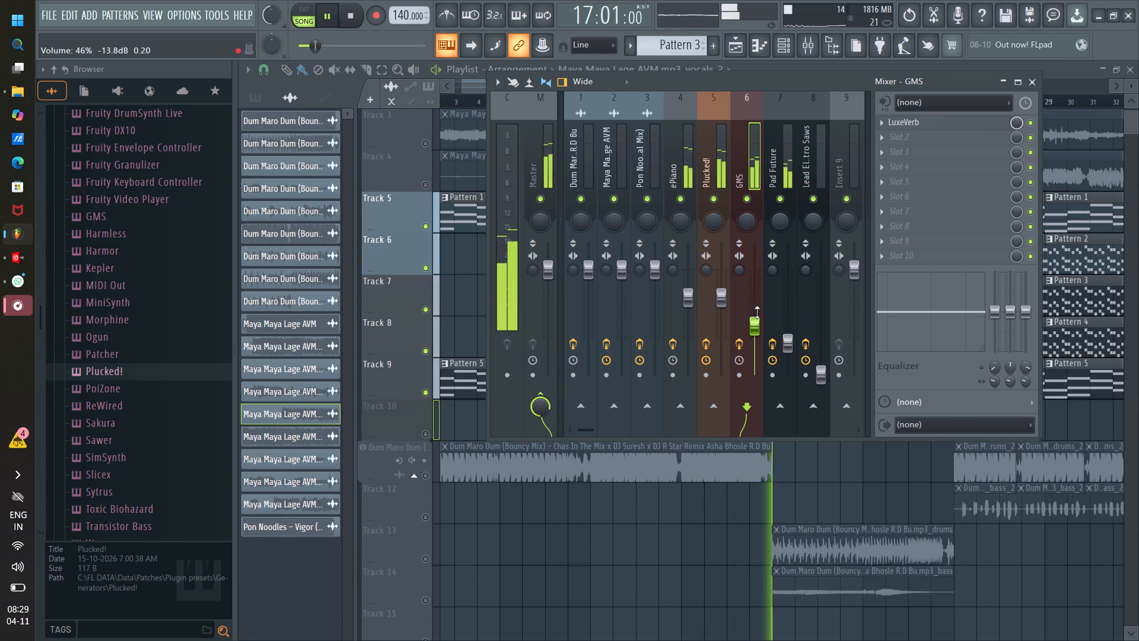
Check the Plucked! and ePiano mixer tracks by muting and unmuting each, and lower the Plucked! volume slightly.
{"action": "scroll", "coordinate": [718, 294], "scroll_direction": "down", "scroll_amount": 2}
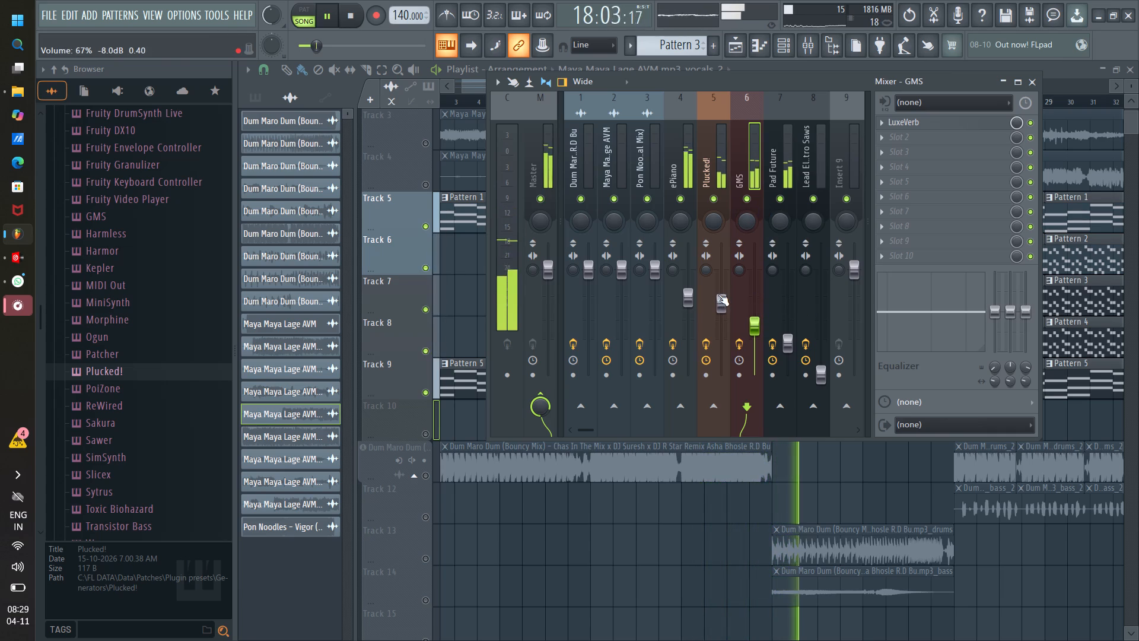
{"action": "scroll", "coordinate": [718, 294], "scroll_direction": "up", "scroll_amount": 2}
{"action": "left_click", "coordinate": [715, 204]}
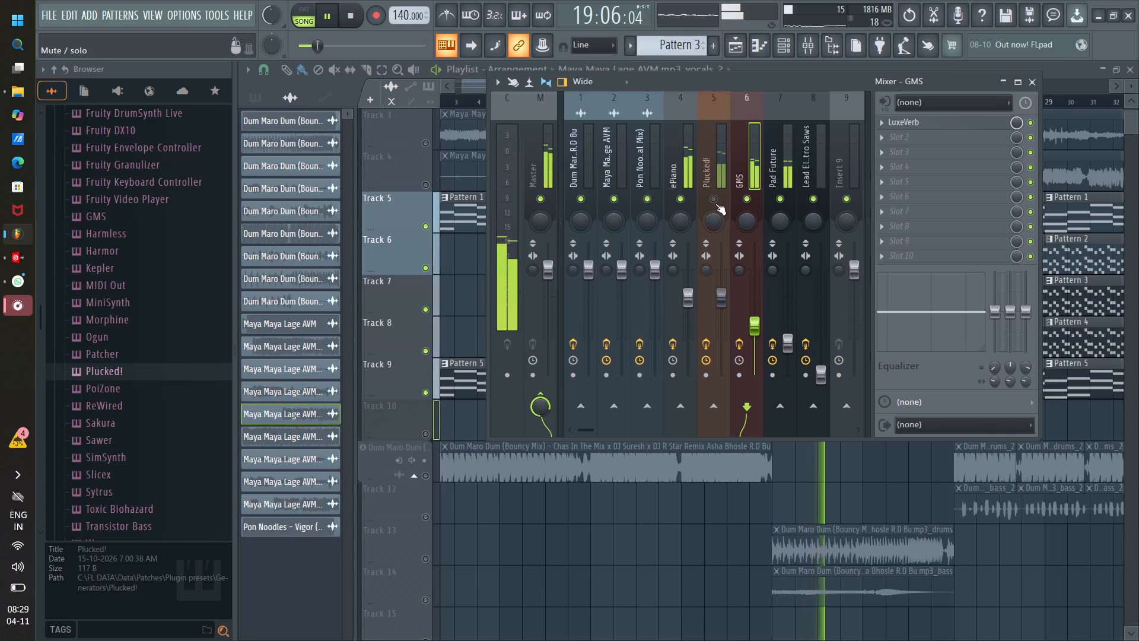
{"action": "left_click", "coordinate": [715, 204]}
{"action": "left_click", "coordinate": [680, 199]}
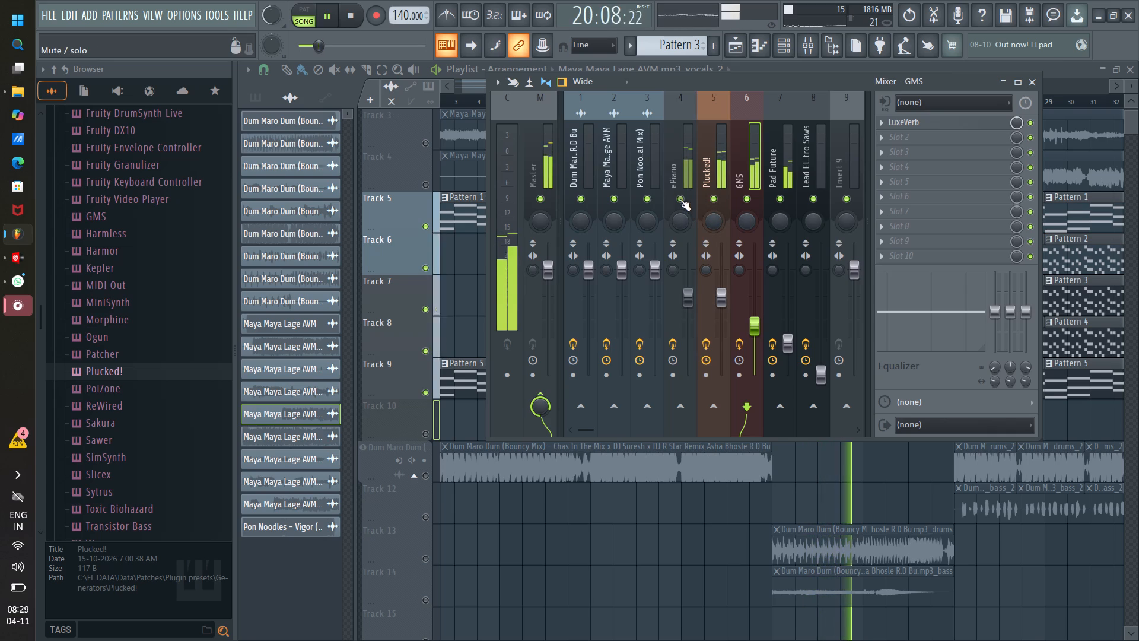
{"action": "left_click", "coordinate": [680, 199]}
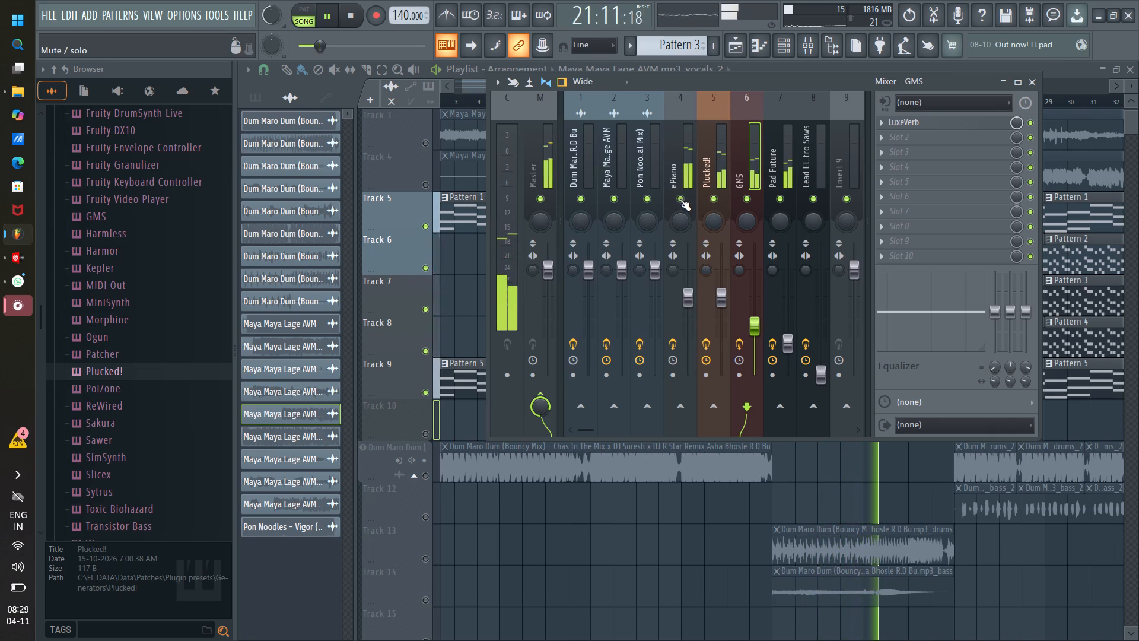
{"action": "scroll", "coordinate": [724, 261], "scroll_direction": "down", "scroll_amount": 2}
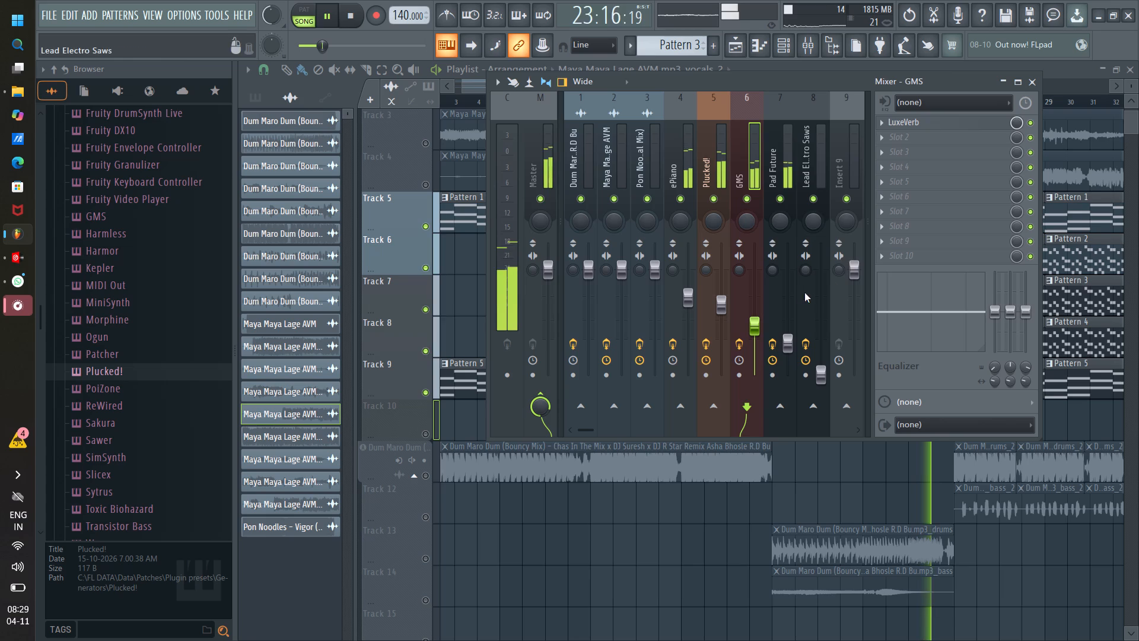
Raise the Lead Electro Saws mixer track volume and solo the track to hear it alone.
{"action": "scroll", "coordinate": [822, 294], "scroll_direction": "up", "scroll_amount": 2}
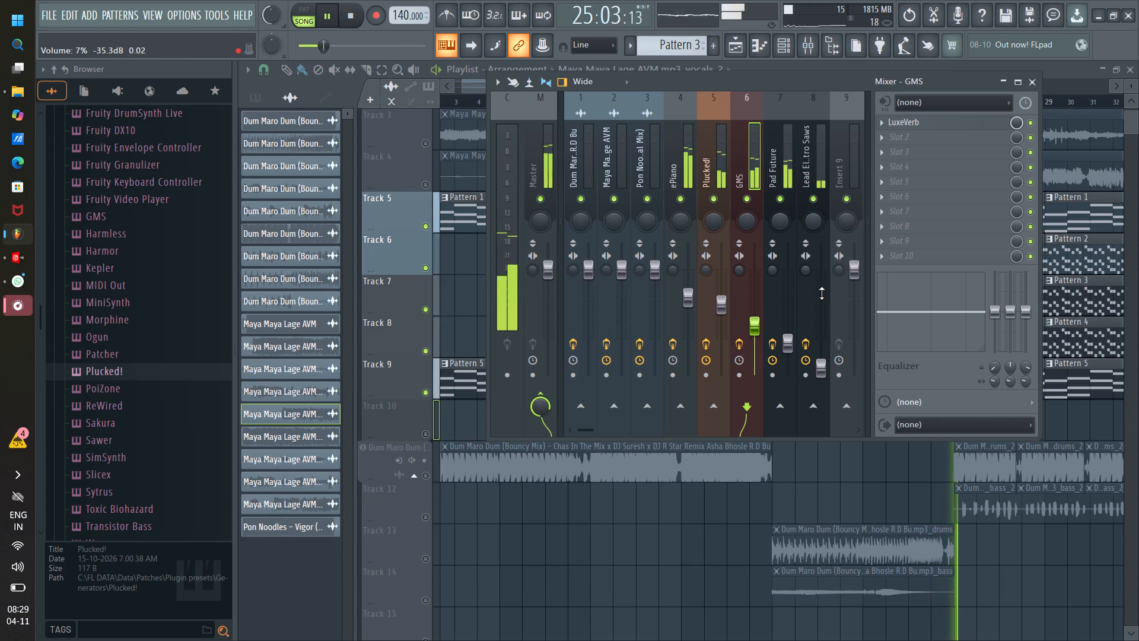
{"action": "scroll", "coordinate": [822, 293], "scroll_direction": "up", "scroll_amount": 3}
{"action": "right_click", "coordinate": [811, 196]}
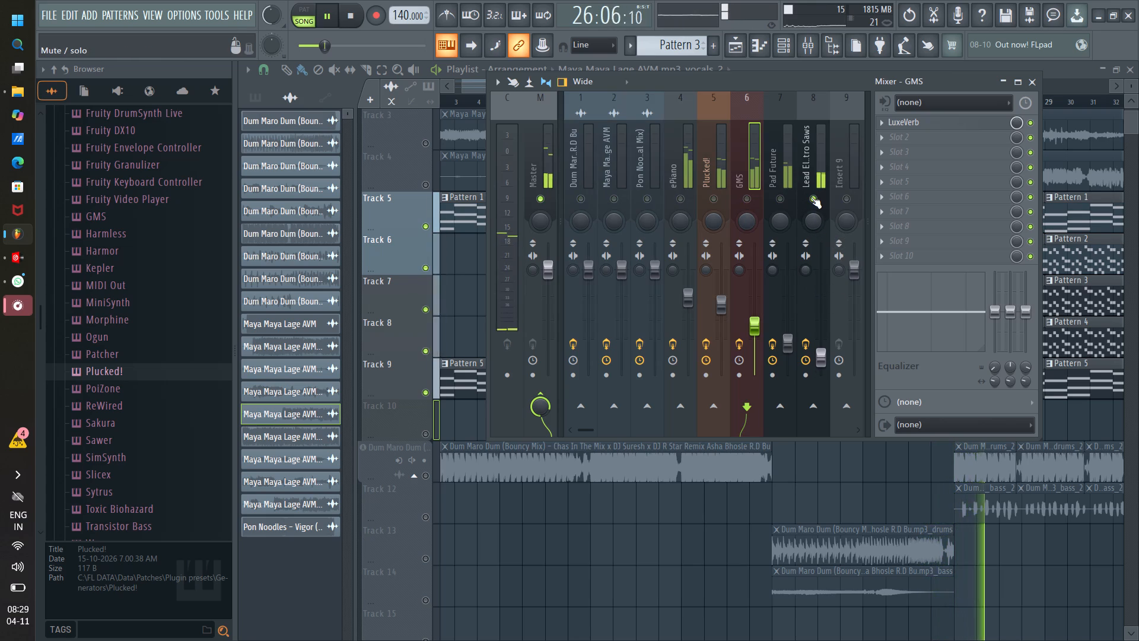
{"action": "scroll", "coordinate": [823, 273], "scroll_direction": "up", "scroll_amount": 1}
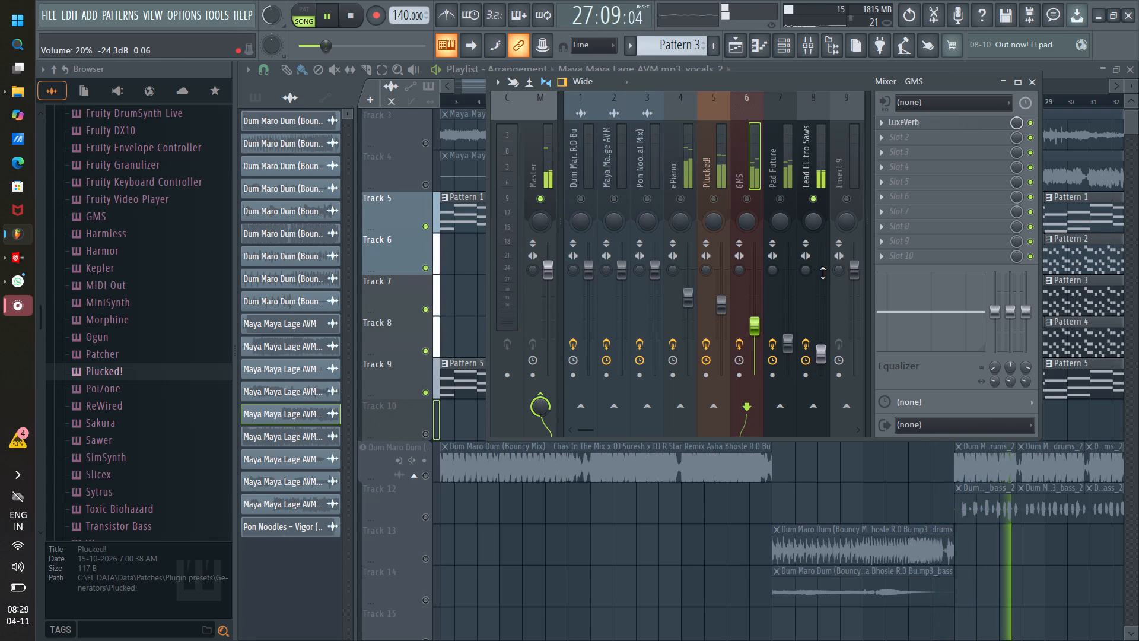
{"action": "left_click", "coordinate": [804, 101]}
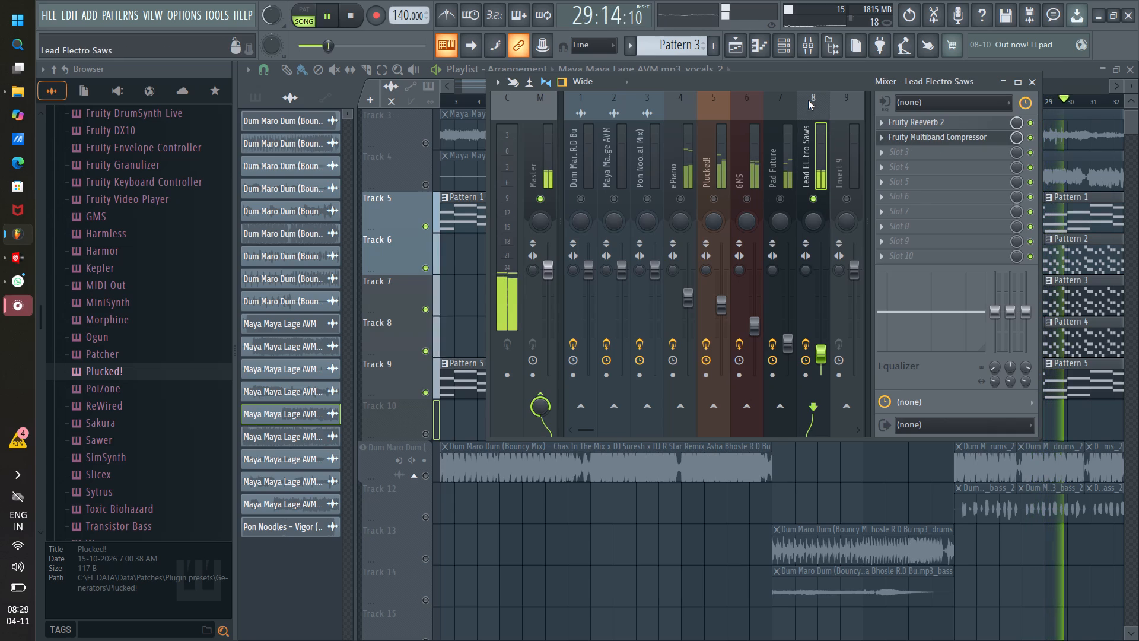
{"action": "left_click", "coordinate": [809, 100]}
{"action": "left_click", "coordinate": [1033, 82]}
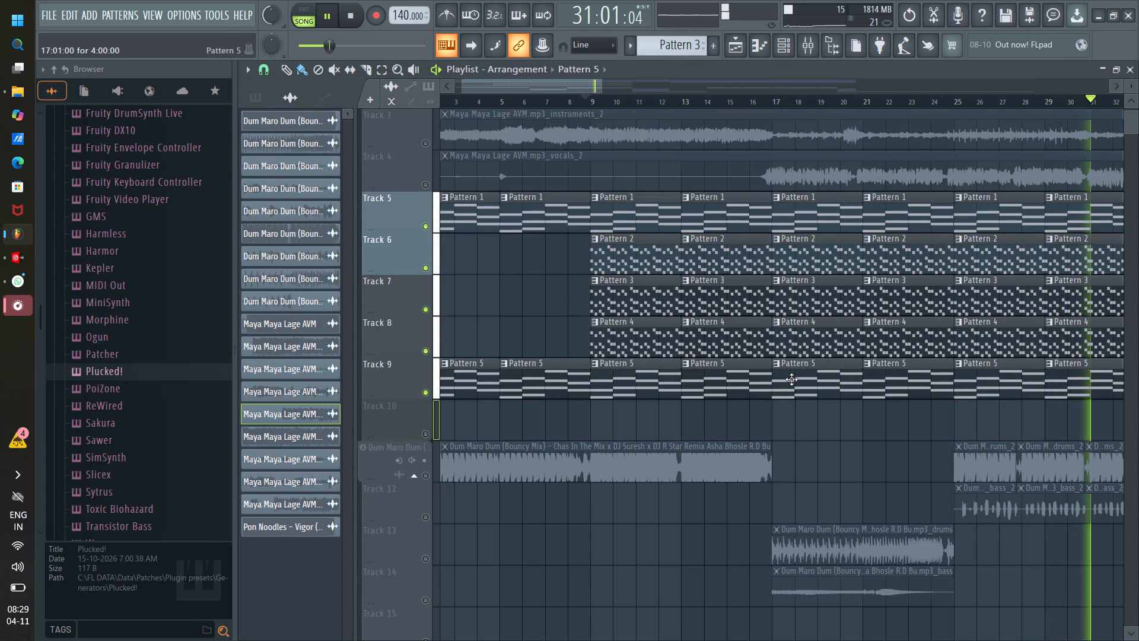
Check Pattern 5's notes in the piano roll and open its Lead Electro Saws synth editor.
{"action": "left_click", "coordinate": [791, 379]}
{"action": "left_click", "coordinate": [791, 379]}
{"action": "left_click", "coordinate": [795, 379]}
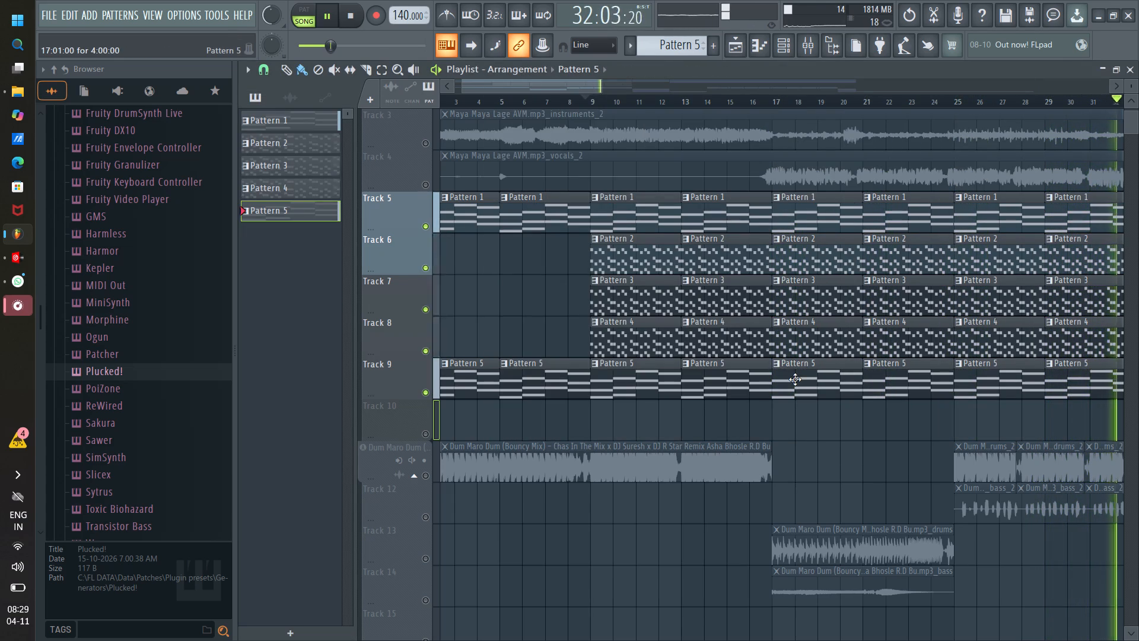
{"action": "left_click", "coordinate": [795, 379]}
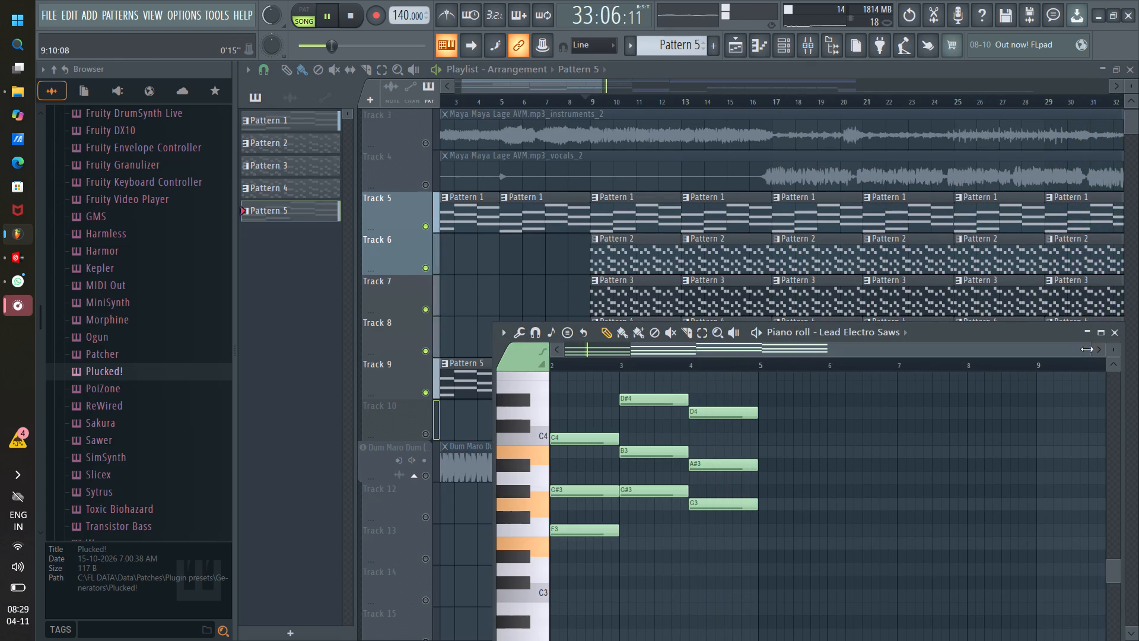
{"action": "left_click", "coordinate": [1116, 339]}
{"action": "left_click", "coordinate": [784, 44]}
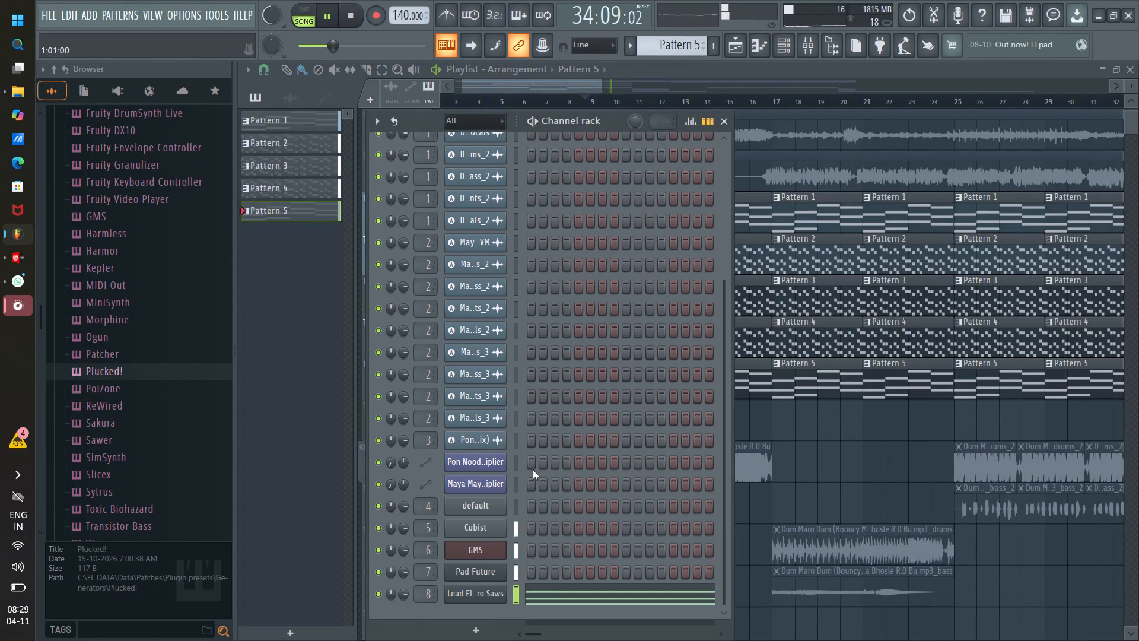
{"action": "left_click", "coordinate": [477, 594]}
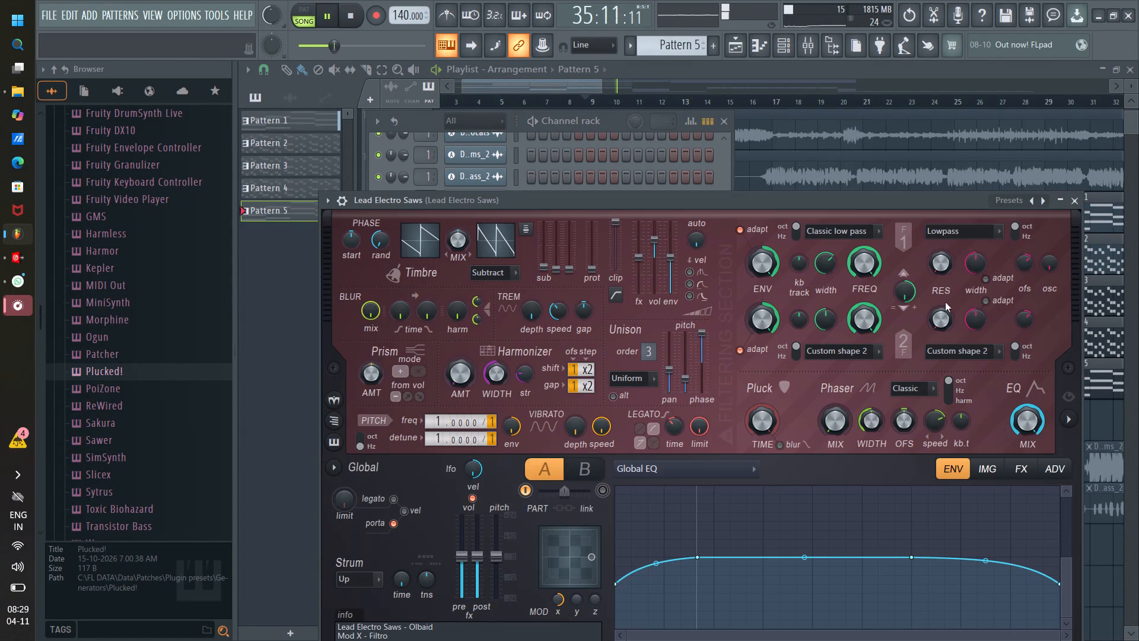
Replace the Lead Electro Saws sound with Lead Brass, restart playback to audition it, and load the FX Inferno preset.
{"action": "right_click", "coordinate": [1033, 198]}
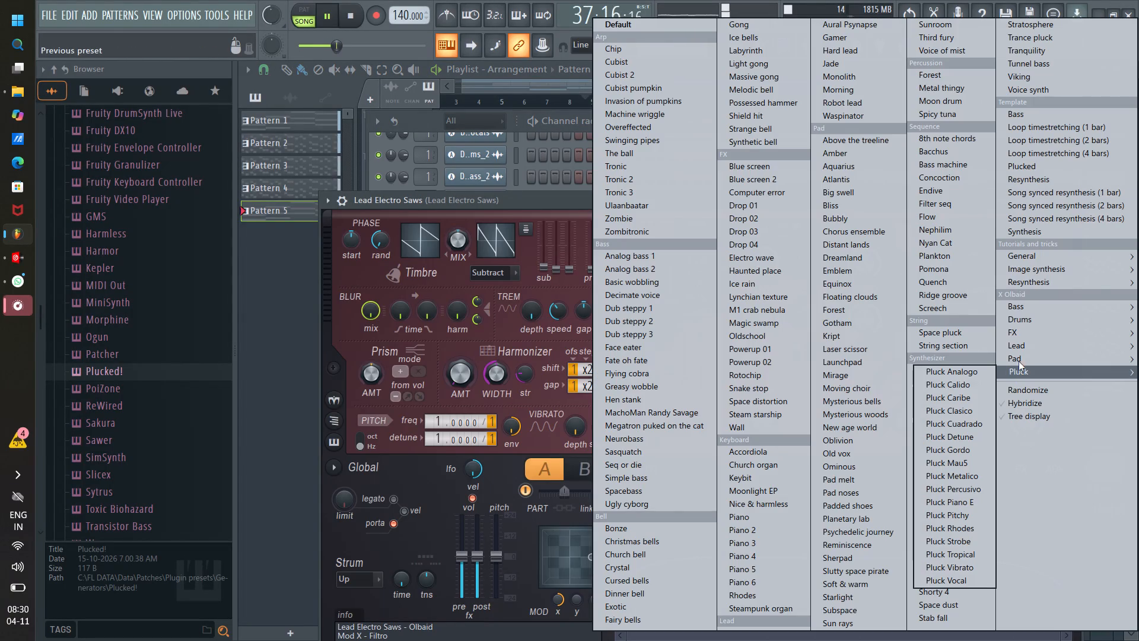
{"action": "left_click", "coordinate": [945, 398]}
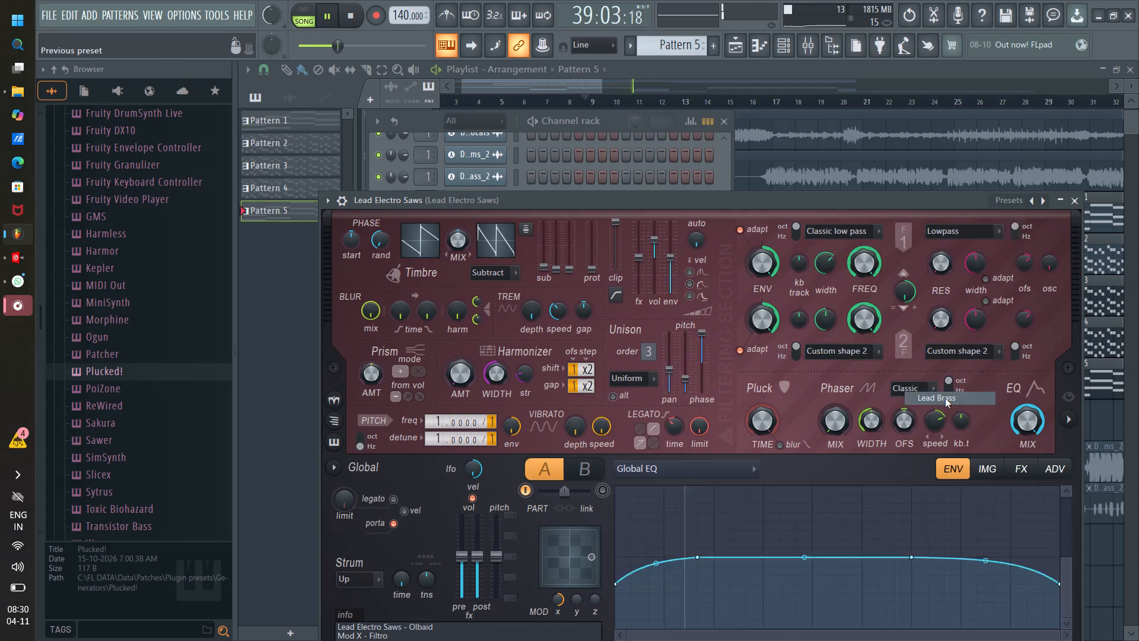
{"action": "key", "text": "space"}
{"action": "key", "text": "space"}
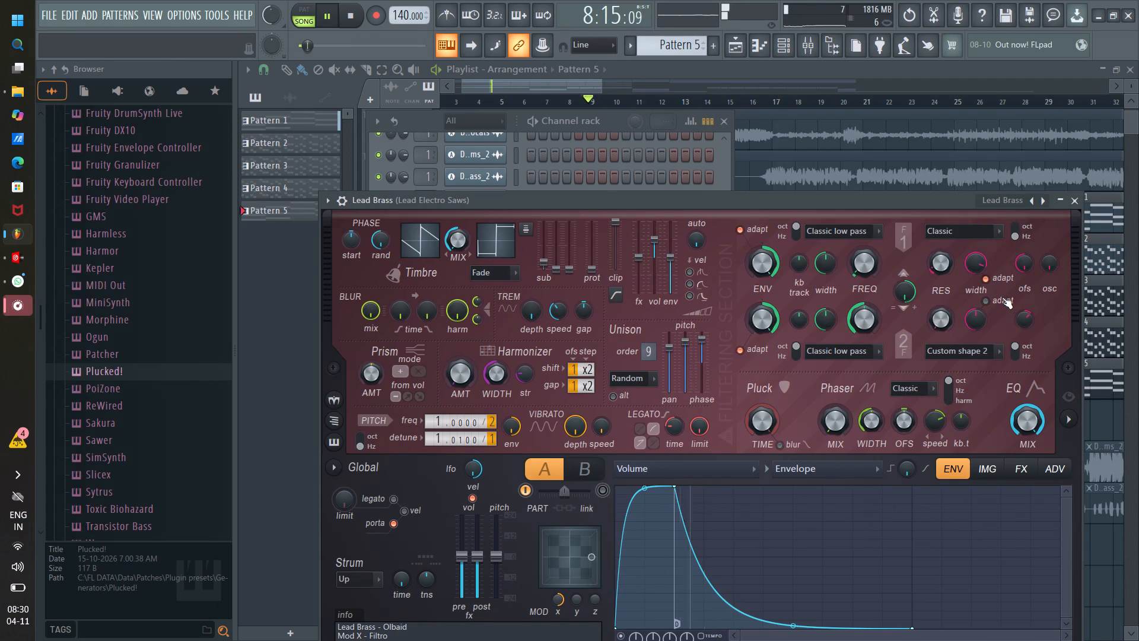
{"action": "right_click", "coordinate": [1044, 202]}
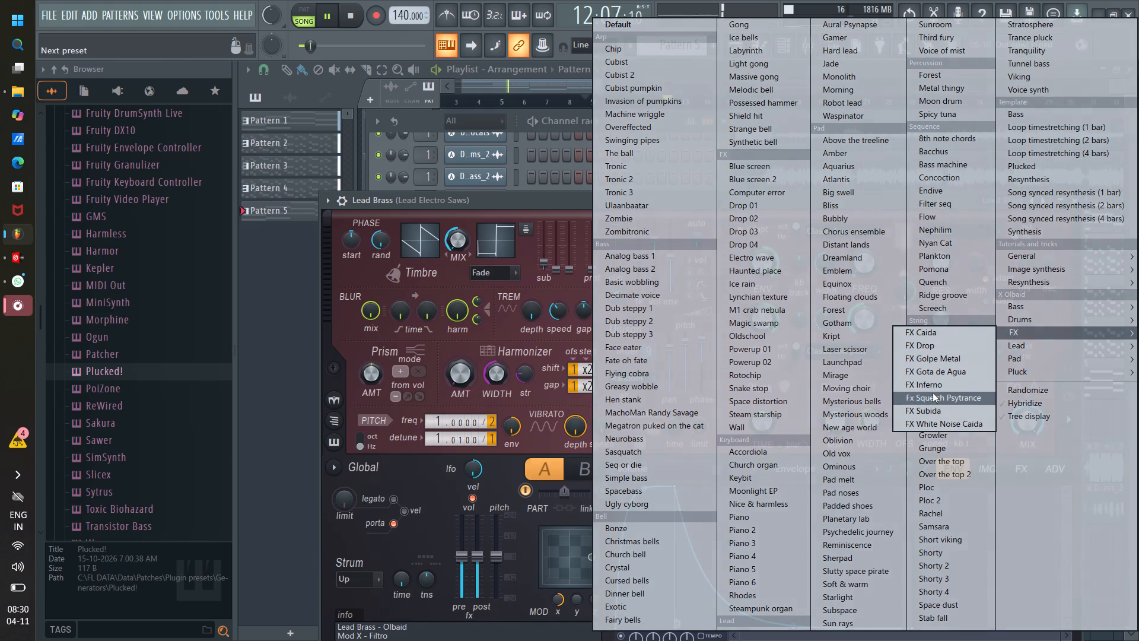
{"action": "left_click", "coordinate": [930, 386]}
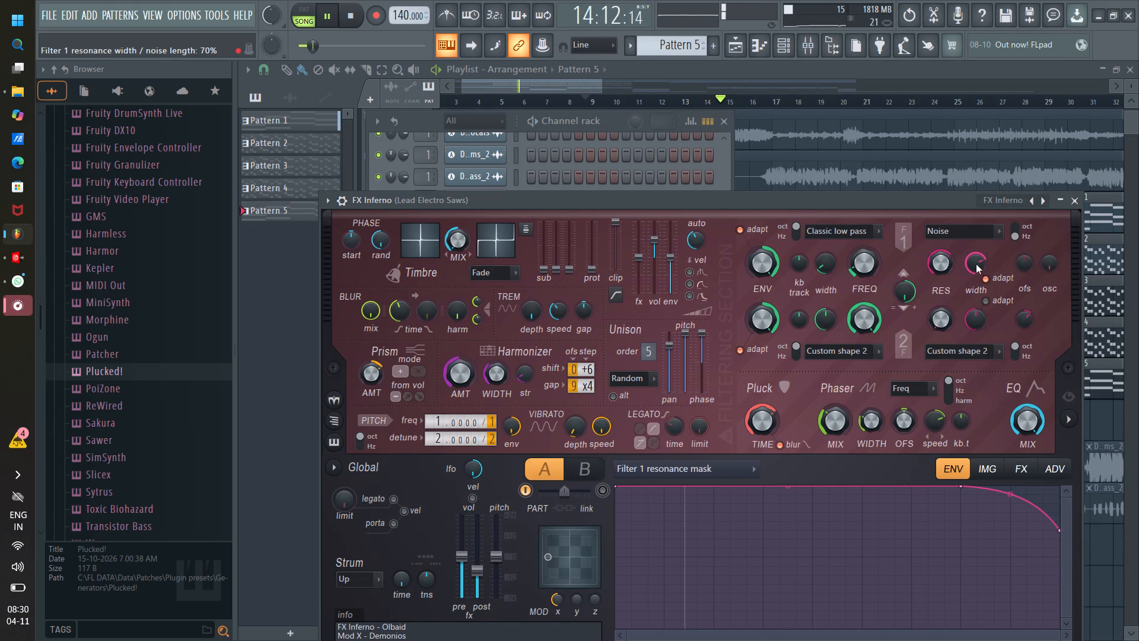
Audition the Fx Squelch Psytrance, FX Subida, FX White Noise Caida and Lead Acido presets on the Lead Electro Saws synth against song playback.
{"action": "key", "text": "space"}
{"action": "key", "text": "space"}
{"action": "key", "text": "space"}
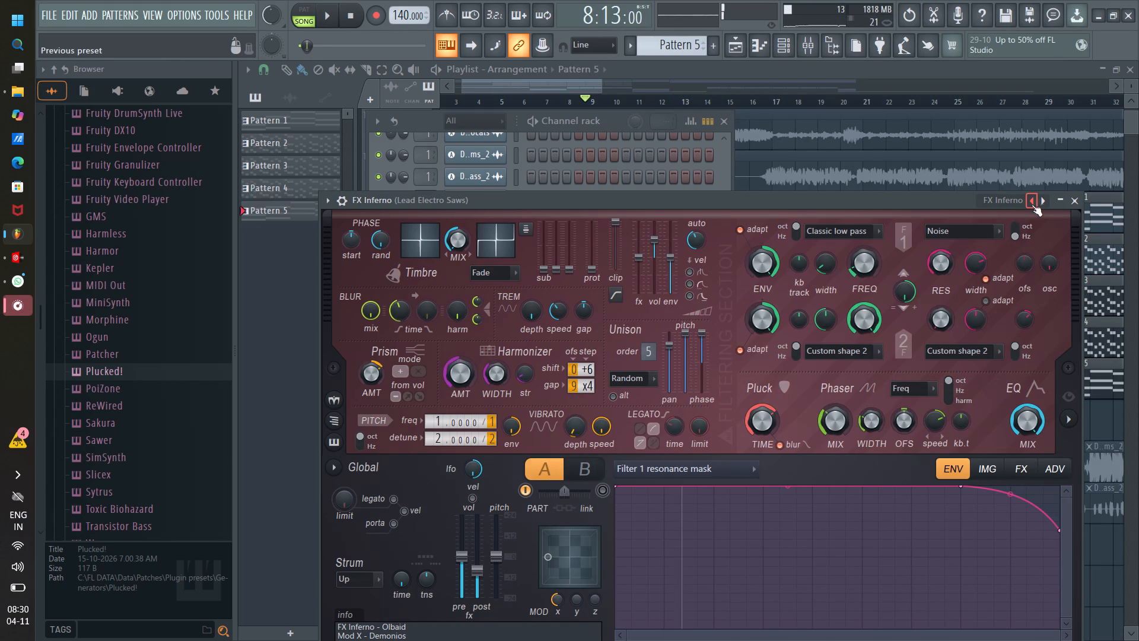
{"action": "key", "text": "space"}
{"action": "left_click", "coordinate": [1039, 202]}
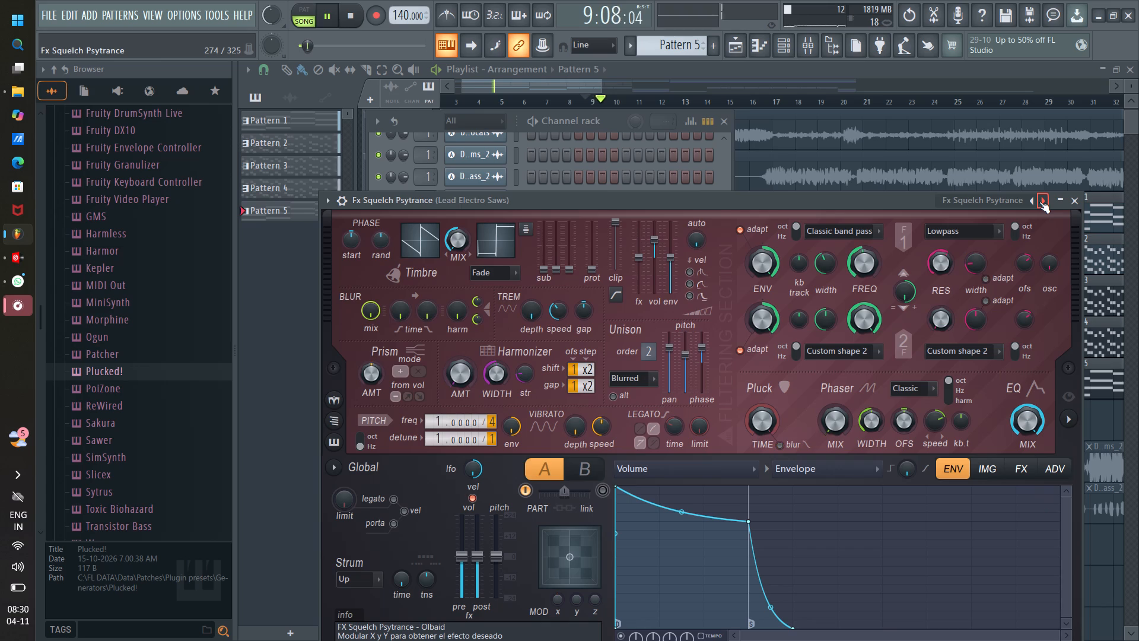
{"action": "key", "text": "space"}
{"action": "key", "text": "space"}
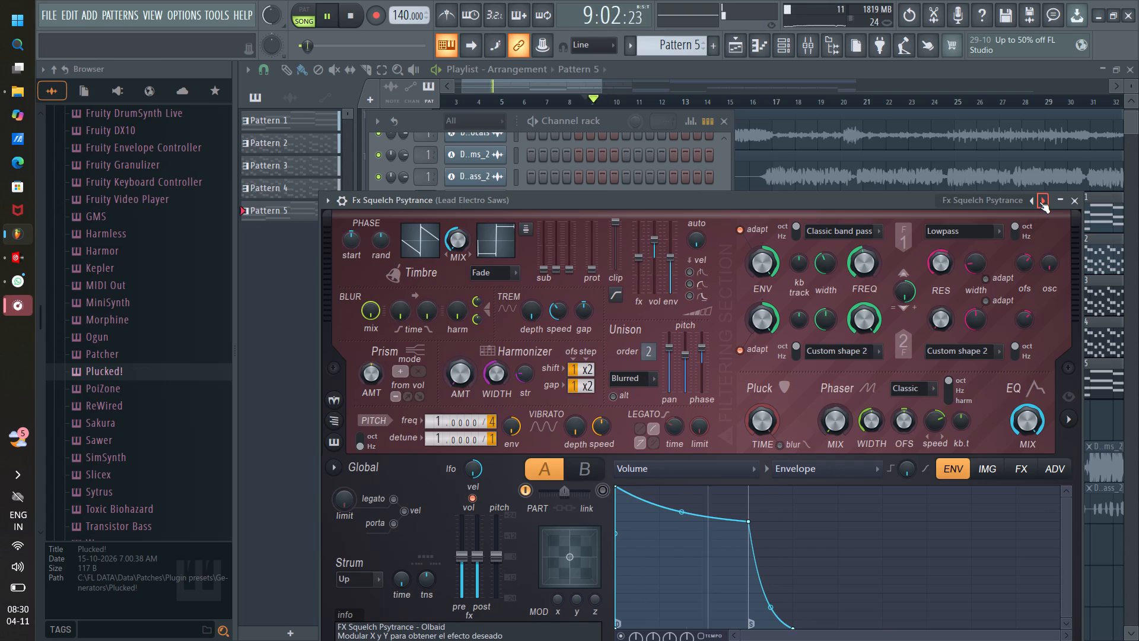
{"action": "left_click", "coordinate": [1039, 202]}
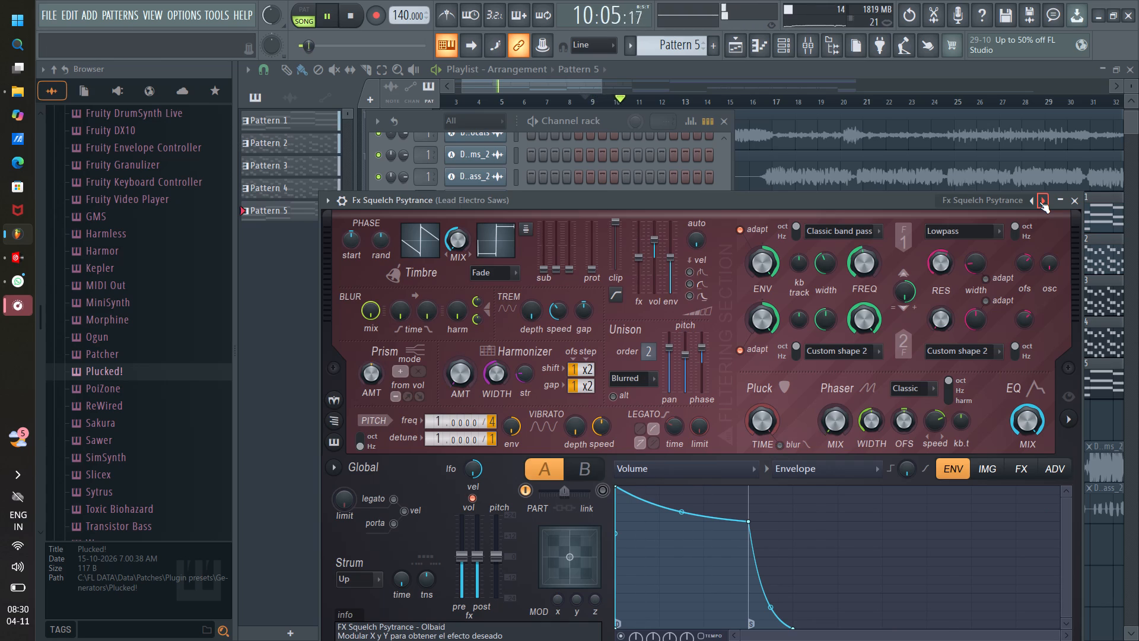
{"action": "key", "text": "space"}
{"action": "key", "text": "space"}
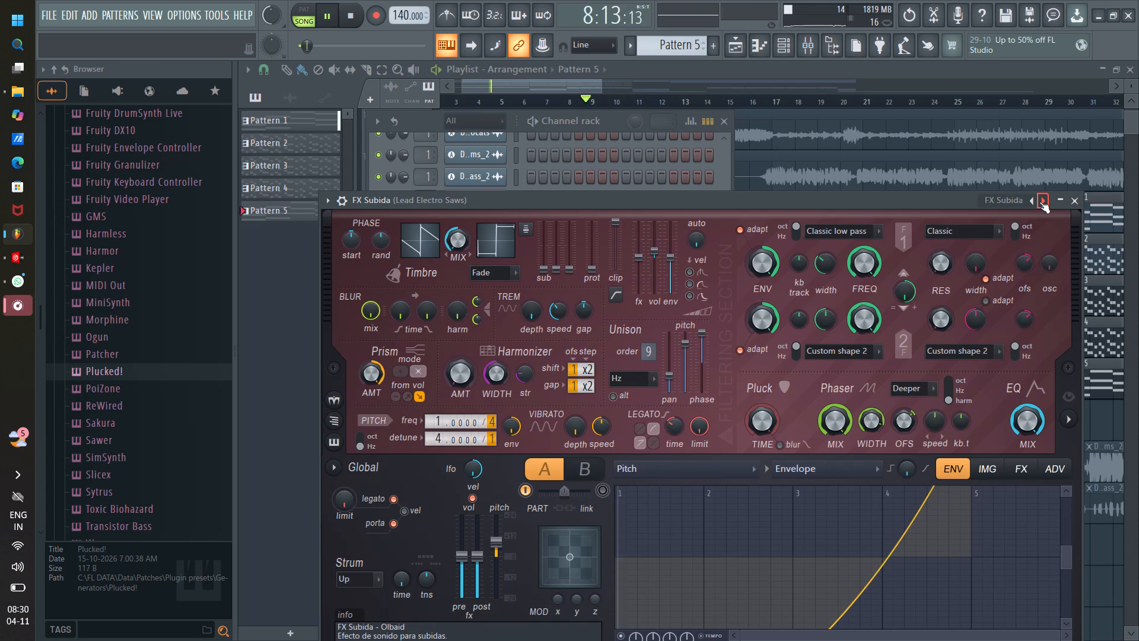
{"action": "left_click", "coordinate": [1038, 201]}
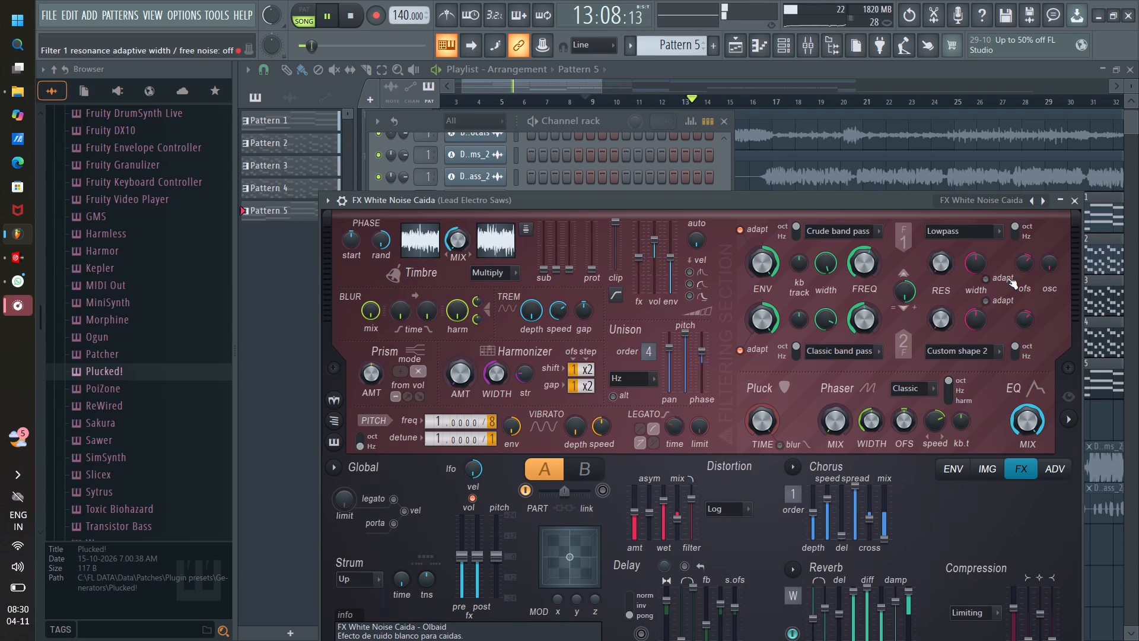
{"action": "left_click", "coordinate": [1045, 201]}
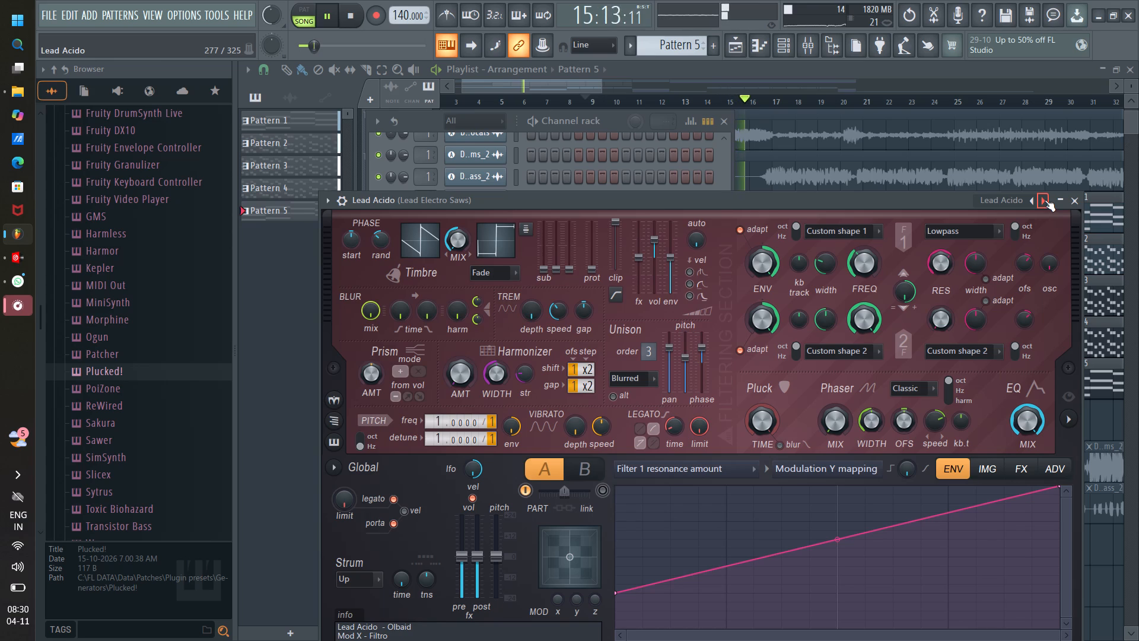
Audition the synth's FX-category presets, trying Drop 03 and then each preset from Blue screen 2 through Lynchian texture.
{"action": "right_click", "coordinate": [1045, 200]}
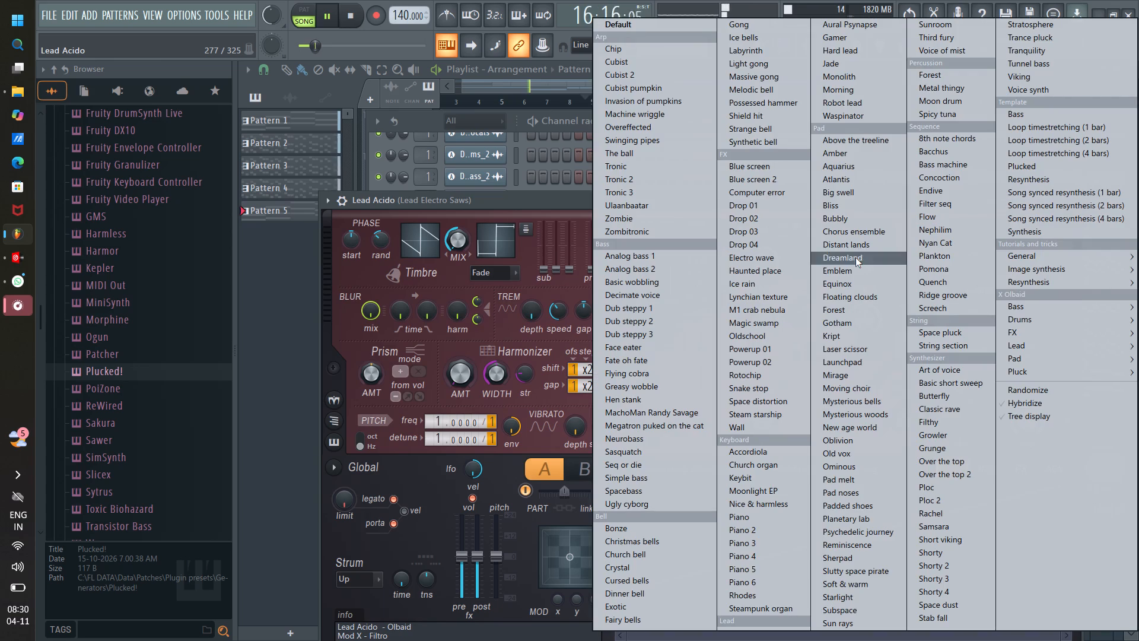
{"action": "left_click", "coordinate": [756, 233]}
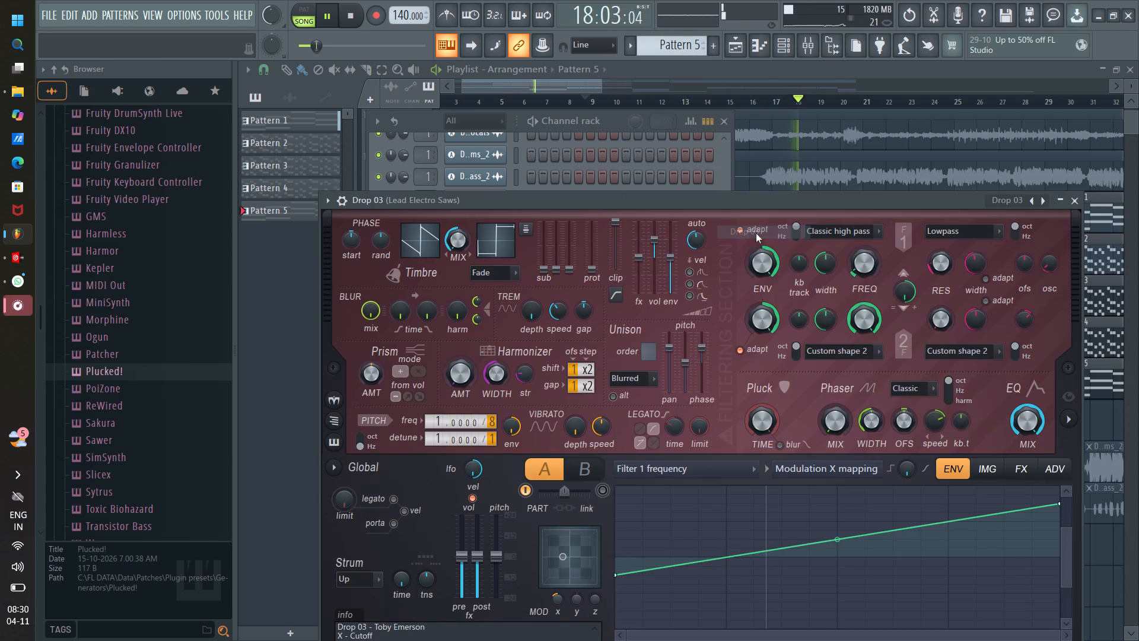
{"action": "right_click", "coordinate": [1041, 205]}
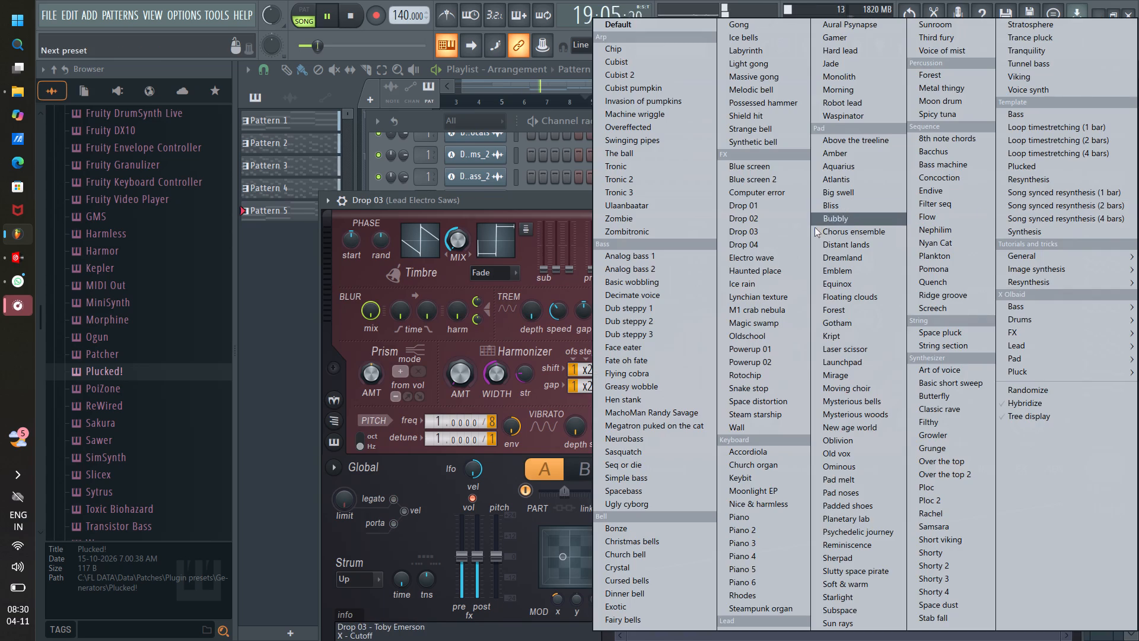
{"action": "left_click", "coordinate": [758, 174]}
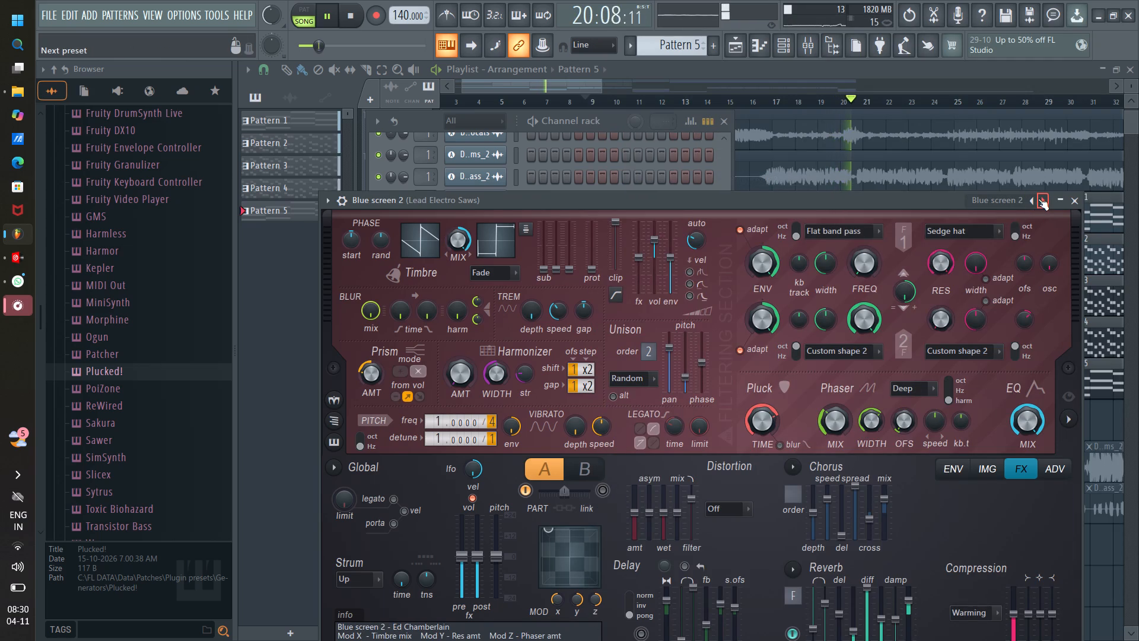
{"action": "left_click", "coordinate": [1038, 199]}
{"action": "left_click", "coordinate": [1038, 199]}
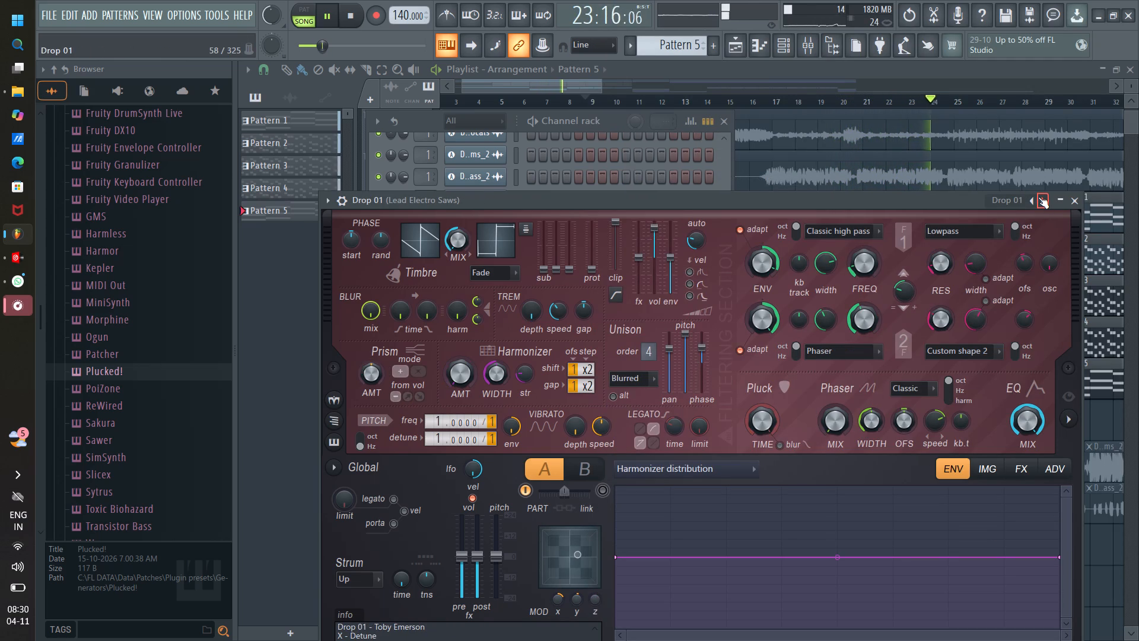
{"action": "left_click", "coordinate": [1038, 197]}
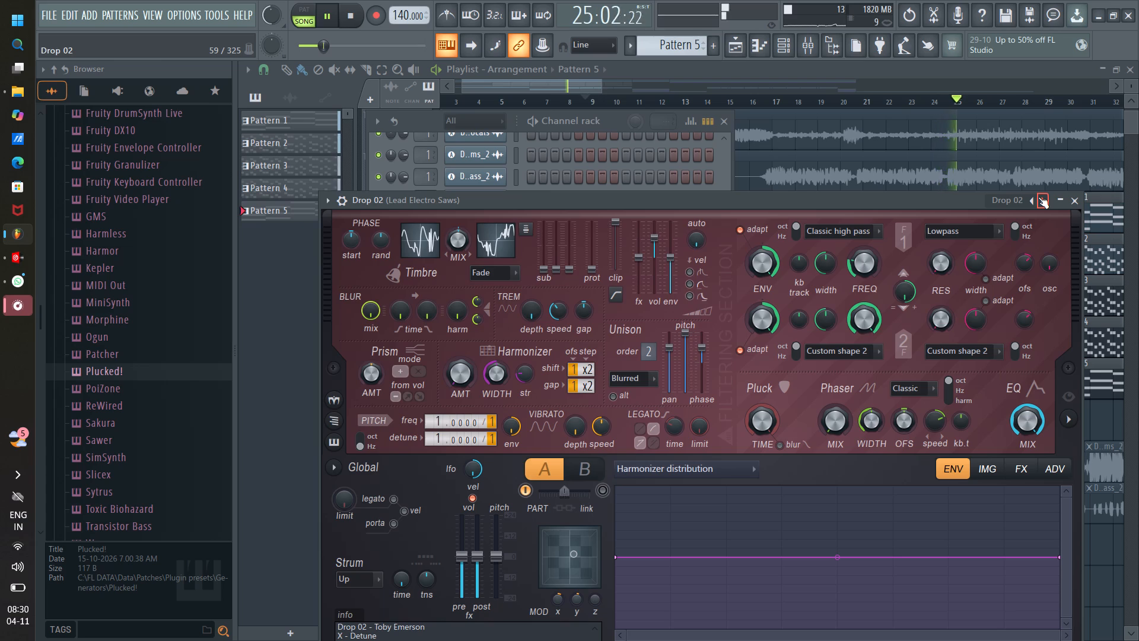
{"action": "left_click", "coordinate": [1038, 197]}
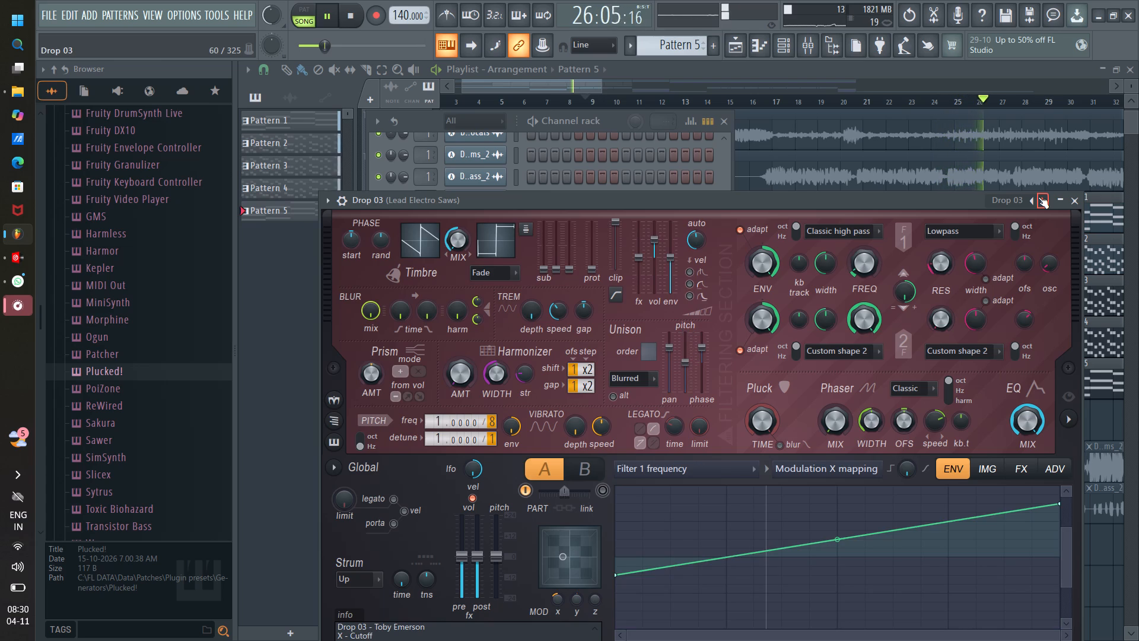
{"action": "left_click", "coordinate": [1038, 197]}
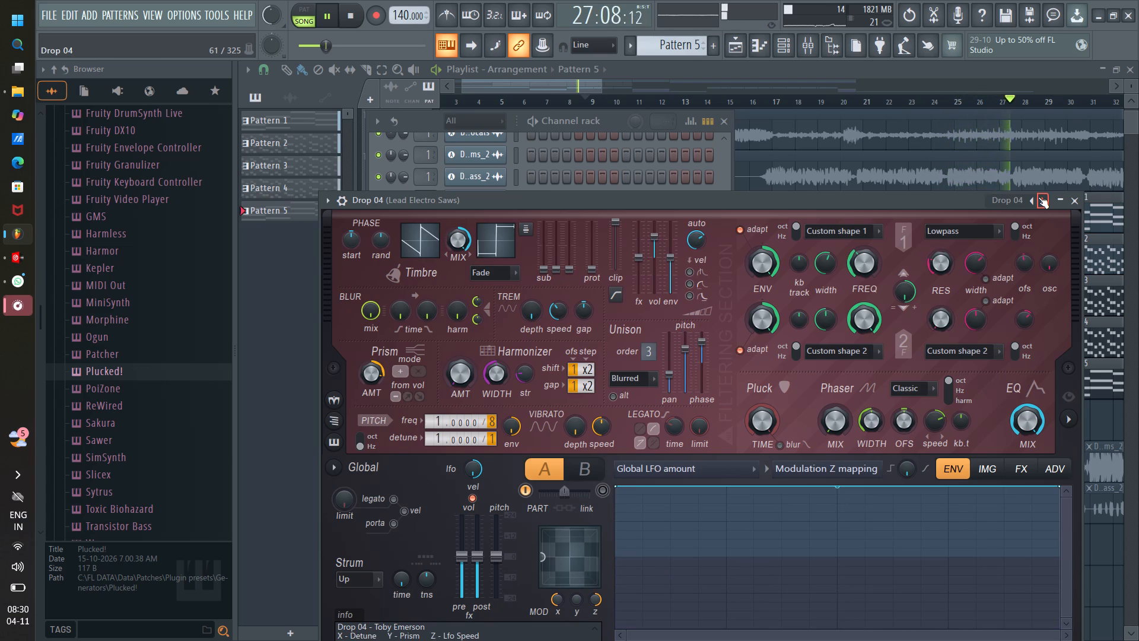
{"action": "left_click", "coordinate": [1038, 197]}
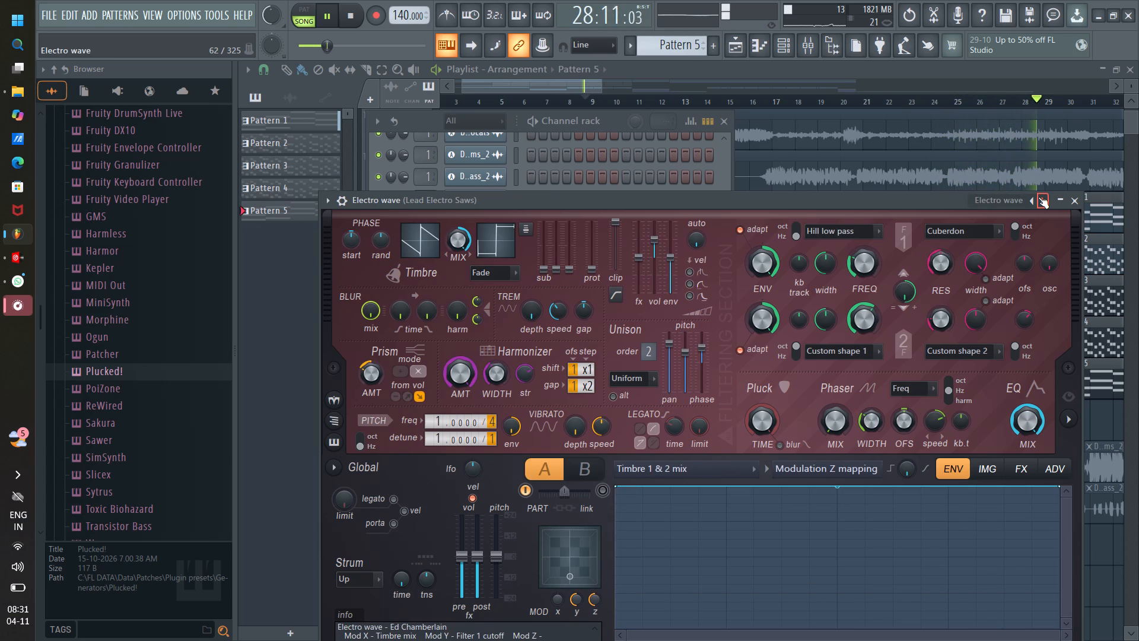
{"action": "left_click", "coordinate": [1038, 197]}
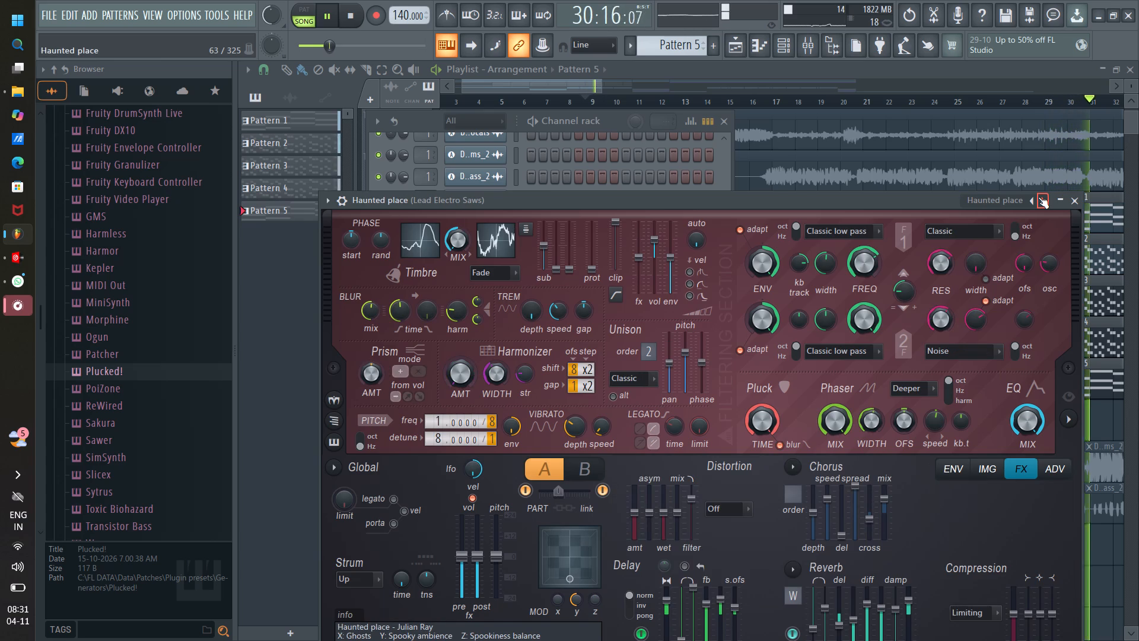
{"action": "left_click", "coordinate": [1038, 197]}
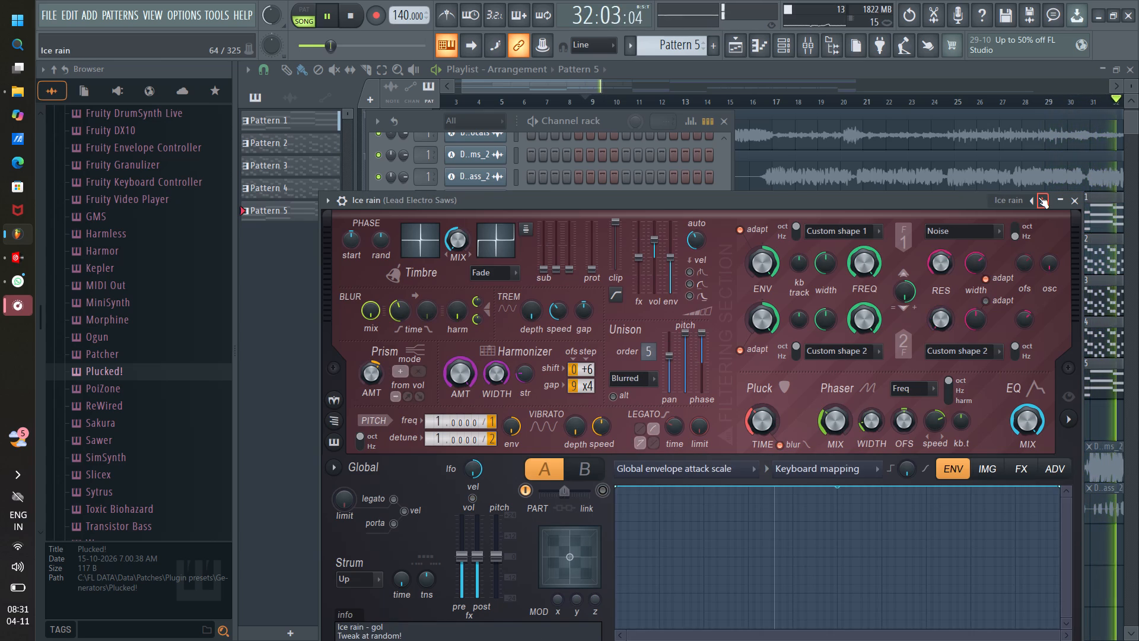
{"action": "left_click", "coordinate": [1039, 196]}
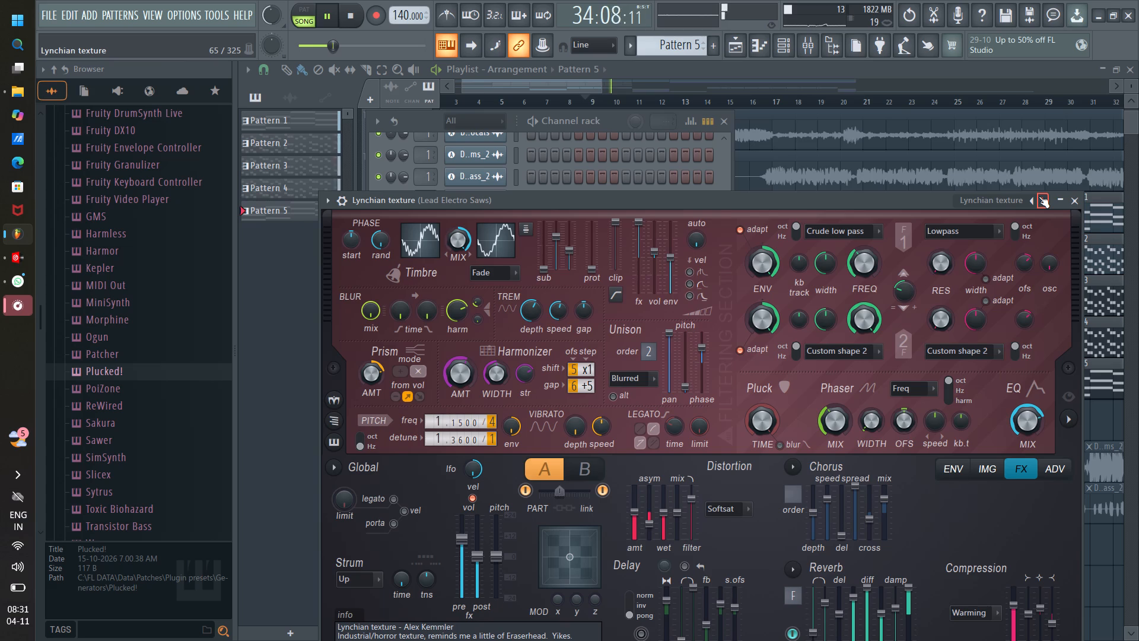
Load the Accordiola keyboard preset for Lead Electro Saws, compare it with its neighbouring preset, and restart playback to hear it in the arrangement.
{"action": "right_click", "coordinate": [1039, 196]}
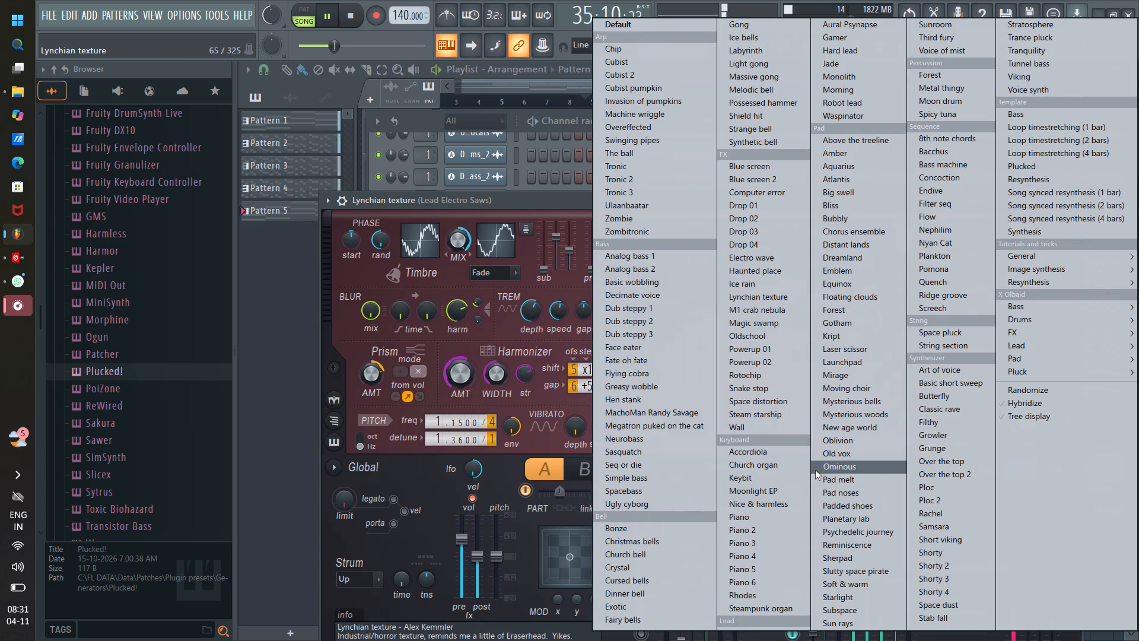
{"action": "left_click", "coordinate": [761, 454]}
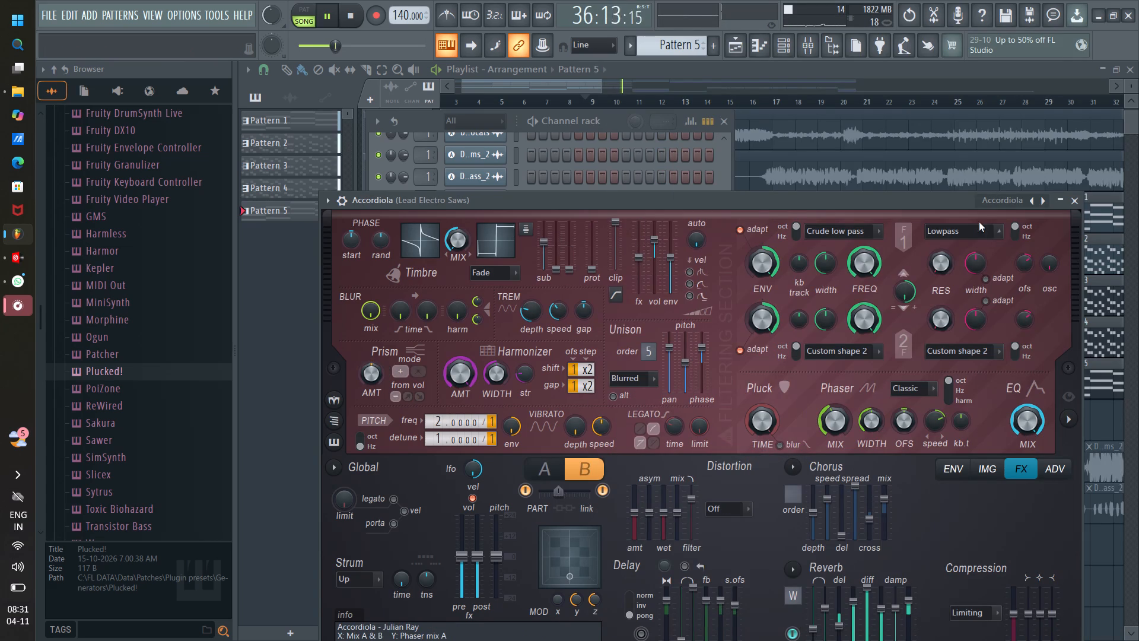
{"action": "left_click", "coordinate": [1038, 200]}
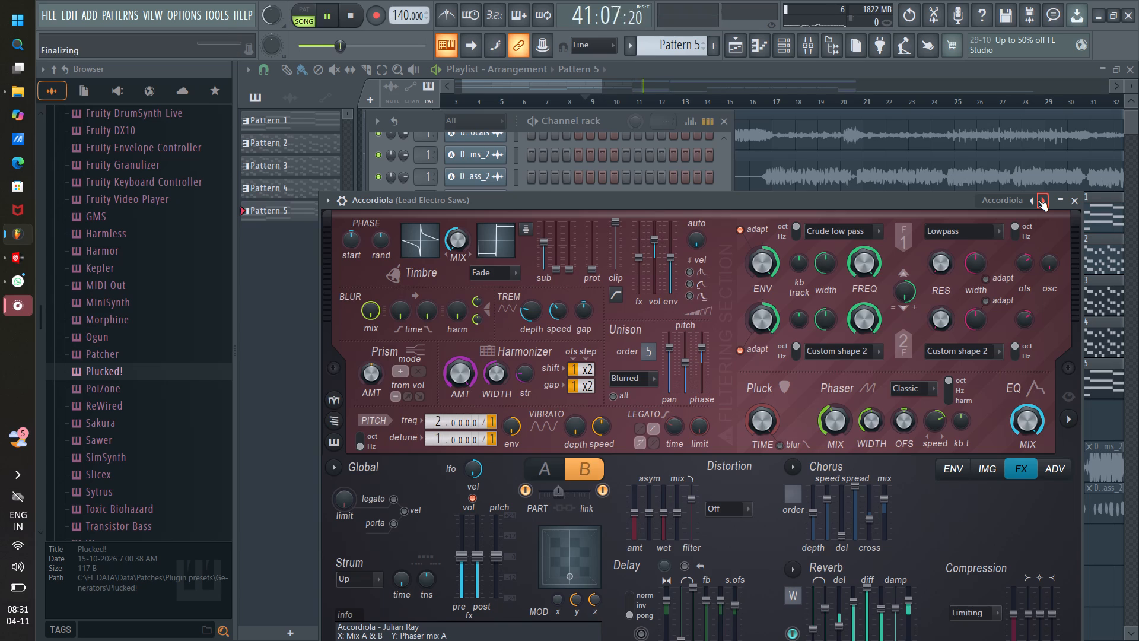
{"action": "left_click", "coordinate": [1027, 201]}
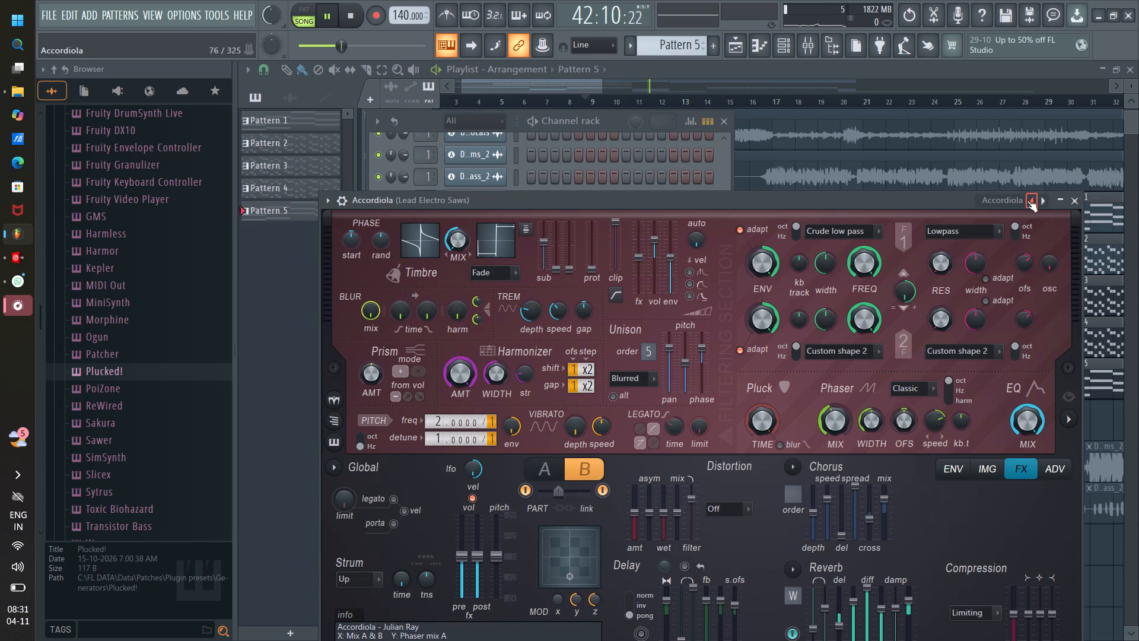
{"action": "key", "text": "space"}
{"action": "key", "text": "space"}
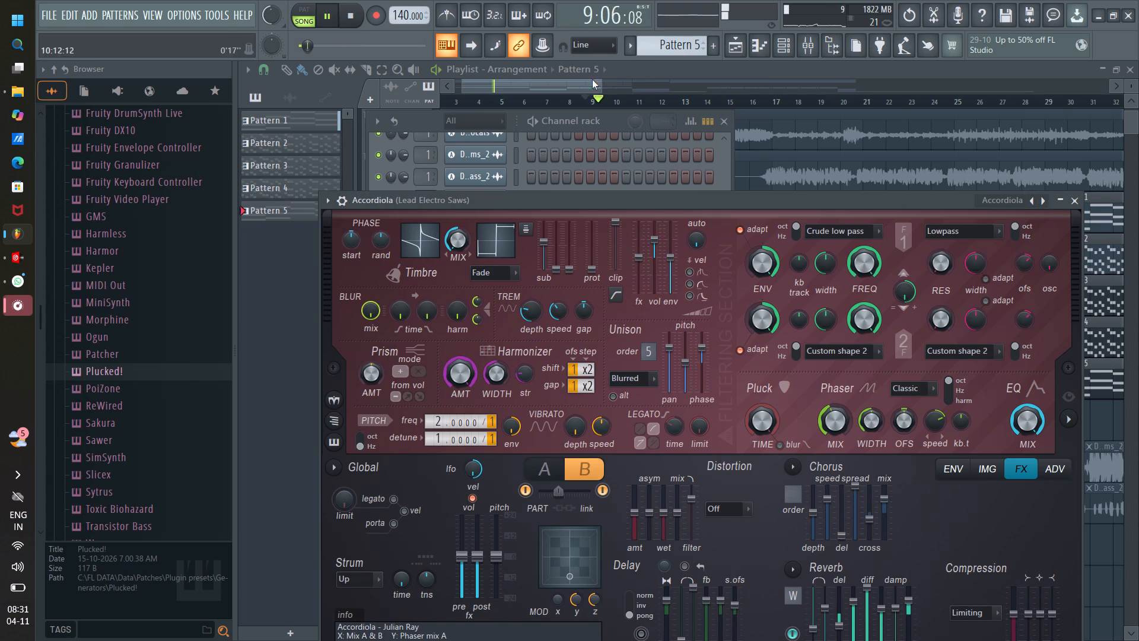
{"action": "left_click", "coordinate": [575, 80]}
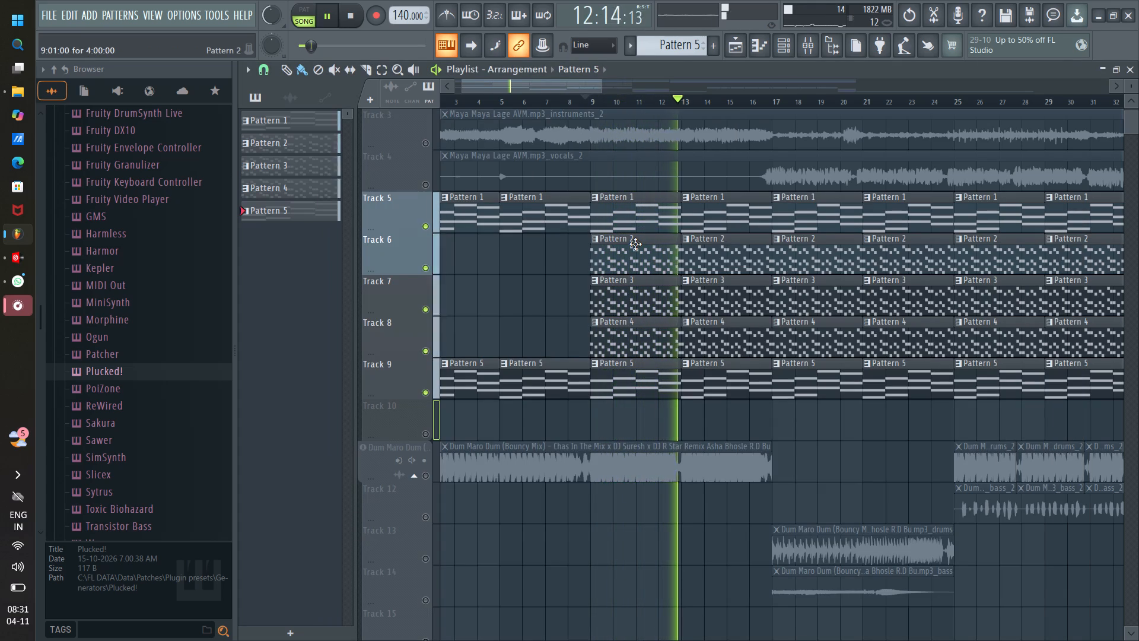
{"action": "key", "text": "space"}
{"action": "key", "text": "space"}
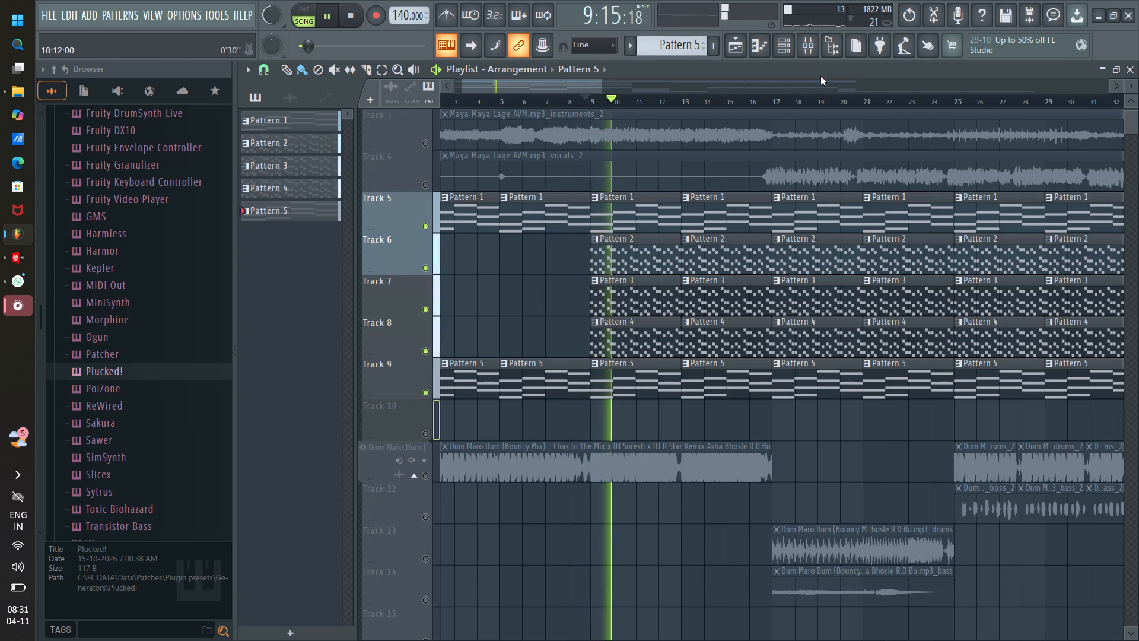
Unmute the ePiano, Pad Future, GMS and Plucked! mixer tracks to hear them together with Lead Electro Saws.
{"action": "left_click", "coordinate": [809, 45]}
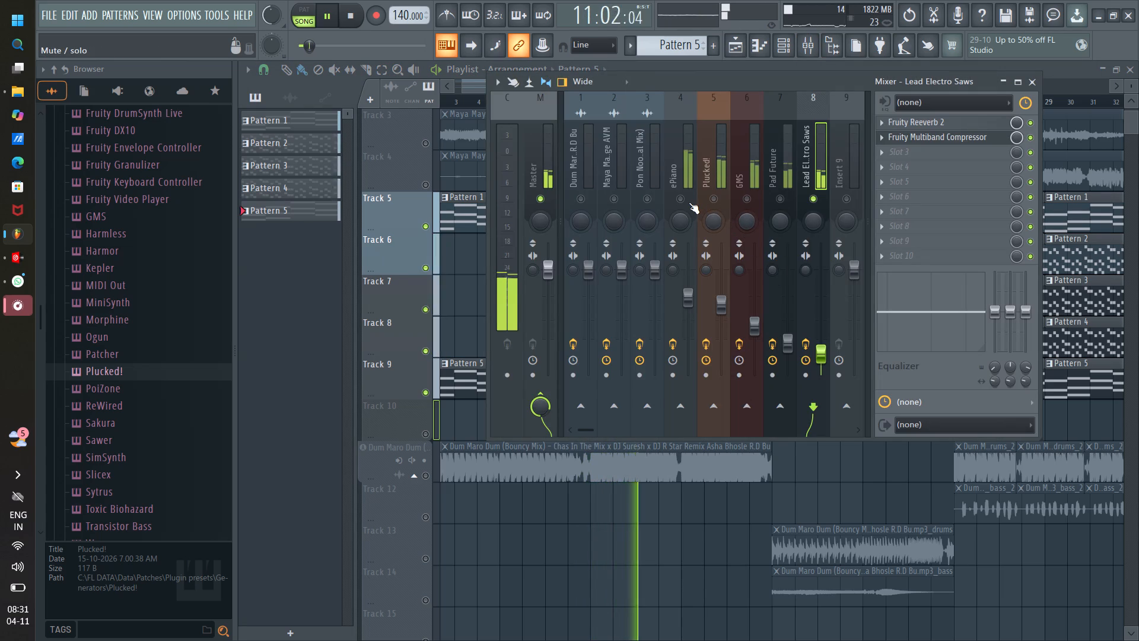
{"action": "left_click", "coordinate": [686, 202]}
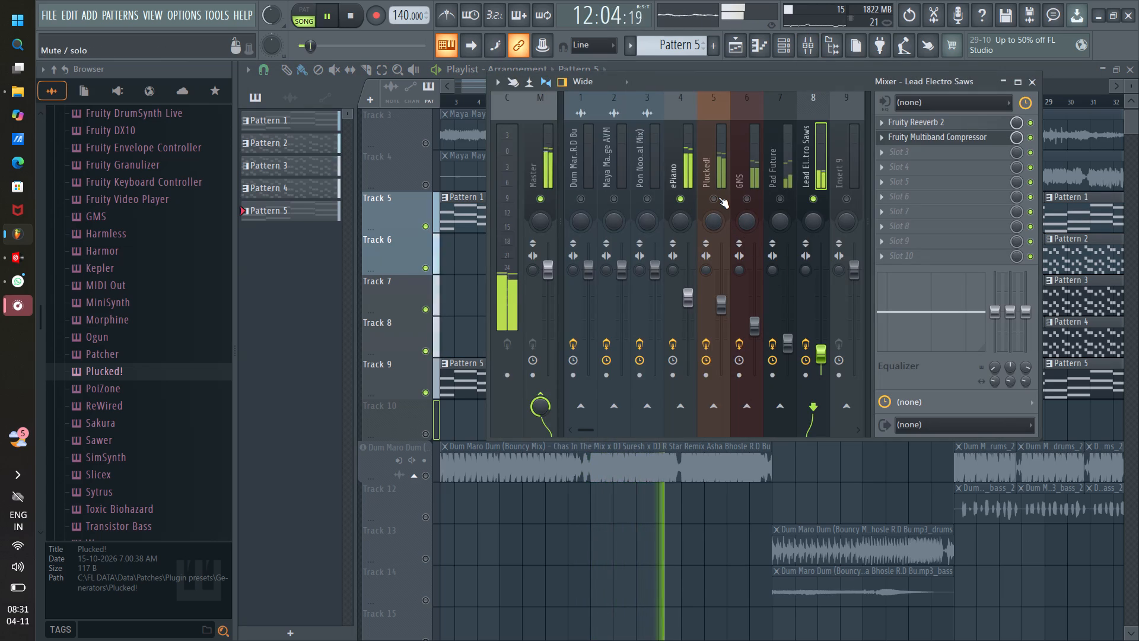
{"action": "left_click", "coordinate": [779, 203]}
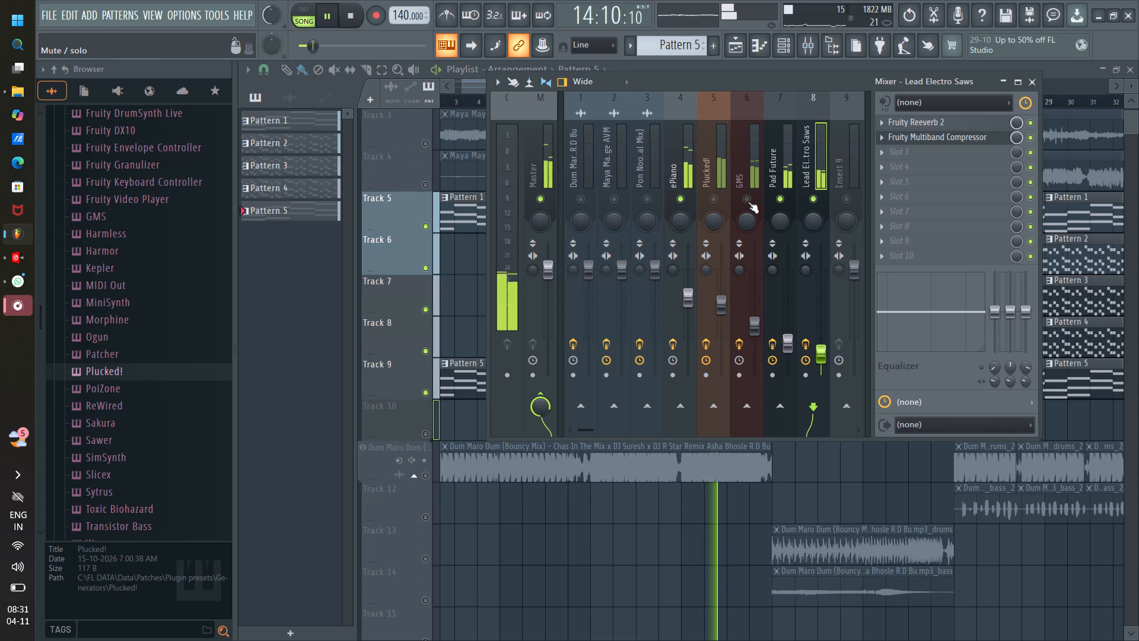
{"action": "left_click", "coordinate": [748, 202]}
{"action": "left_click", "coordinate": [718, 200]}
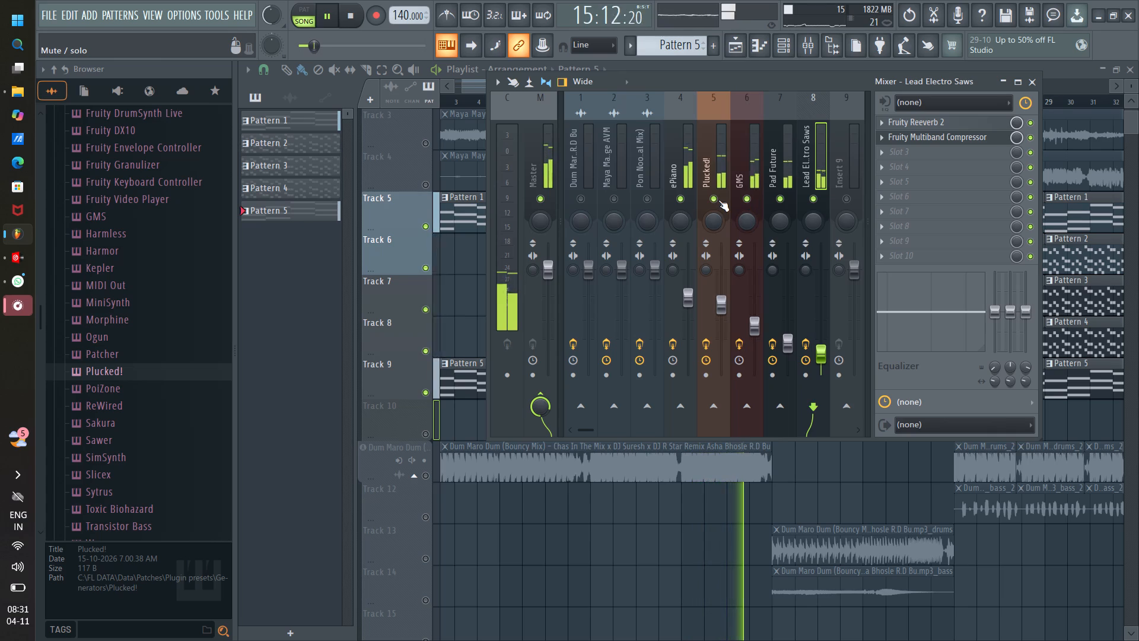
{"action": "left_click", "coordinate": [1026, 86]}
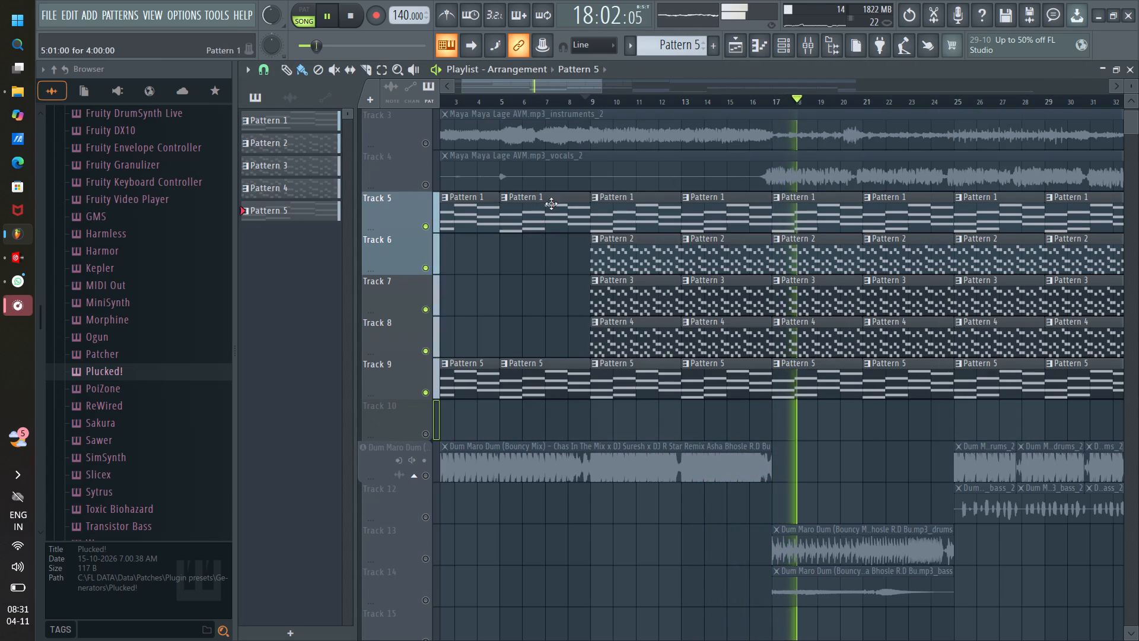
Unmute the Maya Maya Lage and Pon Noodles mixer tracks, re-enable all remaining mixer tracks, and stop playback.
{"action": "left_click", "coordinate": [810, 49]}
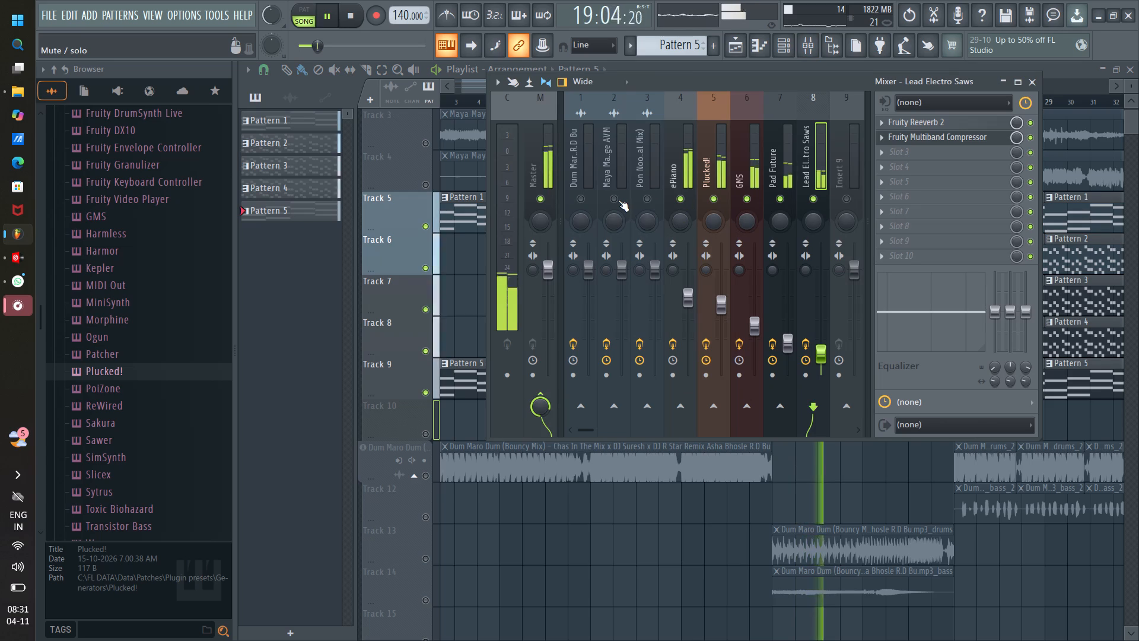
{"action": "left_click", "coordinate": [618, 200]}
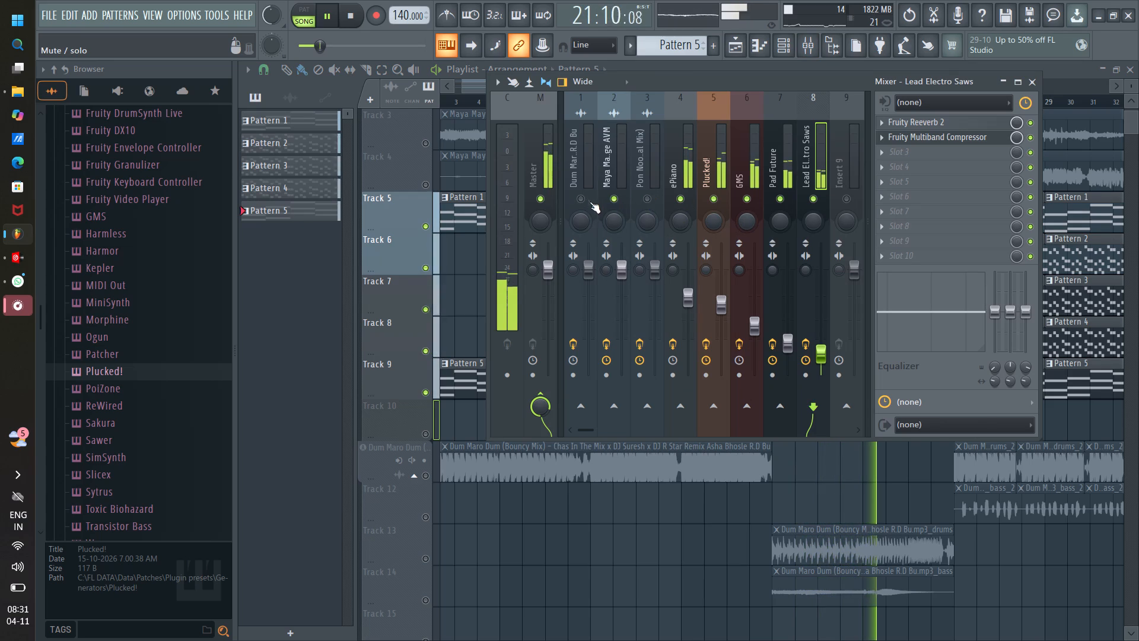
{"action": "left_click", "coordinate": [647, 197]}
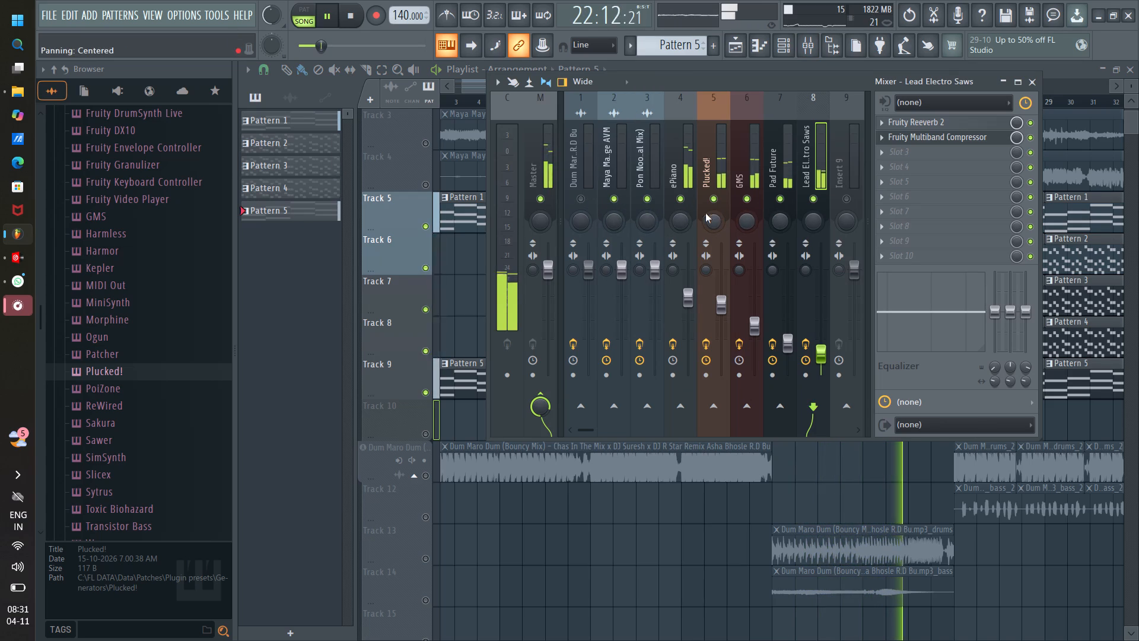
{"action": "right_click", "coordinate": [584, 201]}
{"action": "right_click", "coordinate": [583, 201]}
{"action": "key", "text": "space"}
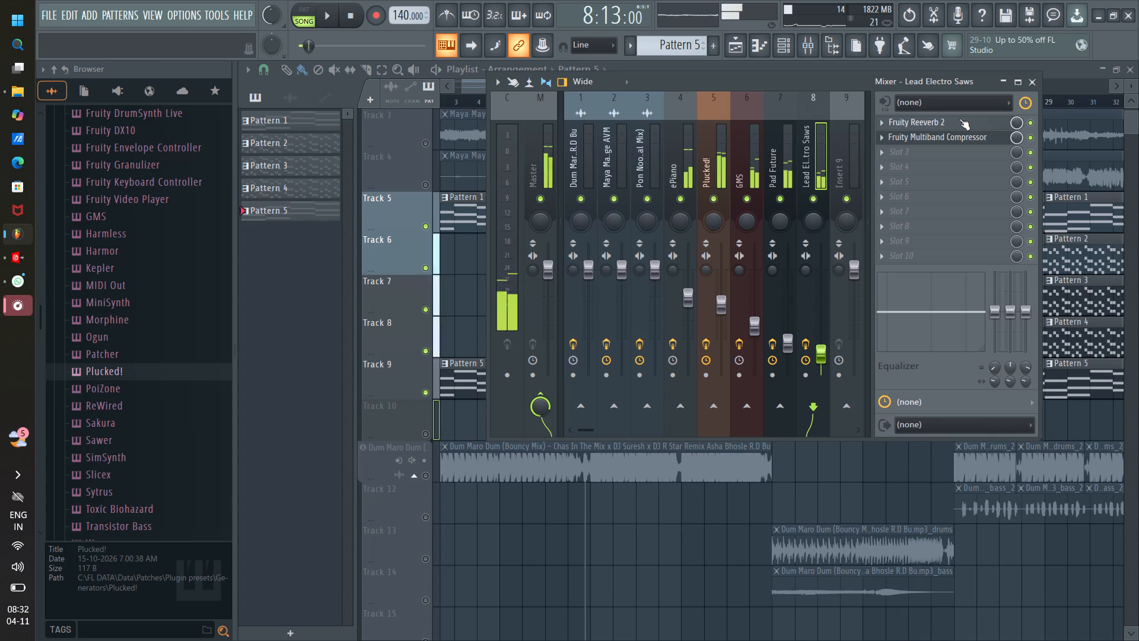
Unmute all playlist tracks and play the full arrangement to check the new sound in the whole mix.
{"action": "left_click", "coordinate": [392, 134]}
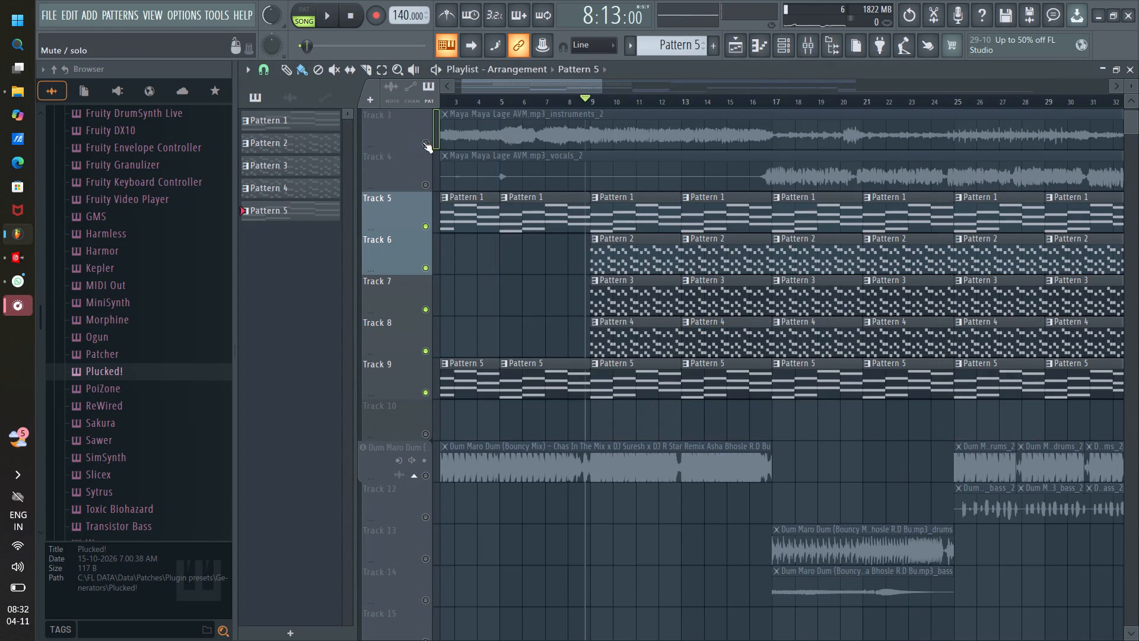
{"action": "left_click", "coordinate": [424, 142]}
{"action": "right_click", "coordinate": [428, 182]}
{"action": "right_click", "coordinate": [427, 182]}
{"action": "key", "text": "space"}
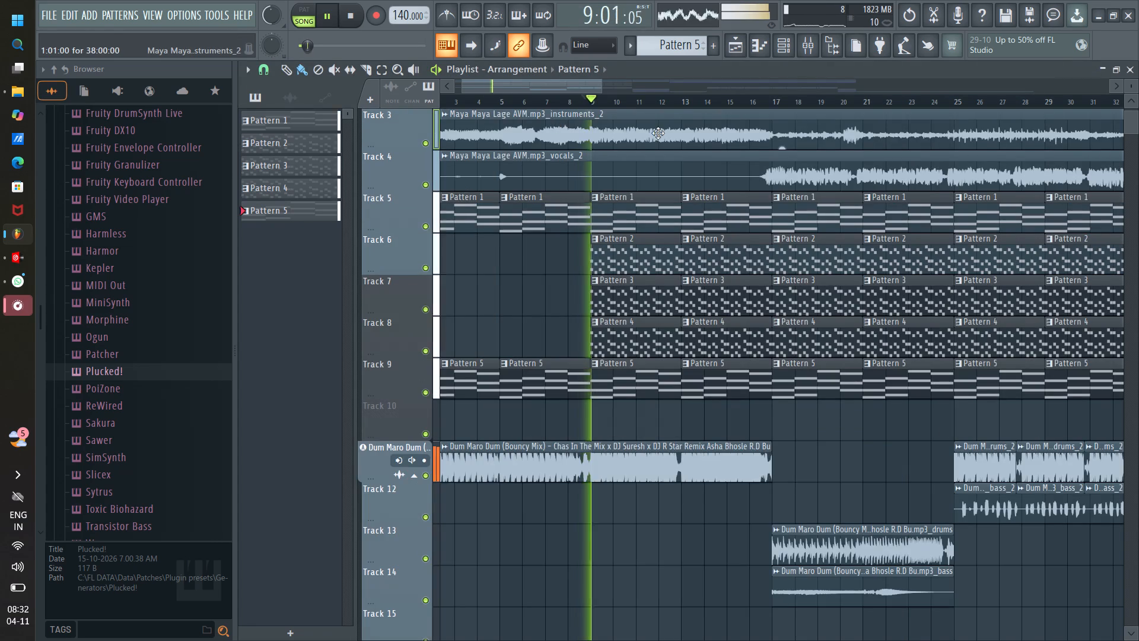
{"action": "left_click_drag", "start_coordinate": [571, 85], "coordinate": [533, 85]}
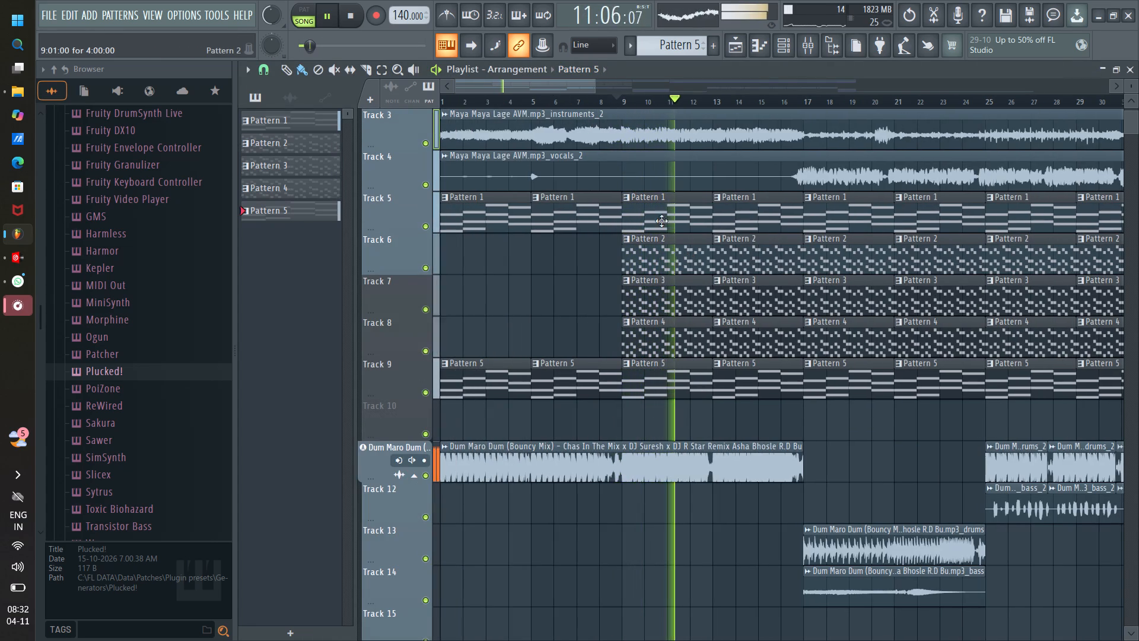
{"action": "left_click", "coordinate": [580, 84]}
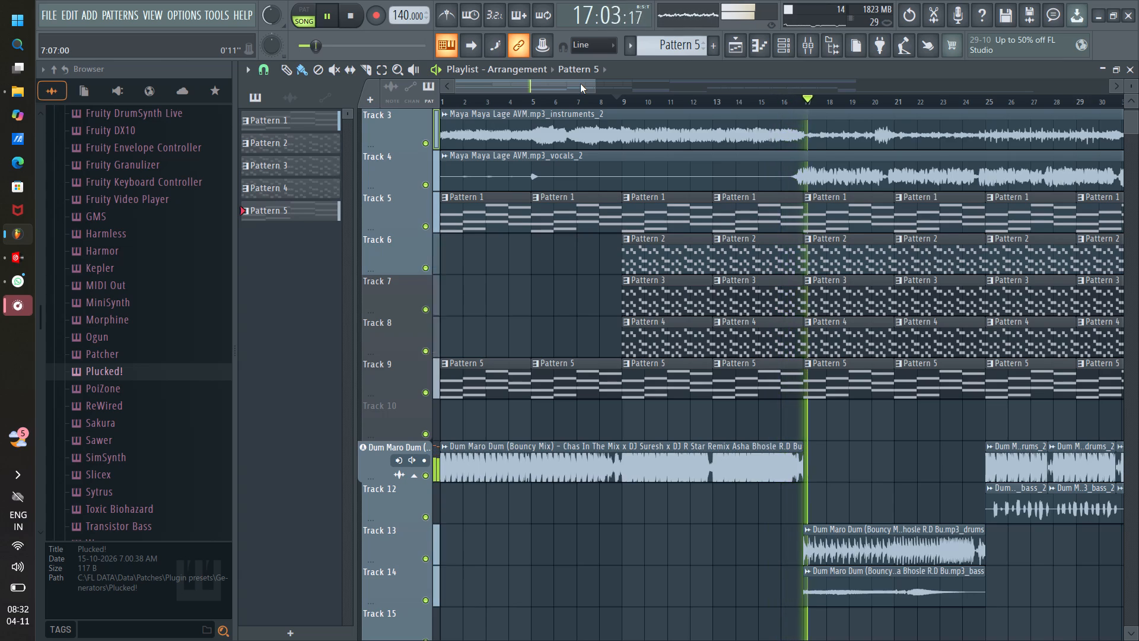
{"action": "key", "text": "space"}
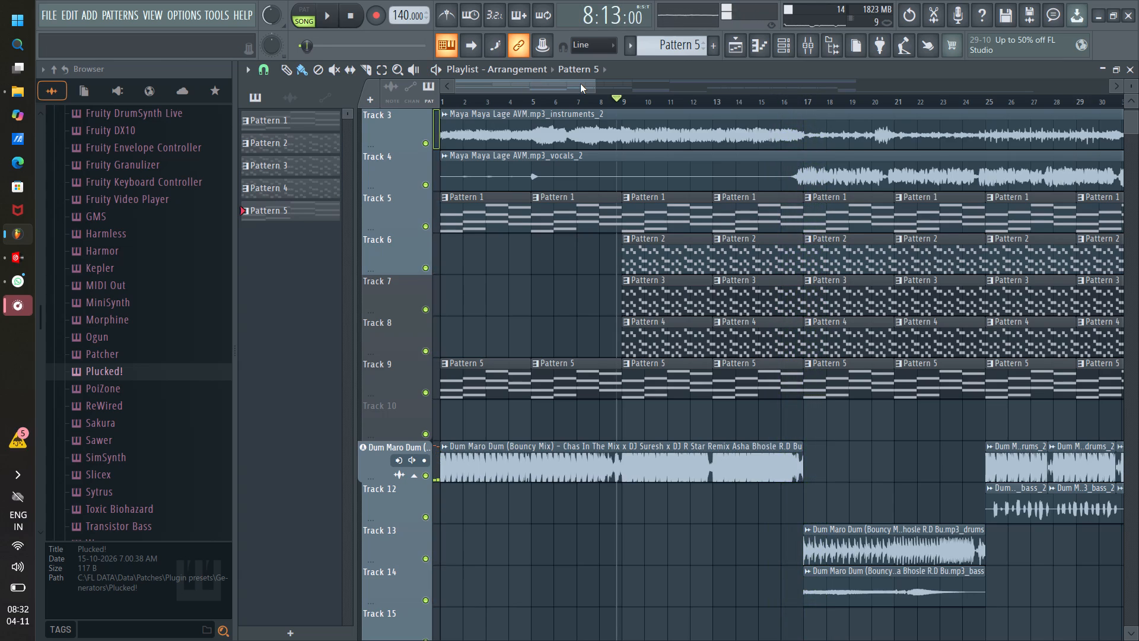
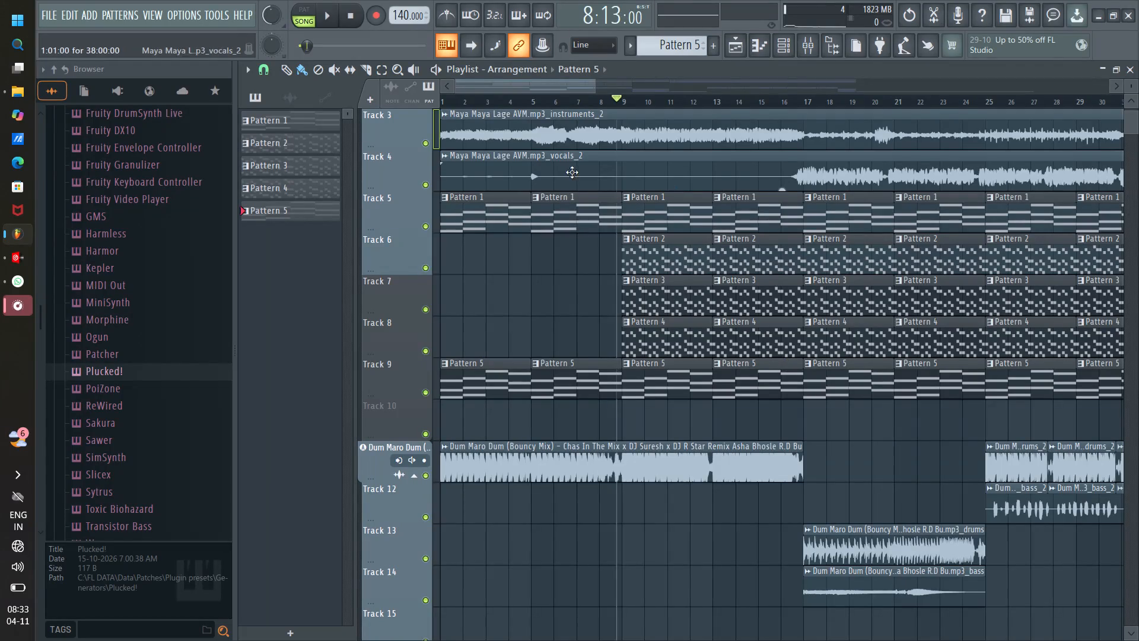
Play the arrangement from bar 1 and review the mixer track levels during playback.
{"action": "key", "text": "space"}
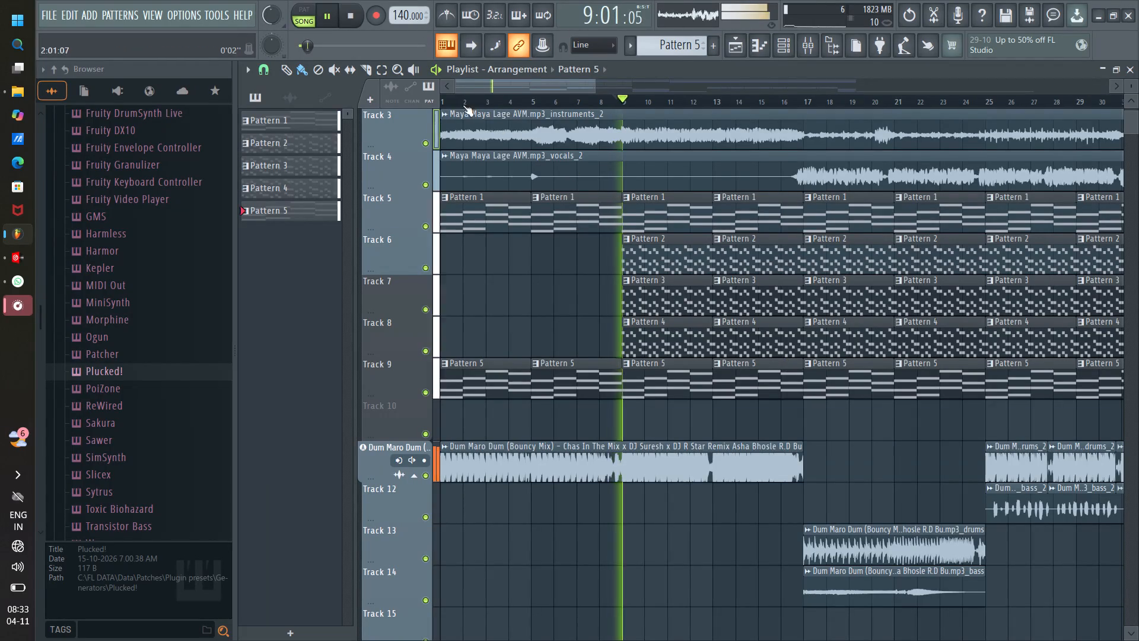
{"action": "left_click", "coordinate": [441, 99]}
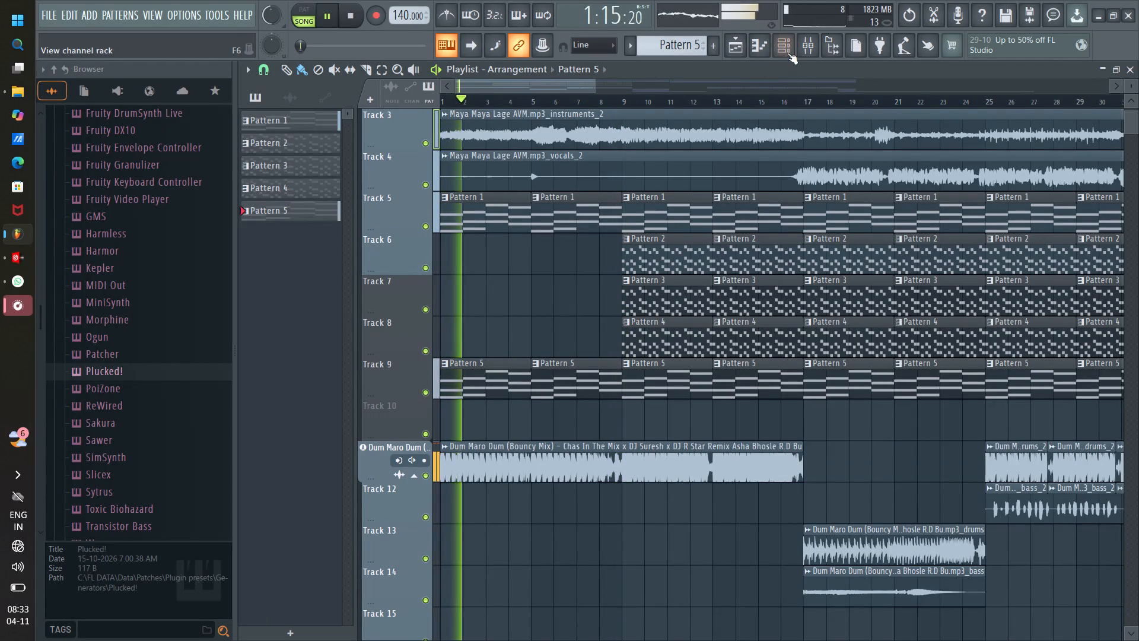
{"action": "left_click", "coordinate": [805, 47]}
{"action": "left_click", "coordinate": [1030, 85]}
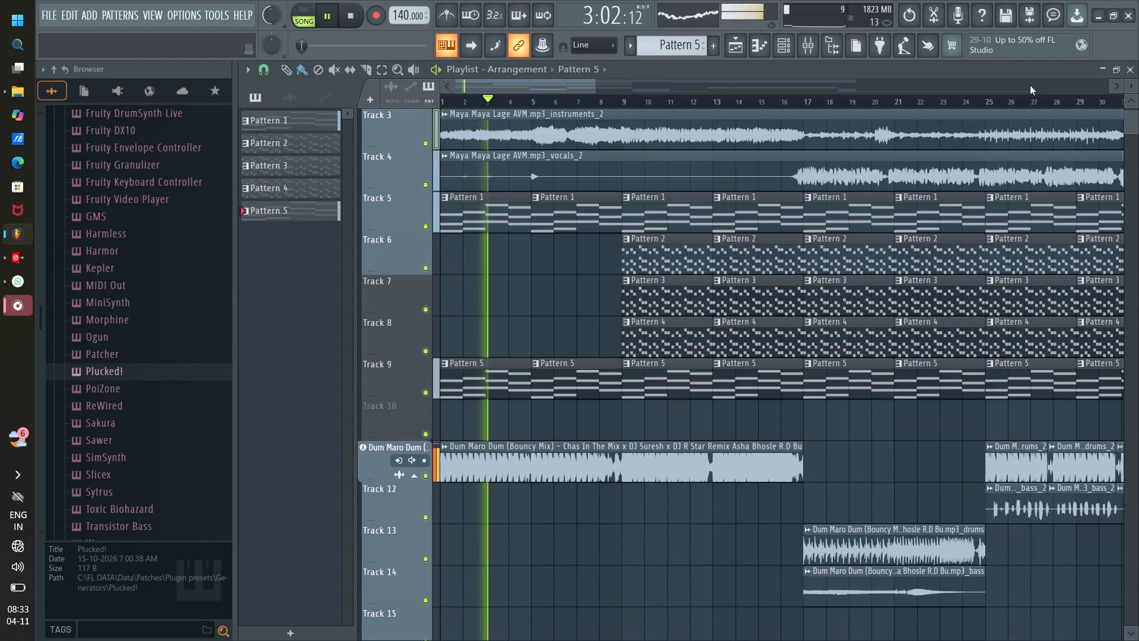
{"action": "scroll", "coordinate": [540, 103], "scroll_direction": "up", "scroll_amount": 2}
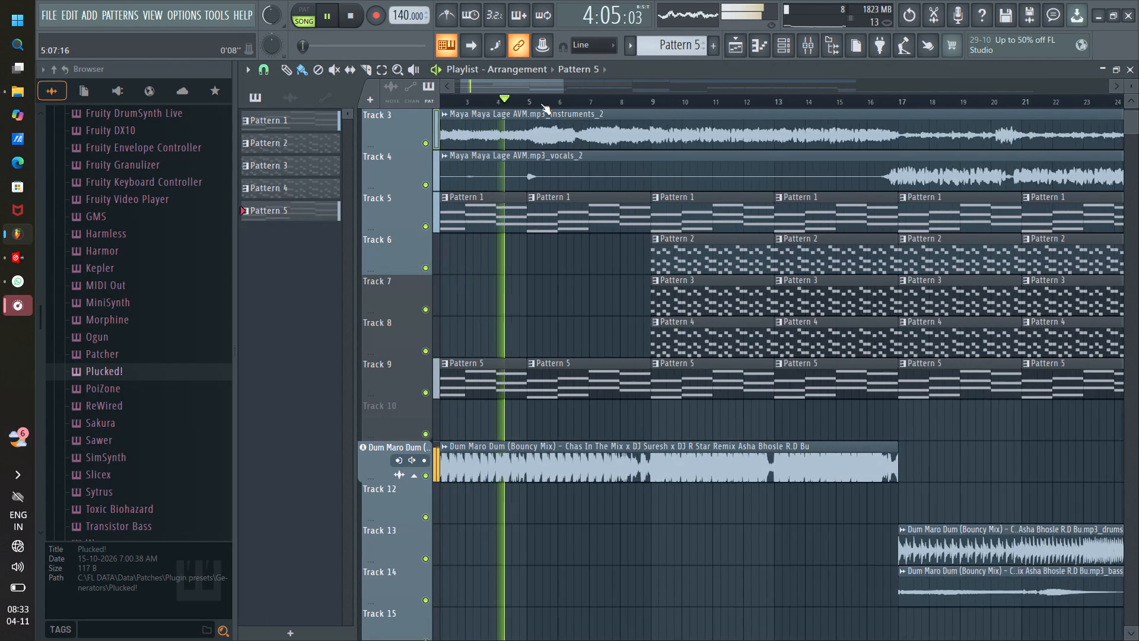
{"action": "scroll", "coordinate": [540, 103], "scroll_direction": "up", "scroll_amount": 2}
{"action": "left_click", "coordinate": [516, 90]}
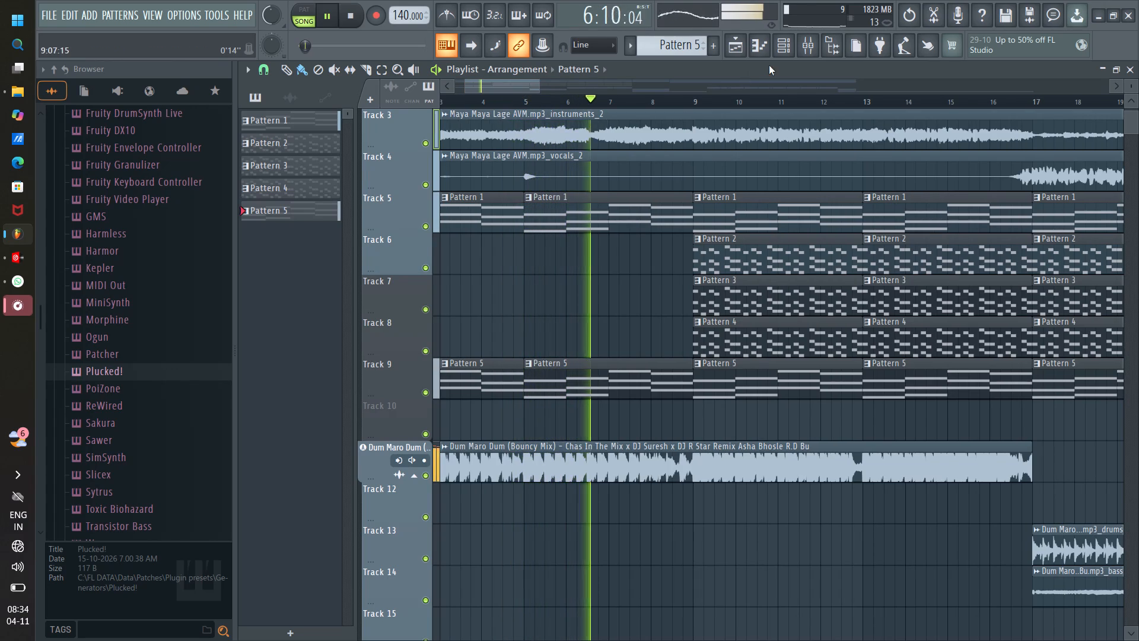
{"action": "left_click", "coordinate": [800, 50]}
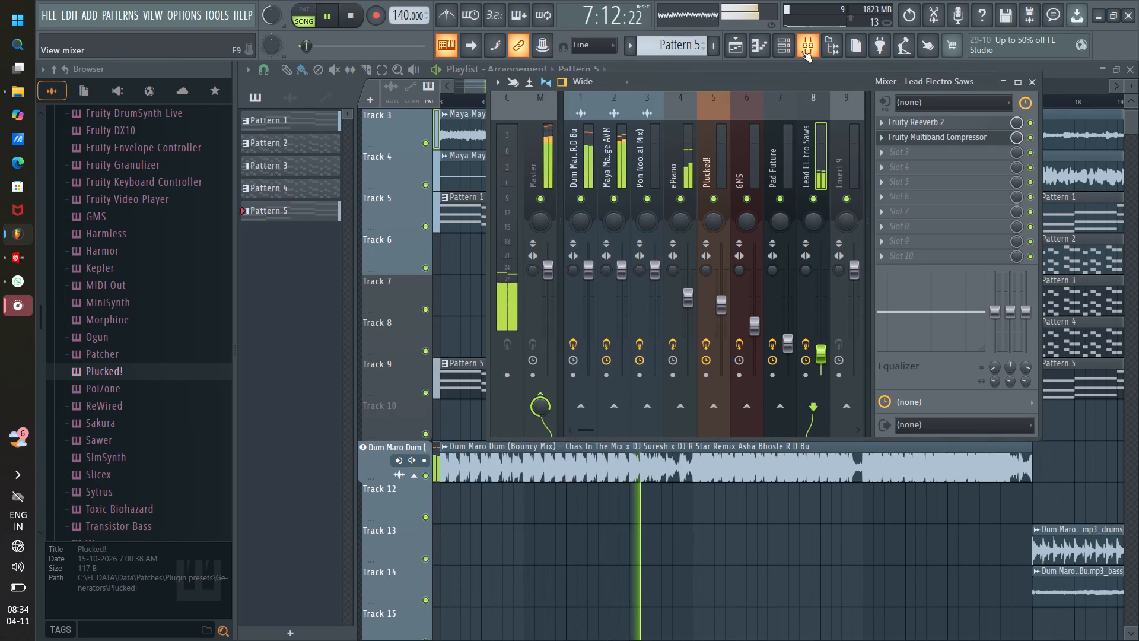
{"action": "left_click", "coordinate": [1026, 85]}
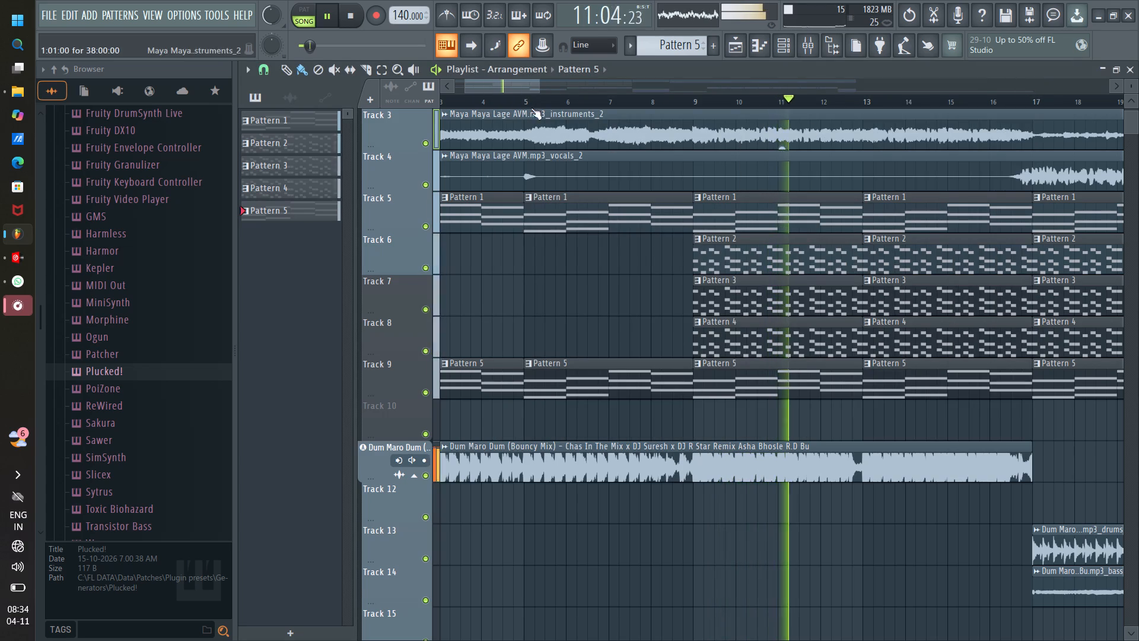
Play from bar 16 to hear the transition into the Dum Maro Dum drums and bass clips at bar 17.
{"action": "left_click_drag", "start_coordinate": [506, 88], "coordinate": [543, 103]}
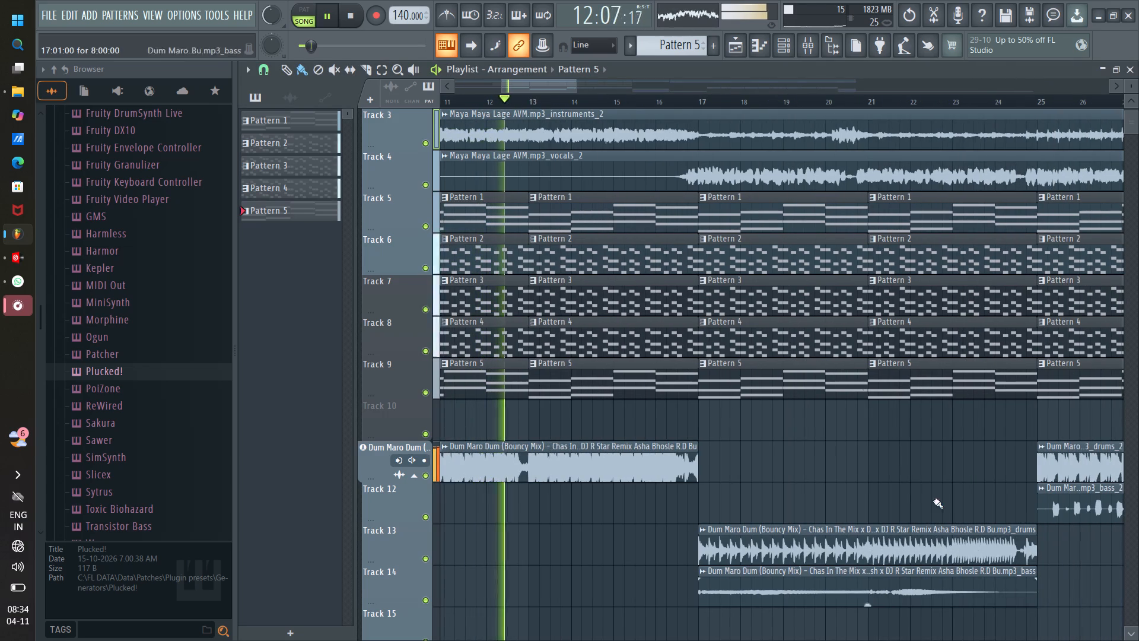
{"action": "left_click", "coordinate": [669, 102]}
{"action": "left_click_drag", "start_coordinate": [554, 85], "coordinate": [561, 87]}
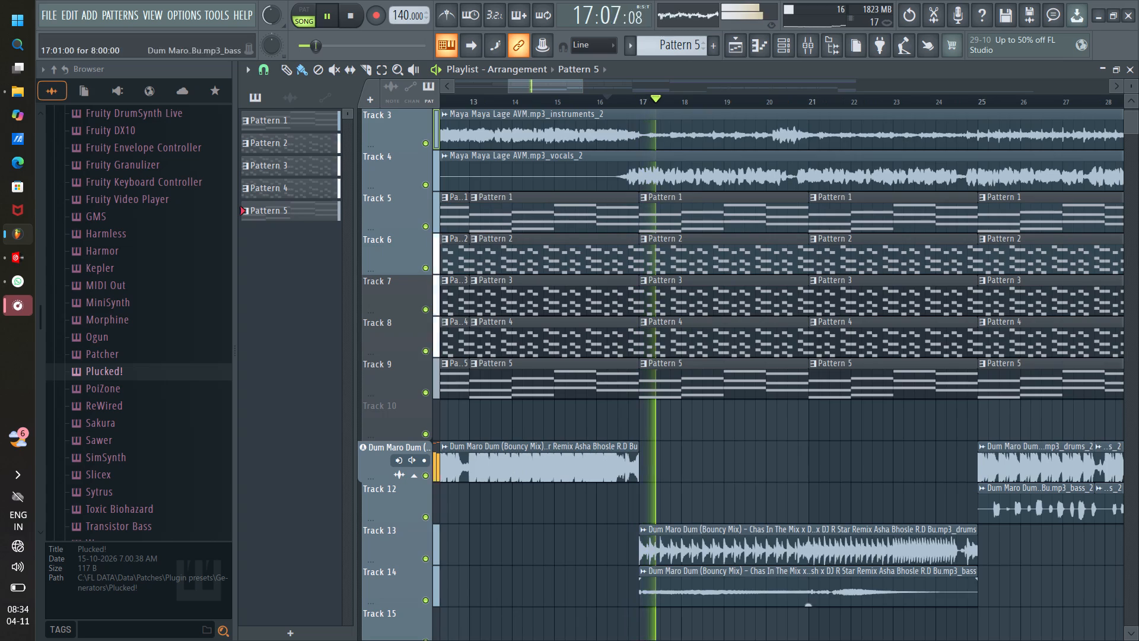
{"action": "left_click_drag", "start_coordinate": [559, 83], "coordinate": [568, 88]}
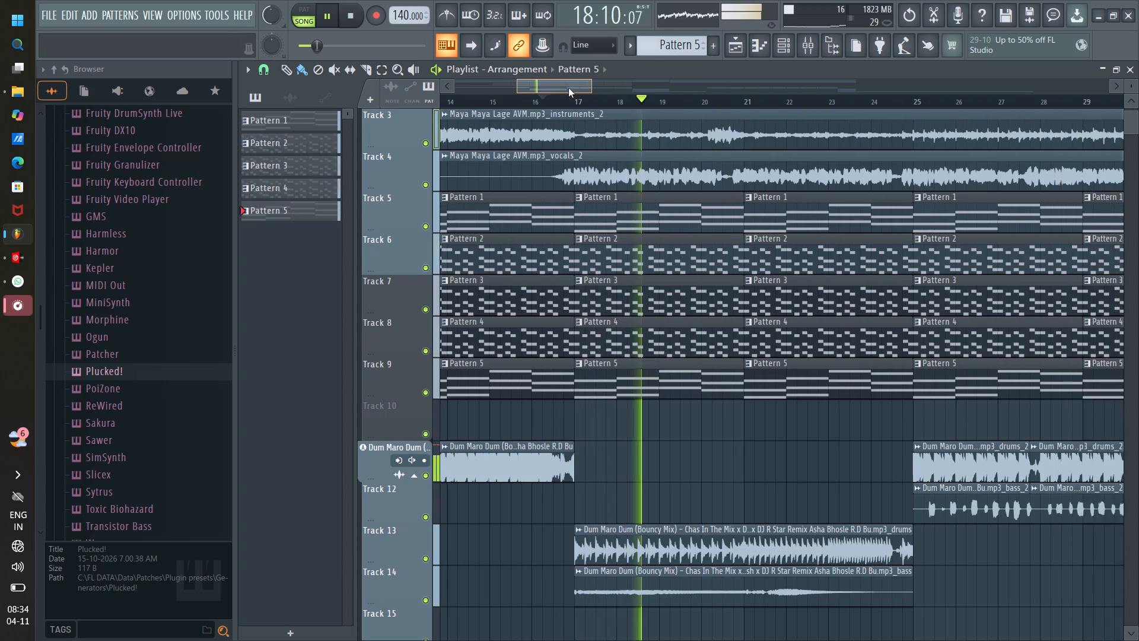
Mute the Pattern 1 to Pattern 5 clips on tracks 5 to 9 between bars 5 and 17.
{"action": "left_click_drag", "start_coordinate": [568, 88], "coordinate": [520, 96]}
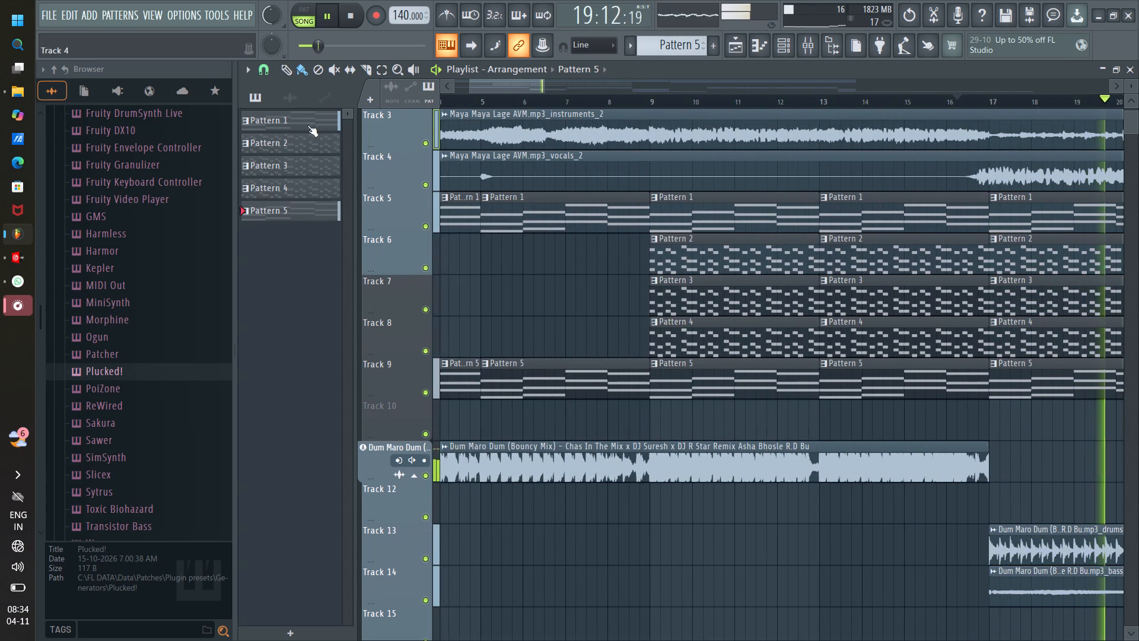
{"action": "left_click", "coordinate": [332, 71]}
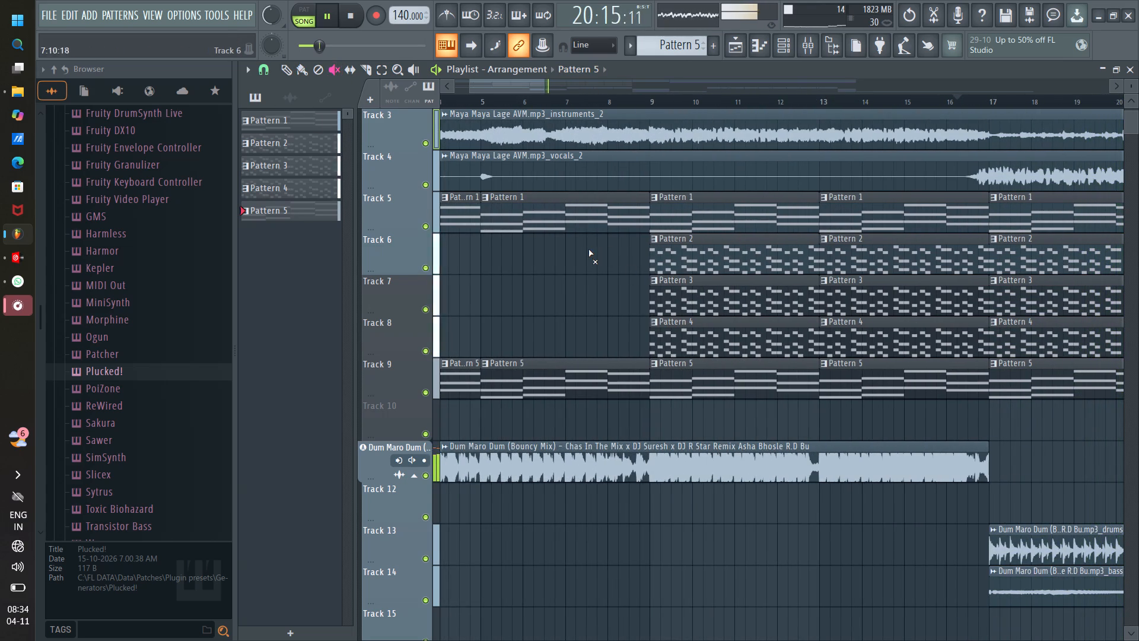
{"action": "right_click", "coordinate": [588, 251]}
{"action": "left_click_drag", "start_coordinate": [586, 249], "coordinate": [707, 310]}
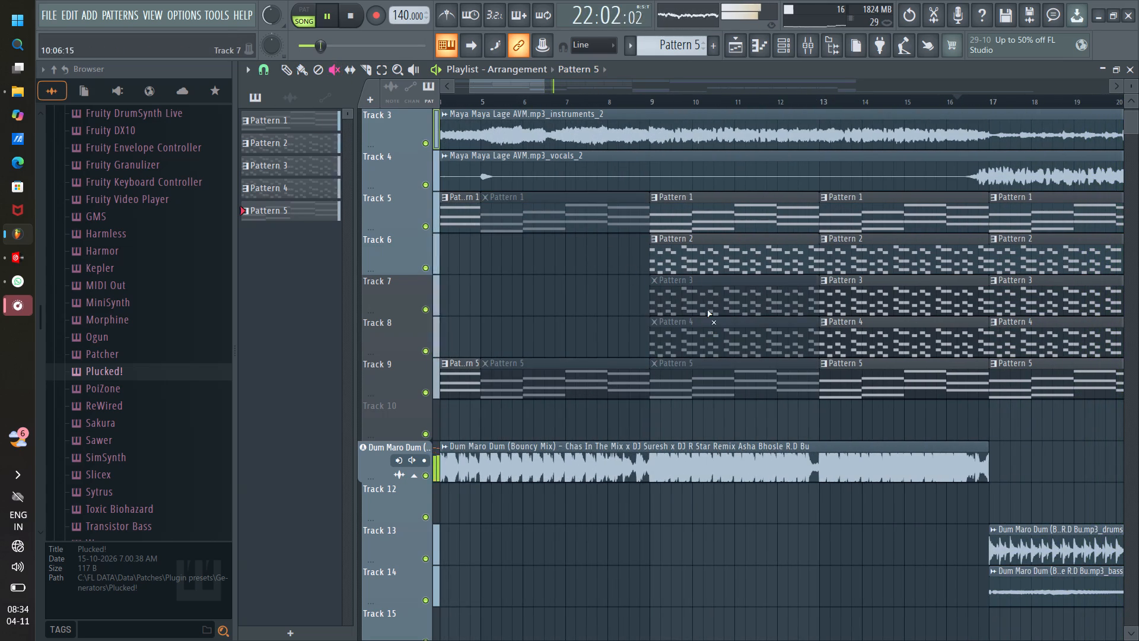
{"action": "left_click_drag", "start_coordinate": [707, 310], "coordinate": [888, 389]}
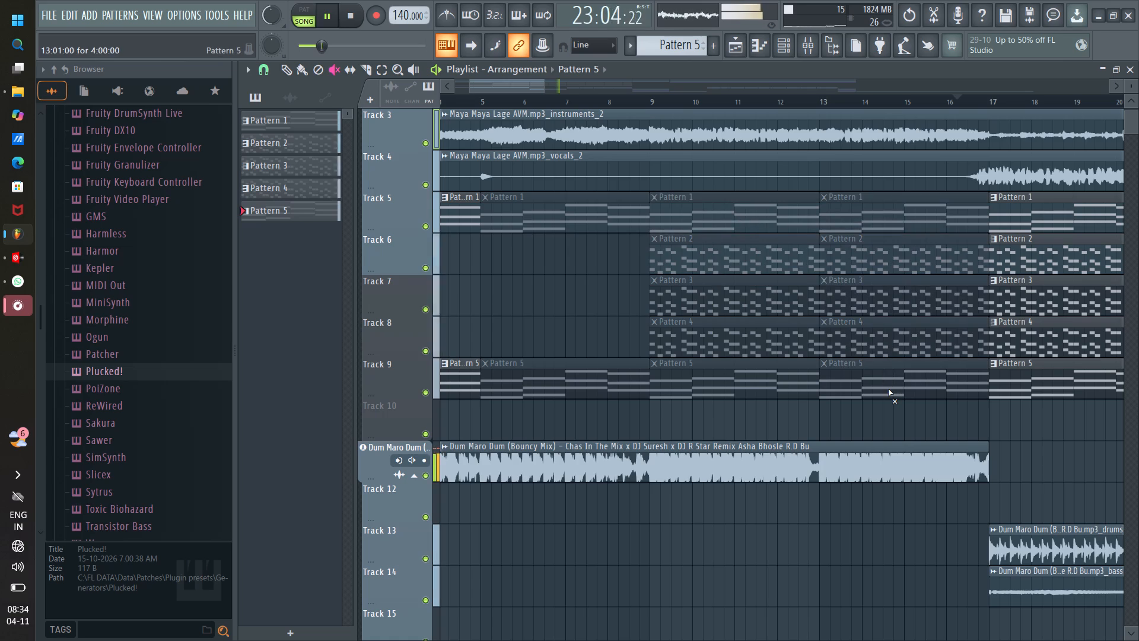
Play from bar 8 and again from bar 16 to check the muted section and the entry of the patterns at bar 17.
{"action": "left_click", "coordinate": [617, 101]}
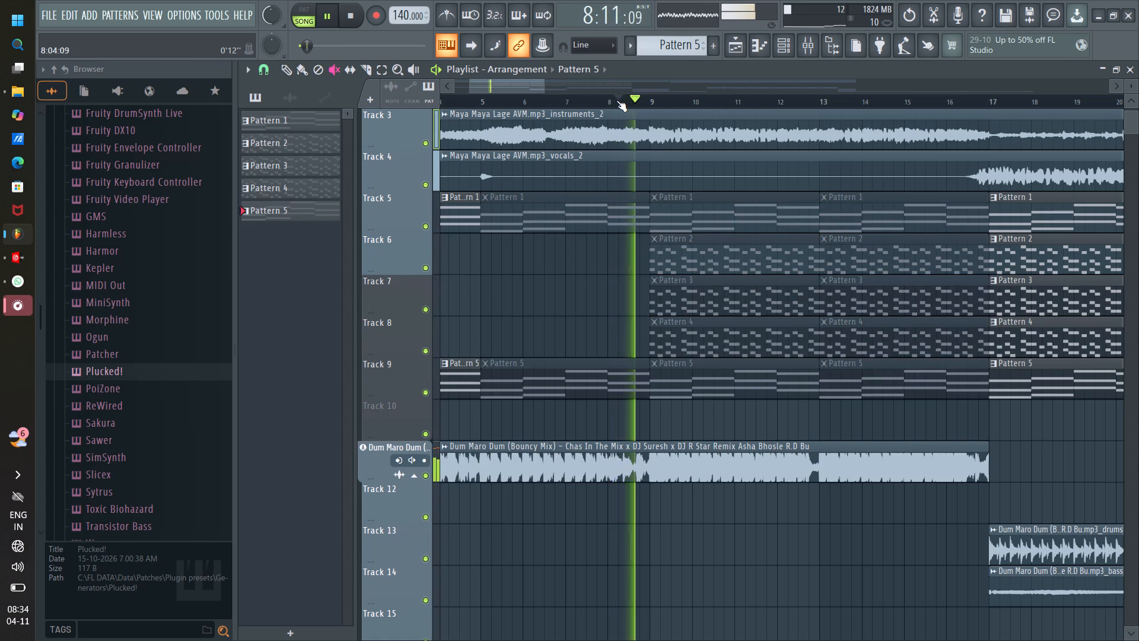
{"action": "scroll", "coordinate": [616, 100], "scroll_direction": "down", "scroll_amount": 7}
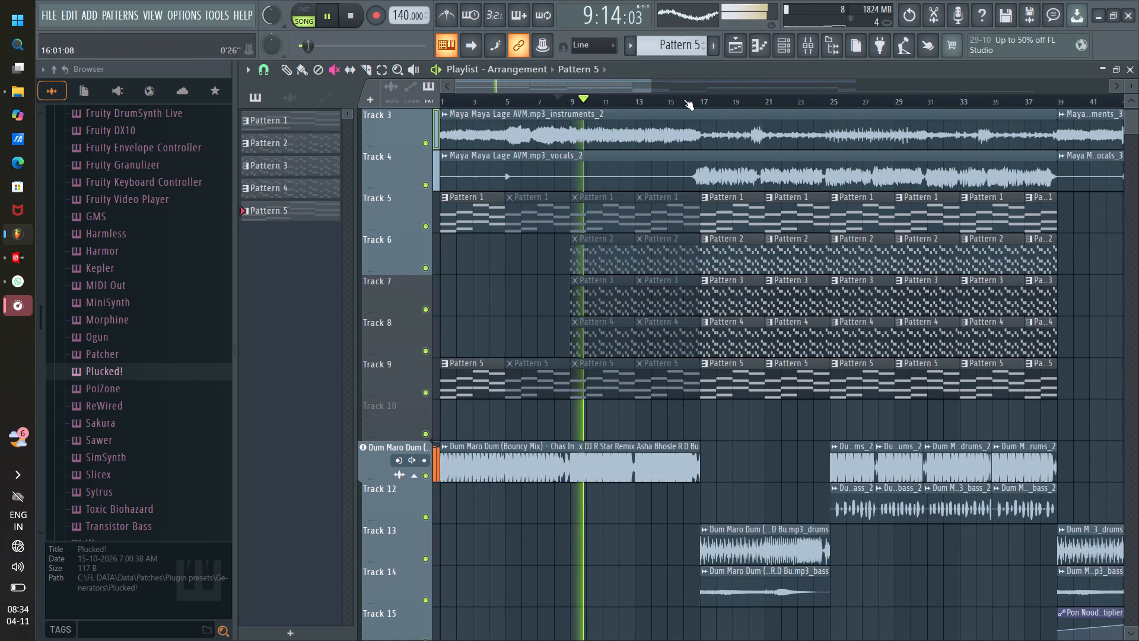
{"action": "left_click", "coordinate": [676, 100]}
{"action": "left_click_drag", "start_coordinate": [625, 81], "coordinate": [638, 90]}
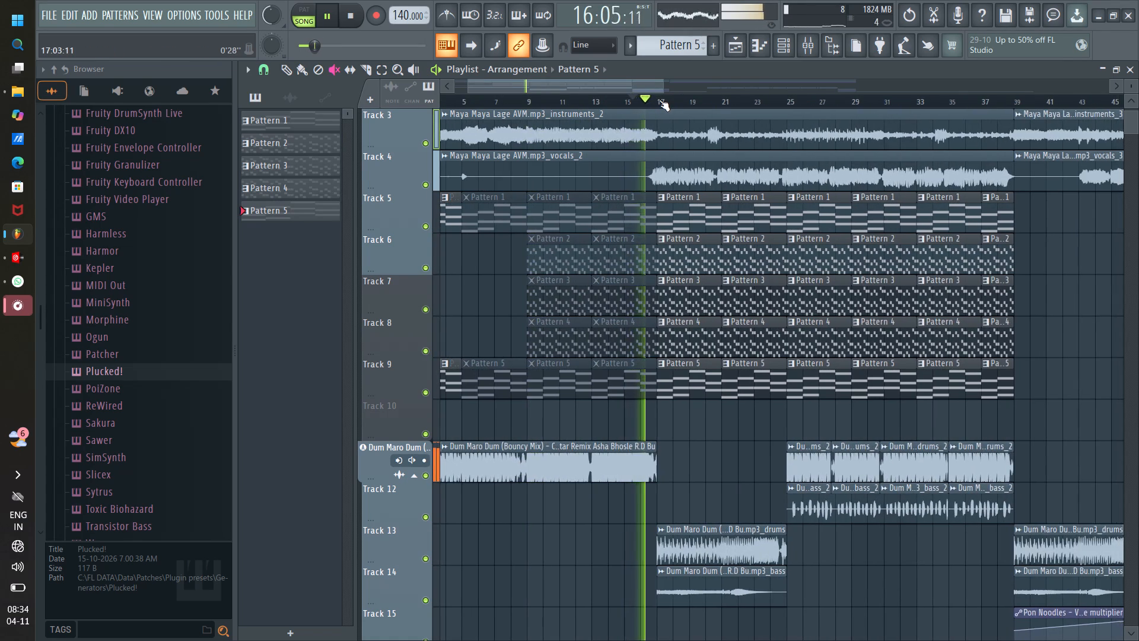
{"action": "scroll", "coordinate": [659, 100], "scroll_direction": "up", "scroll_amount": 5}
{"action": "scroll", "coordinate": [659, 100], "scroll_direction": "down", "scroll_amount": 2}
{"action": "left_click_drag", "start_coordinate": [599, 85], "coordinate": [600, 85]}
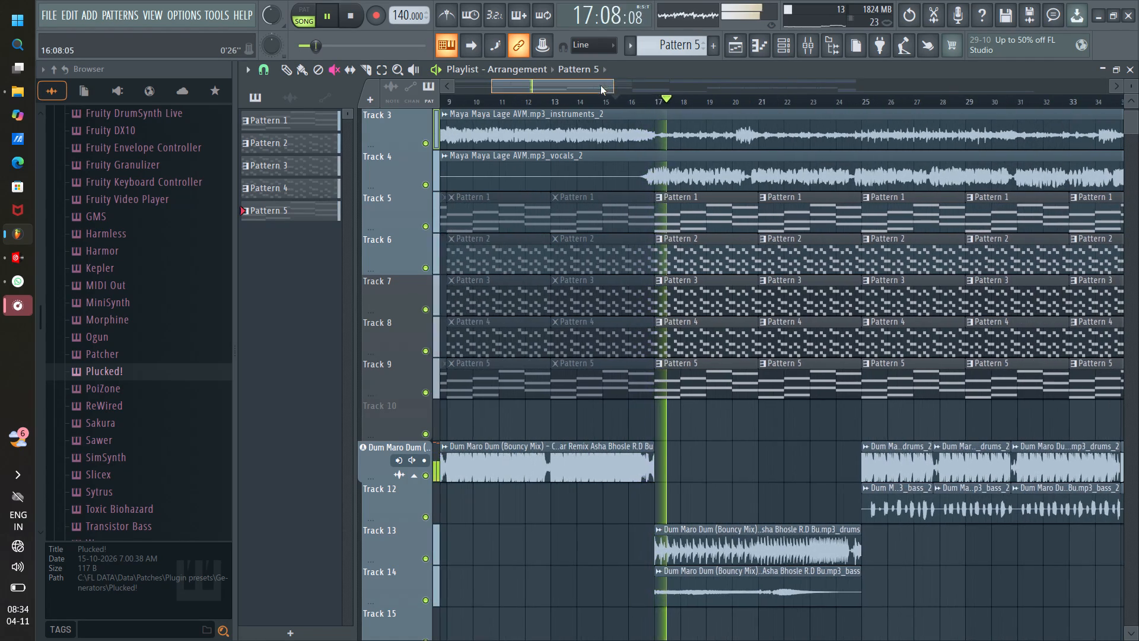
{"action": "left_click_drag", "start_coordinate": [600, 85], "coordinate": [615, 94]}
{"action": "left_click_drag", "start_coordinate": [616, 85], "coordinate": [626, 88]}
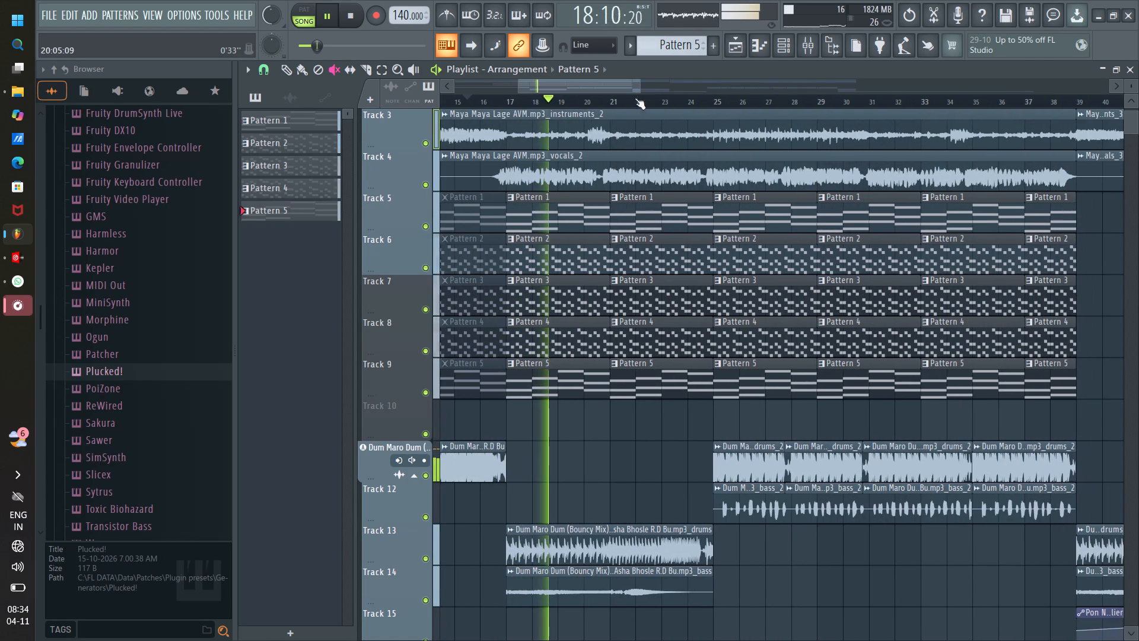
Listen to the arrangement from bar 18 to bar 46, following the pattern, vocal, drums and bass clips across the tracks.
{"action": "scroll", "coordinate": [629, 104], "scroll_direction": "up", "scroll_amount": 4}
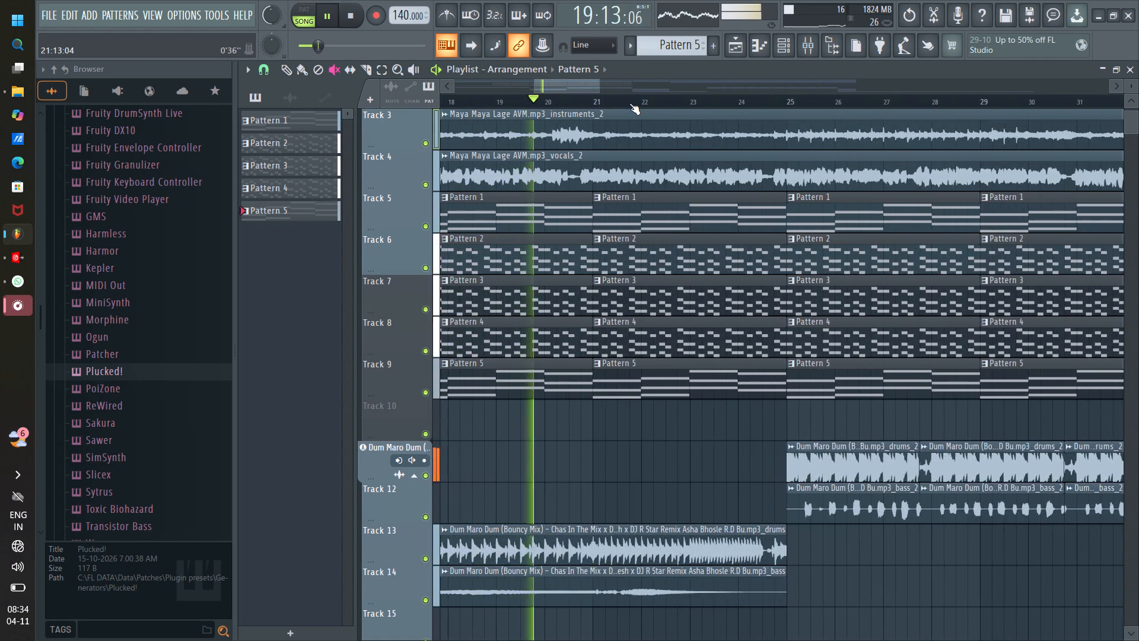
{"action": "scroll", "coordinate": [629, 103], "scroll_direction": "up", "scroll_amount": 1}
{"action": "scroll", "coordinate": [629, 103], "scroll_direction": "down", "scroll_amount": 1}
{"action": "scroll", "coordinate": [610, 233], "scroll_direction": "down", "scroll_amount": 2}
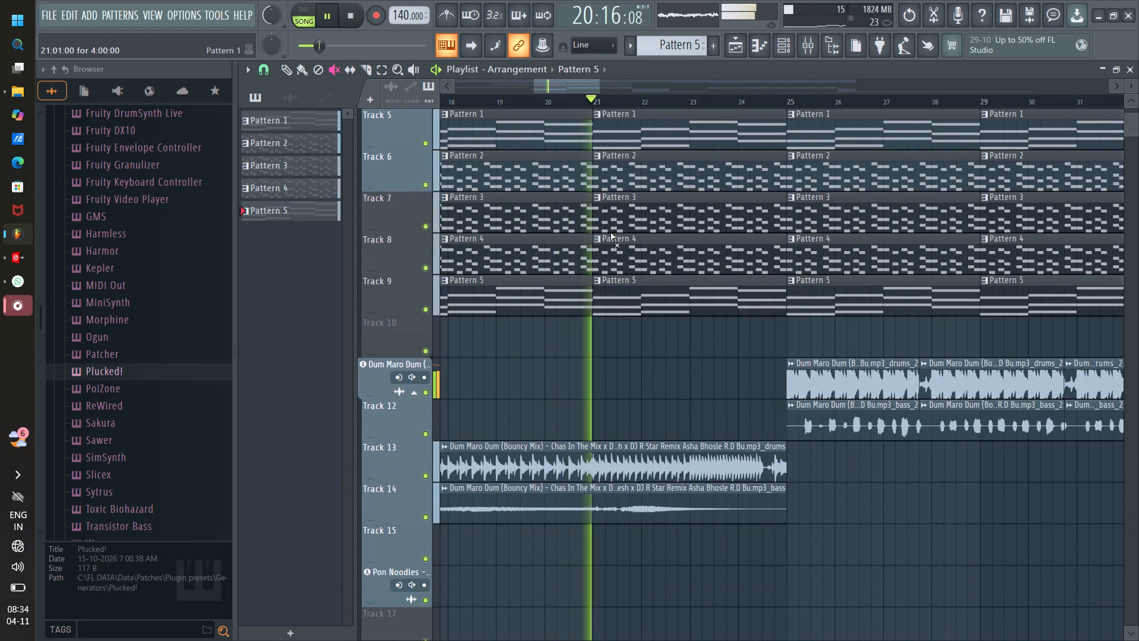
{"action": "left_click_drag", "start_coordinate": [584, 87], "coordinate": [600, 91]}
{"action": "left_click_drag", "start_coordinate": [599, 90], "coordinate": [583, 90]}
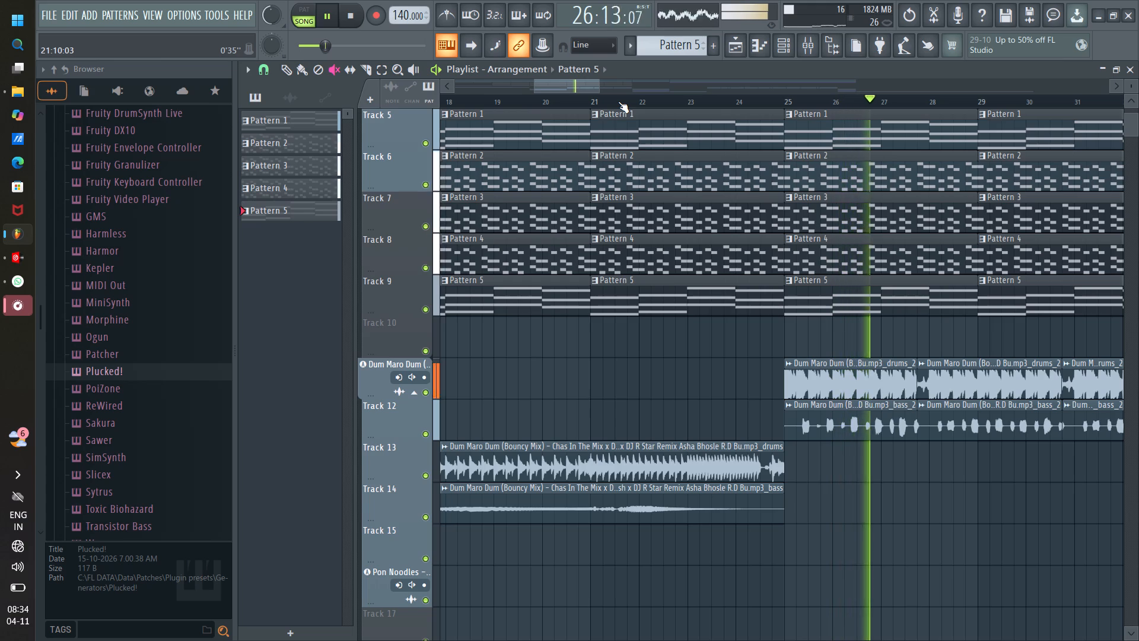
{"action": "left_click_drag", "start_coordinate": [573, 84], "coordinate": [583, 88]}
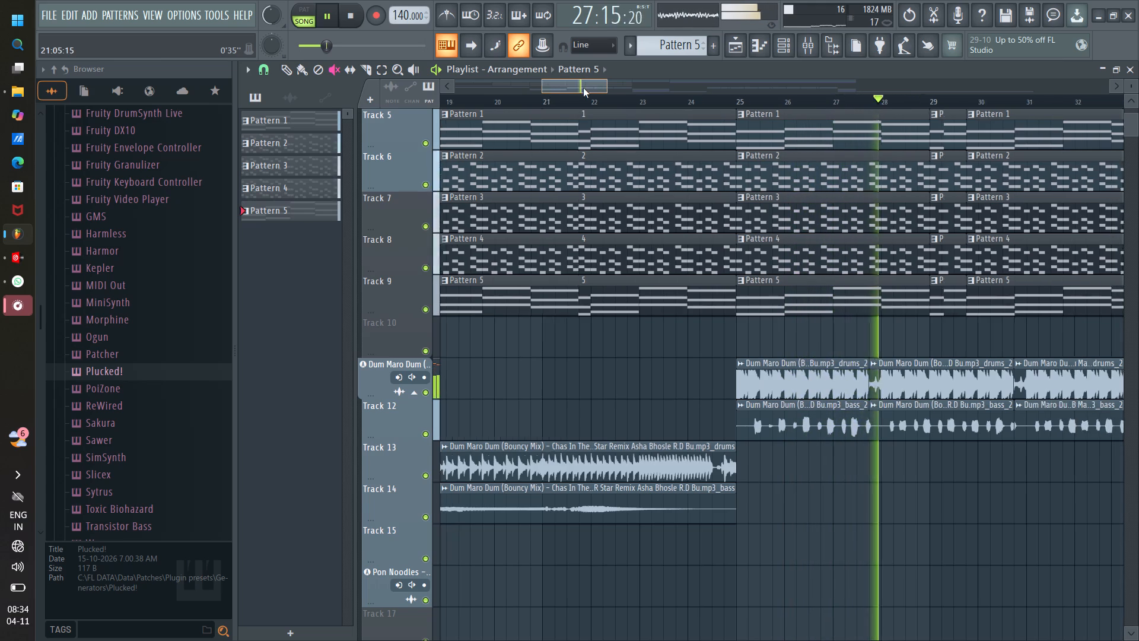
{"action": "left_click_drag", "start_coordinate": [583, 88], "coordinate": [598, 94]}
{"action": "scroll", "coordinate": [689, 252], "scroll_direction": "up", "scroll_amount": 2}
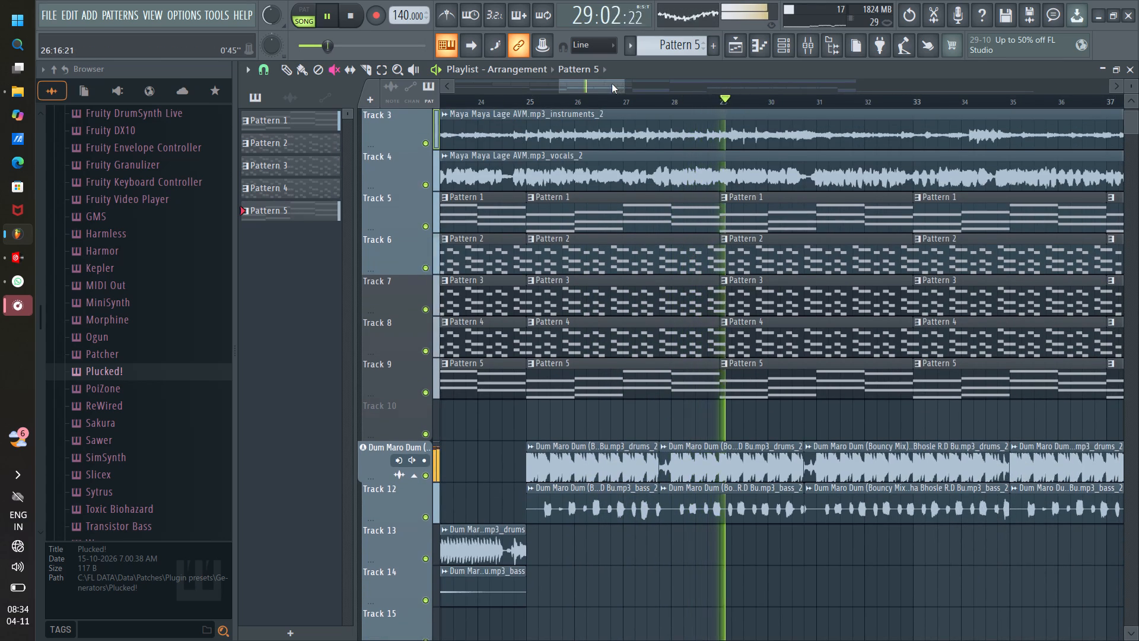
{"action": "left_click_drag", "start_coordinate": [611, 84], "coordinate": [628, 95]}
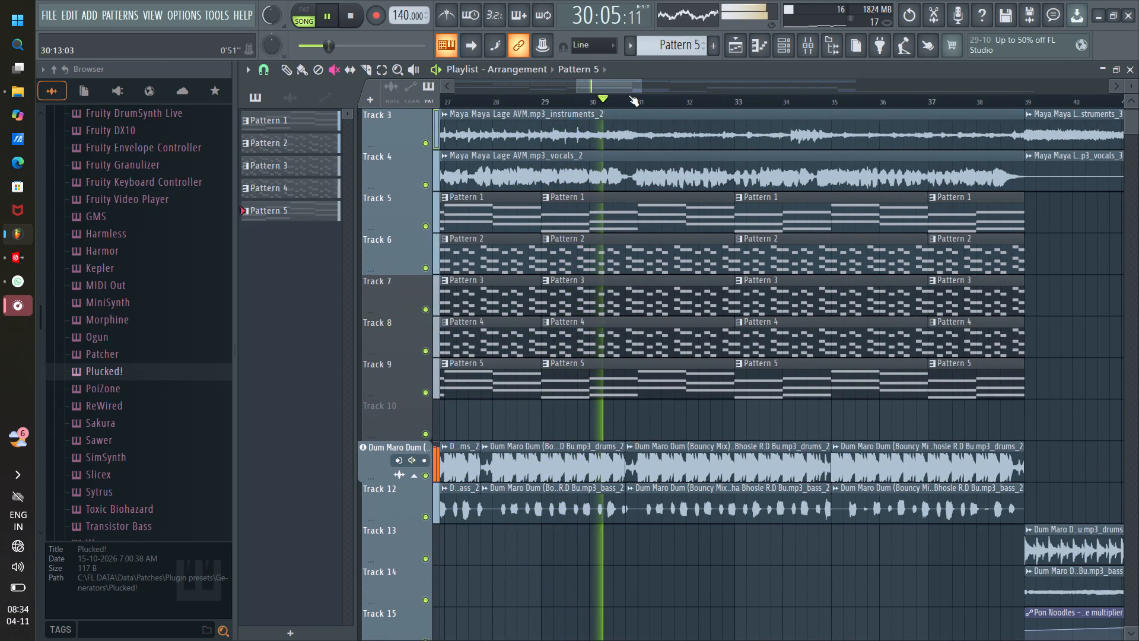
{"action": "scroll", "coordinate": [639, 105], "scroll_direction": "up", "scroll_amount": 7}
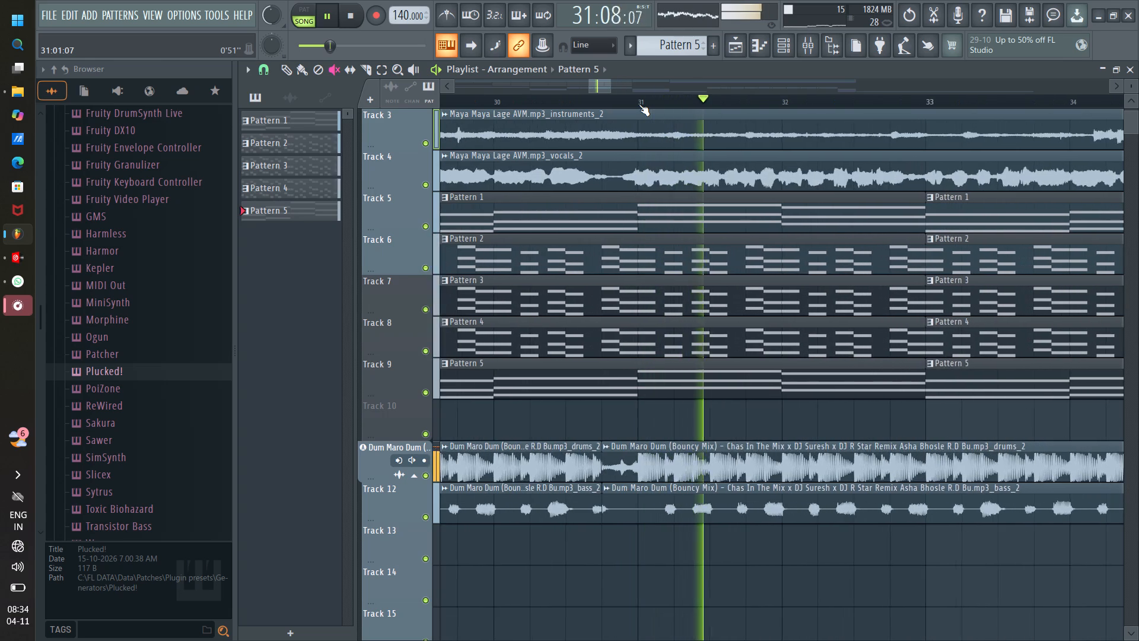
{"action": "scroll", "coordinate": [639, 104], "scroll_direction": "down", "scroll_amount": 6}
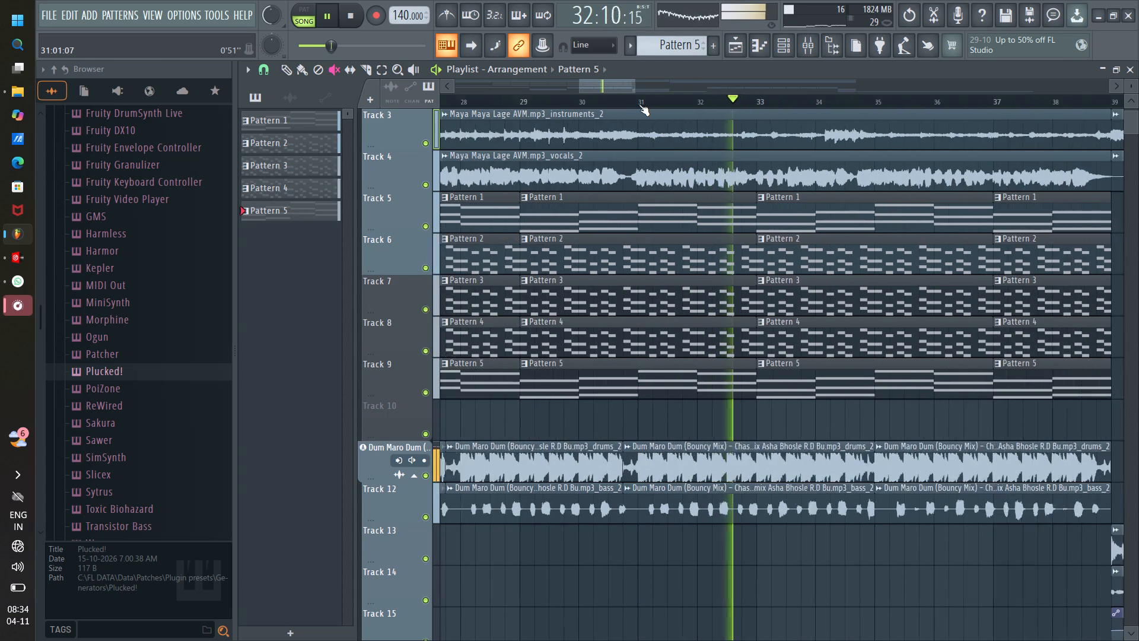
{"action": "scroll", "coordinate": [639, 104], "scroll_direction": "down", "scroll_amount": 4}
{"action": "left_click_drag", "start_coordinate": [632, 88], "coordinate": [646, 90]}
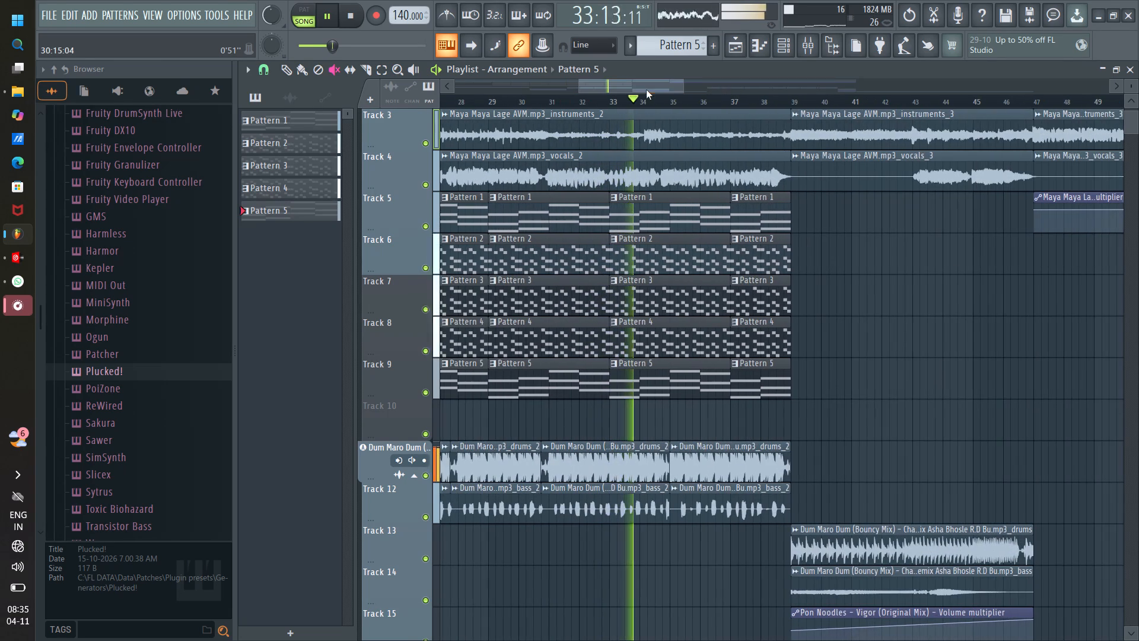
{"action": "scroll", "coordinate": [707, 183], "scroll_direction": "up", "scroll_amount": 2}
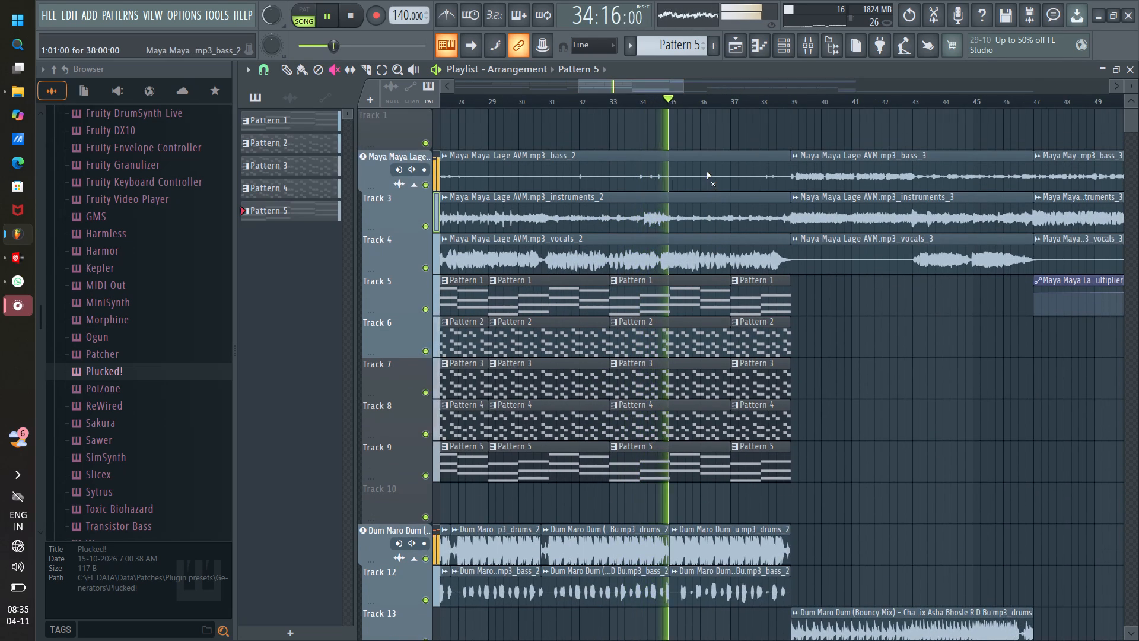
{"action": "left_click_drag", "start_coordinate": [641, 89], "coordinate": [663, 96]}
{"action": "scroll", "coordinate": [699, 201], "scroll_direction": "down", "scroll_amount": 3}
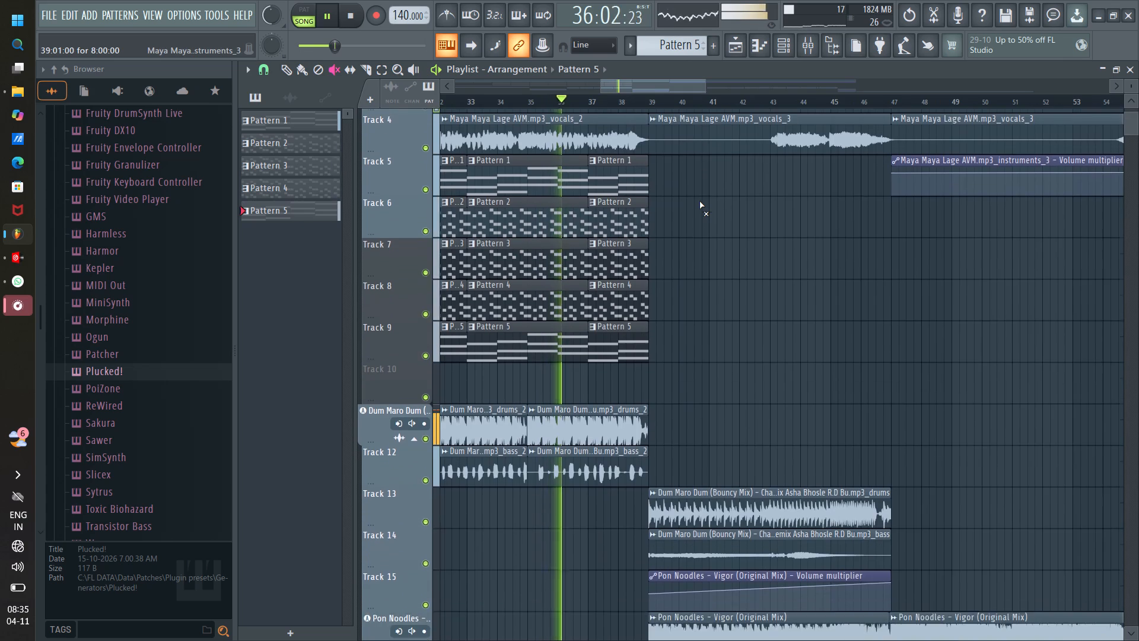
{"action": "scroll", "coordinate": [698, 211], "scroll_direction": "up", "scroll_amount": 2}
{"action": "scroll", "coordinate": [692, 100], "scroll_direction": "down", "scroll_amount": 3}
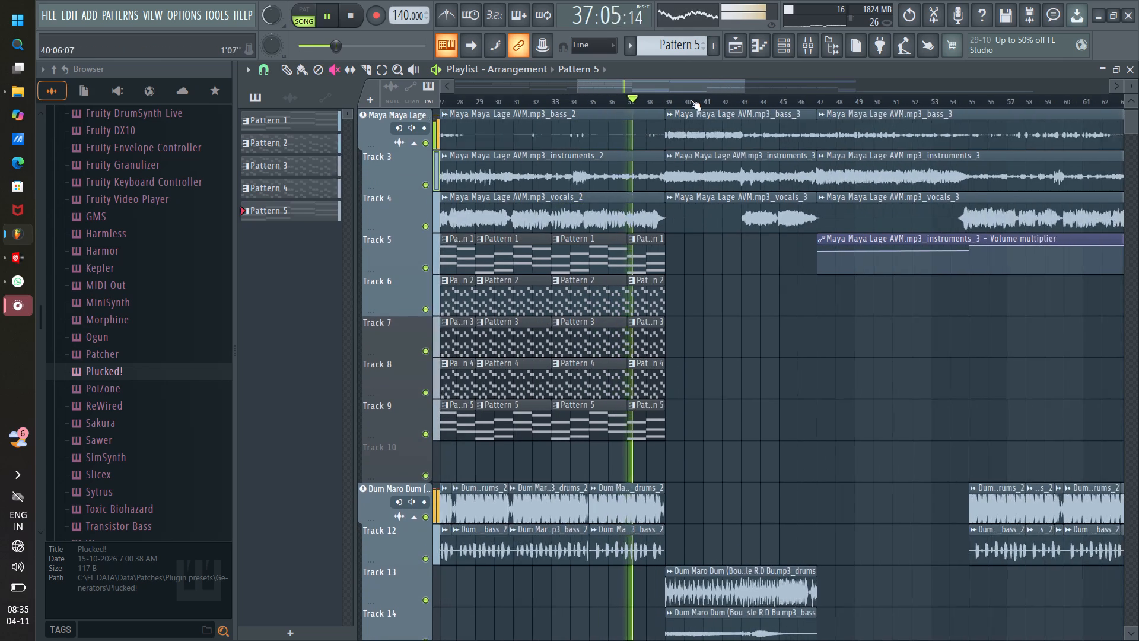
{"action": "scroll", "coordinate": [691, 100], "scroll_direction": "down", "scroll_amount": 1}
{"action": "scroll", "coordinate": [720, 266], "scroll_direction": "down", "scroll_amount": 2}
{"action": "scroll", "coordinate": [720, 266], "scroll_direction": "up", "scroll_amount": 2}
{"action": "scroll", "coordinate": [720, 265], "scroll_direction": "down", "scroll_amount": 1}
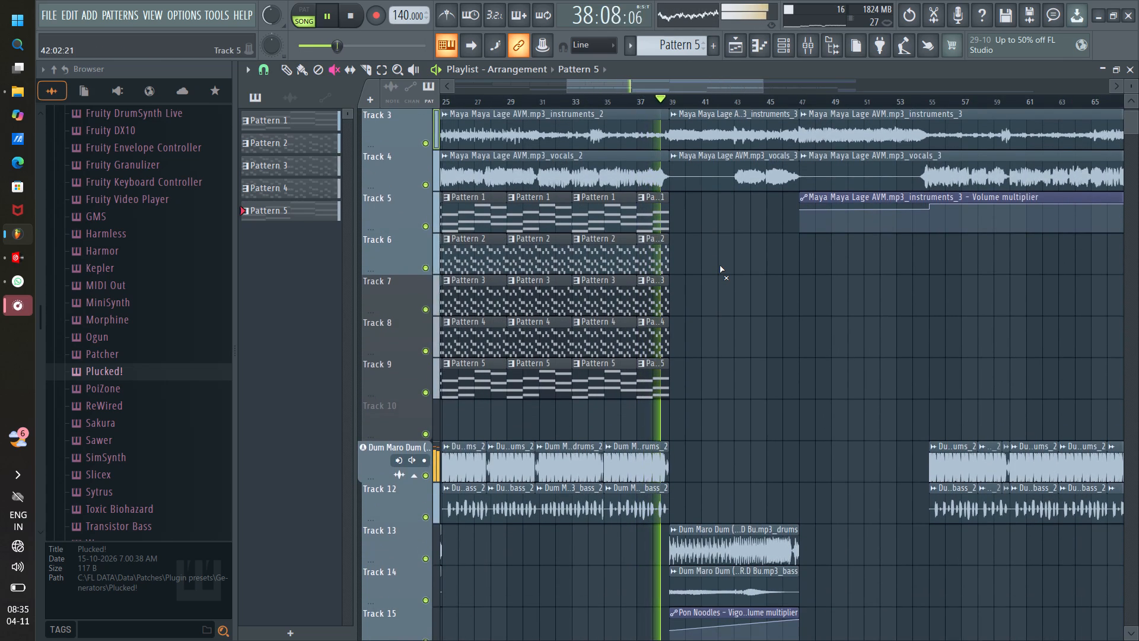
{"action": "left_click_drag", "start_coordinate": [676, 84], "coordinate": [693, 92]}
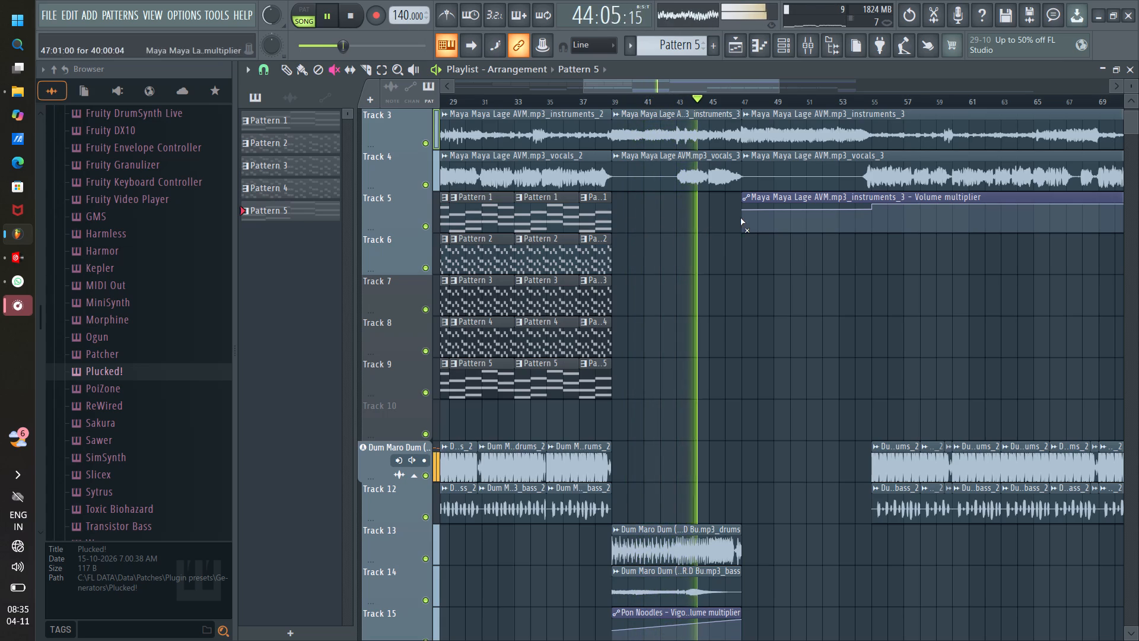
{"action": "left_click_drag", "start_coordinate": [676, 86], "coordinate": [588, 92]}
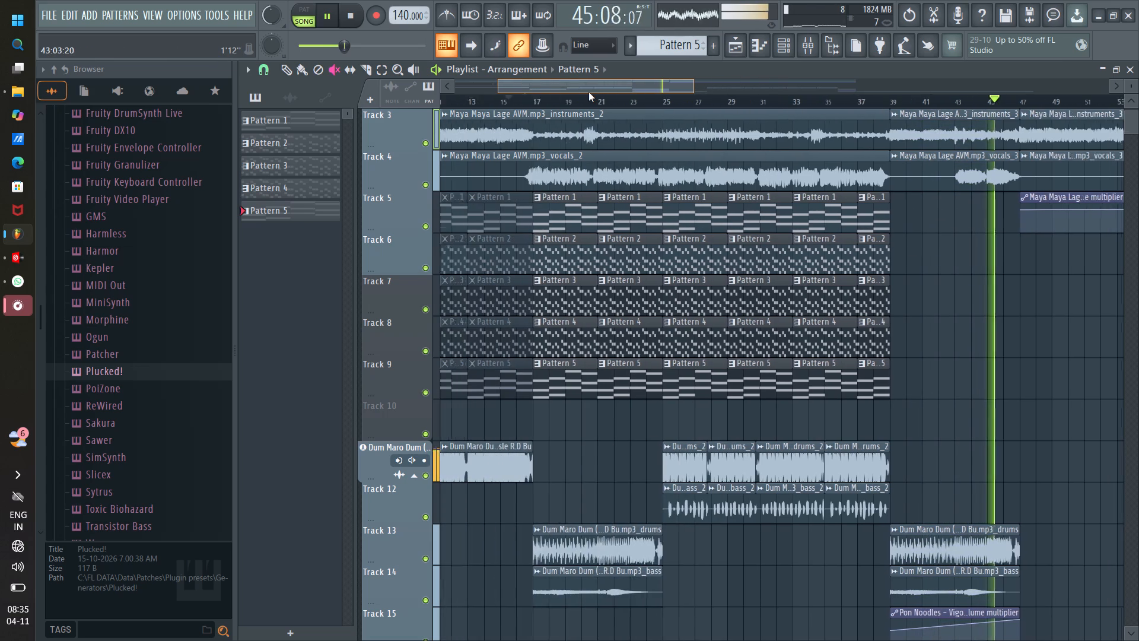
{"action": "left_click_drag", "start_coordinate": [588, 92], "coordinate": [580, 93]}
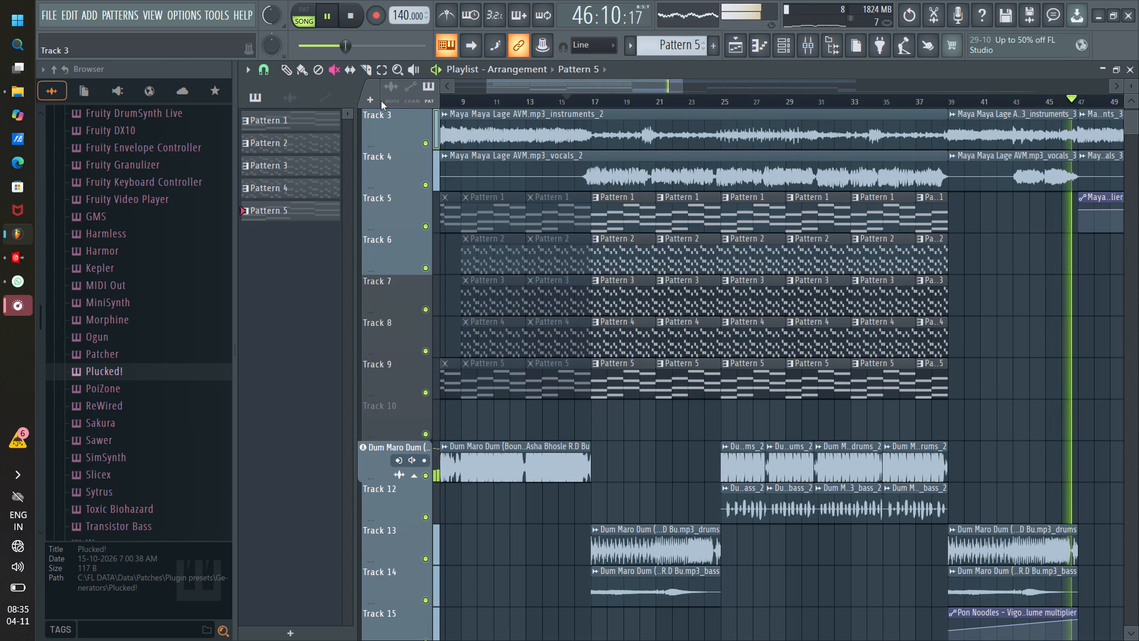
Copy the Pattern 1 to Pattern 5 clips of bars 17 to 25 on tracks 5 to 9 to bar 39.
{"action": "left_click", "coordinate": [306, 71]}
{"action": "left_click_drag", "start_coordinate": [617, 419], "coordinate": [625, 351], "text": "ctrl"}
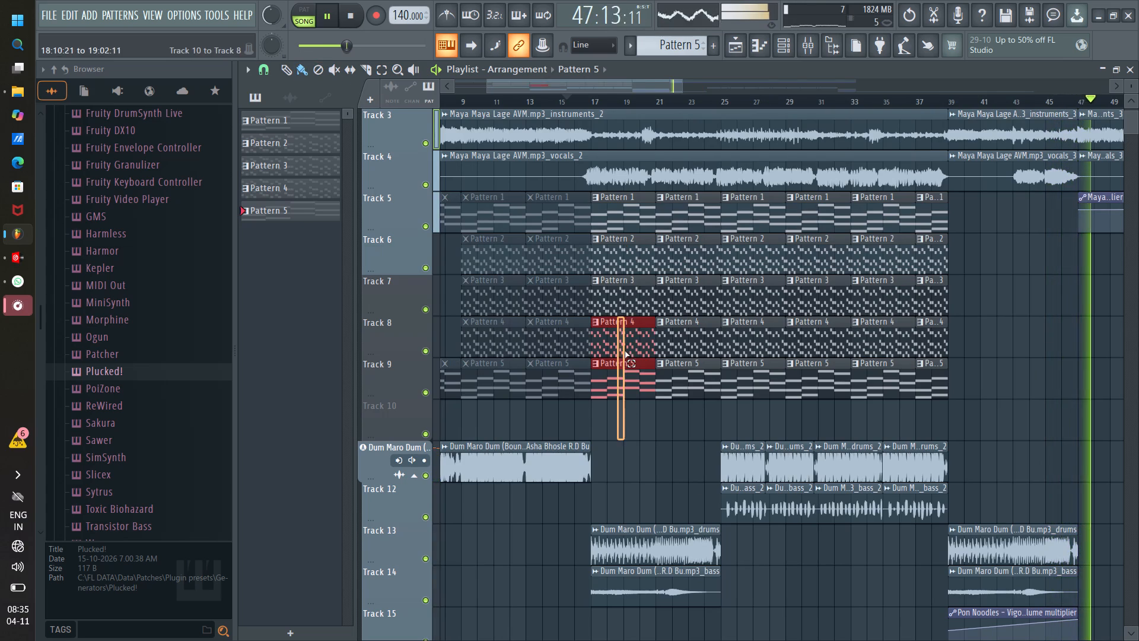
{"action": "left_click_drag", "start_coordinate": [625, 351], "coordinate": [680, 227], "text": "ctrl"}
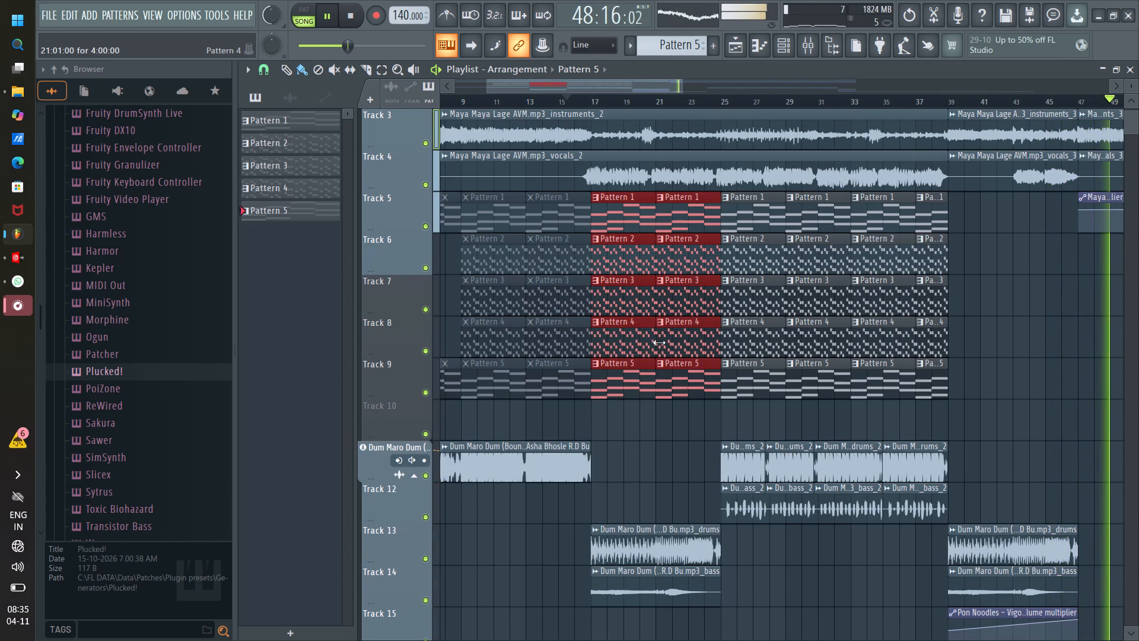
{"action": "left_click_drag", "start_coordinate": [631, 337], "coordinate": [1004, 331], "text": "shift"}
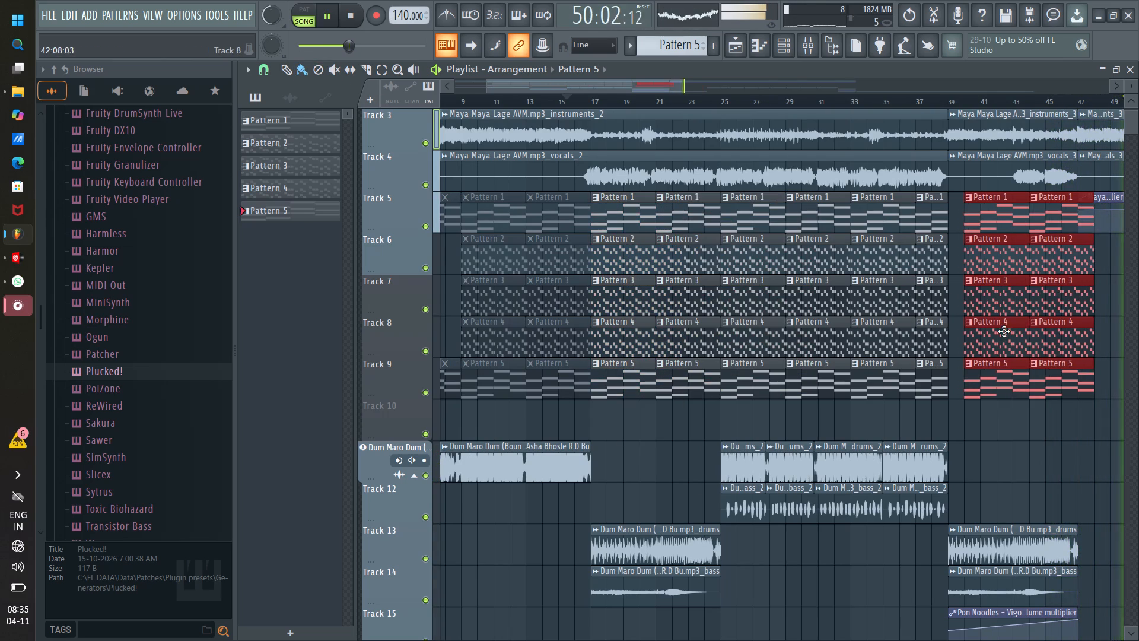
{"action": "left_click_drag", "start_coordinate": [1004, 331], "coordinate": [988, 328], "text": "shift"}
Play from bar 38 and listen to the copied pattern clips between bars 39 and 47.
{"action": "scroll", "coordinate": [975, 105], "scroll_direction": "up", "scroll_amount": 6}
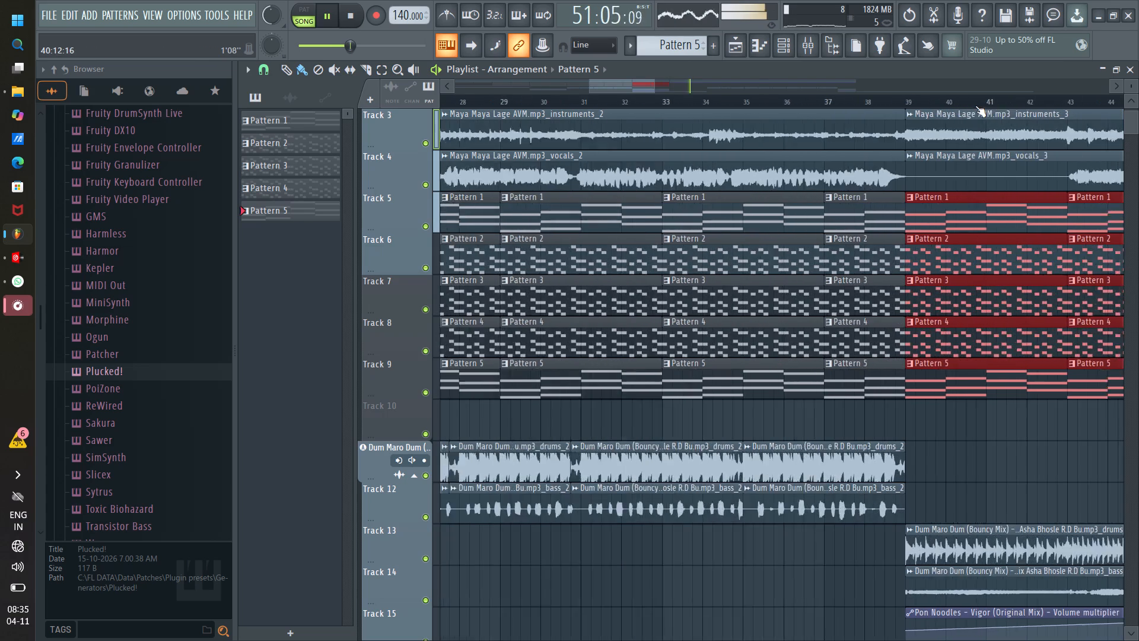
{"action": "scroll", "coordinate": [975, 106], "scroll_direction": "up", "scroll_amount": 4}
{"action": "scroll", "coordinate": [975, 106], "scroll_direction": "down", "scroll_amount": 3}
{"action": "left_click", "coordinate": [855, 99]}
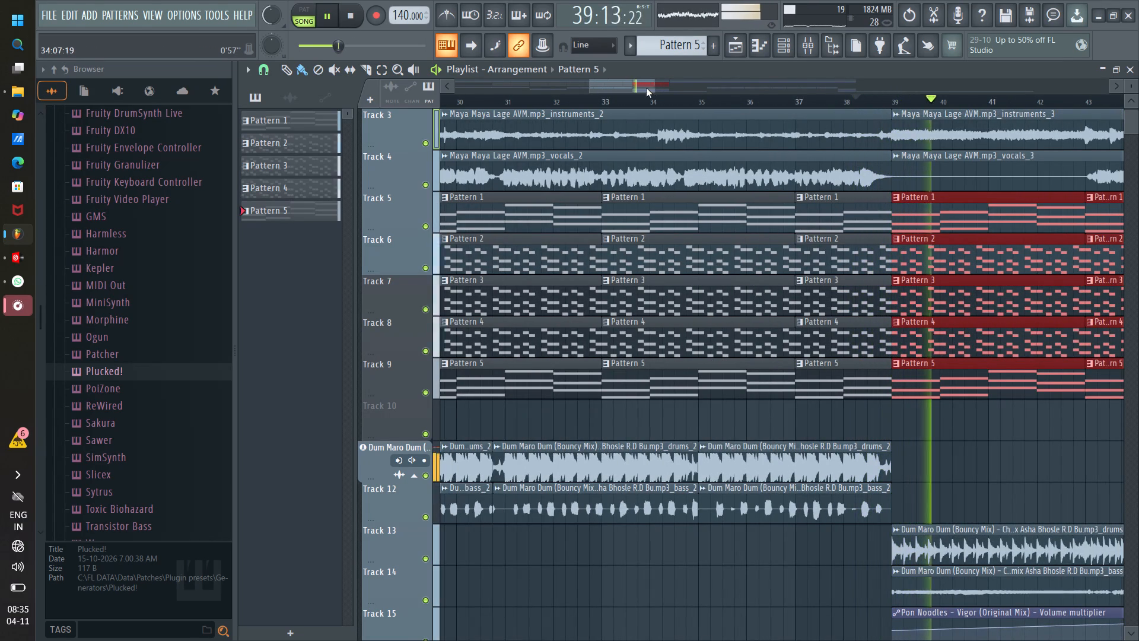
{"action": "left_click_drag", "start_coordinate": [642, 85], "coordinate": [676, 97]}
{"action": "left_click_drag", "start_coordinate": [668, 86], "coordinate": [678, 91]}
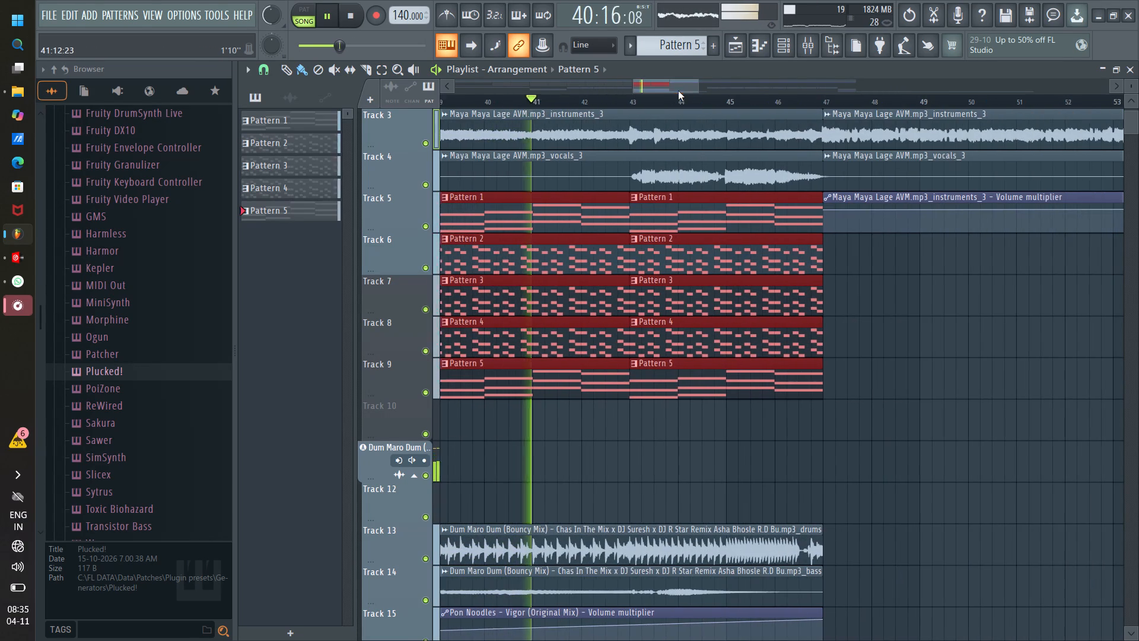
{"action": "scroll", "coordinate": [696, 101], "scroll_direction": "down", "scroll_amount": 2}
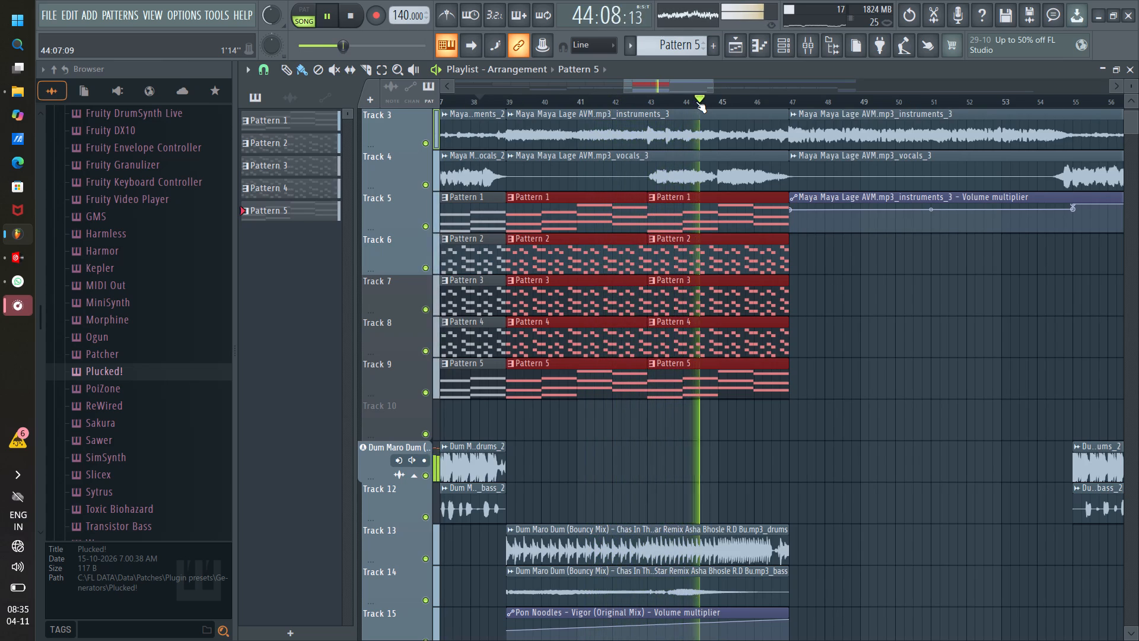
{"action": "scroll", "coordinate": [696, 101], "scroll_direction": "down", "scroll_amount": 2}
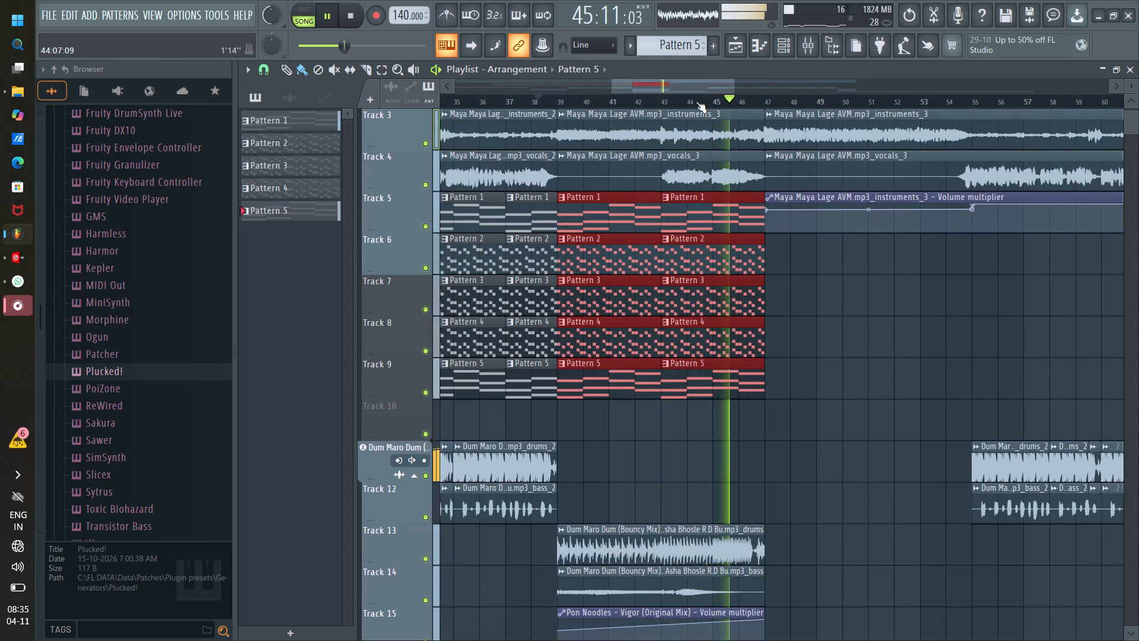
{"action": "left_click_drag", "start_coordinate": [688, 87], "coordinate": [696, 88]}
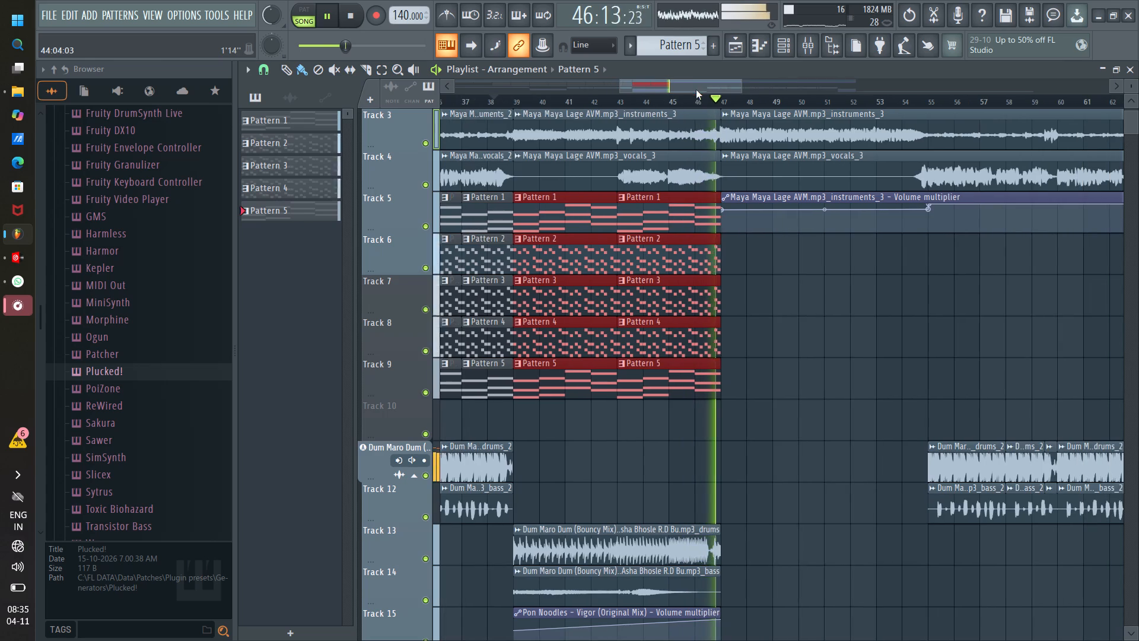
Look over the tracks beyond bar 47 and play from bar 54 to hear the Dum Maro Dum drums and bass enter.
{"action": "scroll", "coordinate": [734, 210], "scroll_direction": "down", "scroll_amount": 7}
{"action": "scroll", "coordinate": [734, 210], "scroll_direction": "up", "scroll_amount": 3}
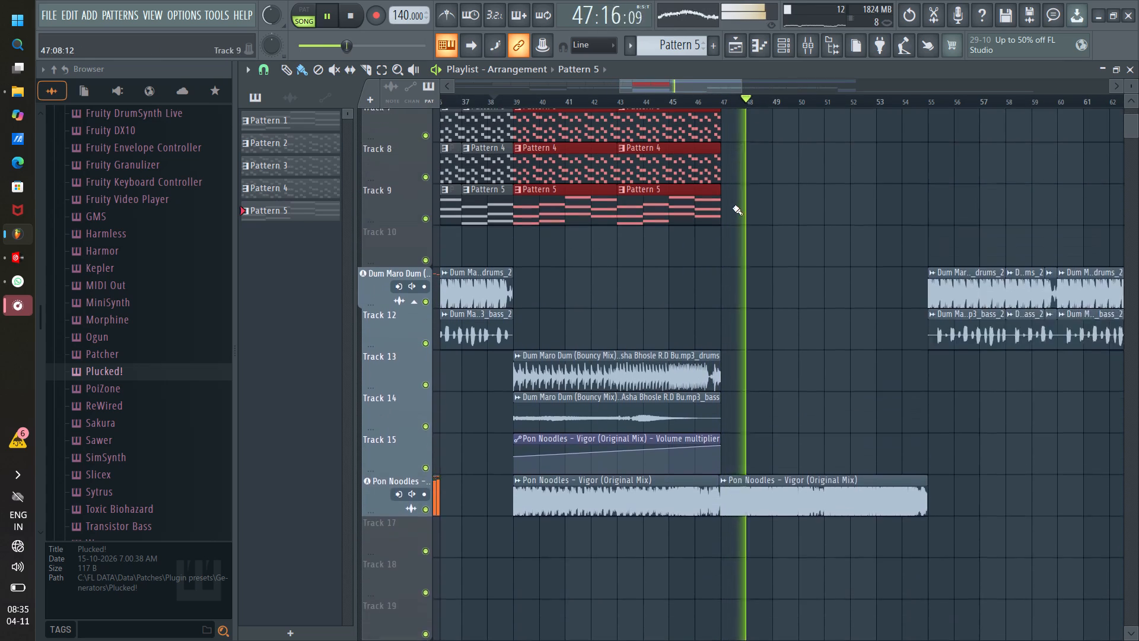
{"action": "scroll", "coordinate": [733, 207], "scroll_direction": "up", "scroll_amount": 9}
{"action": "scroll", "coordinate": [721, 106], "scroll_direction": "down", "scroll_amount": 2}
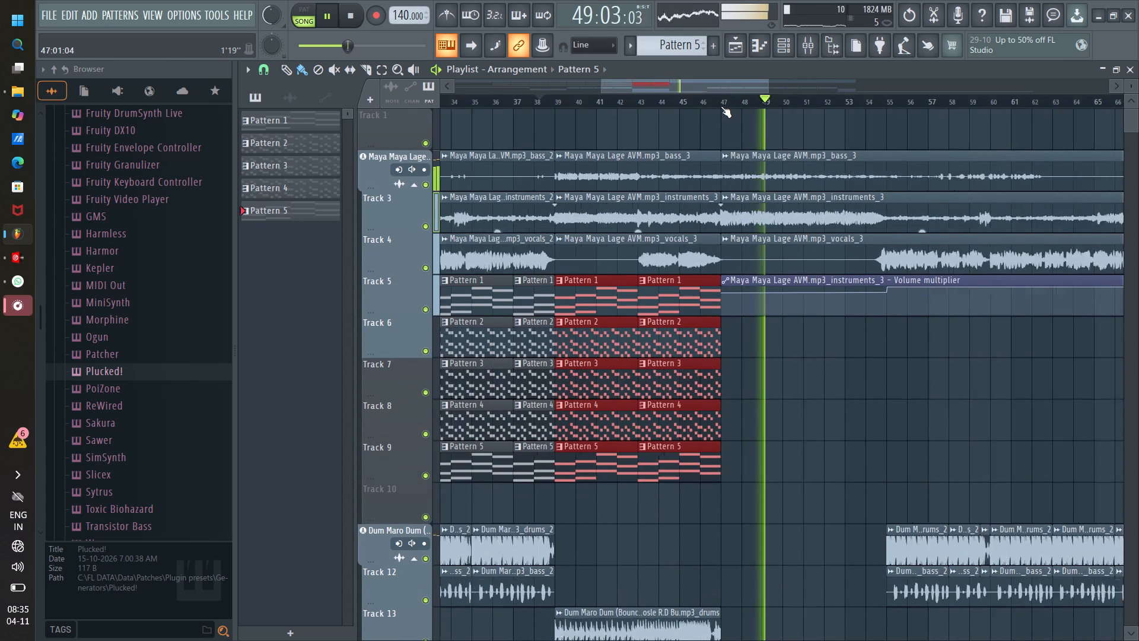
{"action": "scroll", "coordinate": [721, 106], "scroll_direction": "down", "scroll_amount": 4}
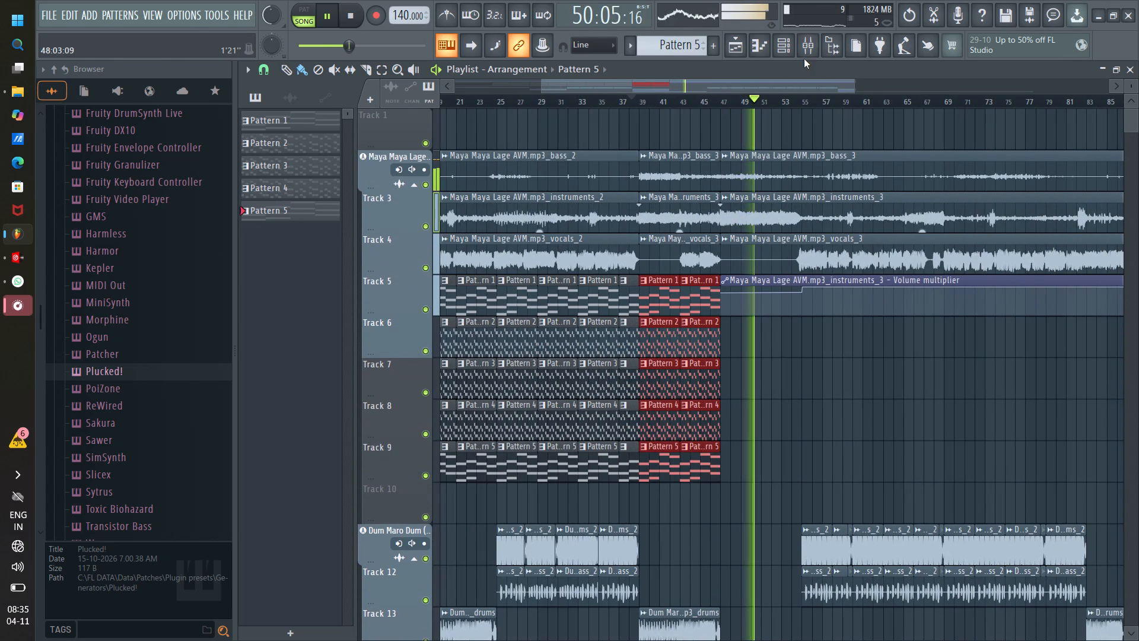
{"action": "left_click_drag", "start_coordinate": [736, 87], "coordinate": [790, 99]}
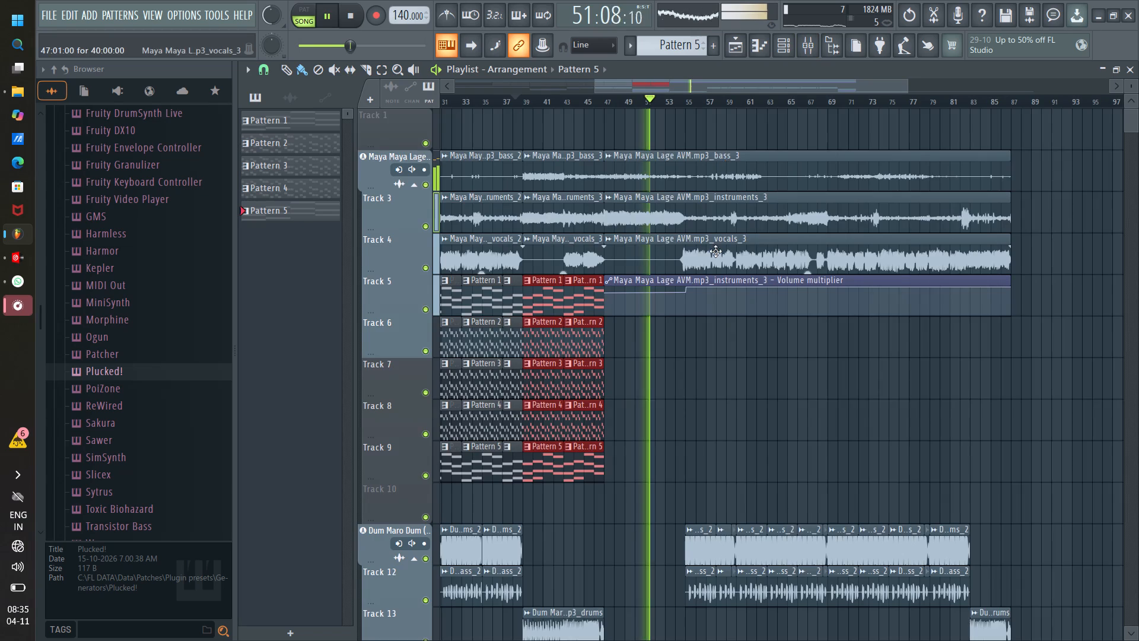
{"action": "scroll", "coordinate": [715, 251], "scroll_direction": "down", "scroll_amount": 5}
{"action": "scroll", "coordinate": [715, 247], "scroll_direction": "up", "scroll_amount": 4}
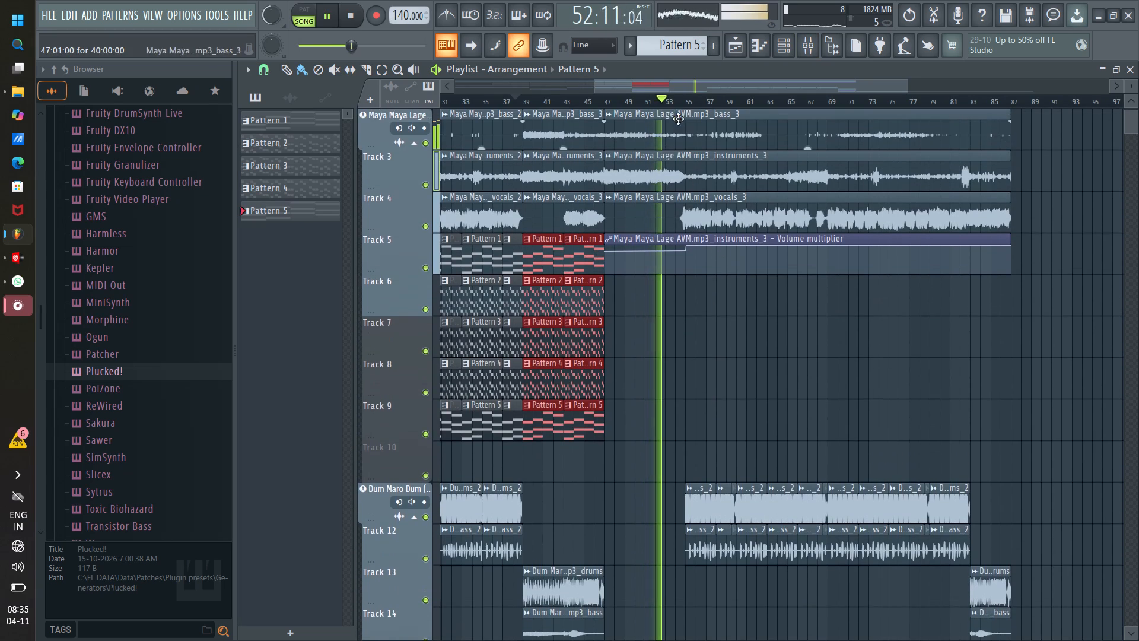
{"action": "left_click", "coordinate": [675, 99]}
{"action": "scroll", "coordinate": [688, 102], "scroll_direction": "up", "scroll_amount": 4}
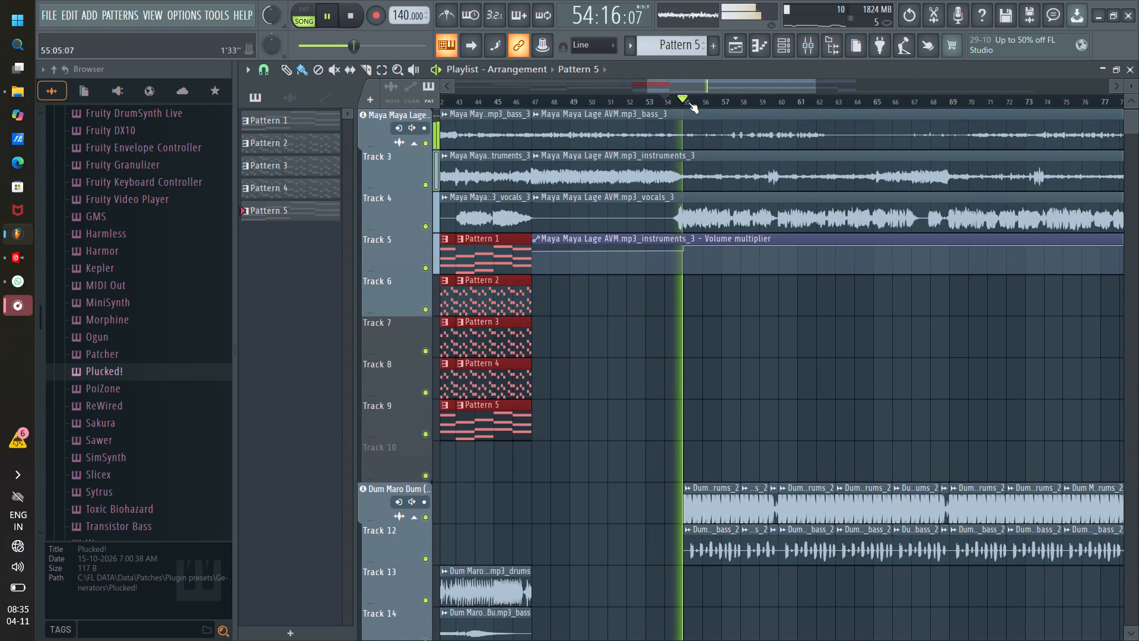
Copy the Pattern 1 to Pattern 5 clips of bars 39 to 47 to bar 55, placed on tracks 6 to 10.
{"action": "left_click_drag", "start_coordinate": [698, 93], "coordinate": [665, 88]}
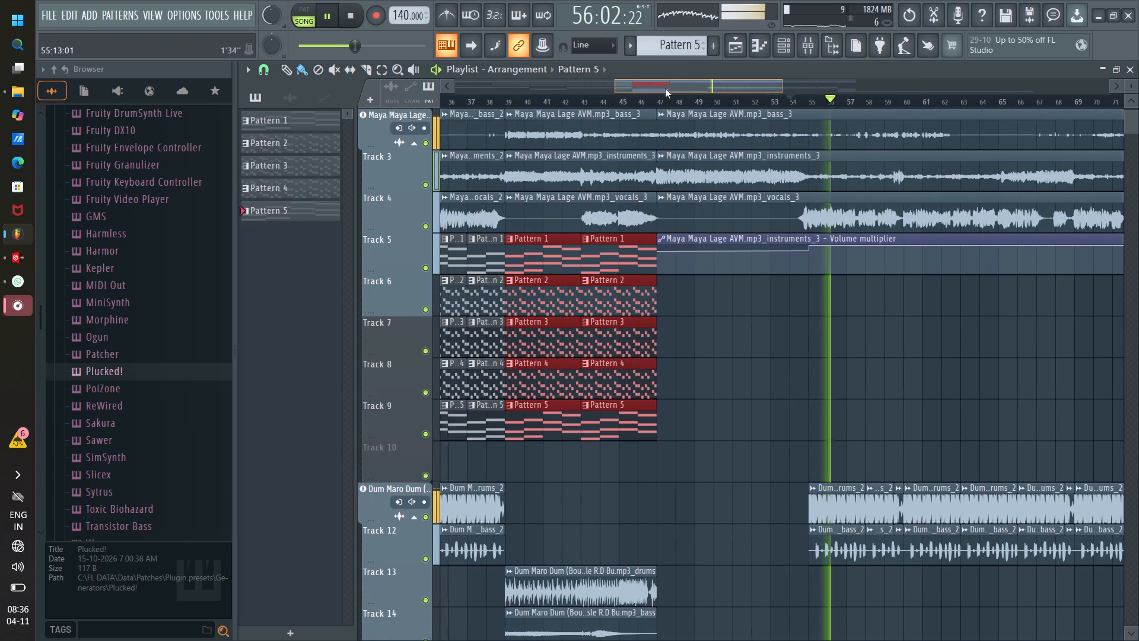
{"action": "left_click_drag", "start_coordinate": [665, 88], "coordinate": [664, 88]}
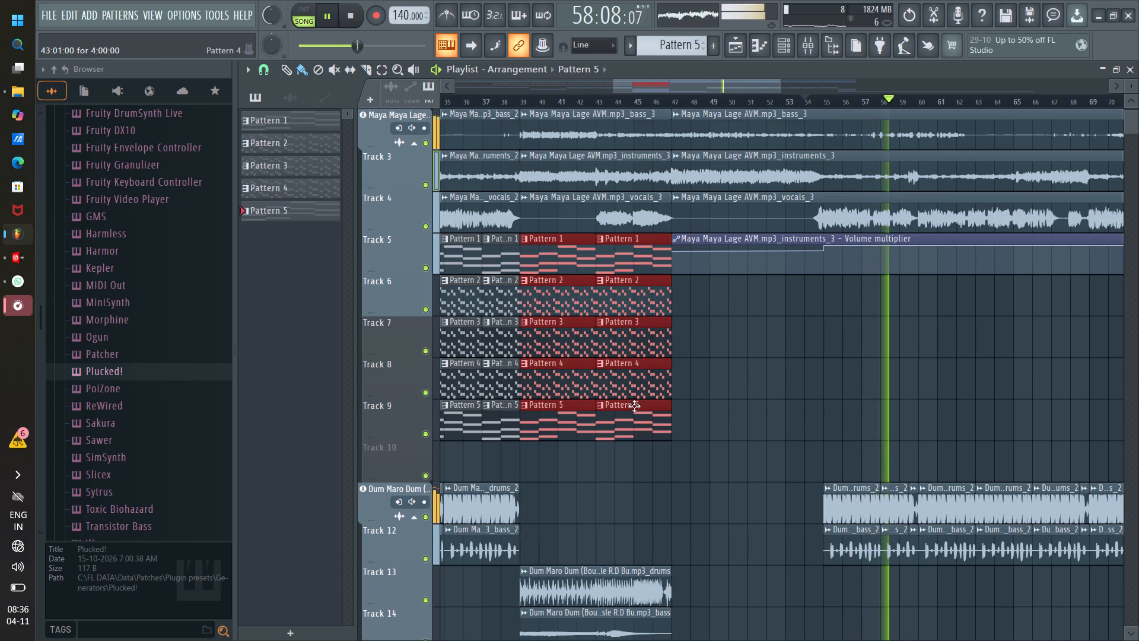
{"action": "left_click_drag", "start_coordinate": [611, 412], "coordinate": [874, 448], "text": "shift"}
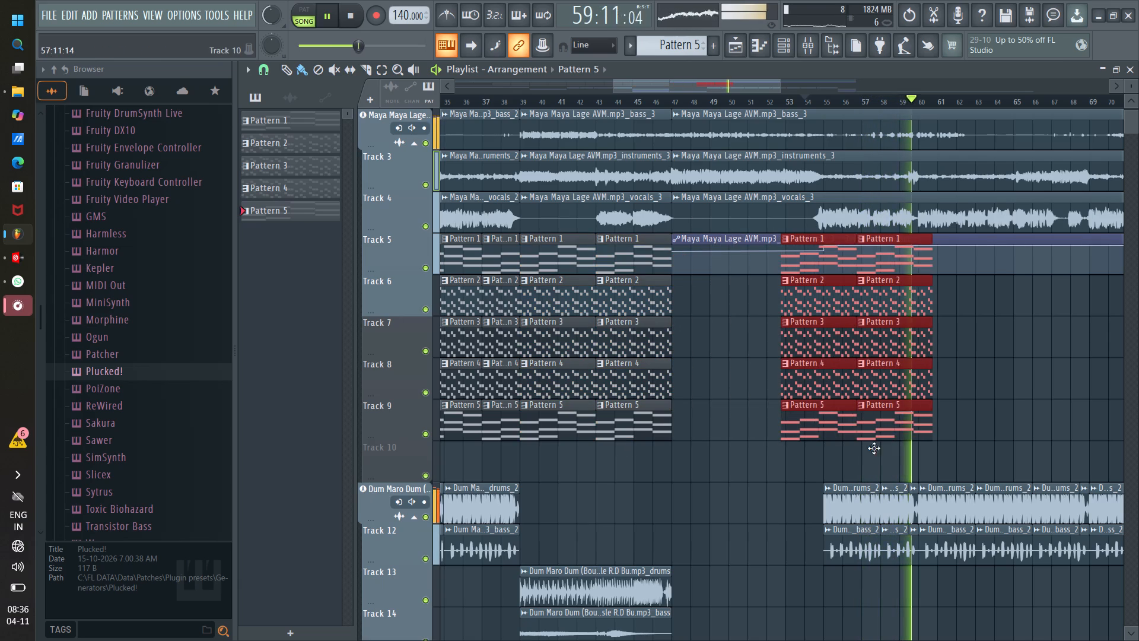
{"action": "left_click_drag", "start_coordinate": [874, 448], "coordinate": [898, 445], "text": "shift"}
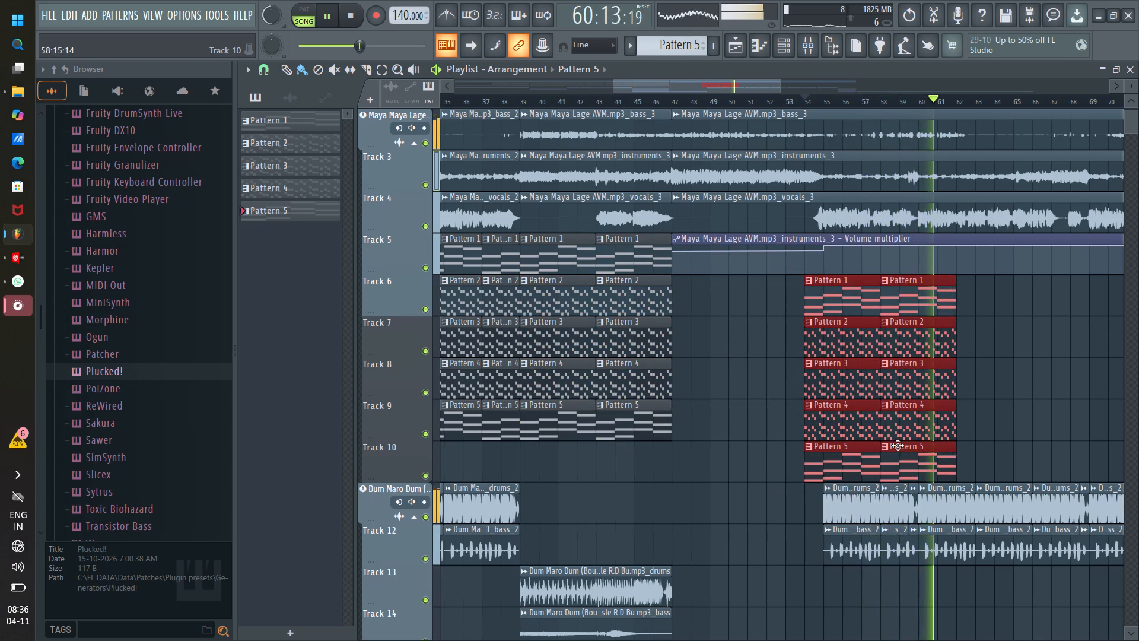
{"action": "left_click_drag", "start_coordinate": [898, 445], "coordinate": [914, 450], "text": "shift"}
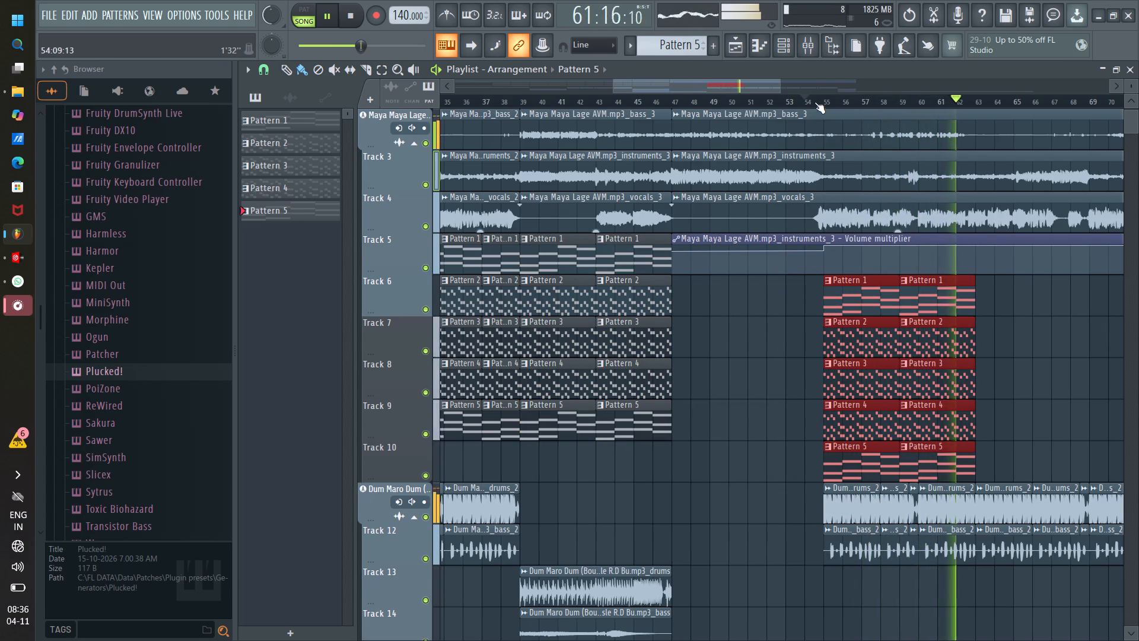
Play from bar 54 to hear the copied patterns enter at bar 55.
{"action": "left_click", "coordinate": [815, 101]}
{"action": "left_click_drag", "start_coordinate": [757, 87], "coordinate": [778, 95]}
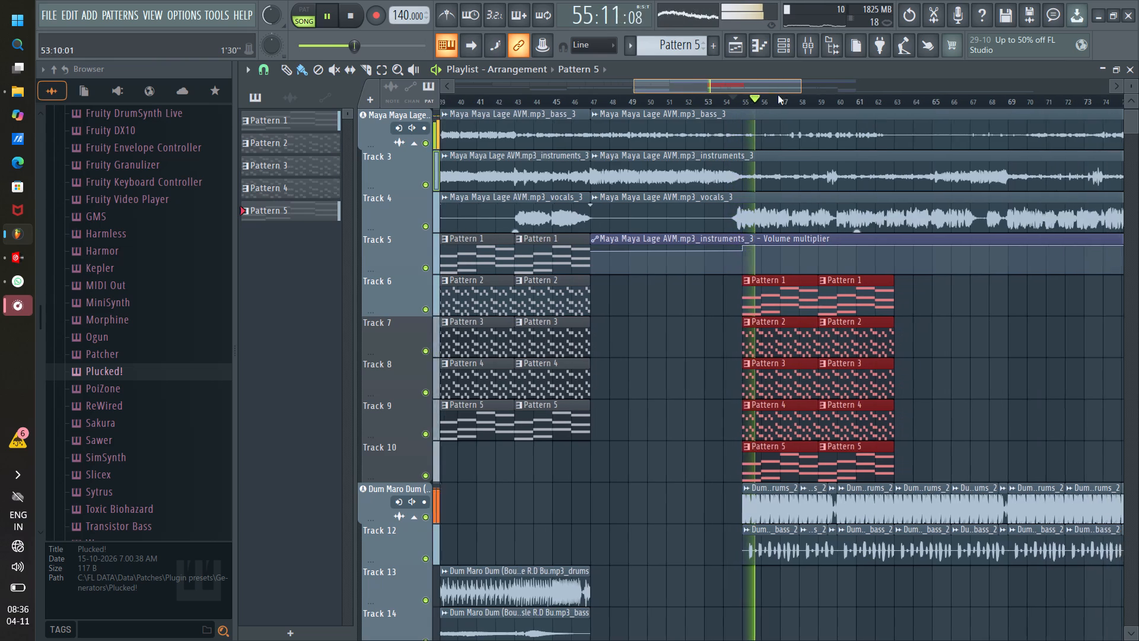
{"action": "left_click_drag", "start_coordinate": [778, 95], "coordinate": [784, 96]}
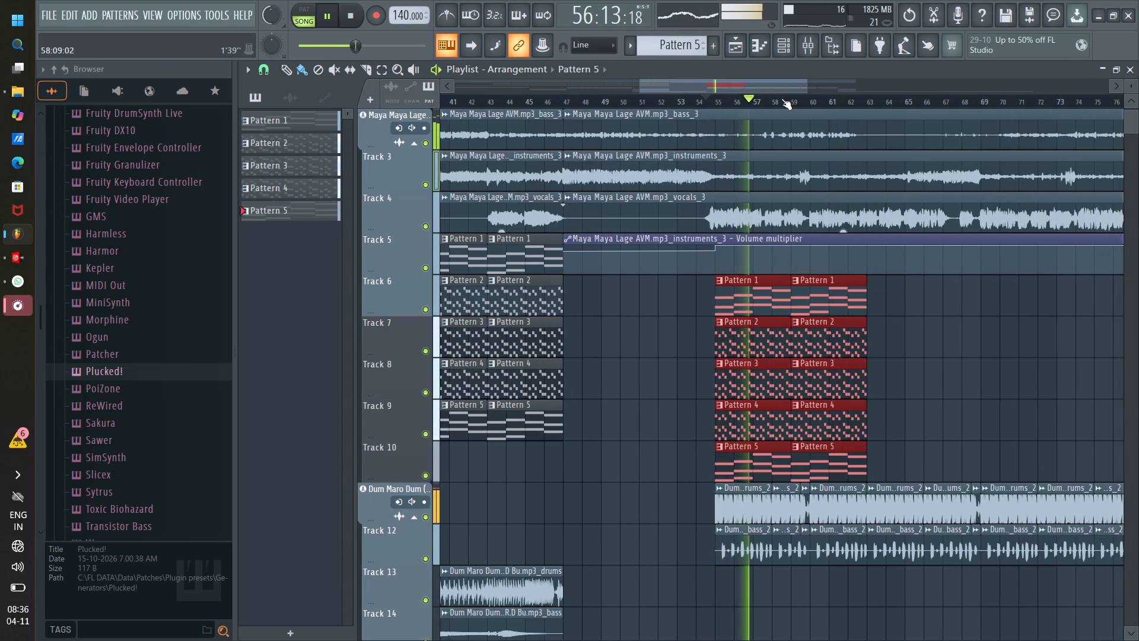
{"action": "left_click_drag", "start_coordinate": [715, 90], "coordinate": [742, 101]}
Duplicate the selected Pattern 1 to Pattern 5 clips on tracks 6 to 10 three times, filling bars 63 to 87.
{"action": "scroll", "coordinate": [731, 100], "scroll_direction": "up", "scroll_amount": 3}
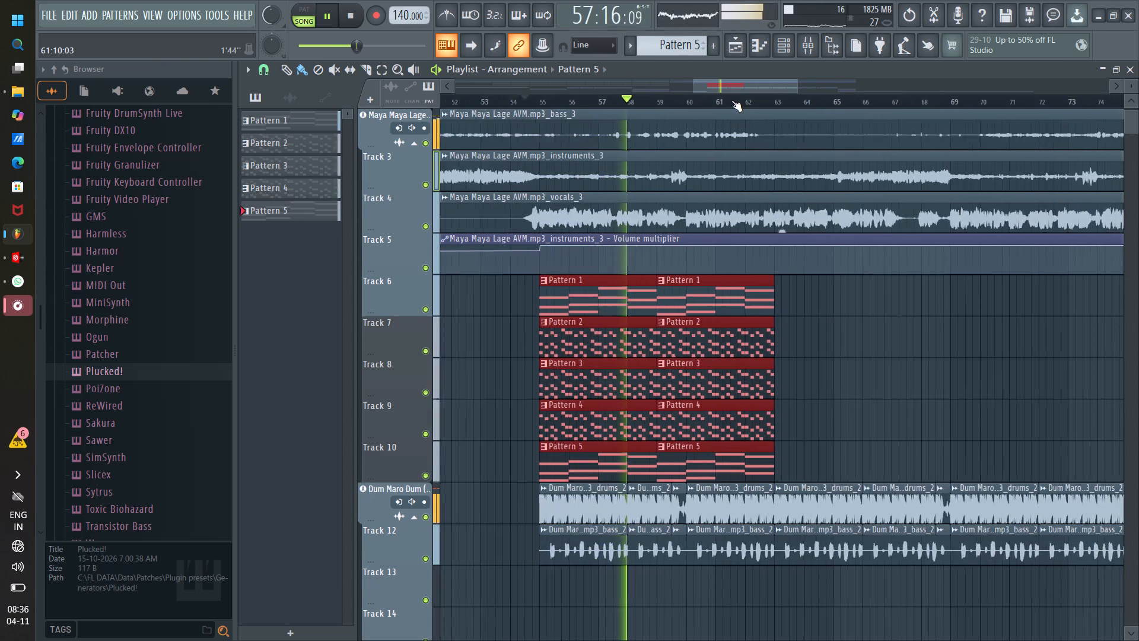
{"action": "scroll", "coordinate": [731, 100], "scroll_direction": "up", "scroll_amount": 2}
{"action": "scroll", "coordinate": [731, 100], "scroll_direction": "down", "scroll_amount": 1}
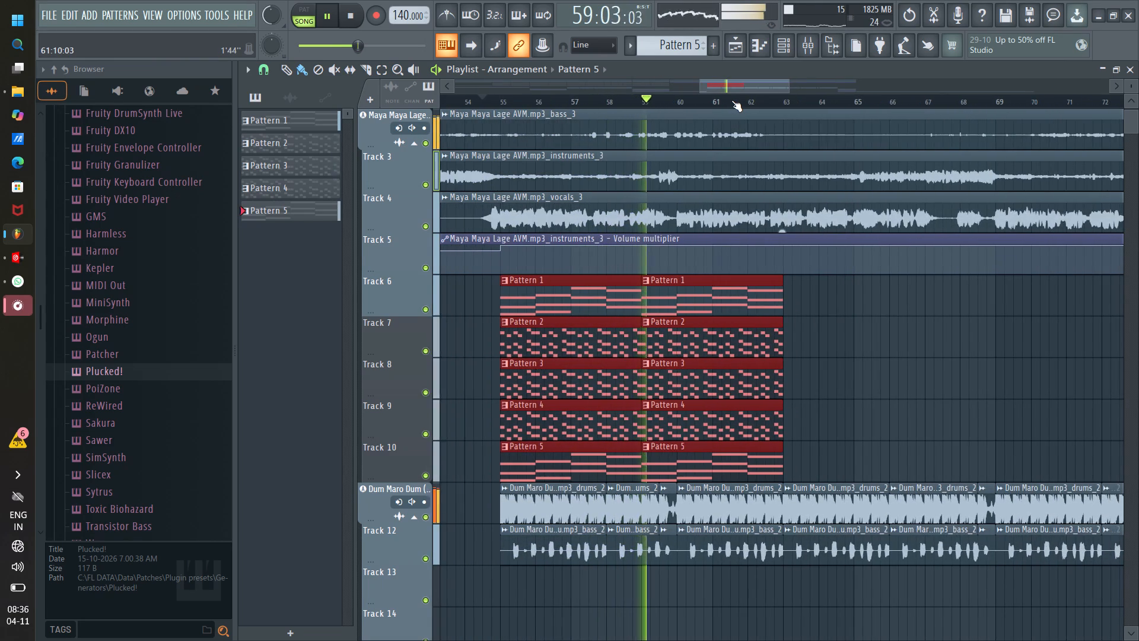
{"action": "scroll", "coordinate": [731, 100], "scroll_direction": "down", "scroll_amount": 2}
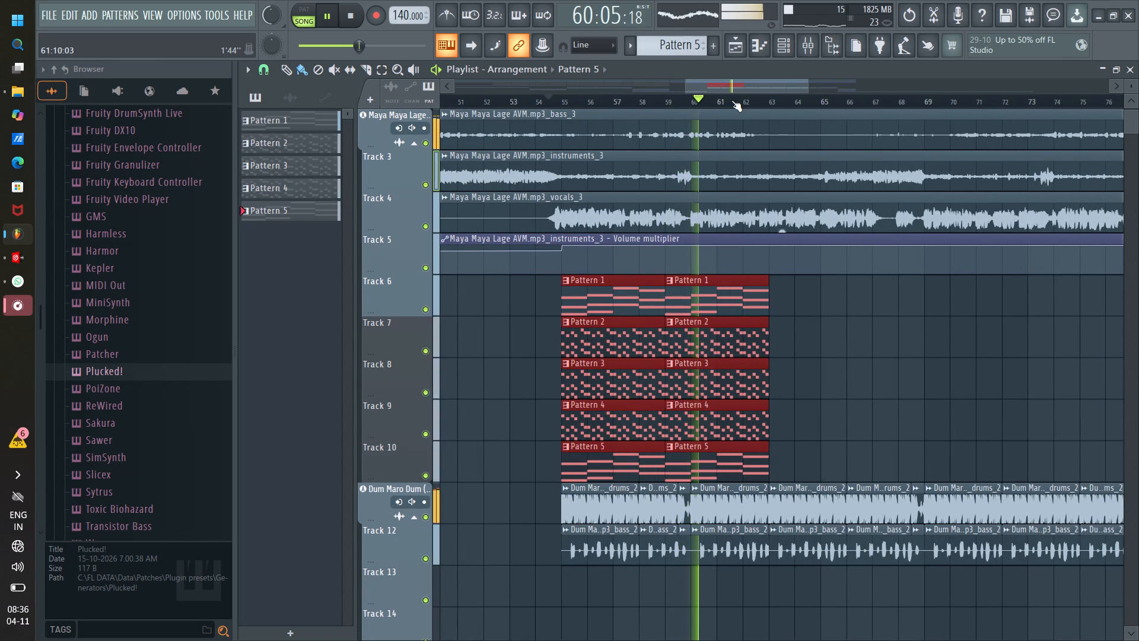
{"action": "key", "text": "ctrl+b"}
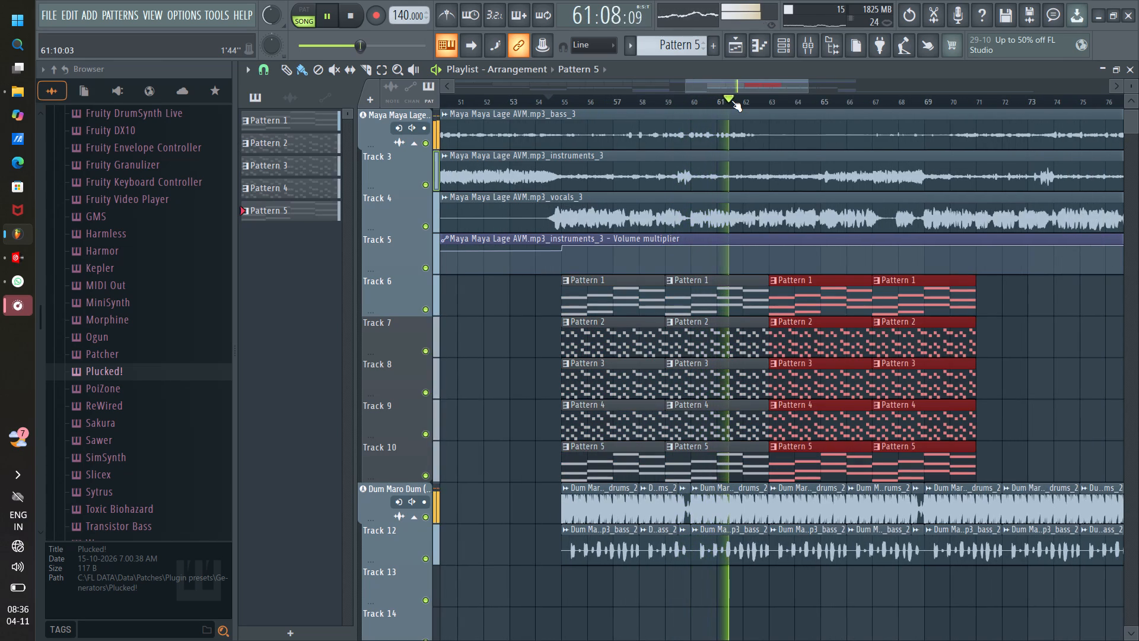
{"action": "left_click_drag", "start_coordinate": [705, 83], "coordinate": [735, 93]}
{"action": "scroll", "coordinate": [734, 101], "scroll_direction": "down", "scroll_amount": 2}
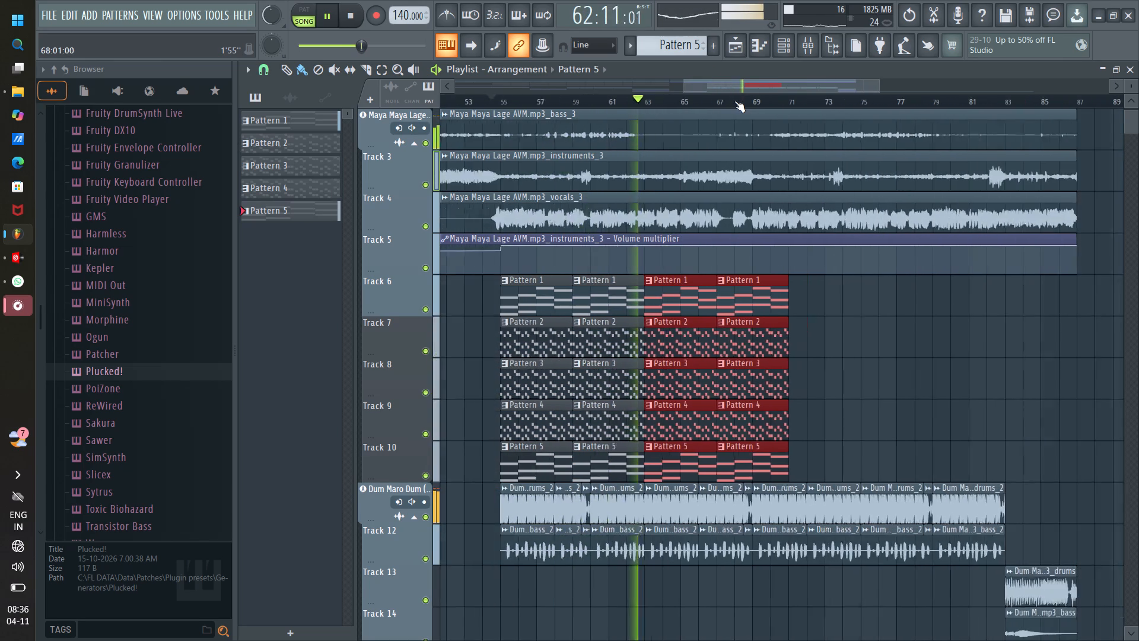
{"action": "scroll", "coordinate": [734, 101], "scroll_direction": "down", "scroll_amount": 4}
{"action": "key", "text": "ctrl+b"}
{"action": "key", "text": "ctrl+b"}
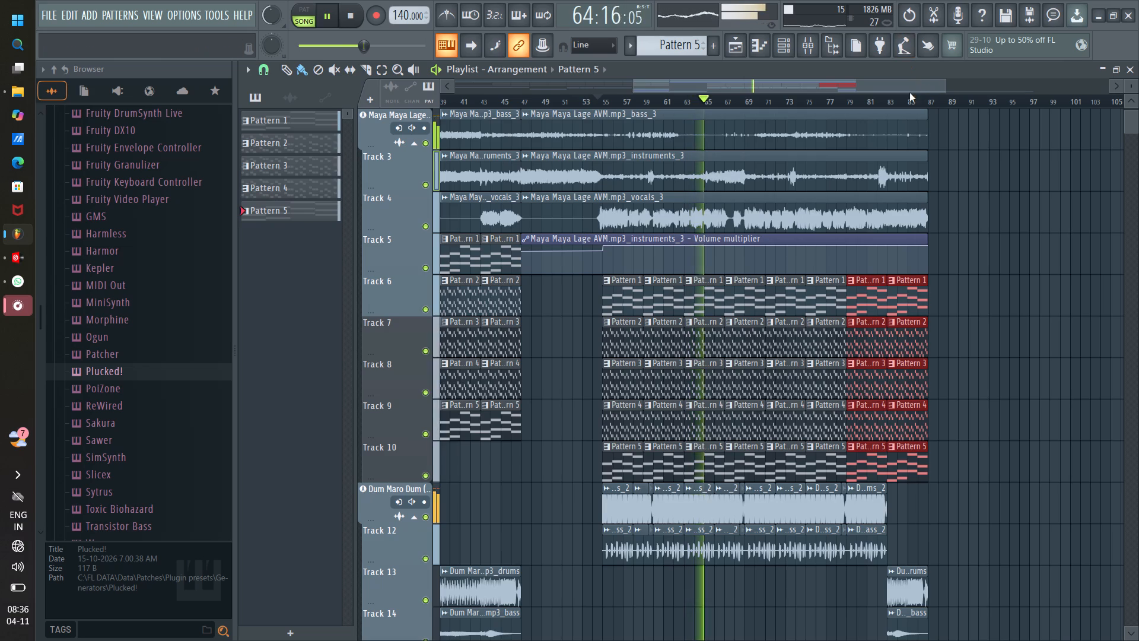
Keep the song playing and examine the extended pattern clips against the vocal, drums, bass and Pon Noodles clips across the arrangement.
{"action": "scroll", "coordinate": [909, 100], "scroll_direction": "up", "scroll_amount": 9}
{"action": "scroll", "coordinate": [909, 100], "scroll_direction": "down", "scroll_amount": 3}
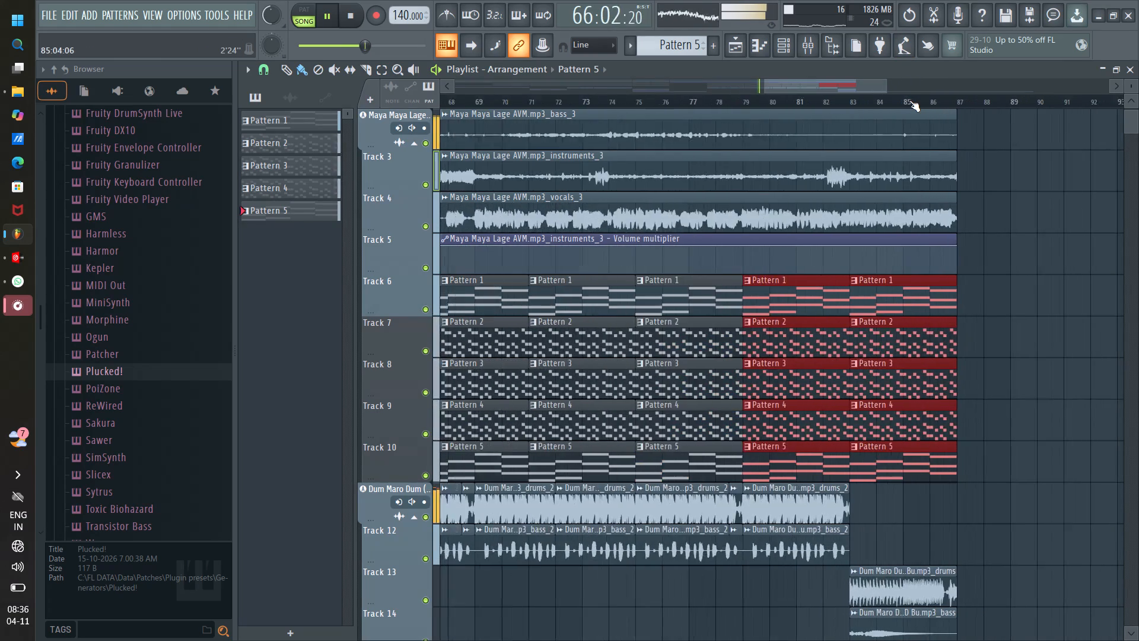
{"action": "scroll", "coordinate": [909, 100], "scroll_direction": "down", "scroll_amount": 3}
{"action": "left_click_drag", "start_coordinate": [892, 85], "coordinate": [927, 88]}
{"action": "scroll", "coordinate": [883, 100], "scroll_direction": "down", "scroll_amount": 6}
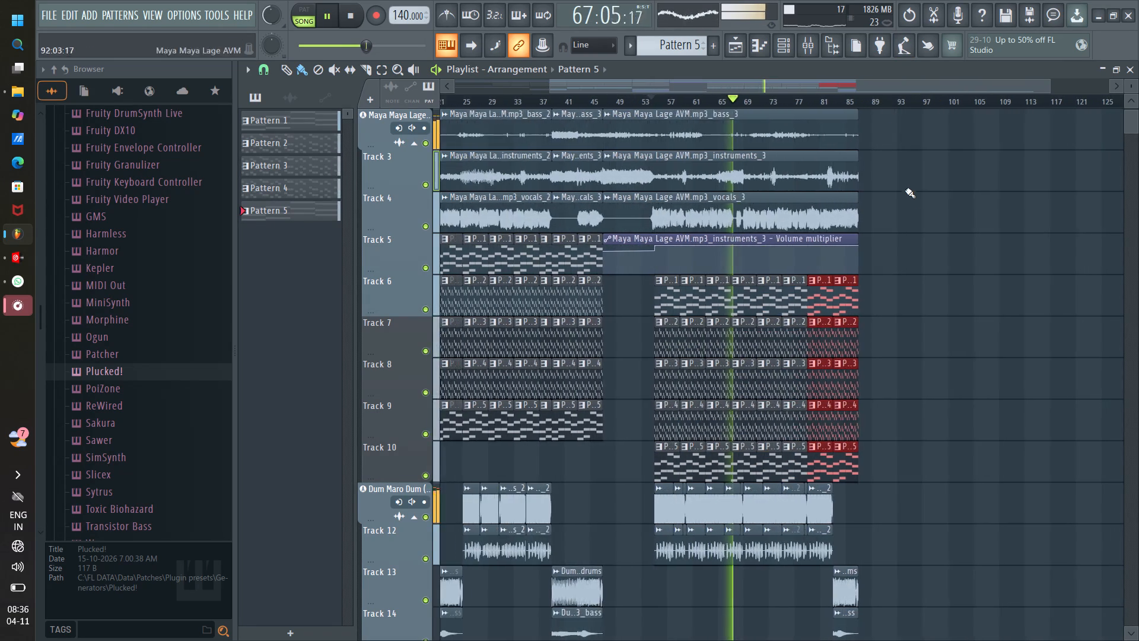
{"action": "scroll", "coordinate": [909, 199], "scroll_direction": "down", "scroll_amount": 6}
{"action": "scroll", "coordinate": [909, 199], "scroll_direction": "up", "scroll_amount": 2}
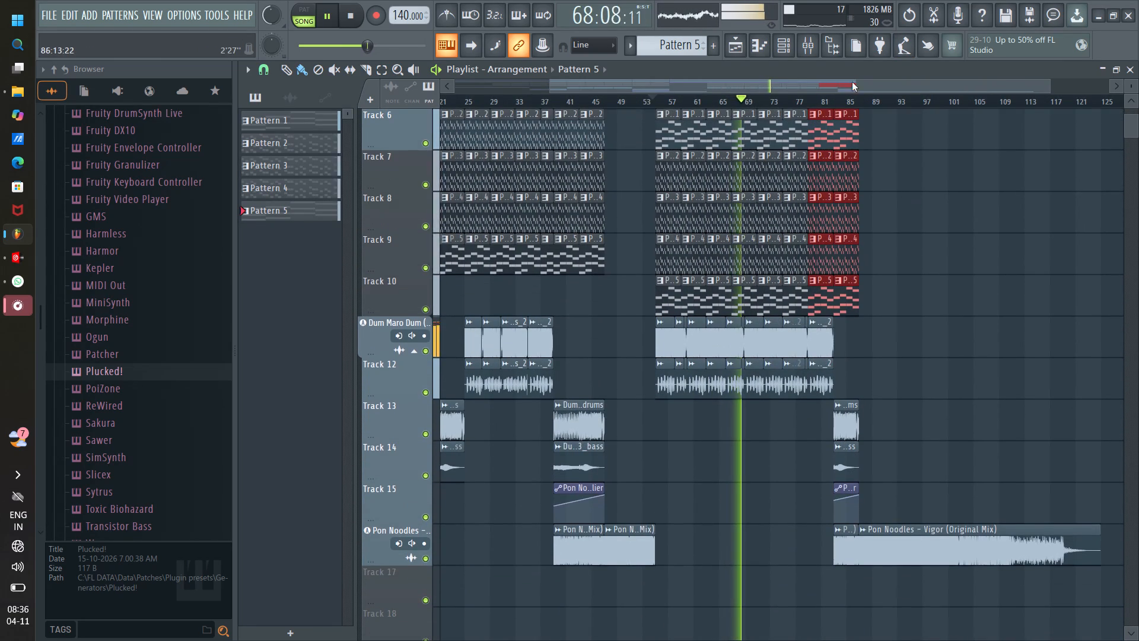
{"action": "scroll", "coordinate": [879, 201], "scroll_direction": "up", "scroll_amount": 3}
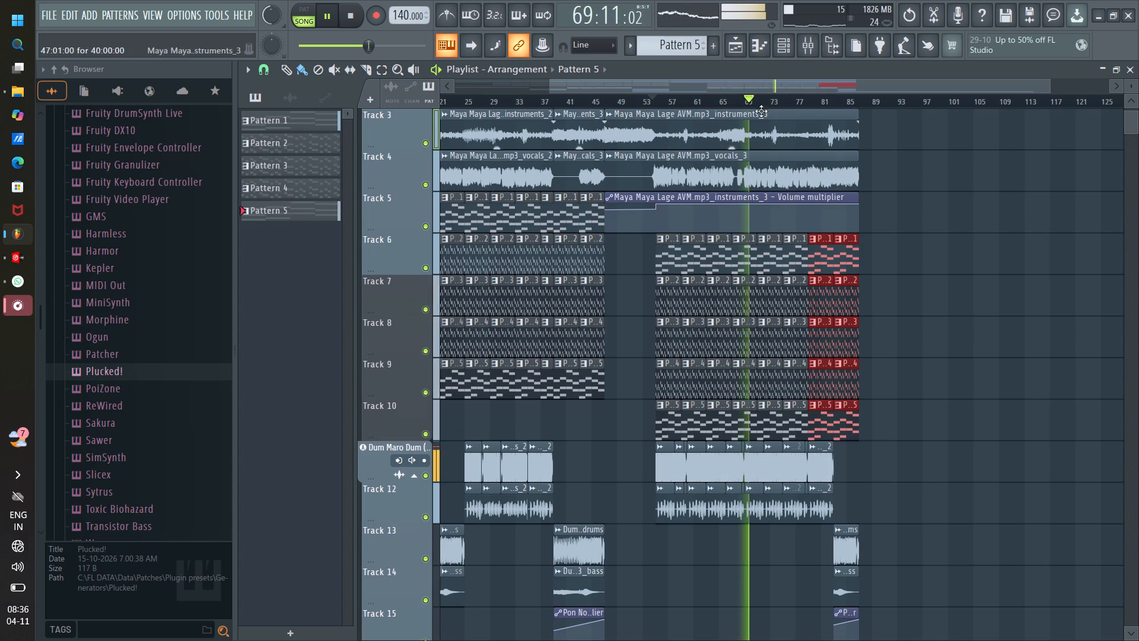
{"action": "left_click_drag", "start_coordinate": [761, 87], "coordinate": [589, 86]}
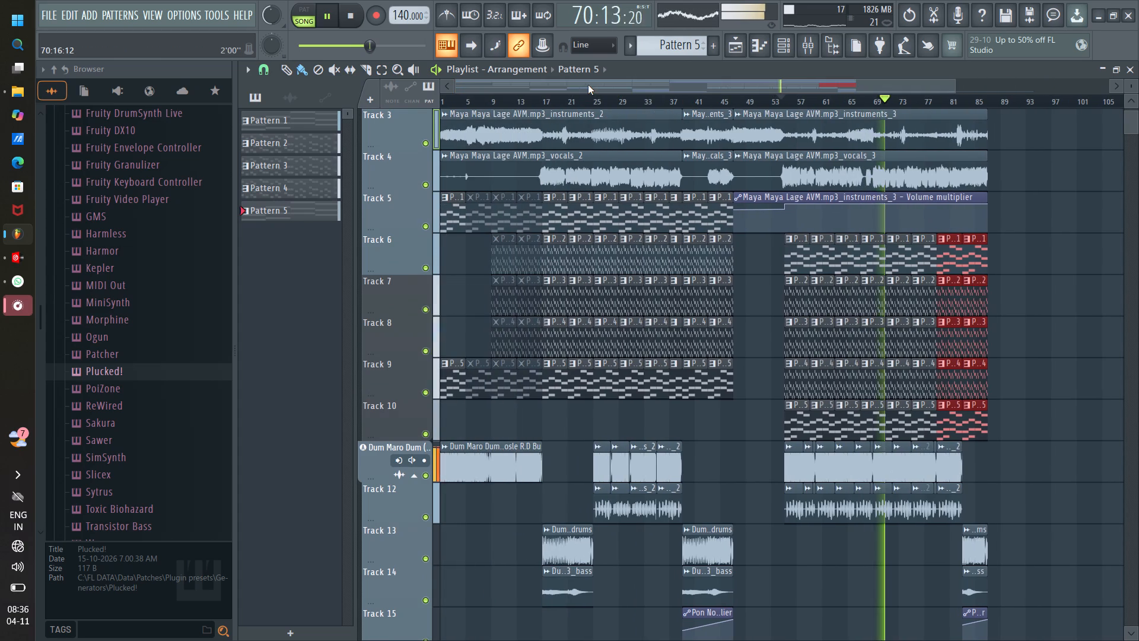
{"action": "left_click_drag", "start_coordinate": [617, 80], "coordinate": [743, 102]}
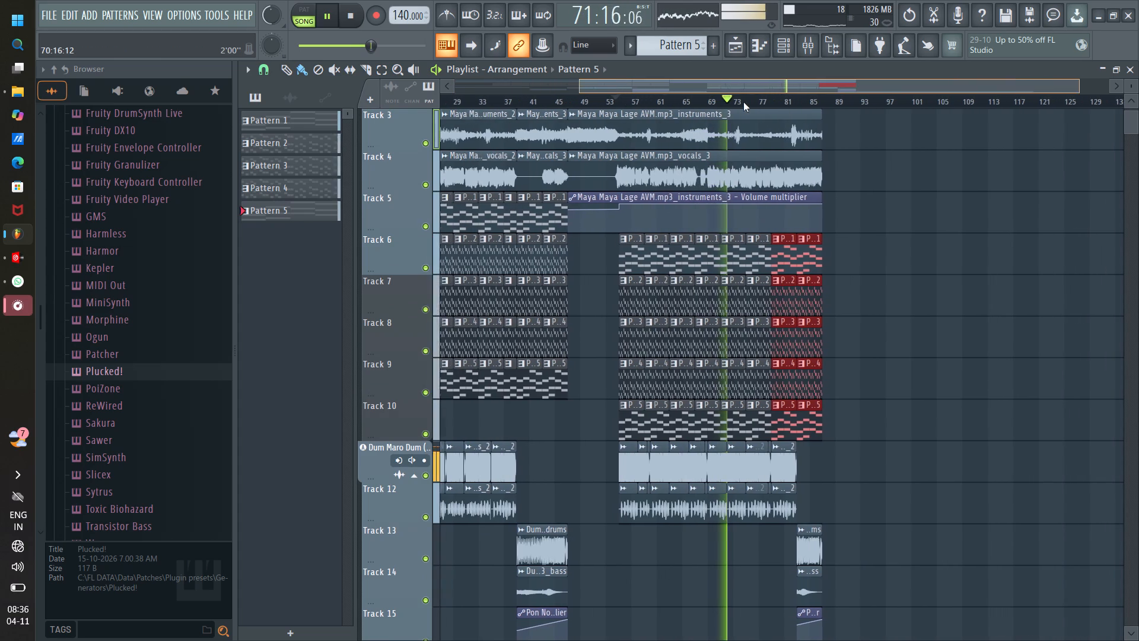
{"action": "left_click_drag", "start_coordinate": [743, 102], "coordinate": [746, 103]}
{"action": "scroll", "coordinate": [730, 101], "scroll_direction": "up", "scroll_amount": 6}
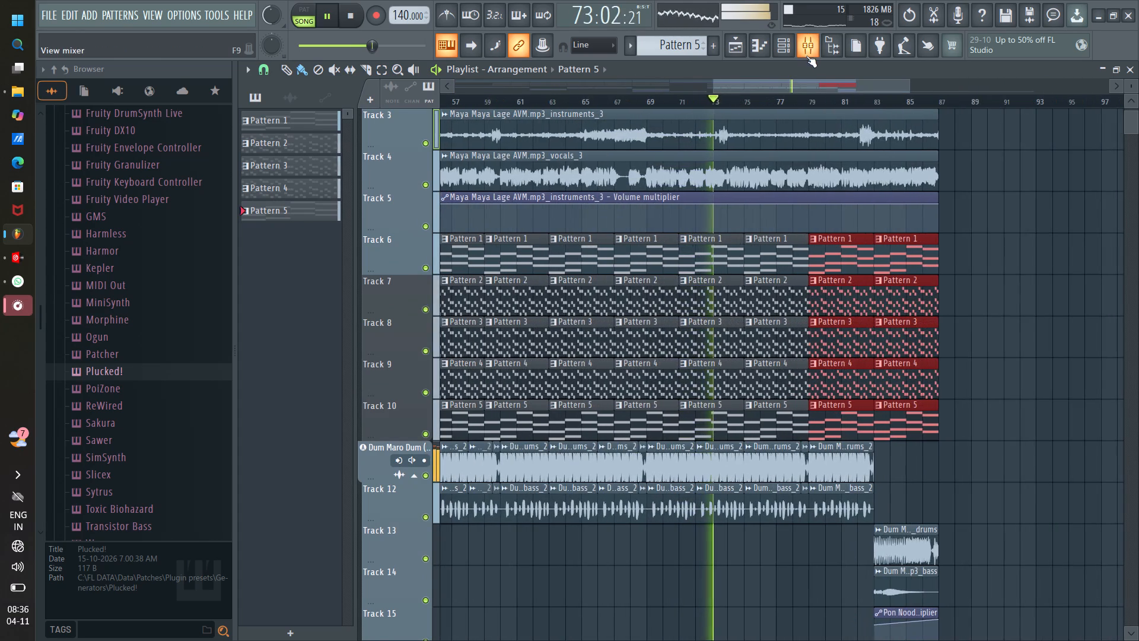
Solo the Plucked! mixer track, raise its volume to about 83%, and stop playback.
{"action": "left_click", "coordinate": [806, 55]}
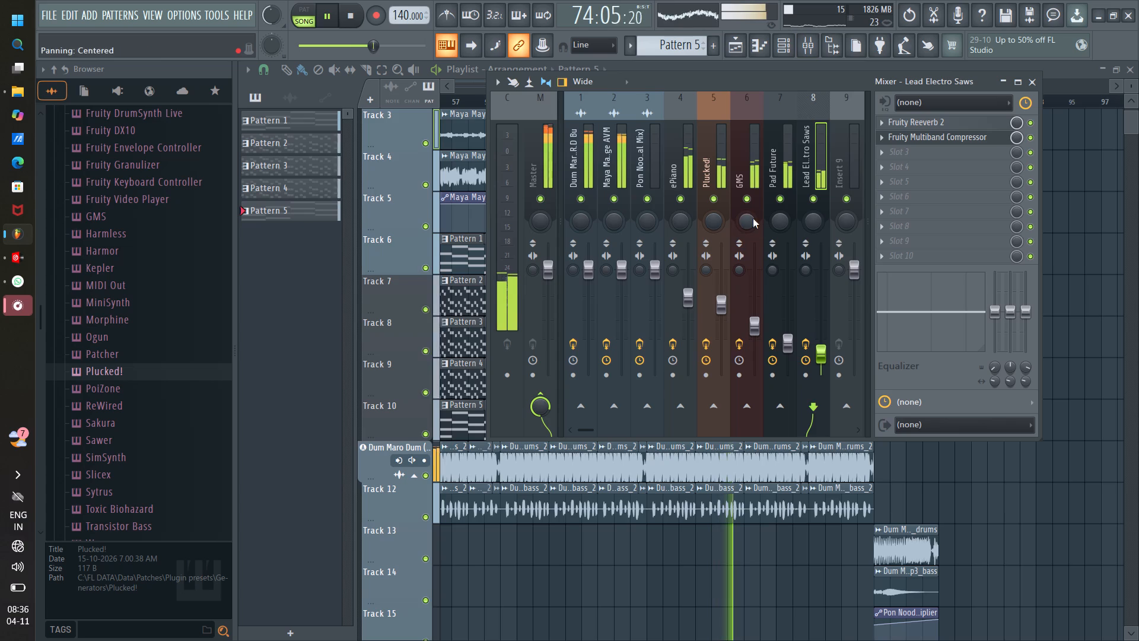
{"action": "right_click", "coordinate": [746, 199]}
{"action": "right_click", "coordinate": [714, 192]}
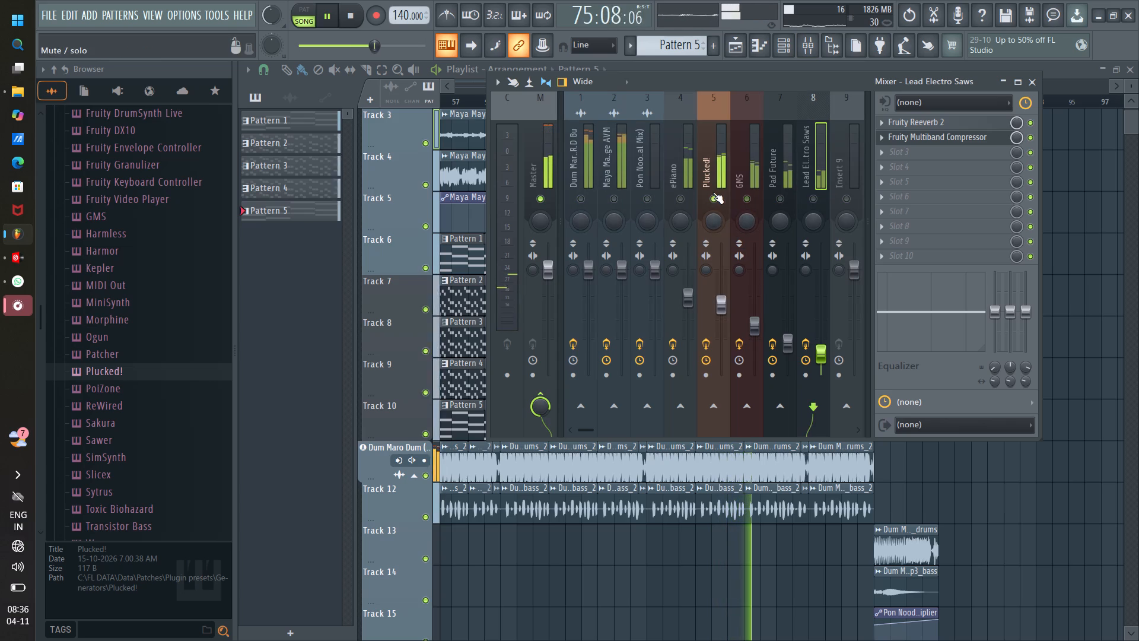
{"action": "scroll", "coordinate": [721, 266], "scroll_direction": "up", "scroll_amount": 5}
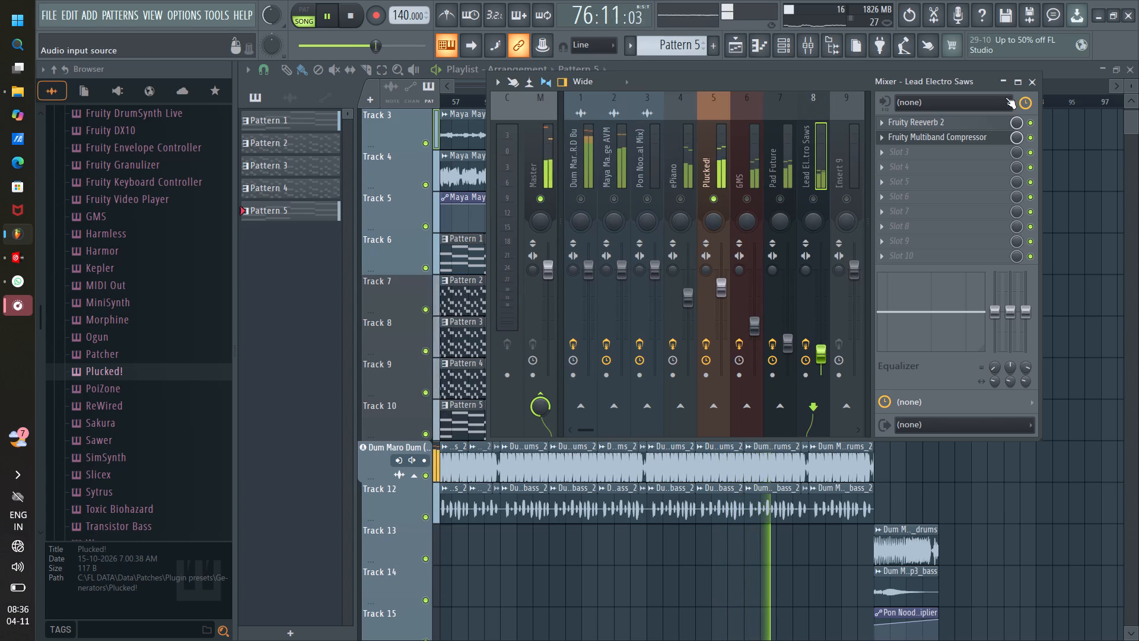
{"action": "left_click", "coordinate": [1031, 82]}
{"action": "key", "text": "space"}
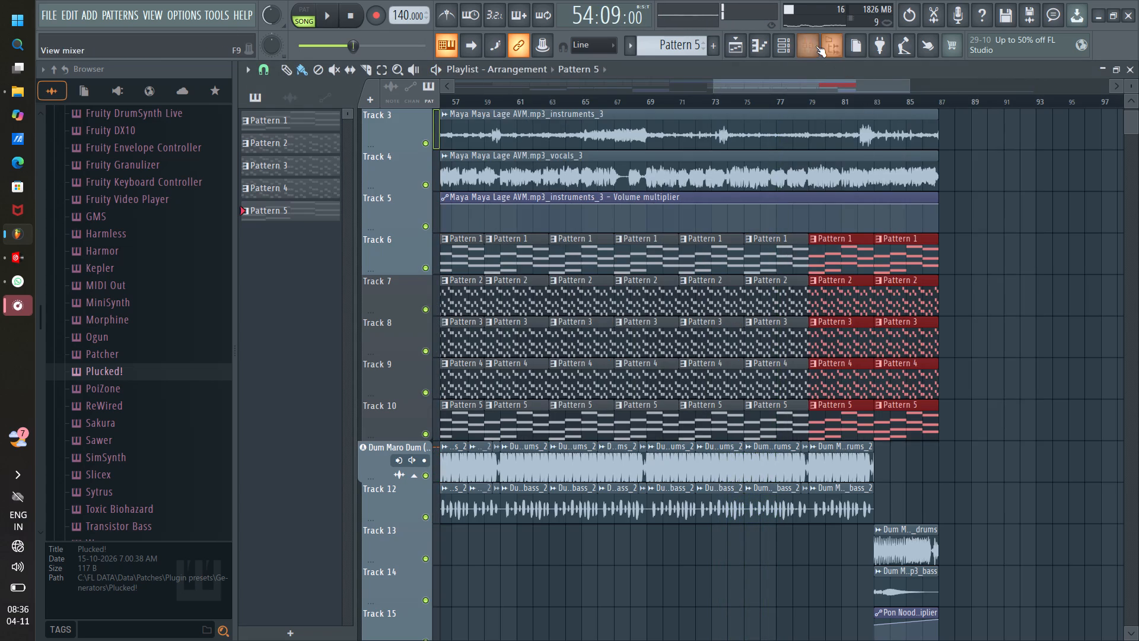
Unsolo the mixer so that all tracks sound, and restart playback from bar 54.
{"action": "left_click", "coordinate": [815, 45]}
{"action": "right_click", "coordinate": [748, 199]}
{"action": "right_click", "coordinate": [748, 199]}
{"action": "key", "text": "space"}
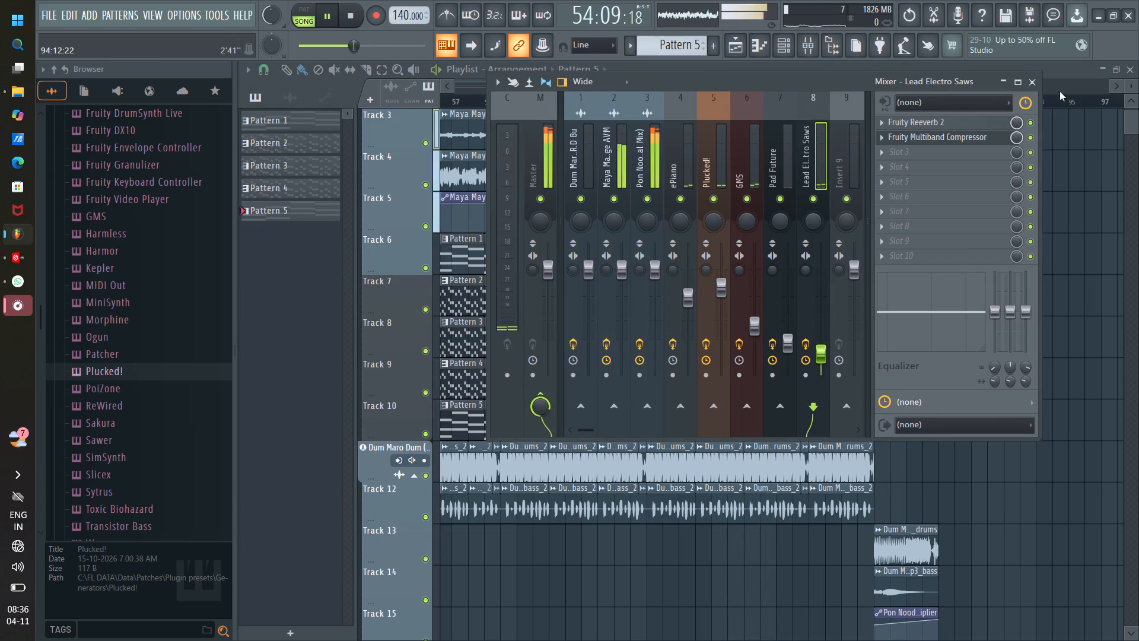
{"action": "left_click", "coordinate": [1032, 75]}
{"action": "left_click_drag", "start_coordinate": [780, 87], "coordinate": [738, 87]}
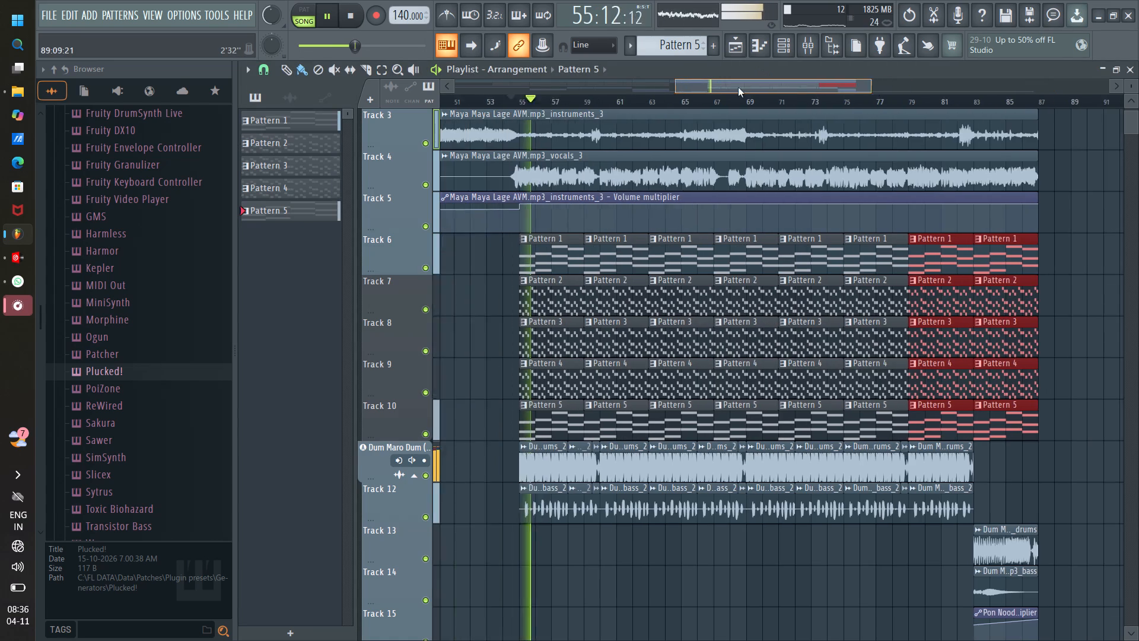
{"action": "left_click_drag", "start_coordinate": [738, 87], "coordinate": [712, 87]}
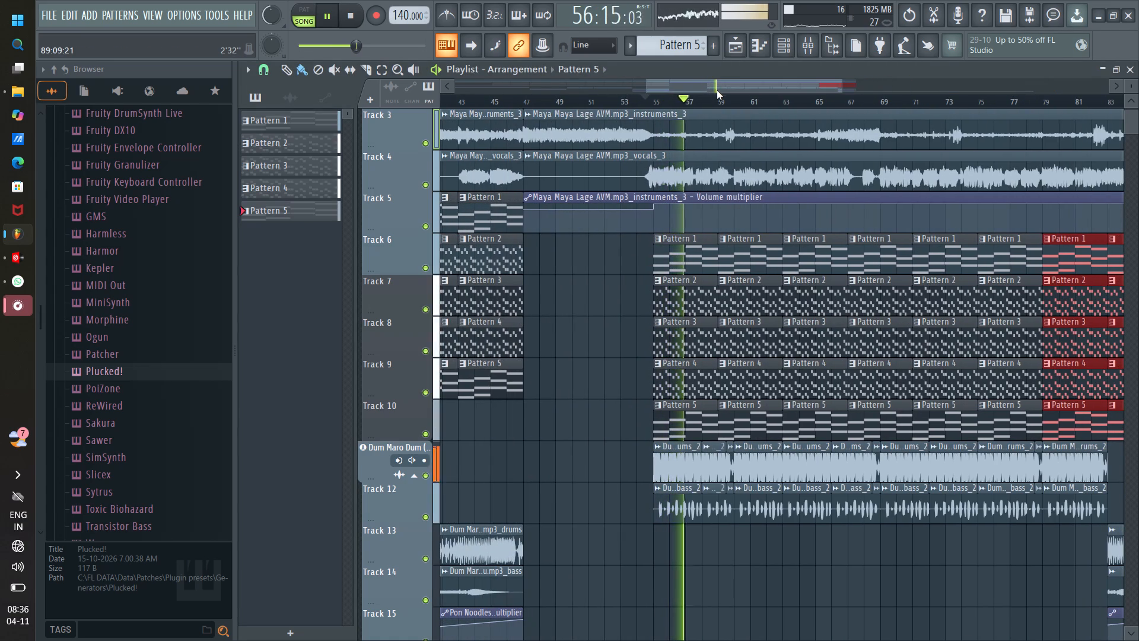
Lower the Plucked! mixer volume to 73% (-6.3 dB) and bring the ePiano volume down slightly.
{"action": "left_click", "coordinate": [809, 46]}
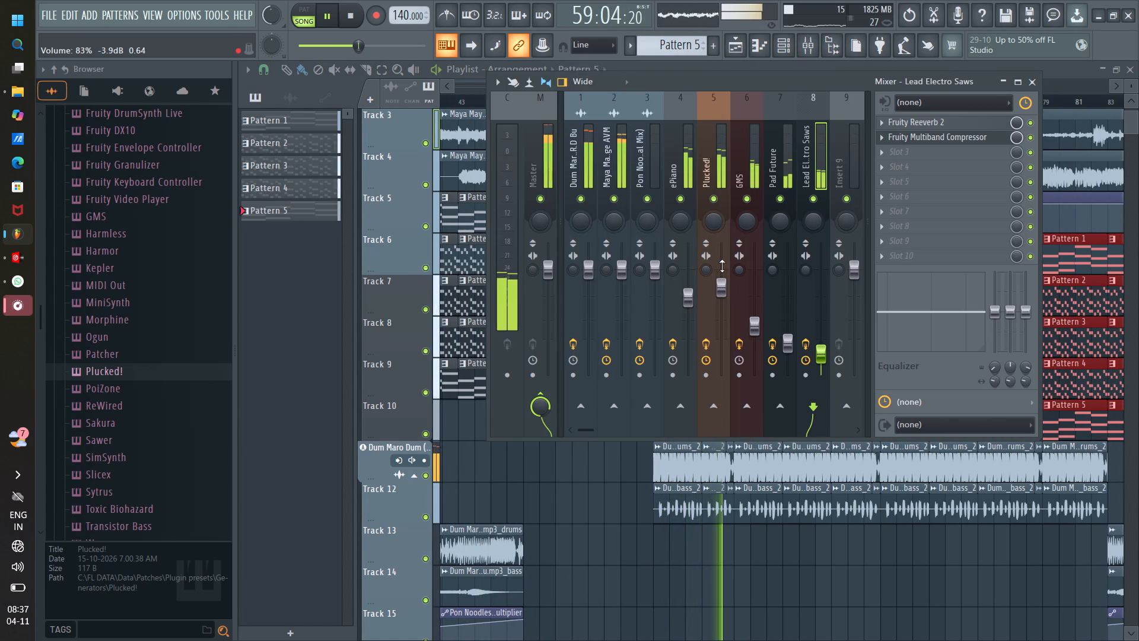
{"action": "scroll", "coordinate": [722, 266], "scroll_direction": "down", "scroll_amount": 2}
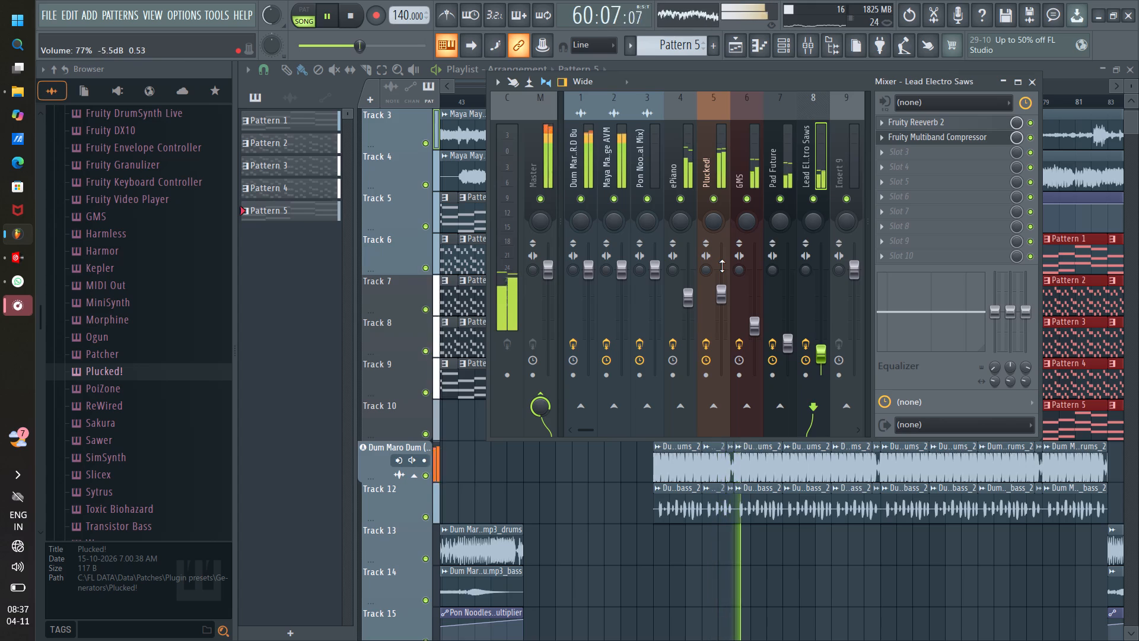
{"action": "scroll", "coordinate": [722, 266], "scroll_direction": "down", "scroll_amount": 1}
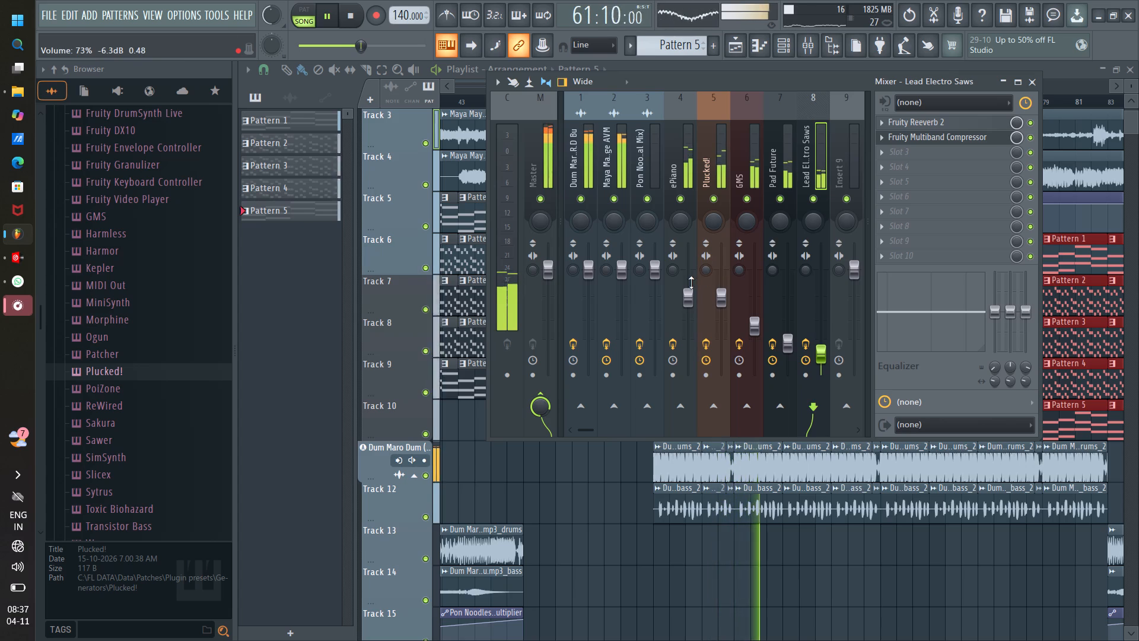
{"action": "scroll", "coordinate": [691, 283], "scroll_direction": "down", "scroll_amount": 1}
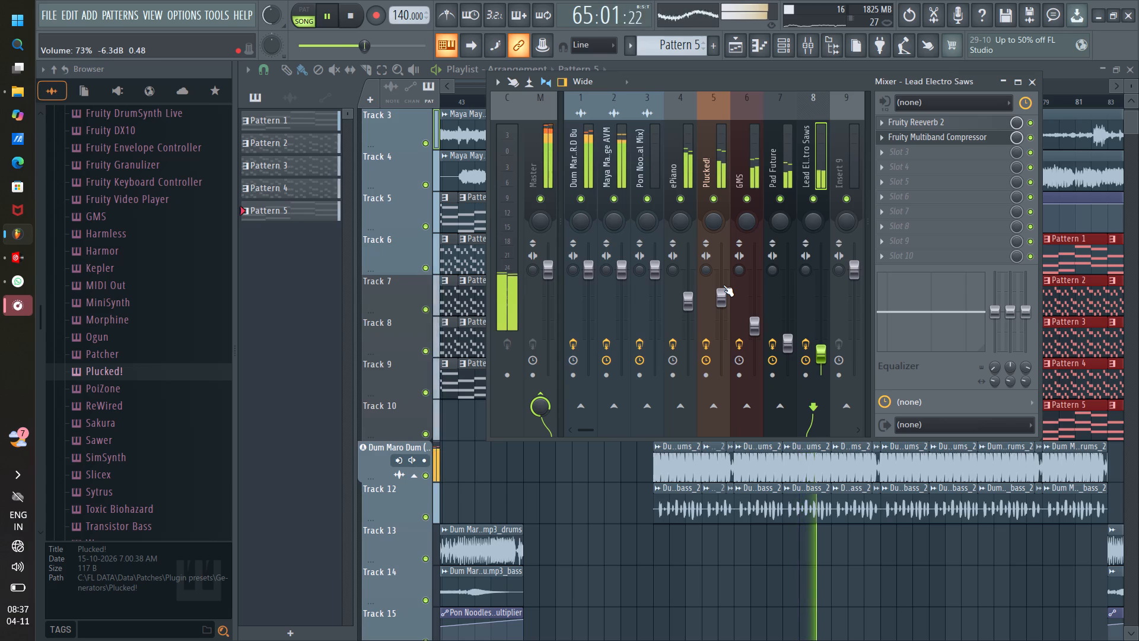
{"action": "left_click", "coordinate": [1030, 84]}
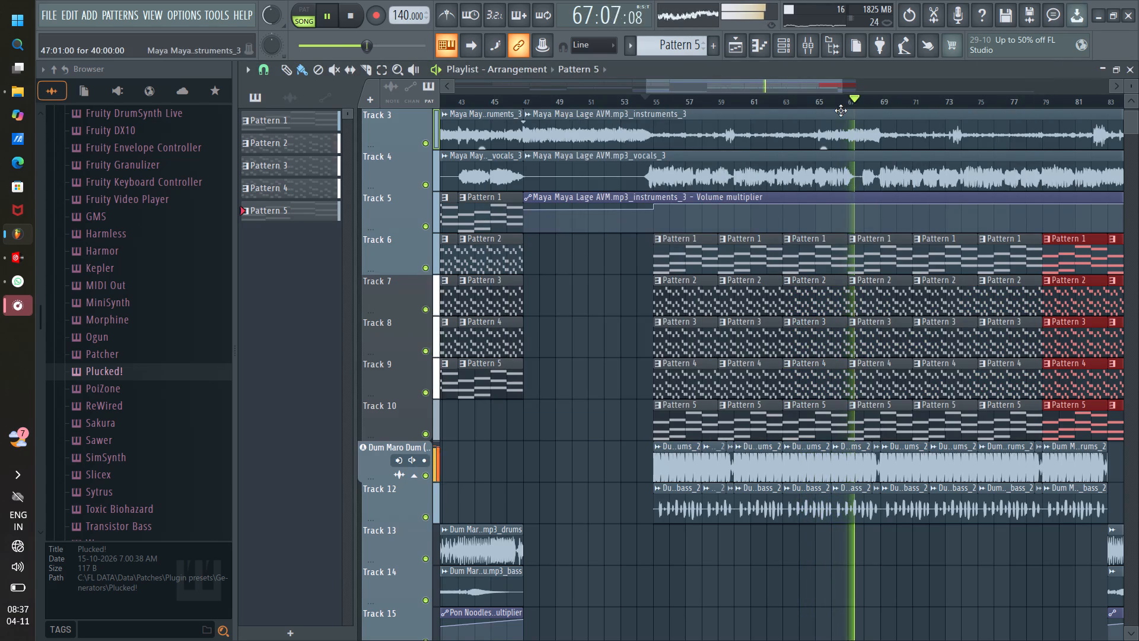
Keep the song playing through bar 87 and examine the pattern clips against the vocal, drums, bass and Pon Noodles clips.
{"action": "scroll", "coordinate": [829, 101], "scroll_direction": "down", "scroll_amount": 2}
{"action": "left_click_drag", "start_coordinate": [805, 85], "coordinate": [831, 91]}
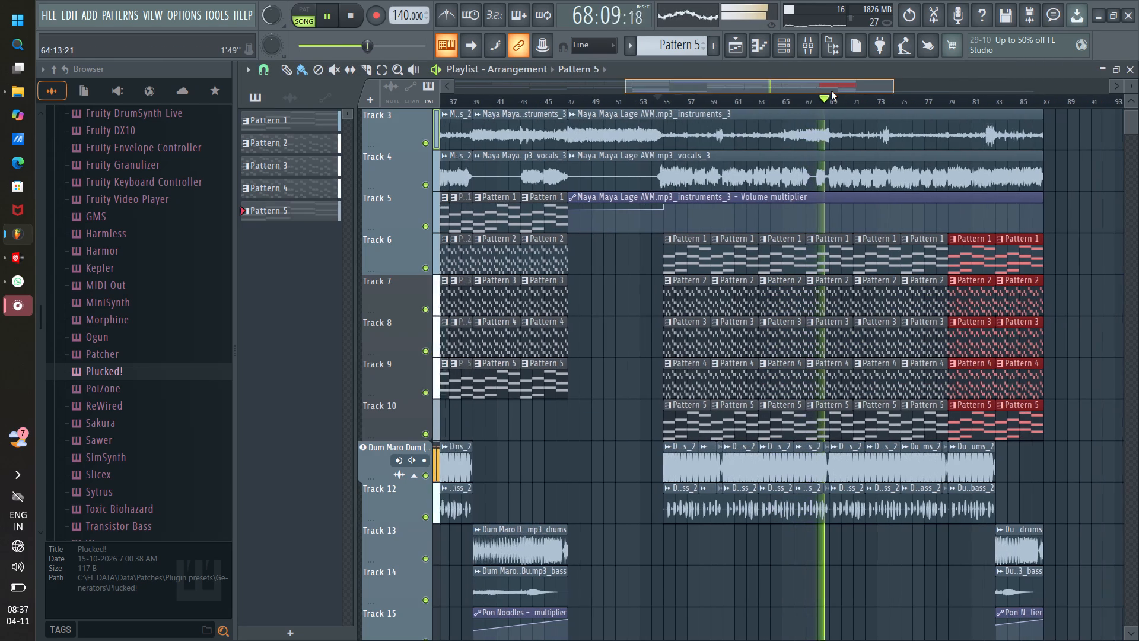
{"action": "left_click_drag", "start_coordinate": [831, 91], "coordinate": [832, 91]}
{"action": "left_click_drag", "start_coordinate": [816, 83], "coordinate": [851, 93]}
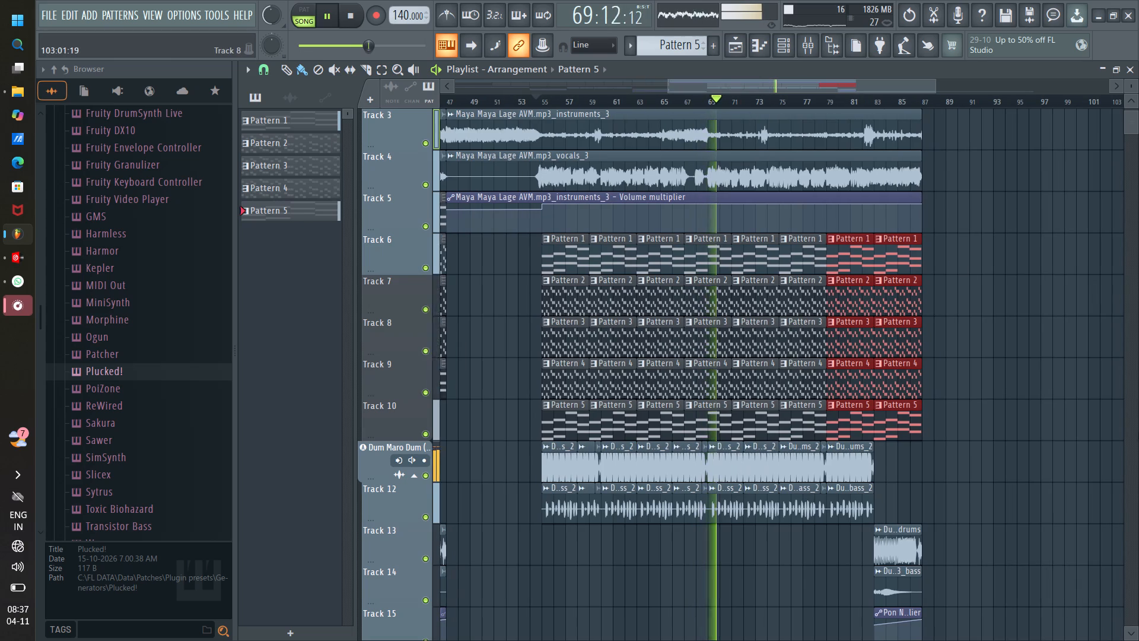
{"action": "left_click_drag", "start_coordinate": [715, 85], "coordinate": [726, 90]}
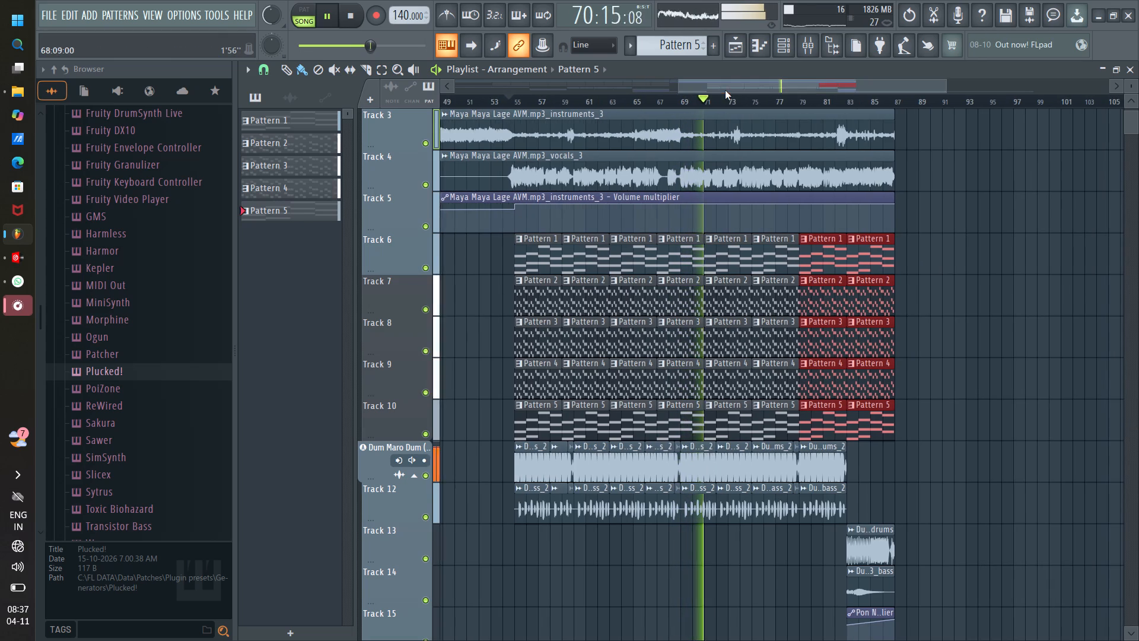
{"action": "left_click_drag", "start_coordinate": [724, 90], "coordinate": [697, 112]}
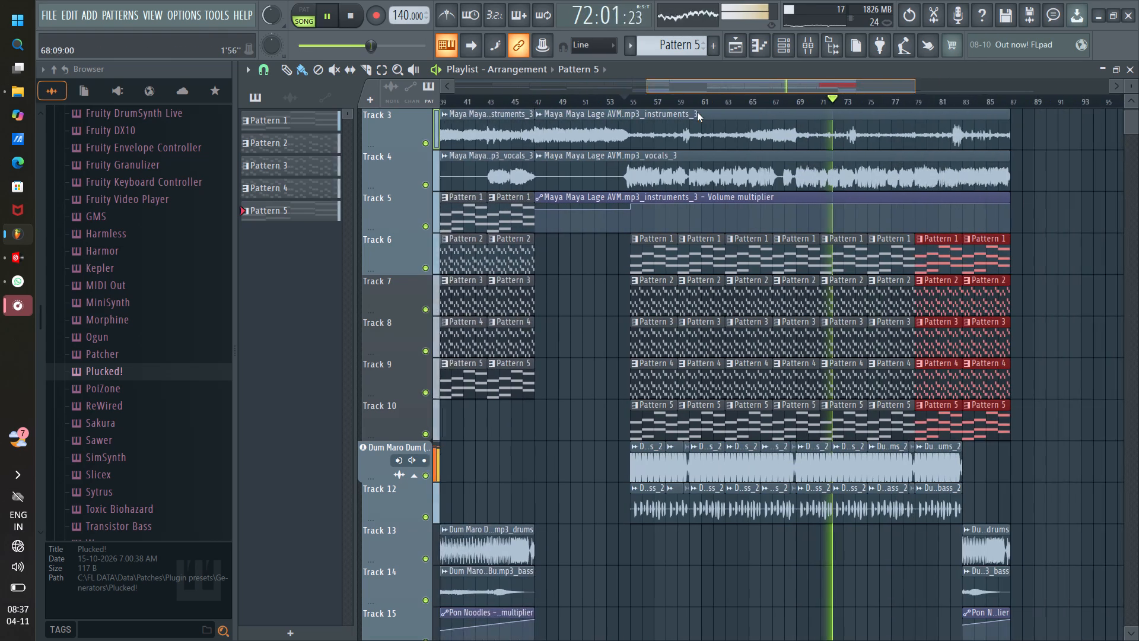
{"action": "left_click_drag", "start_coordinate": [697, 112], "coordinate": [747, 126]}
{"action": "scroll", "coordinate": [720, 102], "scroll_direction": "up", "scroll_amount": 4}
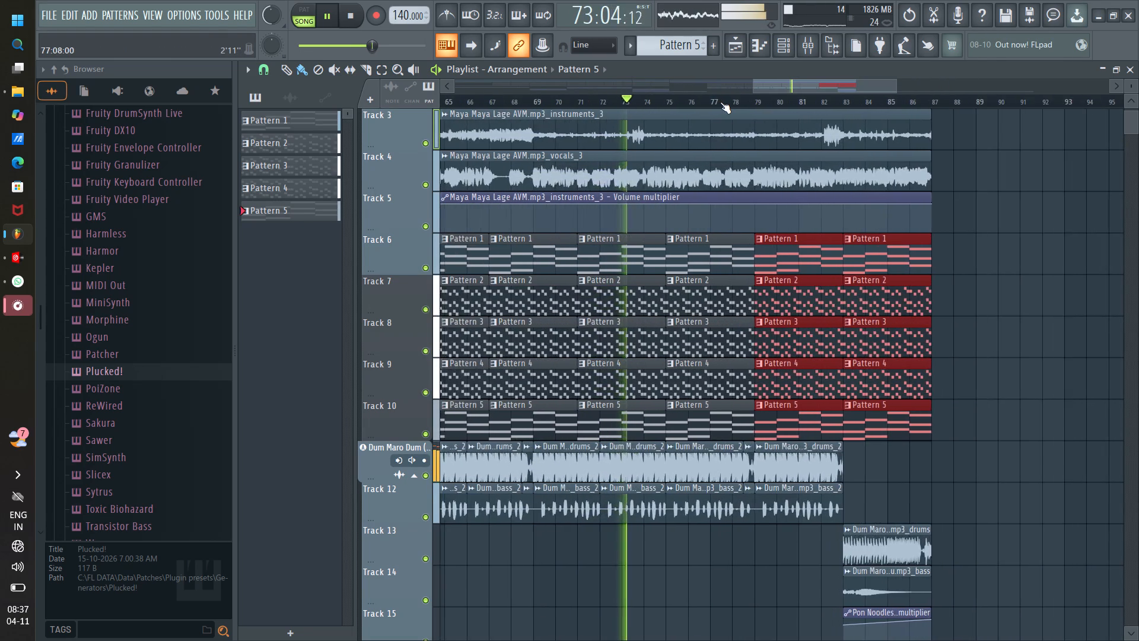
{"action": "scroll", "coordinate": [720, 102], "scroll_direction": "up", "scroll_amount": 3}
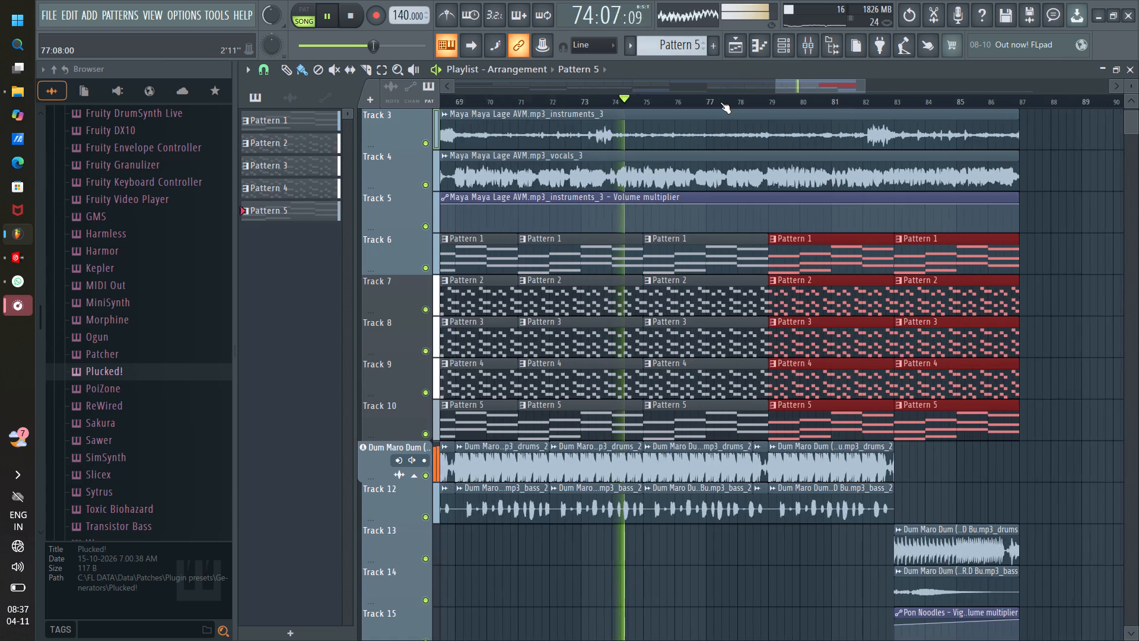
{"action": "left_click_drag", "start_coordinate": [800, 85], "coordinate": [759, 88]}
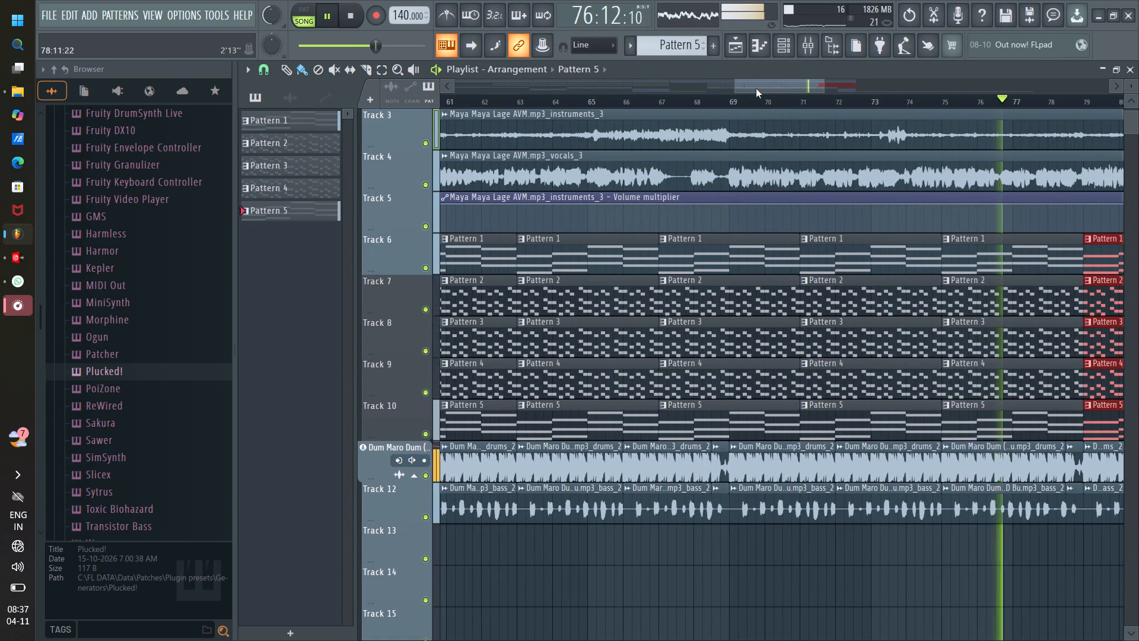
{"action": "left_click_drag", "start_coordinate": [753, 84], "coordinate": [755, 84]}
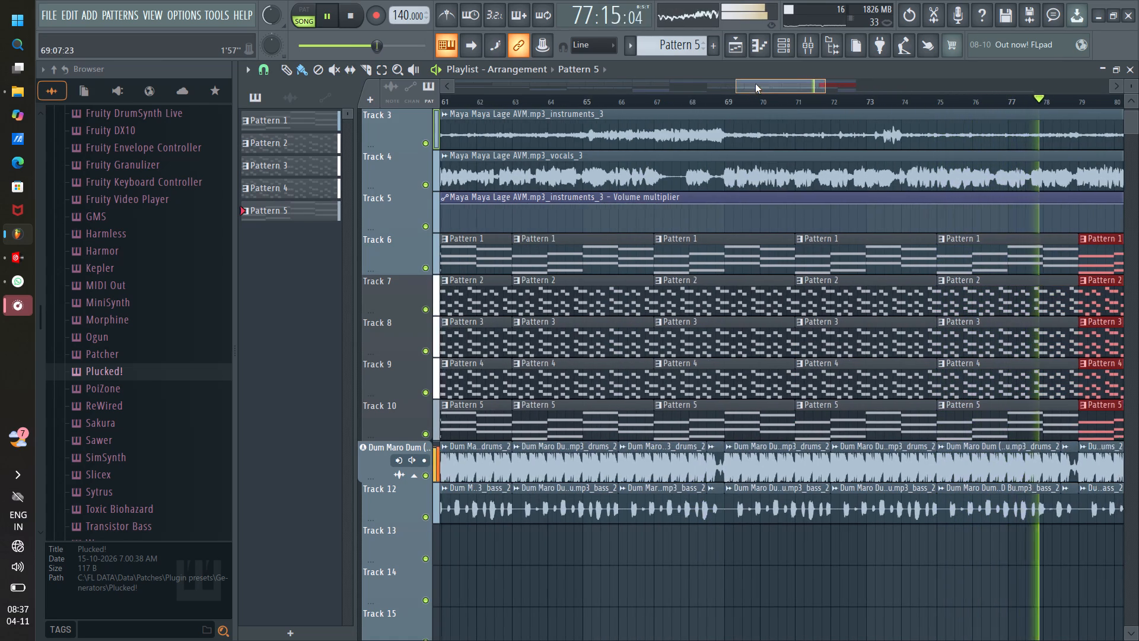
{"action": "left_click_drag", "start_coordinate": [755, 84], "coordinate": [777, 89]}
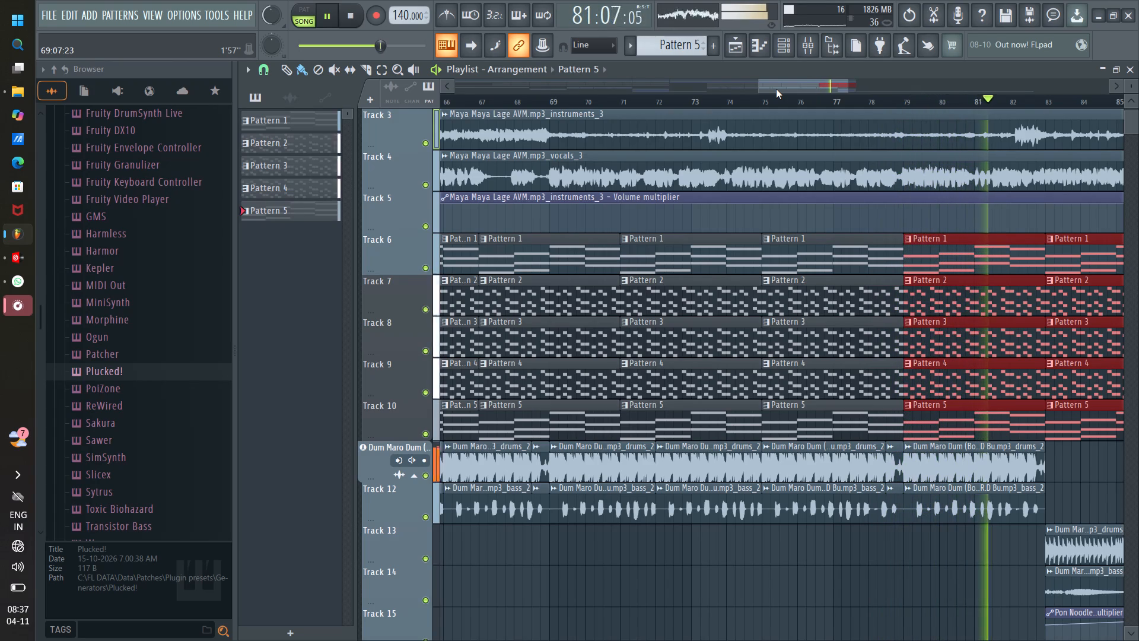
{"action": "left_click_drag", "start_coordinate": [791, 88], "coordinate": [833, 97]}
{"action": "left_click", "coordinate": [822, 85]}
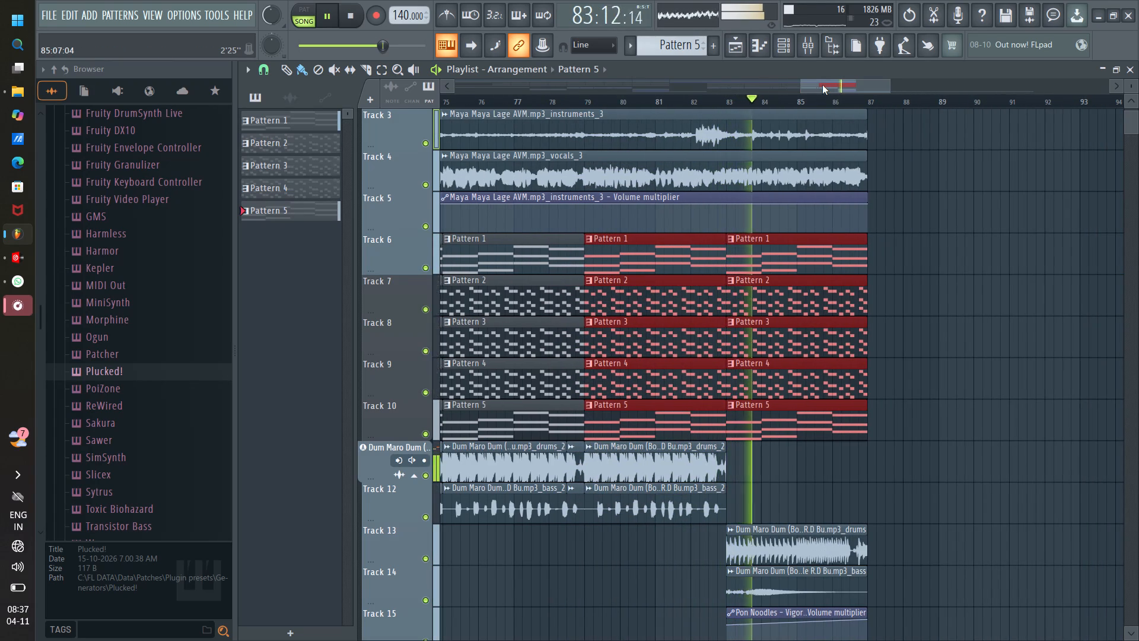
{"action": "scroll", "coordinate": [825, 97], "scroll_direction": "down", "scroll_amount": 2}
{"action": "scroll", "coordinate": [903, 198], "scroll_direction": "down", "scroll_amount": 2}
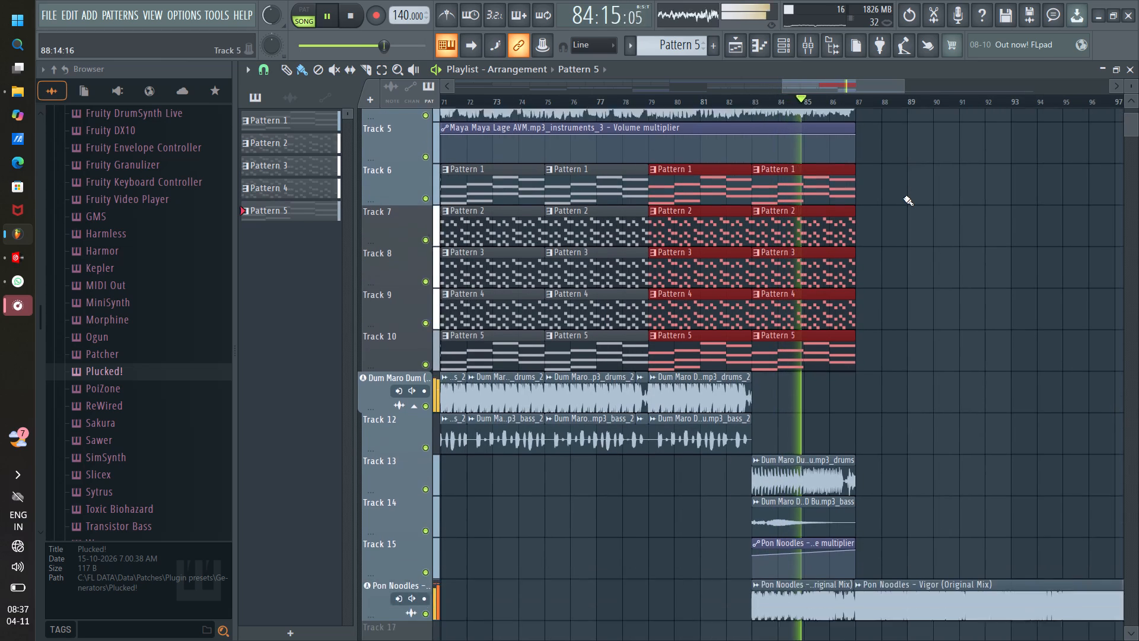
{"action": "scroll", "coordinate": [903, 198], "scroll_direction": "down", "scroll_amount": 1}
{"action": "scroll", "coordinate": [901, 195], "scroll_direction": "up", "scroll_amount": 1}
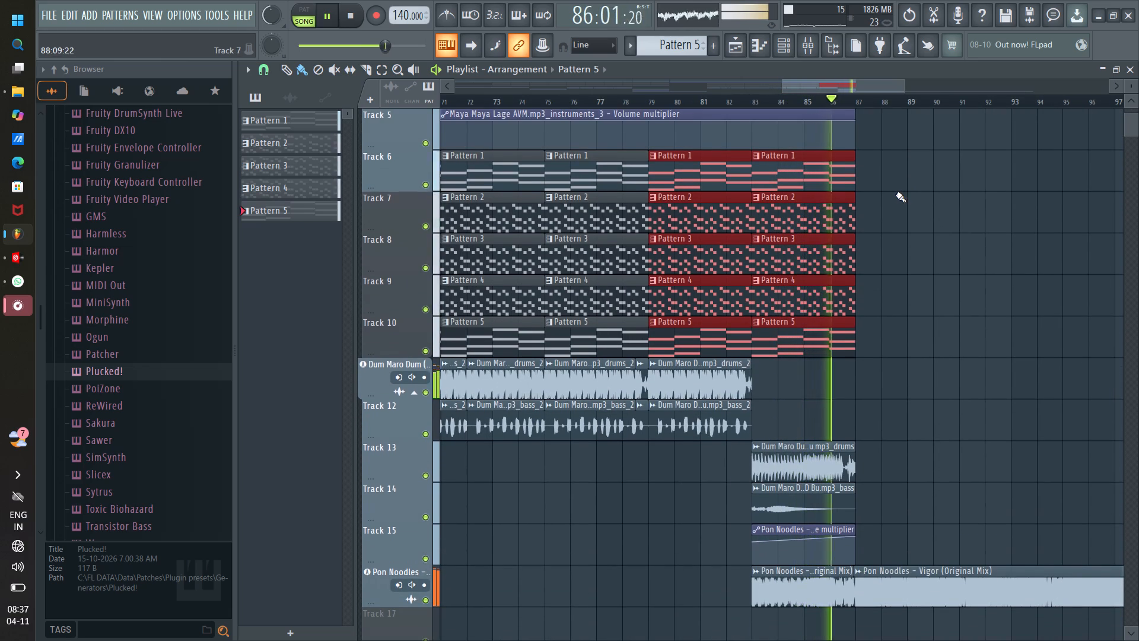
{"action": "scroll", "coordinate": [871, 153], "scroll_direction": "up", "scroll_amount": 2}
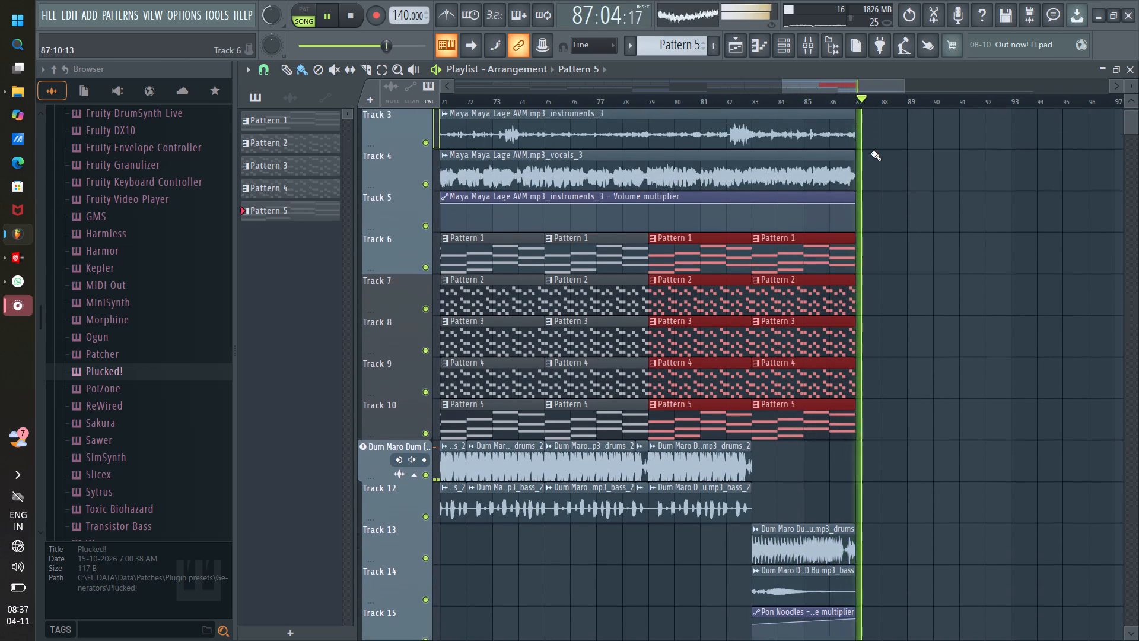
{"action": "scroll", "coordinate": [871, 153], "scroll_direction": "up", "scroll_amount": 7}
Restart playback from late in bar 46 to hear the transition at bar 47.
{"action": "left_click_drag", "start_coordinate": [845, 85], "coordinate": [630, 95]}
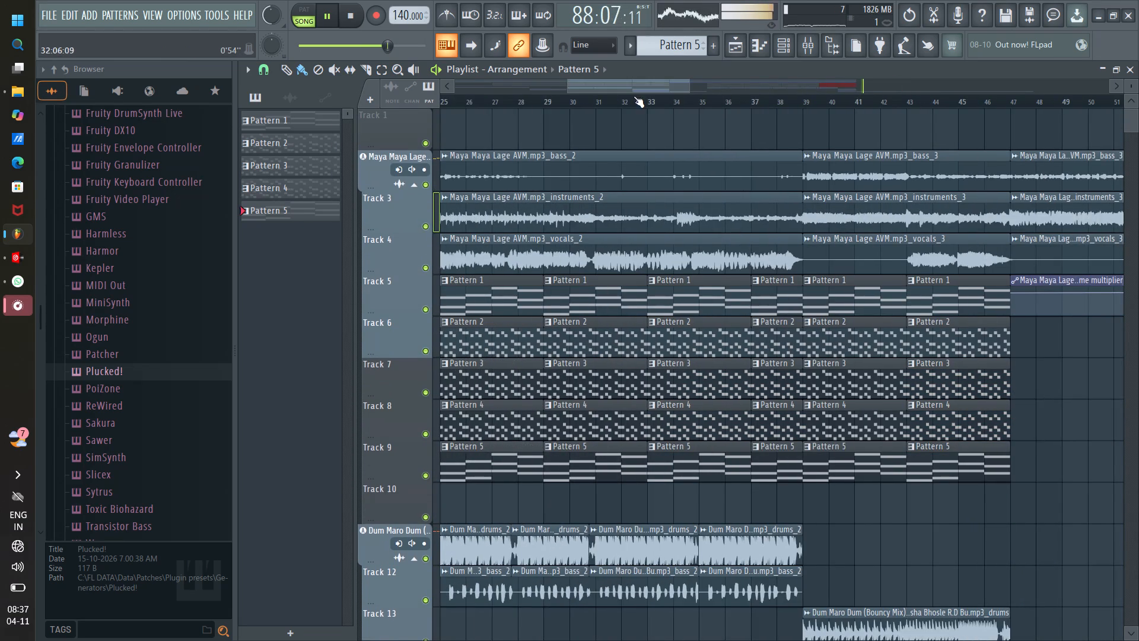
{"action": "left_click_drag", "start_coordinate": [637, 88], "coordinate": [704, 96]}
{"action": "left_click", "coordinate": [637, 100]}
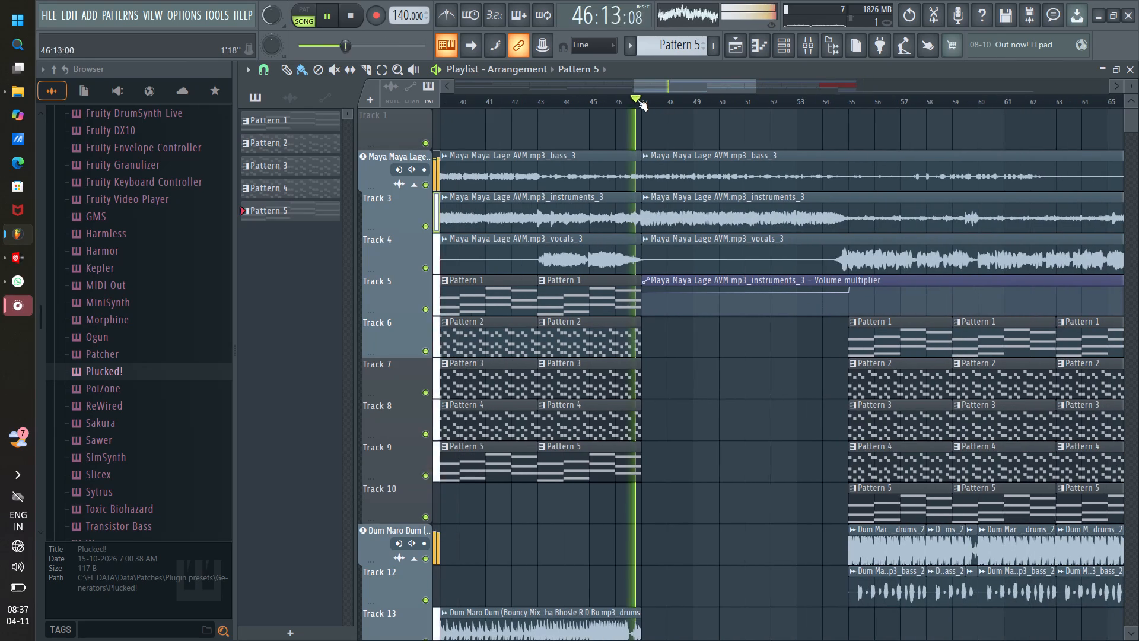
Examine the full arrangement from bar 1 to bar 87 across all tracks while playback continues into the bar 55 section.
{"action": "scroll", "coordinate": [650, 100], "scroll_direction": "up", "scroll_amount": 1}
{"action": "scroll", "coordinate": [650, 100], "scroll_direction": "down", "scroll_amount": 3}
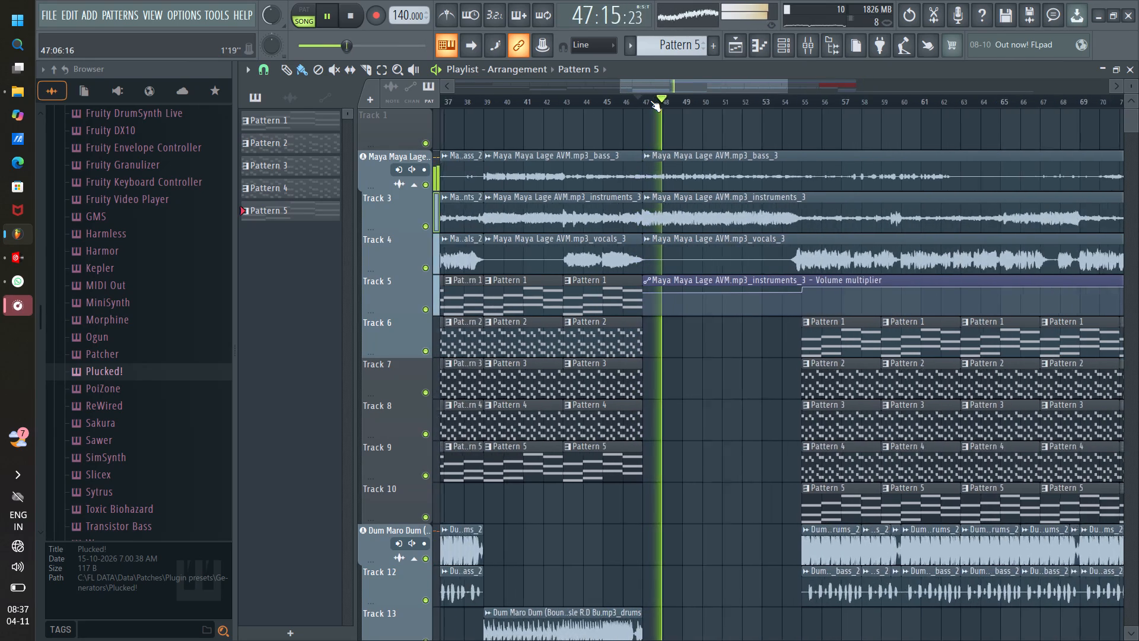
{"action": "scroll", "coordinate": [650, 100], "scroll_direction": "down", "scroll_amount": 3}
{"action": "scroll", "coordinate": [693, 109], "scroll_direction": "up", "scroll_amount": 2}
{"action": "scroll", "coordinate": [695, 102], "scroll_direction": "down", "scroll_amount": 9}
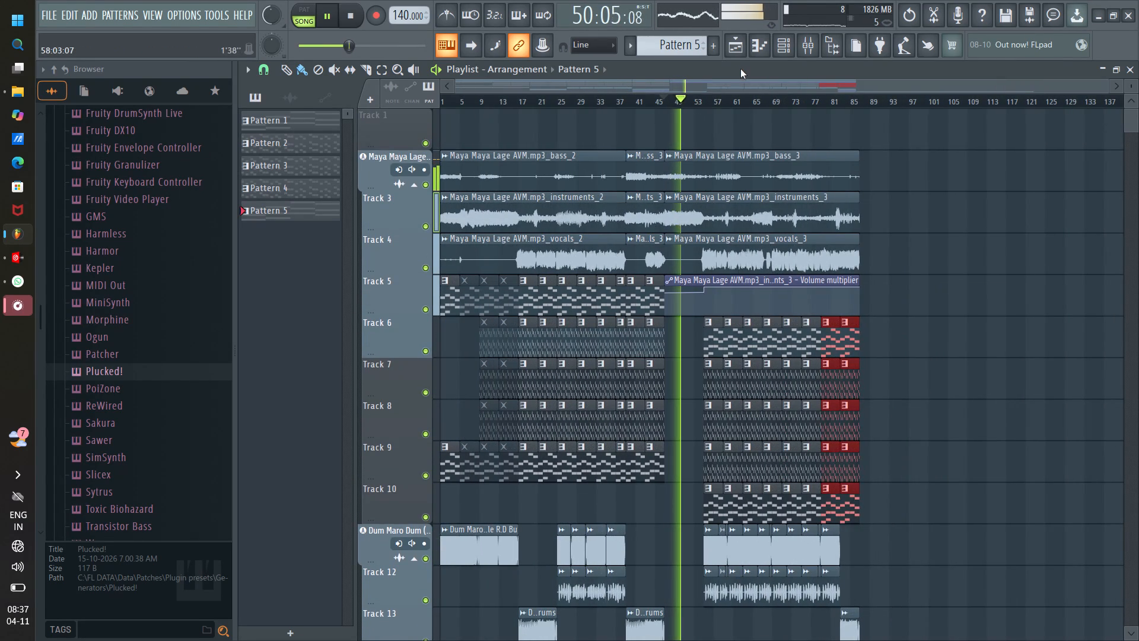
{"action": "left_click_drag", "start_coordinate": [1107, 90], "coordinate": [971, 100]}
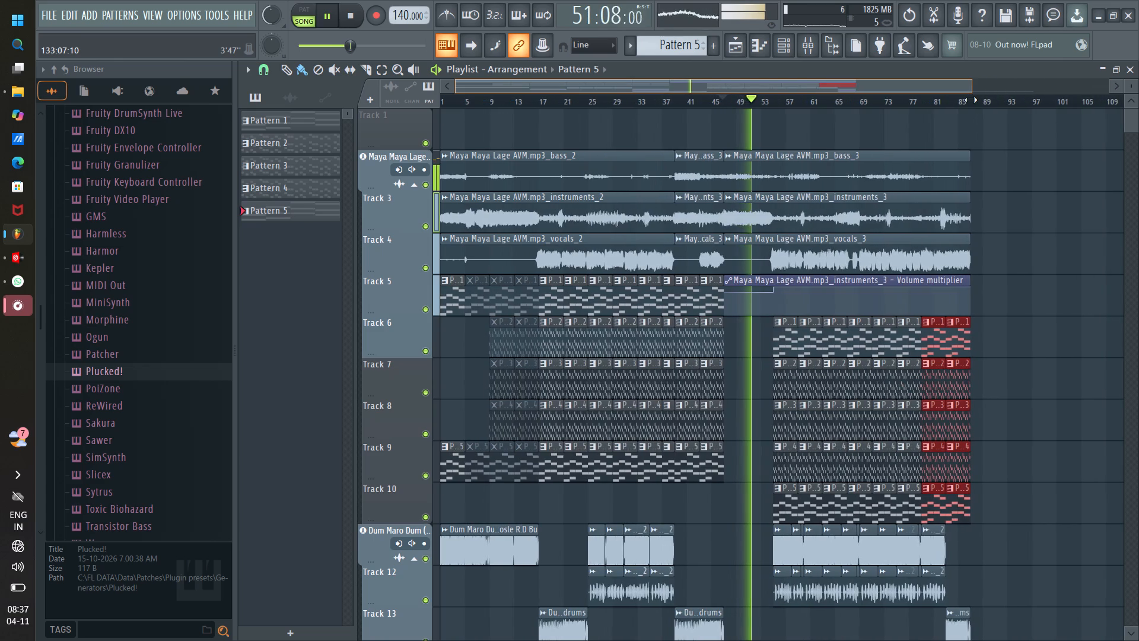
{"action": "left_click_drag", "start_coordinate": [971, 100], "coordinate": [859, 106]}
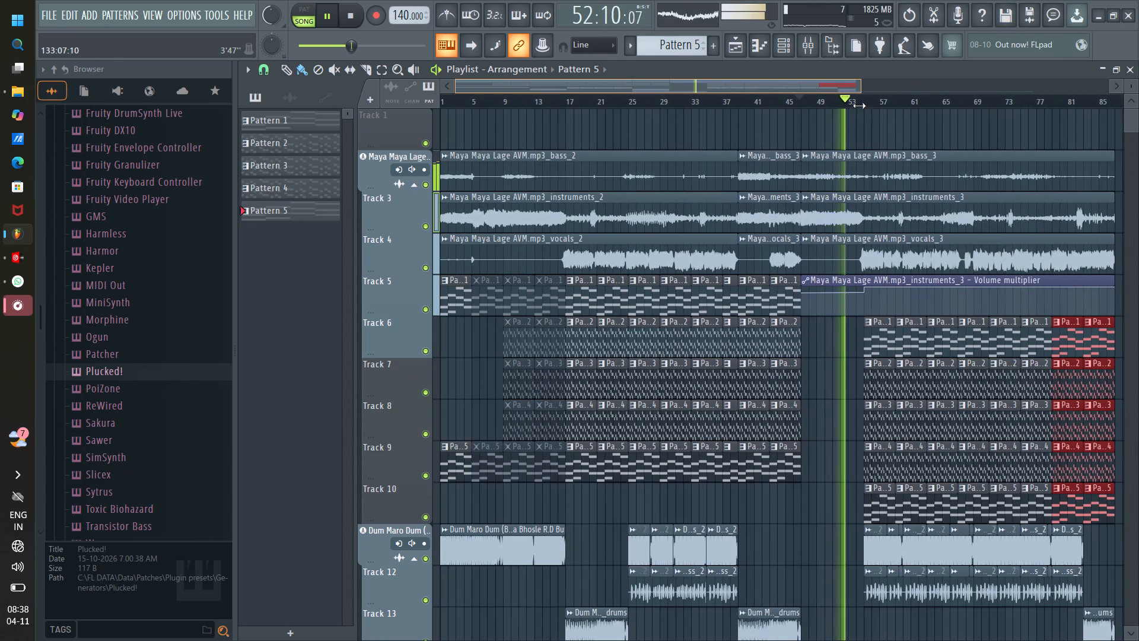
{"action": "left_click_drag", "start_coordinate": [859, 106], "coordinate": [855, 104]}
{"action": "scroll", "coordinate": [852, 319], "scroll_direction": "down", "scroll_amount": 2}
{"action": "scroll", "coordinate": [852, 319], "scroll_direction": "up", "scroll_amount": 1}
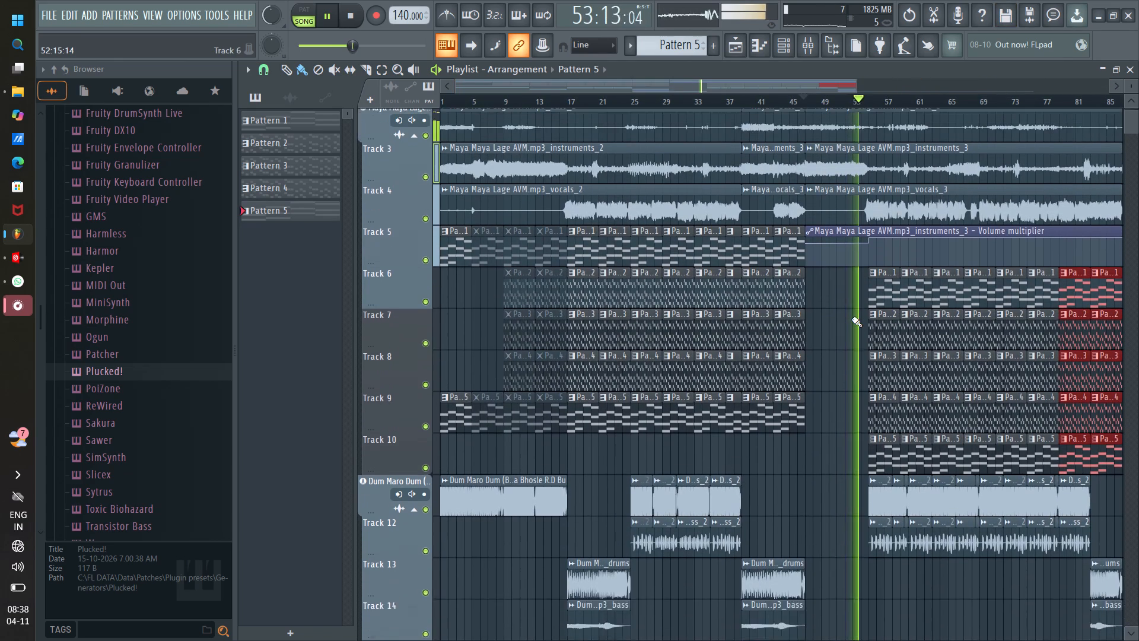
{"action": "scroll", "coordinate": [852, 319], "scroll_direction": "up", "scroll_amount": 1}
{"action": "scroll", "coordinate": [852, 319], "scroll_direction": "down", "scroll_amount": 1}
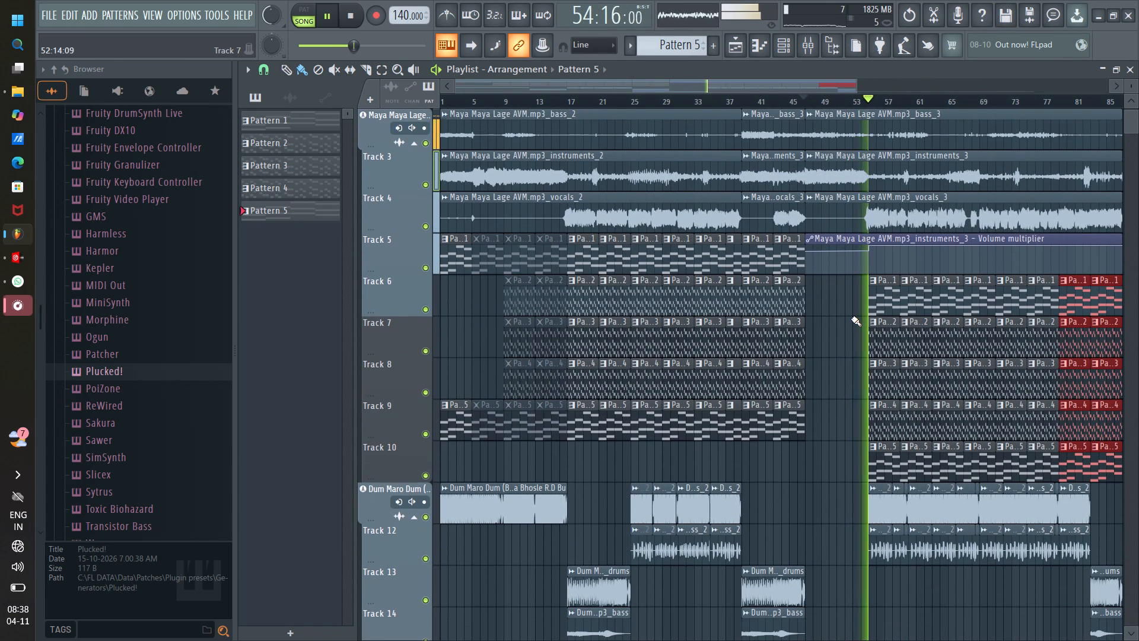
{"action": "scroll", "coordinate": [851, 318], "scroll_direction": "down", "scroll_amount": 4}
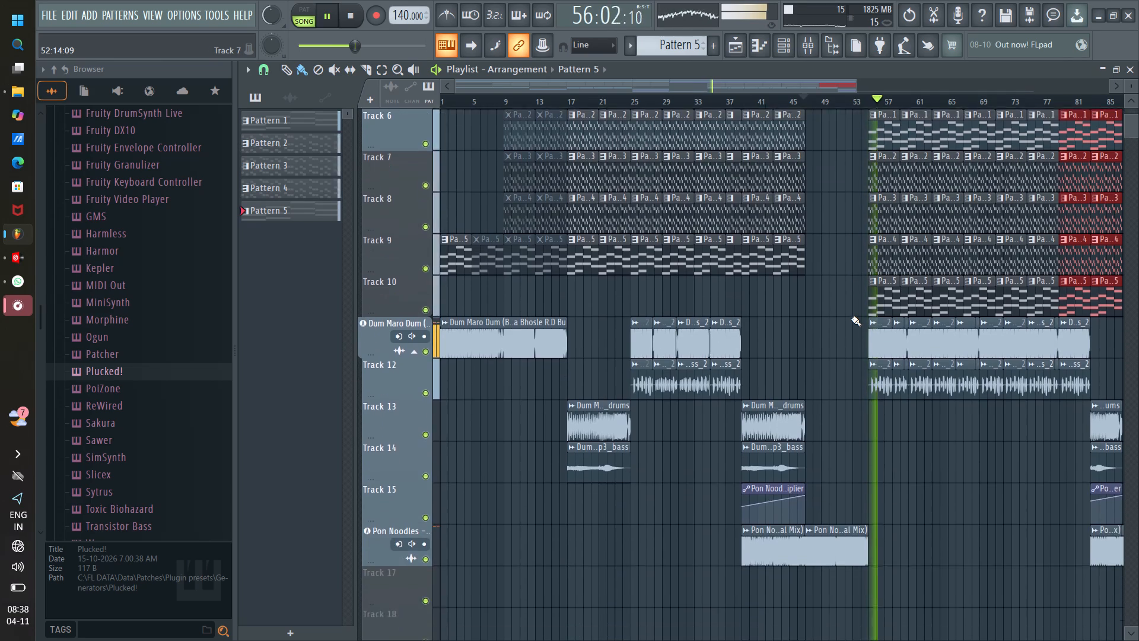
{"action": "scroll", "coordinate": [851, 313], "scroll_direction": "down", "scroll_amount": 1}
{"action": "scroll", "coordinate": [851, 313], "scroll_direction": "up", "scroll_amount": 6}
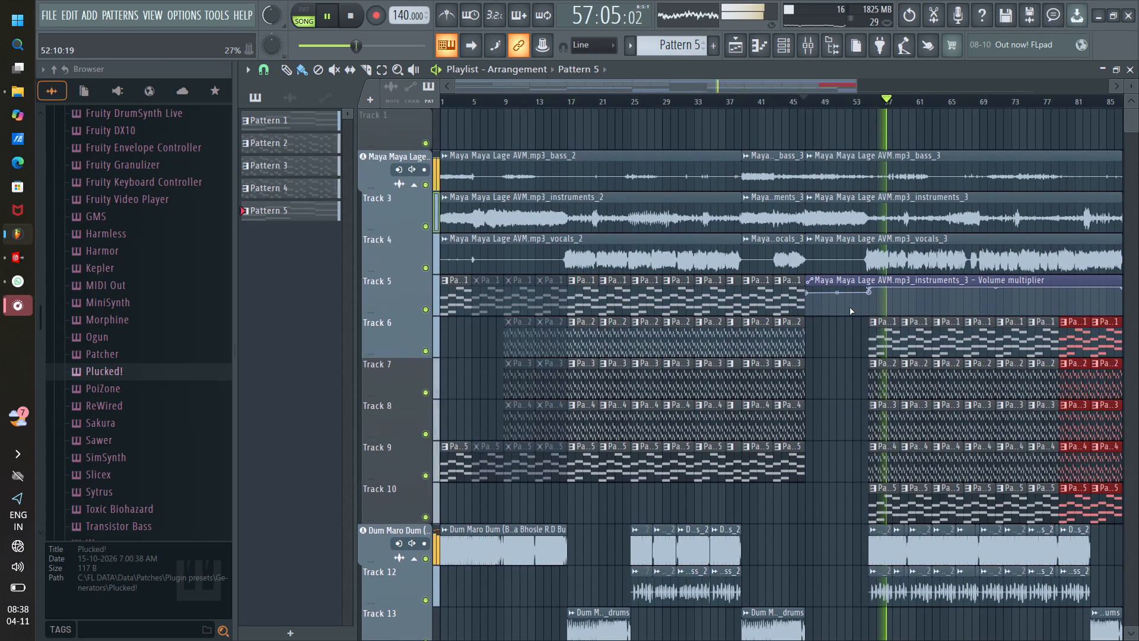
Lower the Plucked! mixer volume to 60% (-9.8 dB), raise it back slightly, and close the mixer.
{"action": "scroll", "coordinate": [850, 307], "scroll_direction": "down", "scroll_amount": 1}
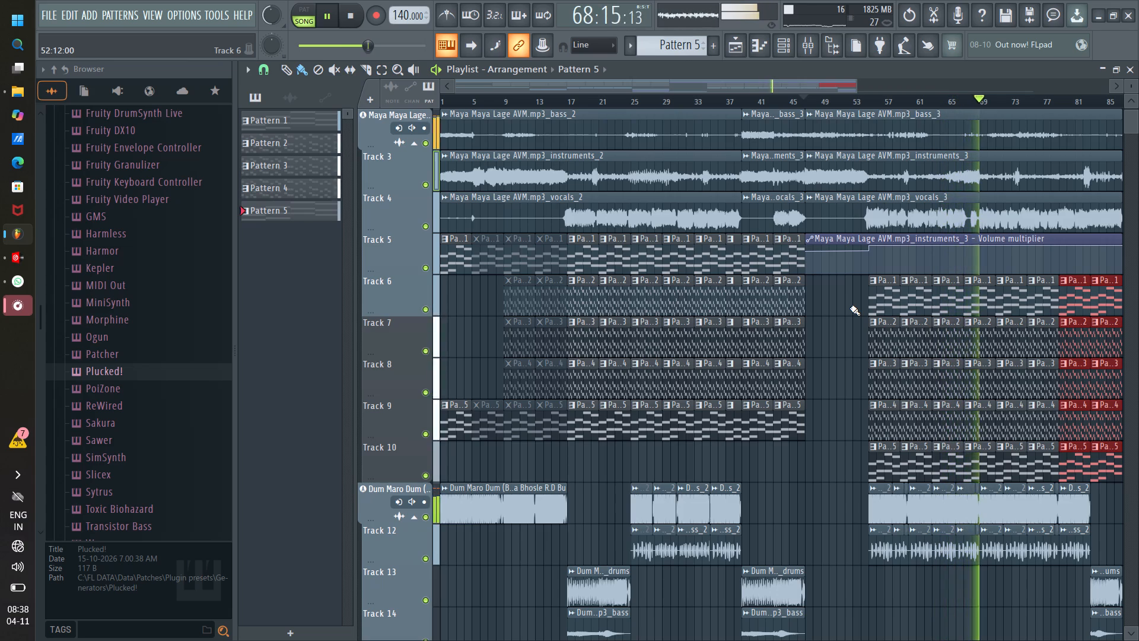
{"action": "left_click", "coordinate": [807, 42]}
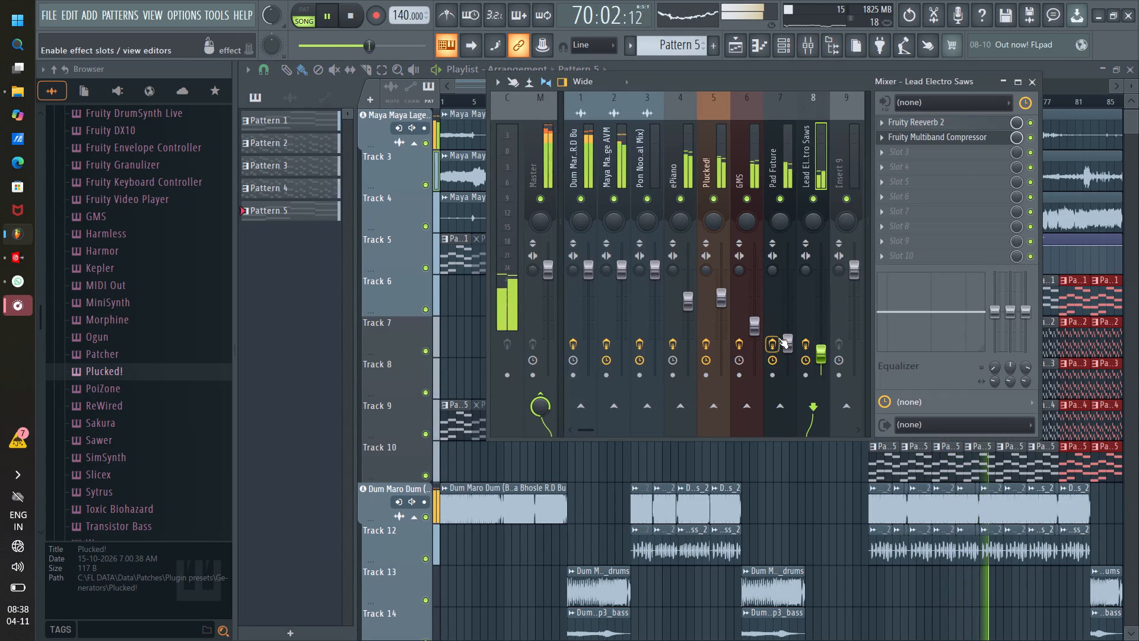
{"action": "scroll", "coordinate": [721, 296], "scroll_direction": "down", "scroll_amount": 2}
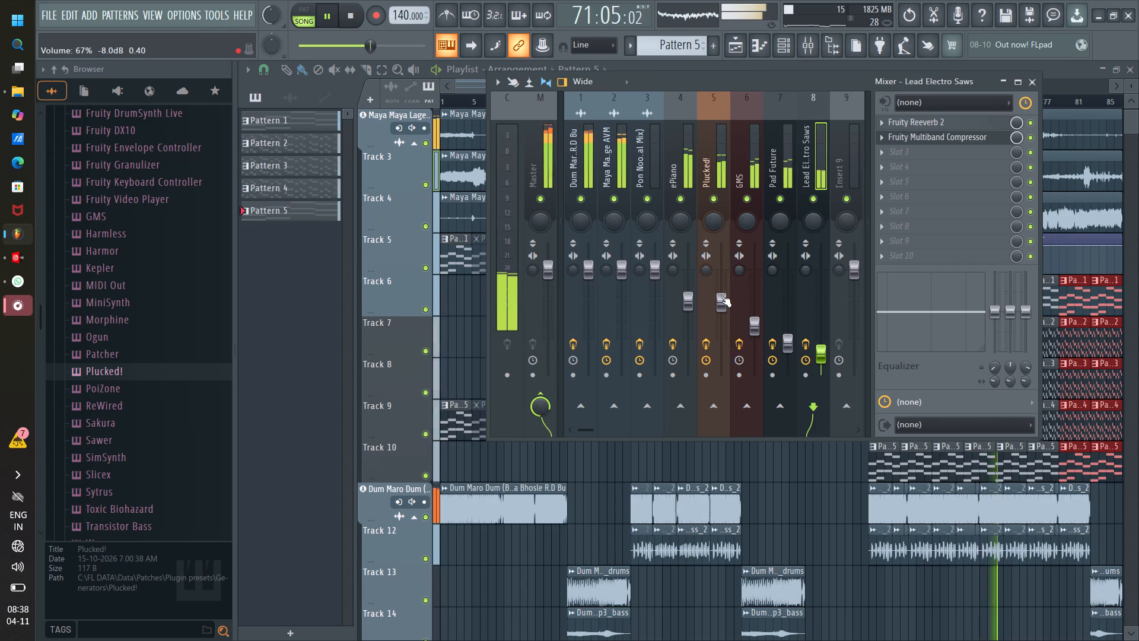
{"action": "scroll", "coordinate": [721, 296], "scroll_direction": "down", "scroll_amount": 2}
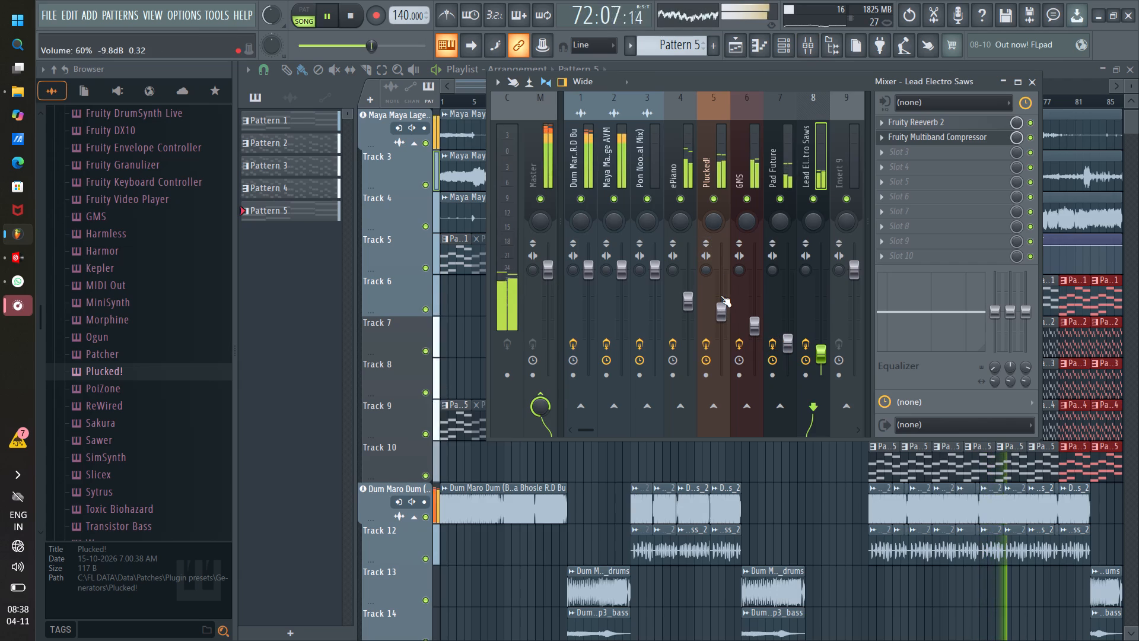
{"action": "scroll", "coordinate": [721, 296], "scroll_direction": "up", "scroll_amount": 1}
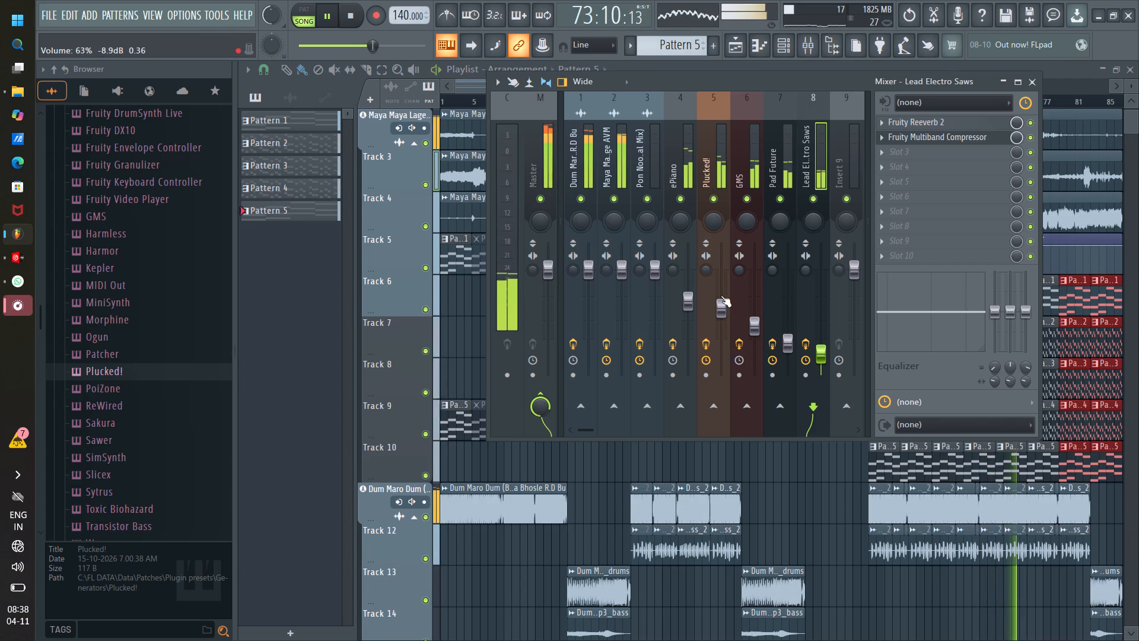
{"action": "left_click", "coordinate": [1035, 88]}
Solo the Maya Maya Lage bass track and Tracks 3 through 9 one after another to audition each during playback.
{"action": "scroll", "coordinate": [656, 286], "scroll_direction": "up", "scroll_amount": 7}
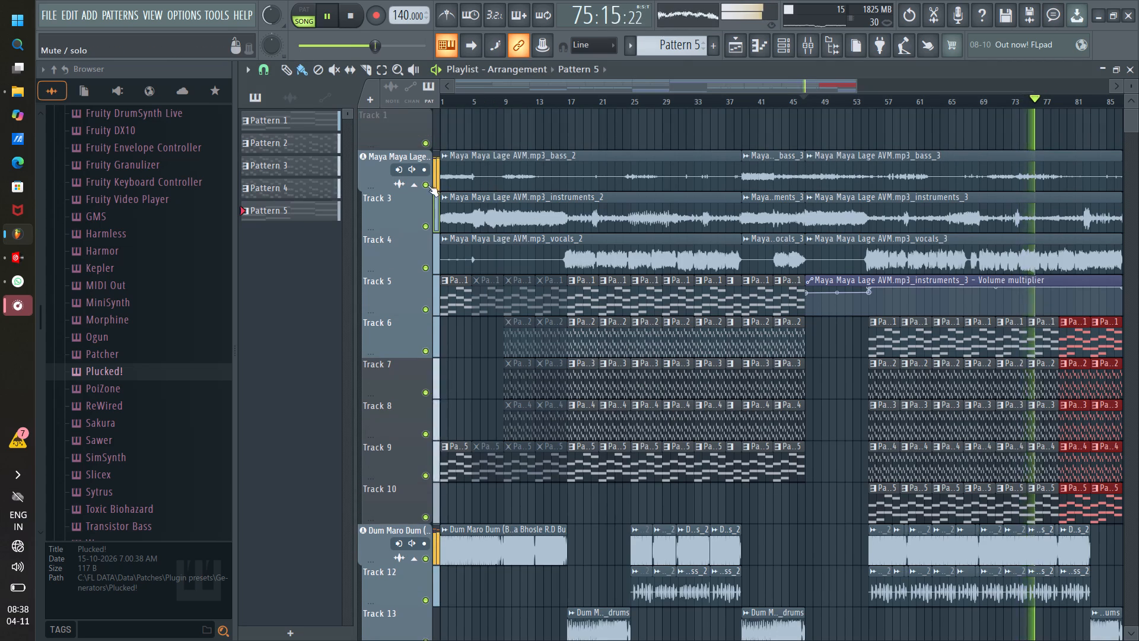
{"action": "right_click", "coordinate": [428, 185]}
{"action": "right_click", "coordinate": [427, 224]}
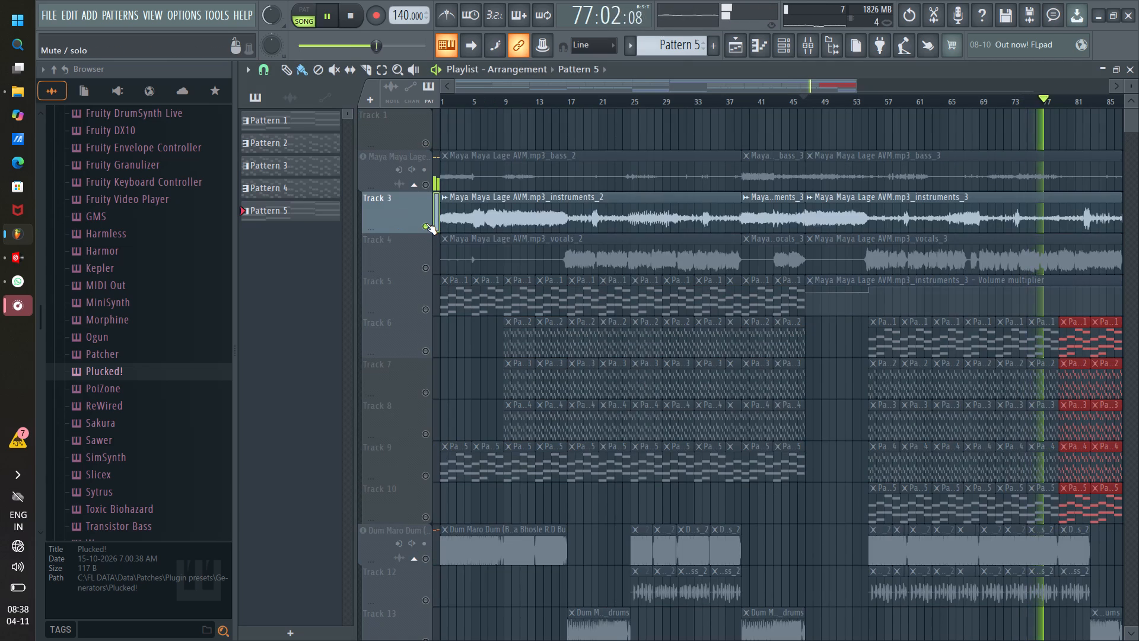
{"action": "right_click", "coordinate": [423, 266]}
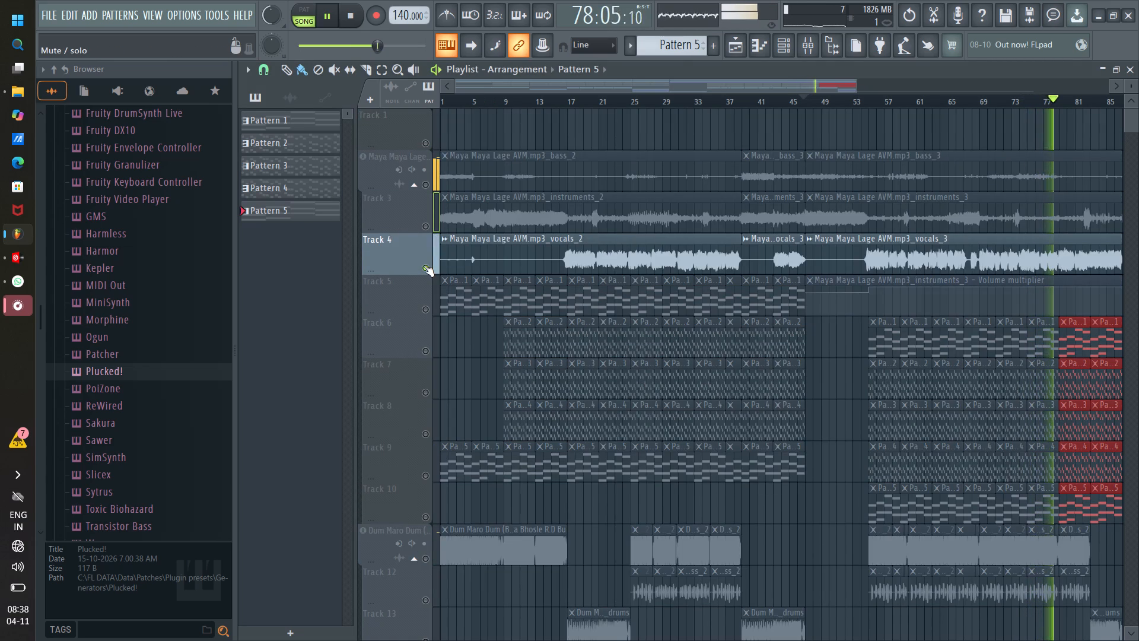
{"action": "right_click", "coordinate": [423, 313]}
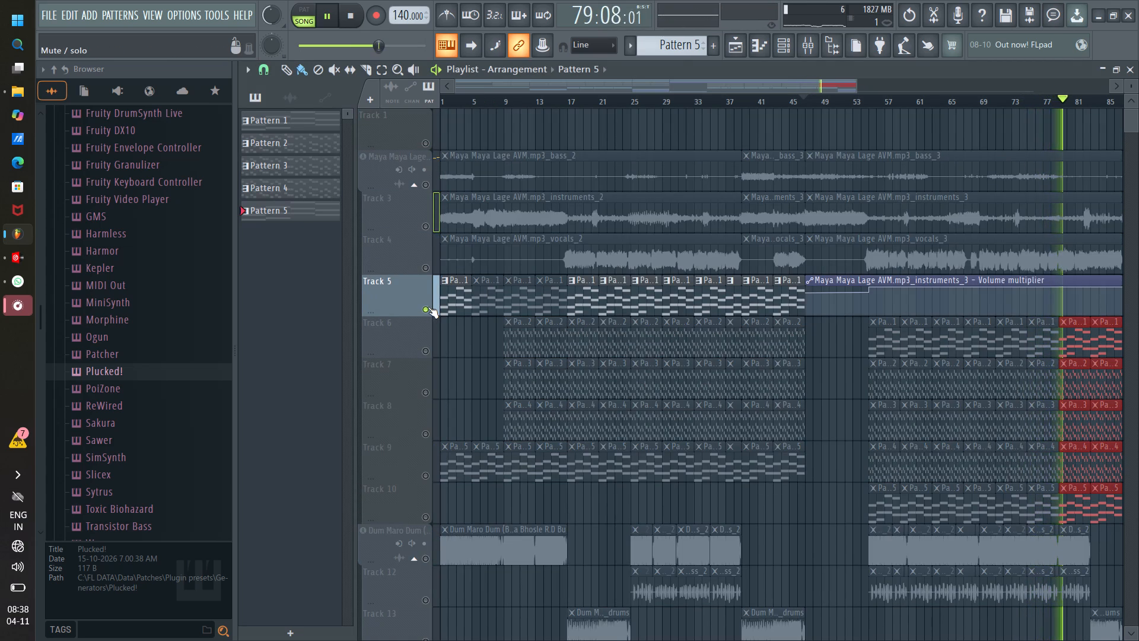
{"action": "right_click", "coordinate": [432, 348]}
{"action": "right_click", "coordinate": [425, 348]}
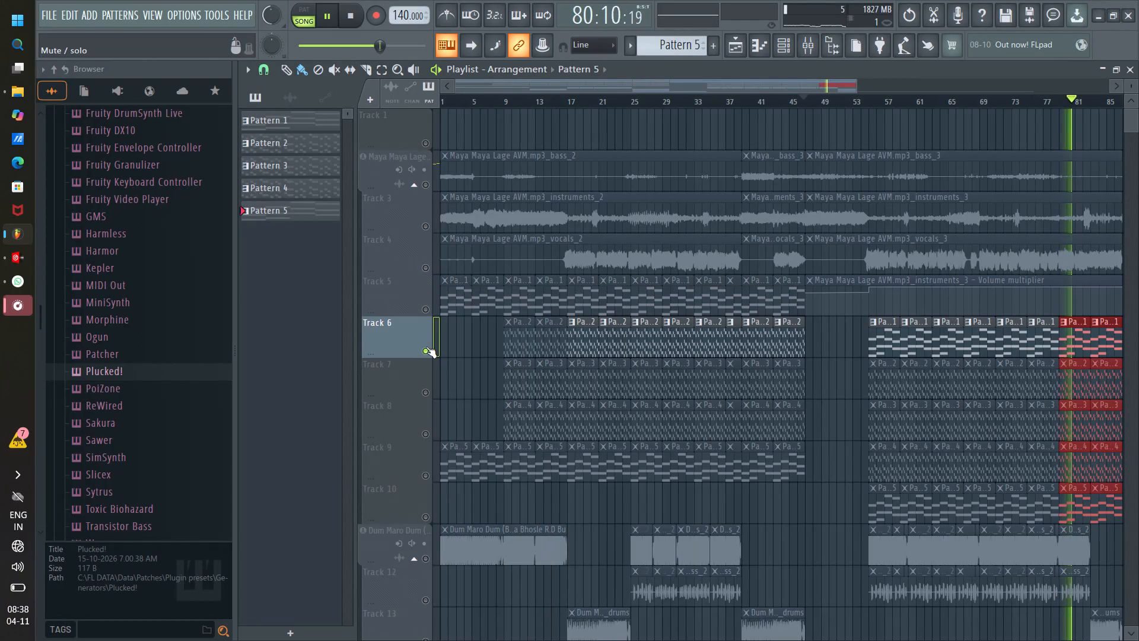
{"action": "right_click", "coordinate": [422, 391]}
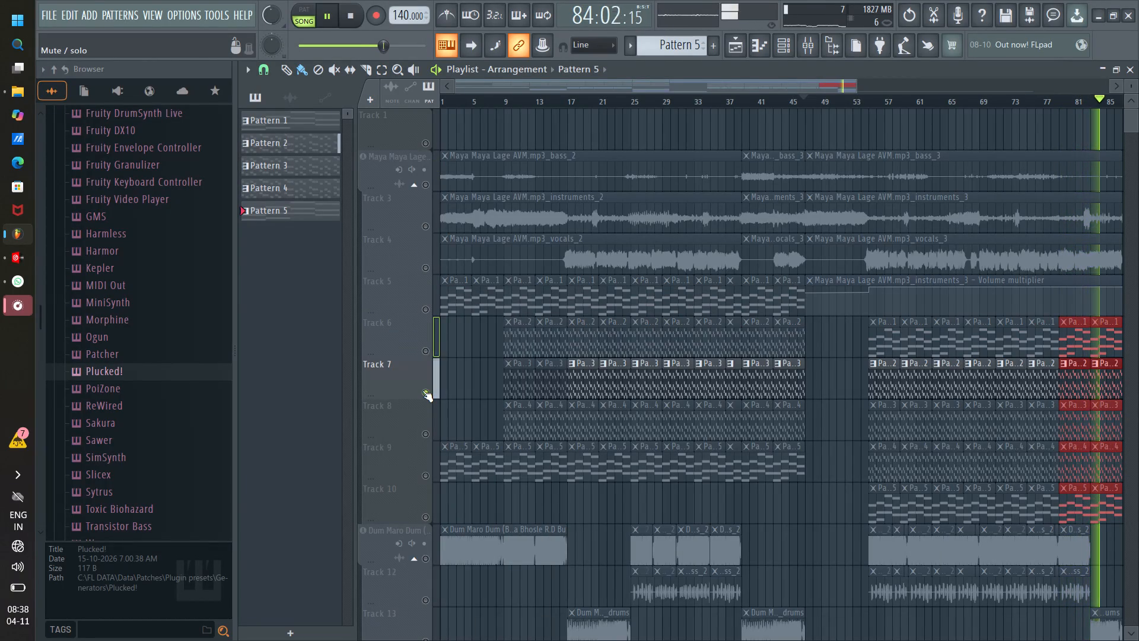
{"action": "right_click", "coordinate": [426, 433]}
{"action": "scroll", "coordinate": [552, 353], "scroll_direction": "down", "scroll_amount": 3}
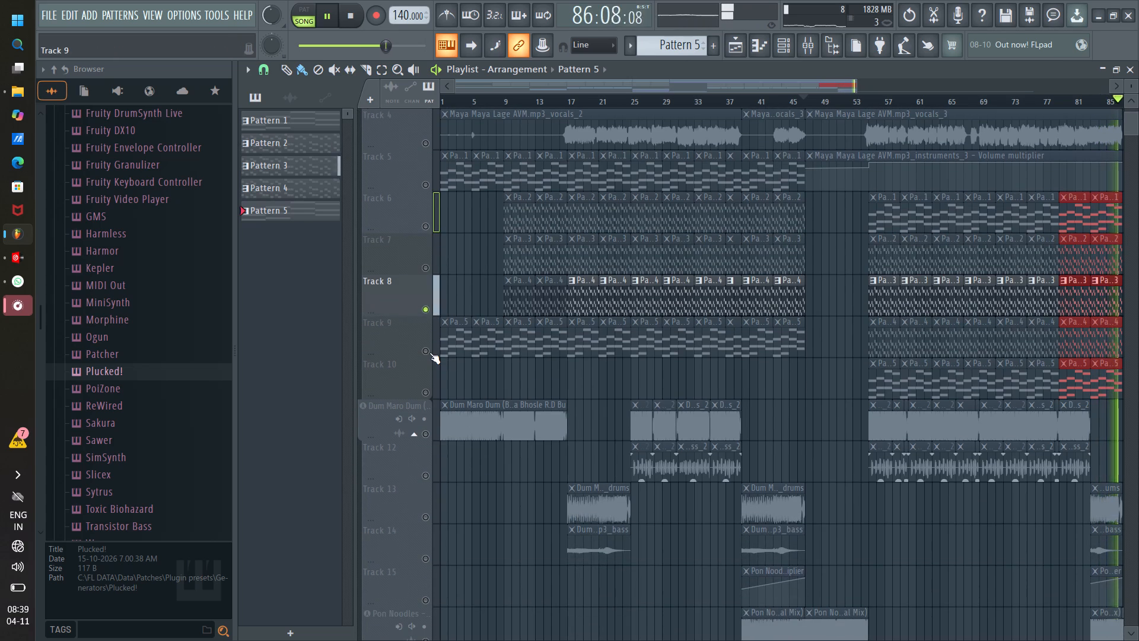
{"action": "right_click", "coordinate": [429, 353]}
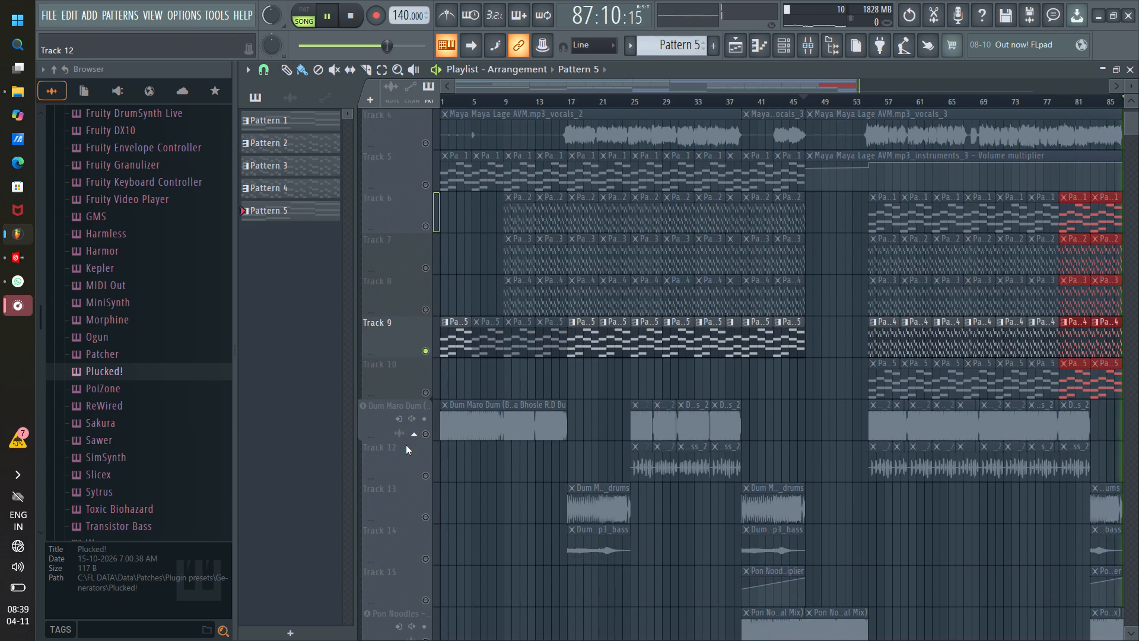
Replay from around bar 55, auditioning Track 10, Dum Maro Dum and Track 12 individually, the last two together, and restore all tracks.
{"action": "key", "text": "space"}
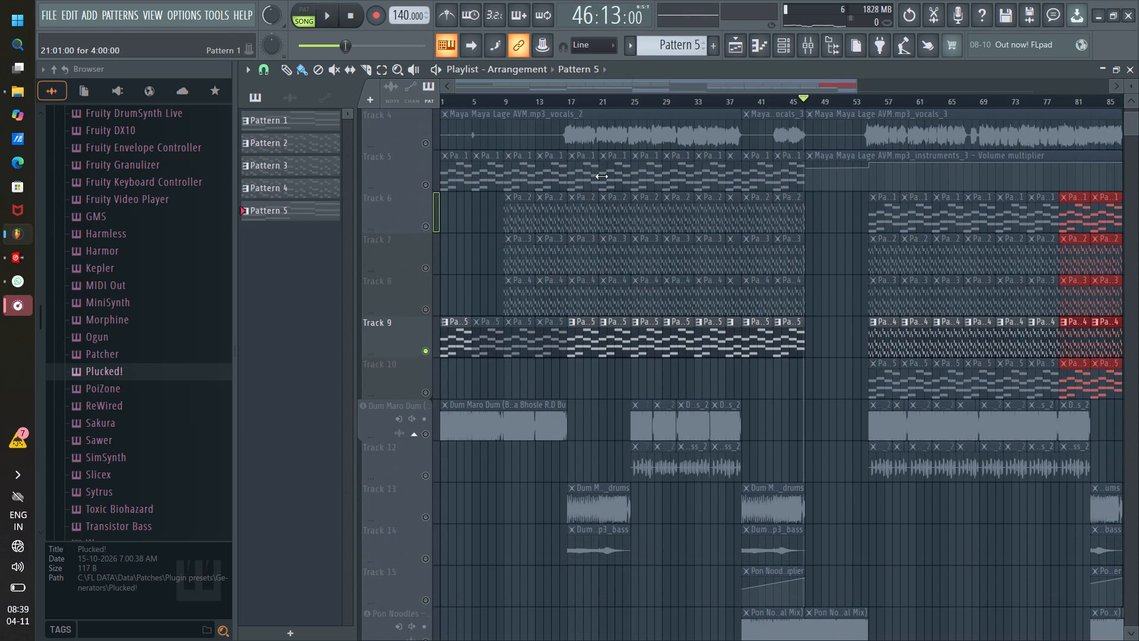
{"action": "key", "text": "space"}
{"action": "left_click", "coordinate": [875, 103]}
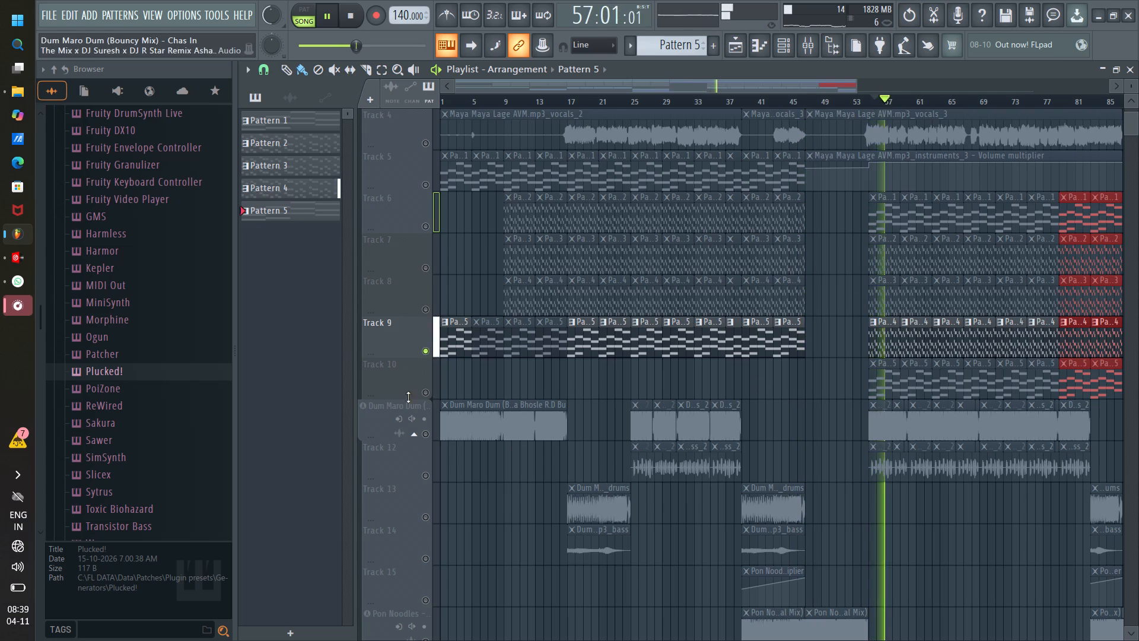
{"action": "right_click", "coordinate": [427, 389]}
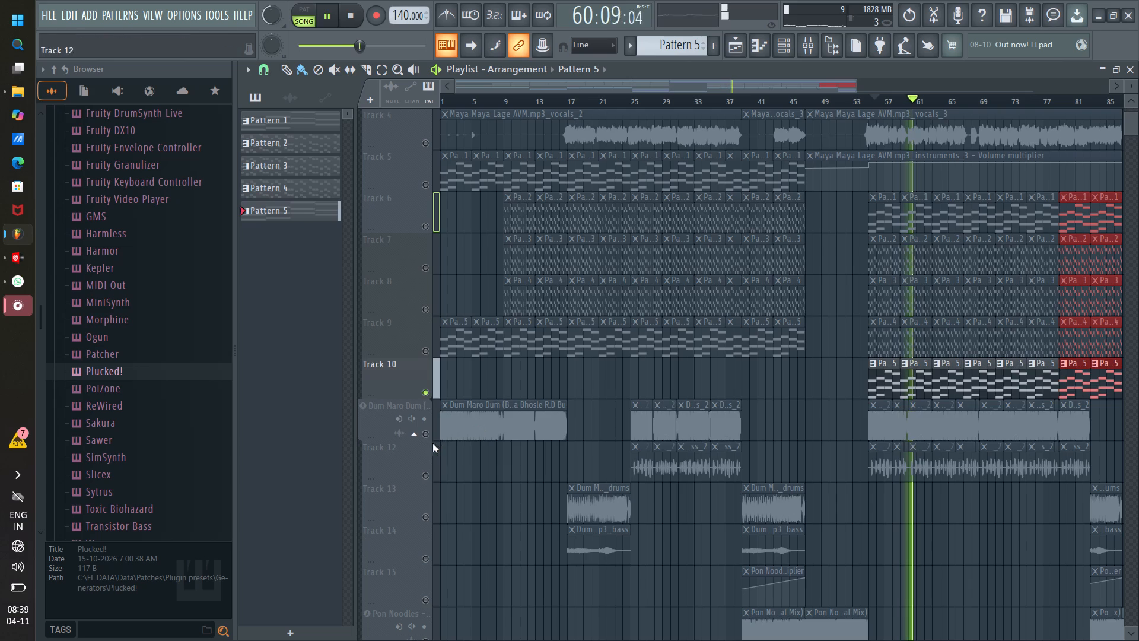
{"action": "right_click", "coordinate": [422, 430]}
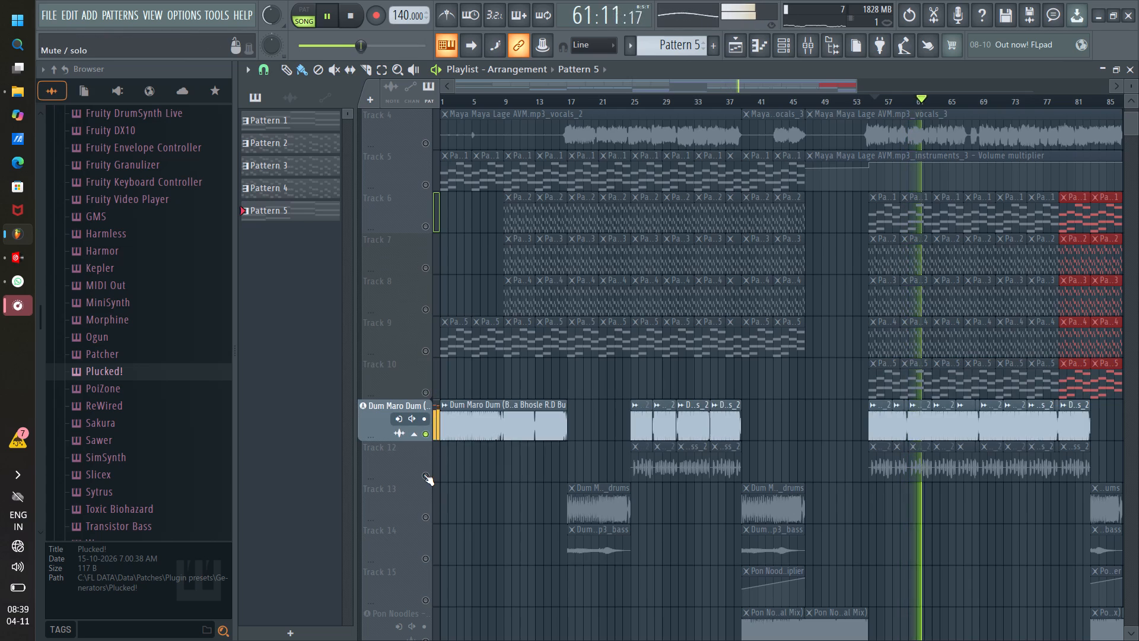
{"action": "right_click", "coordinate": [424, 474]}
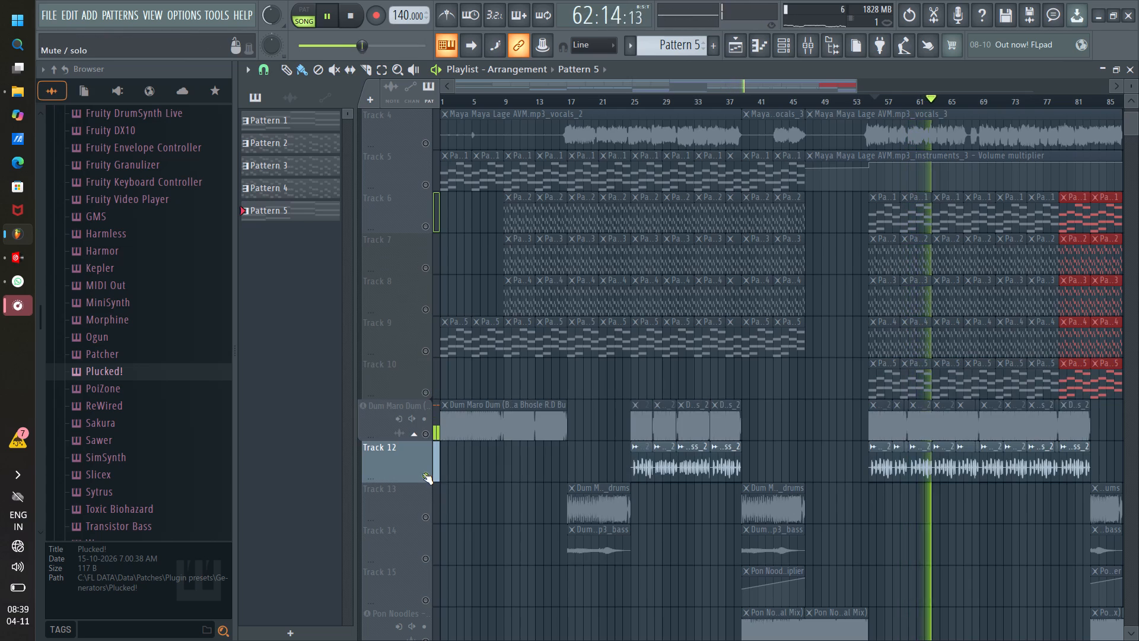
{"action": "left_click", "coordinate": [427, 436]}
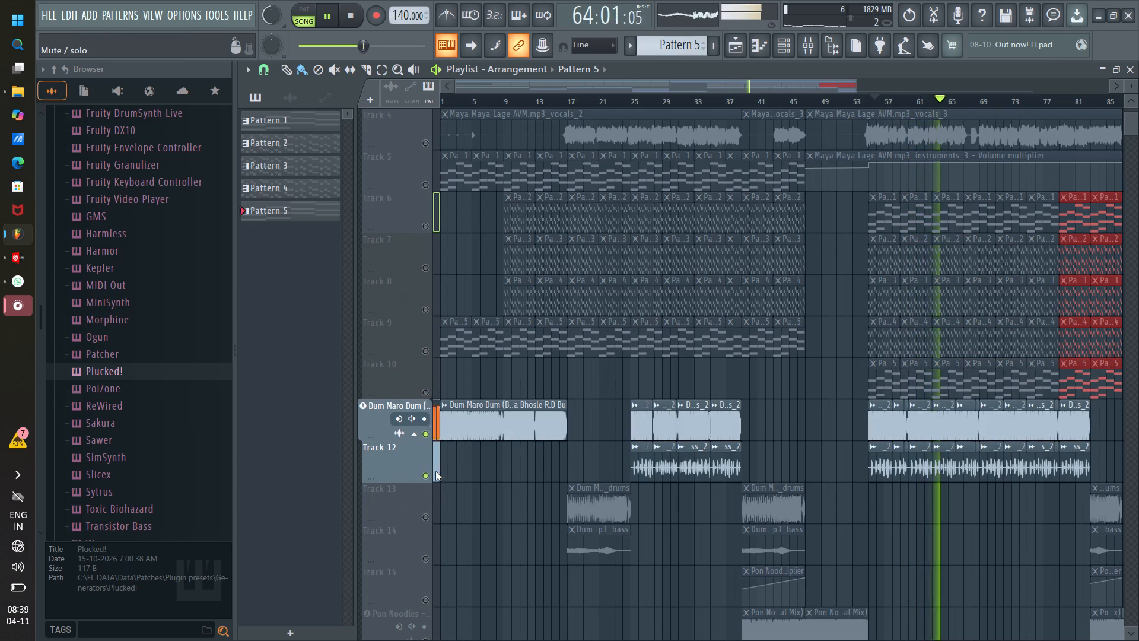
{"action": "scroll", "coordinate": [457, 449], "scroll_direction": "down", "scroll_amount": 2}
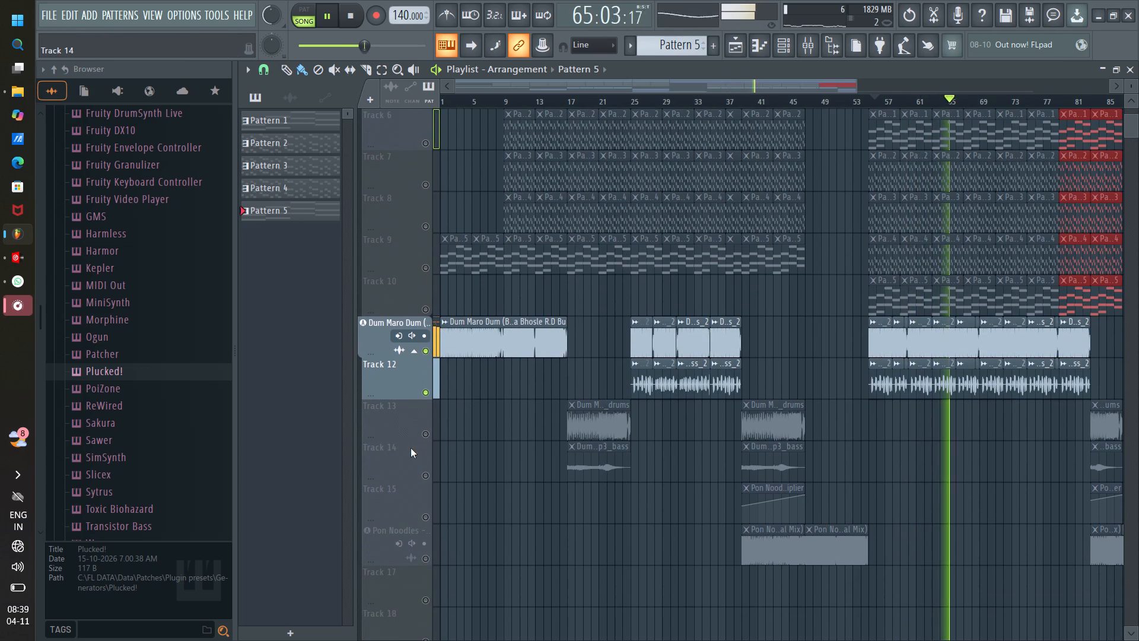
{"action": "right_click", "coordinate": [422, 433]}
{"action": "right_click", "coordinate": [422, 433]}
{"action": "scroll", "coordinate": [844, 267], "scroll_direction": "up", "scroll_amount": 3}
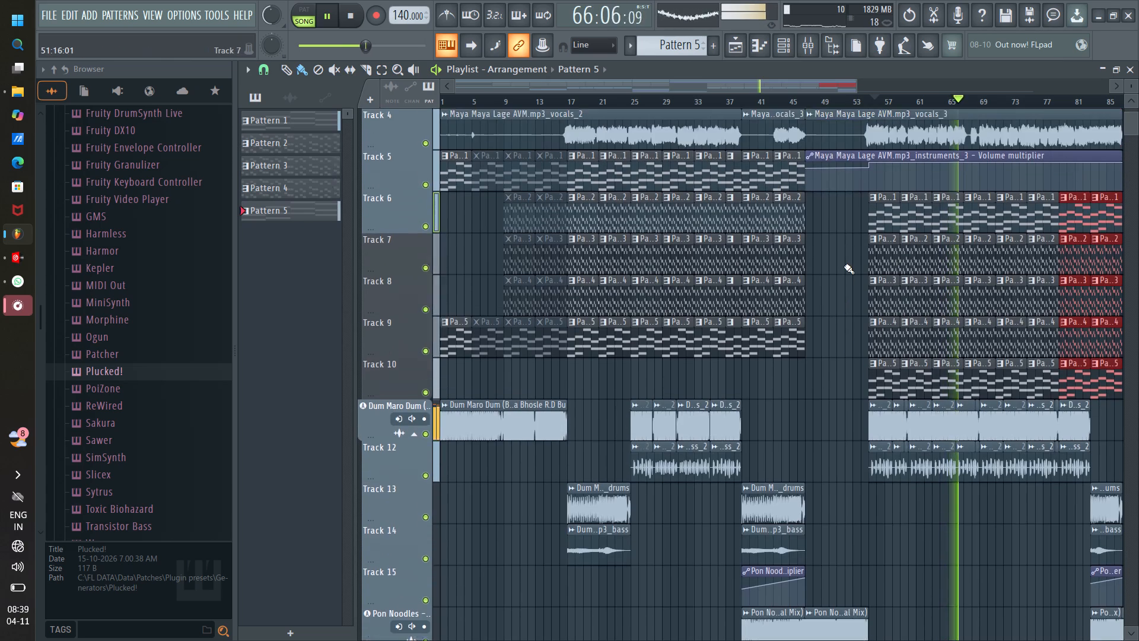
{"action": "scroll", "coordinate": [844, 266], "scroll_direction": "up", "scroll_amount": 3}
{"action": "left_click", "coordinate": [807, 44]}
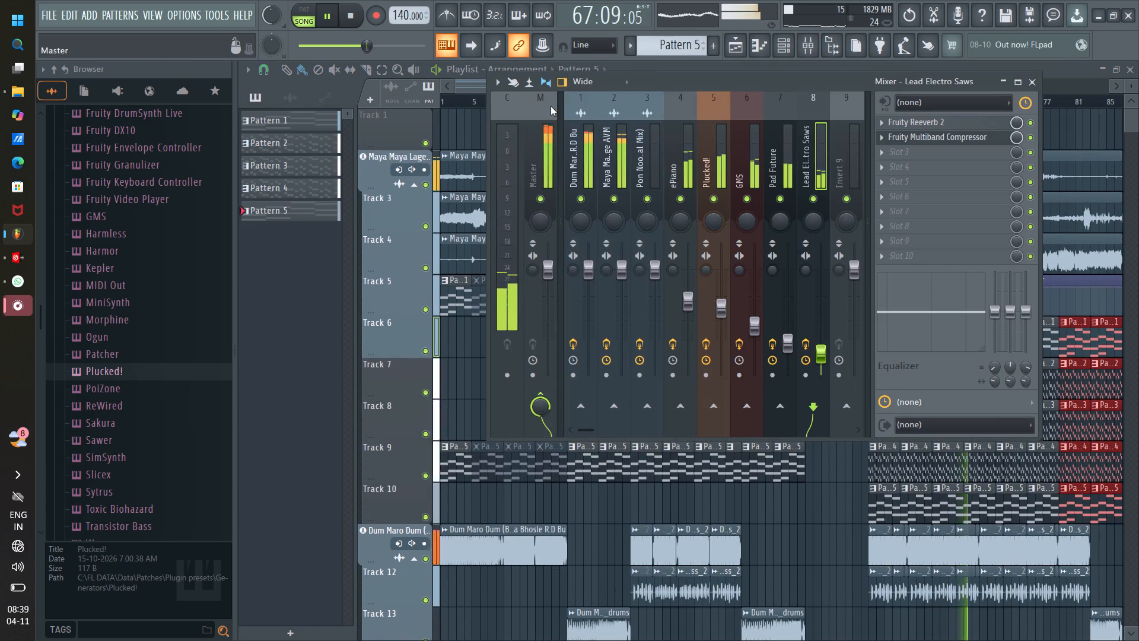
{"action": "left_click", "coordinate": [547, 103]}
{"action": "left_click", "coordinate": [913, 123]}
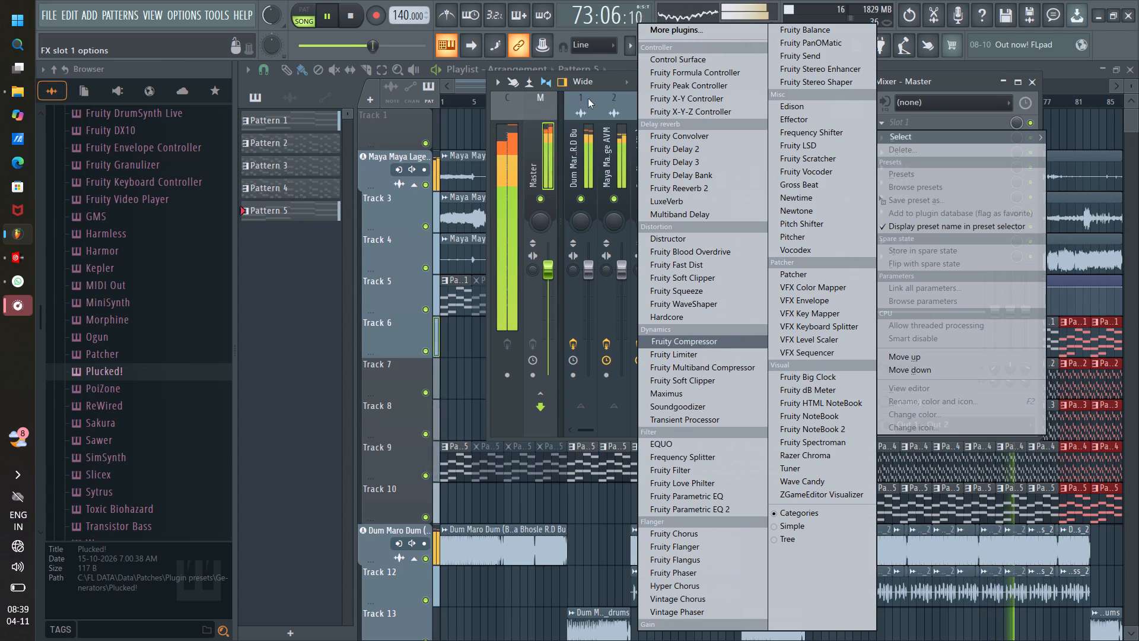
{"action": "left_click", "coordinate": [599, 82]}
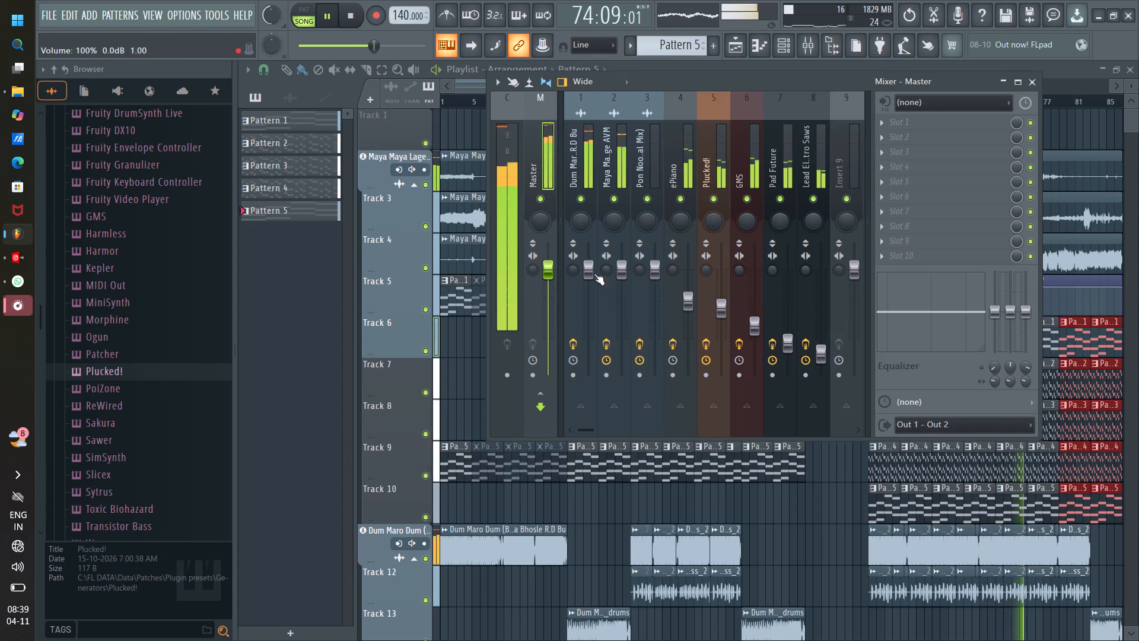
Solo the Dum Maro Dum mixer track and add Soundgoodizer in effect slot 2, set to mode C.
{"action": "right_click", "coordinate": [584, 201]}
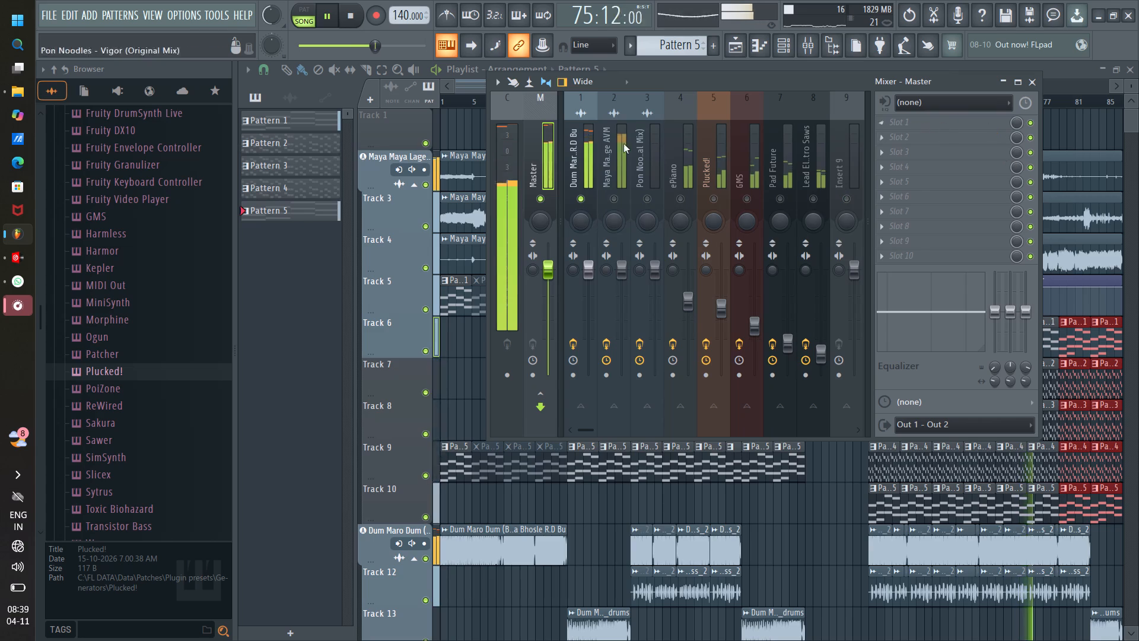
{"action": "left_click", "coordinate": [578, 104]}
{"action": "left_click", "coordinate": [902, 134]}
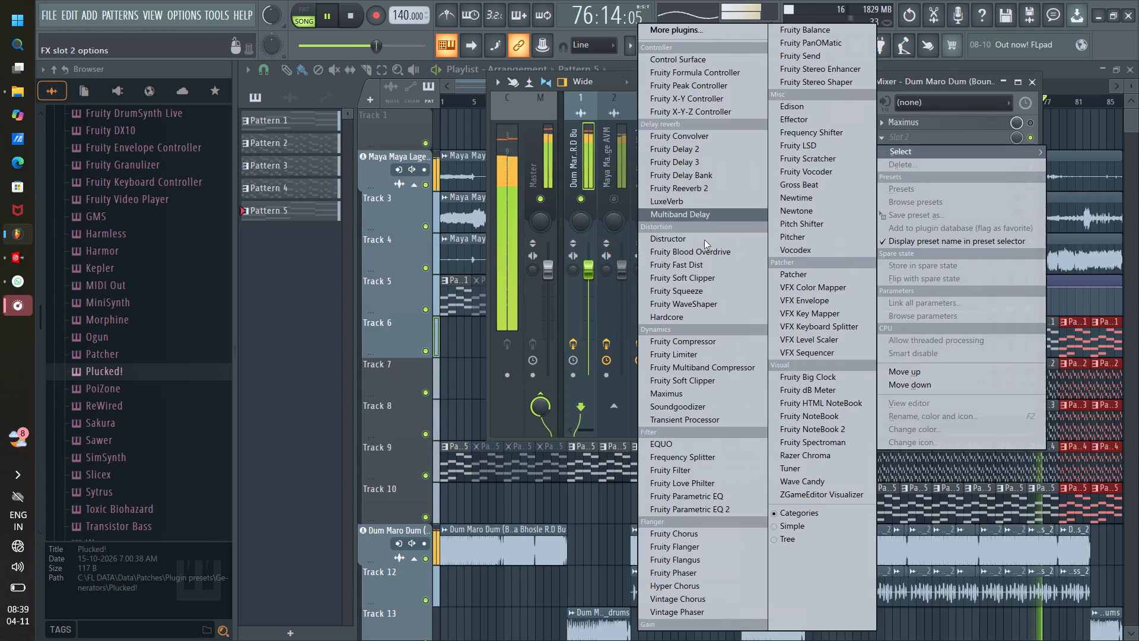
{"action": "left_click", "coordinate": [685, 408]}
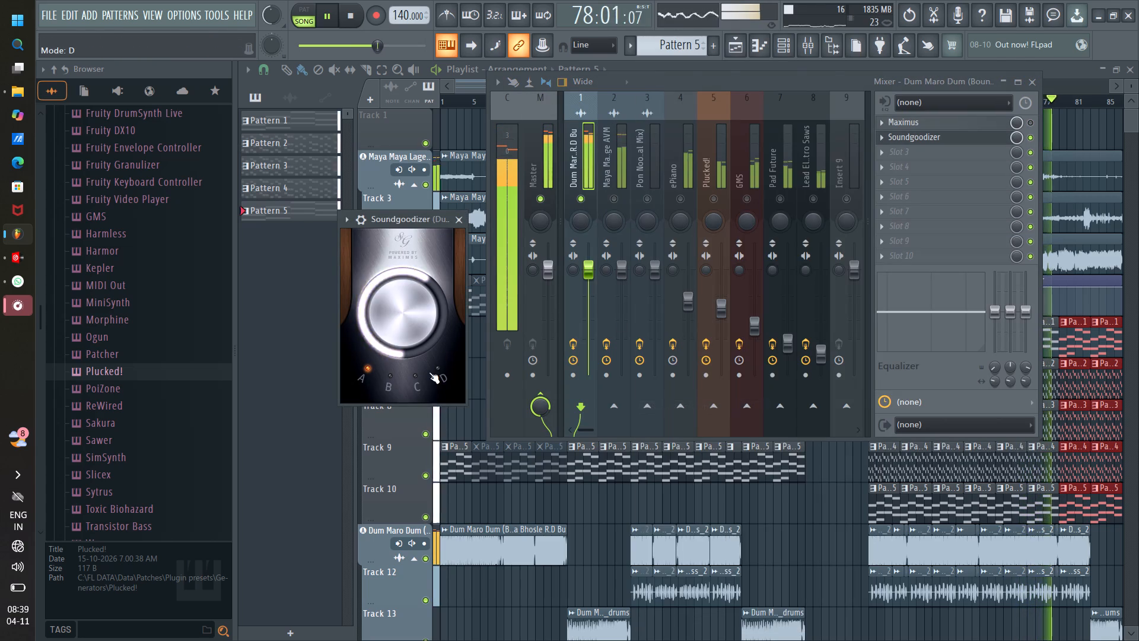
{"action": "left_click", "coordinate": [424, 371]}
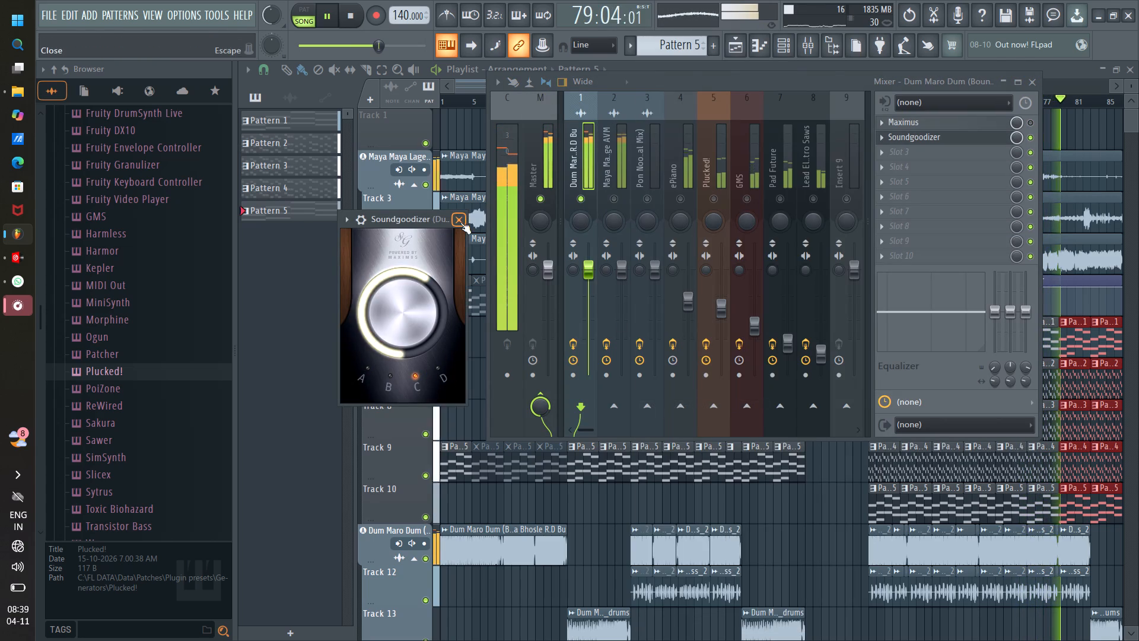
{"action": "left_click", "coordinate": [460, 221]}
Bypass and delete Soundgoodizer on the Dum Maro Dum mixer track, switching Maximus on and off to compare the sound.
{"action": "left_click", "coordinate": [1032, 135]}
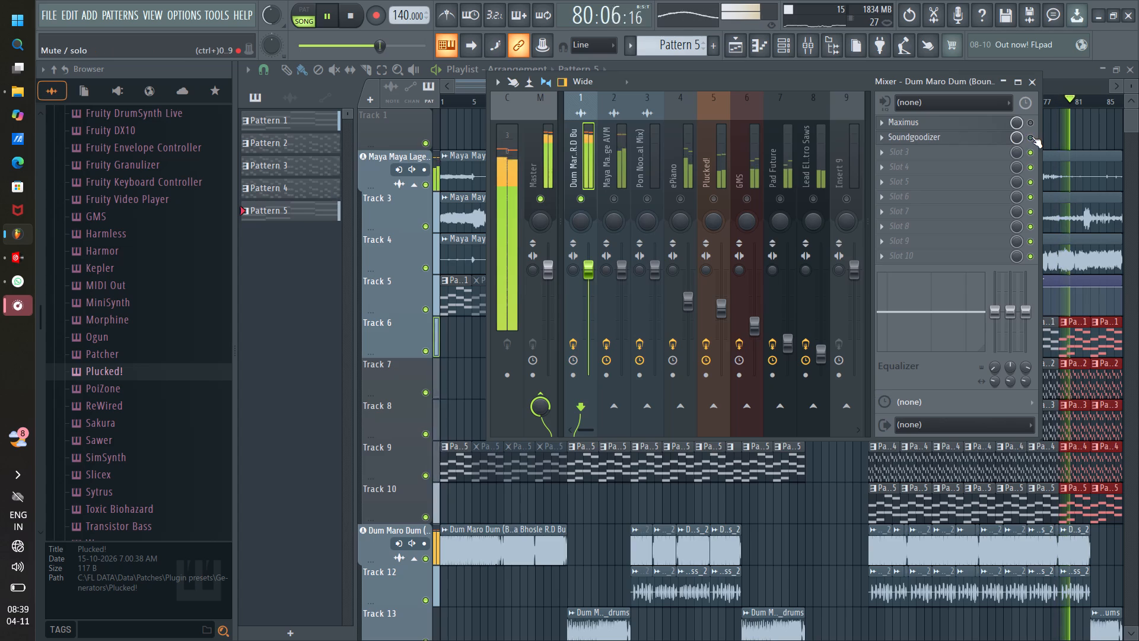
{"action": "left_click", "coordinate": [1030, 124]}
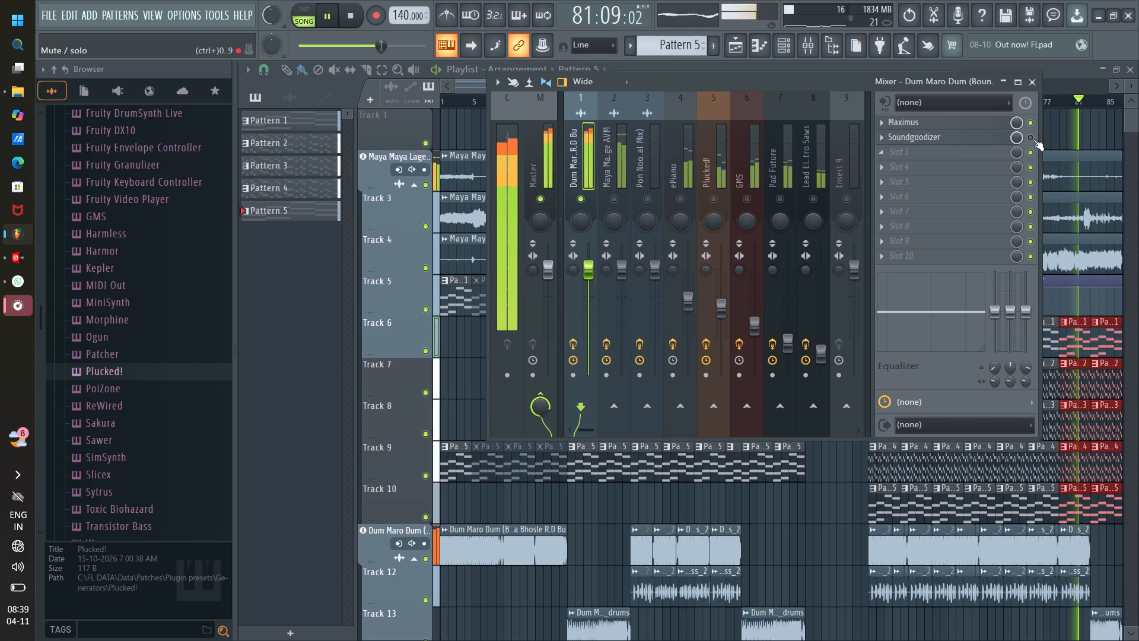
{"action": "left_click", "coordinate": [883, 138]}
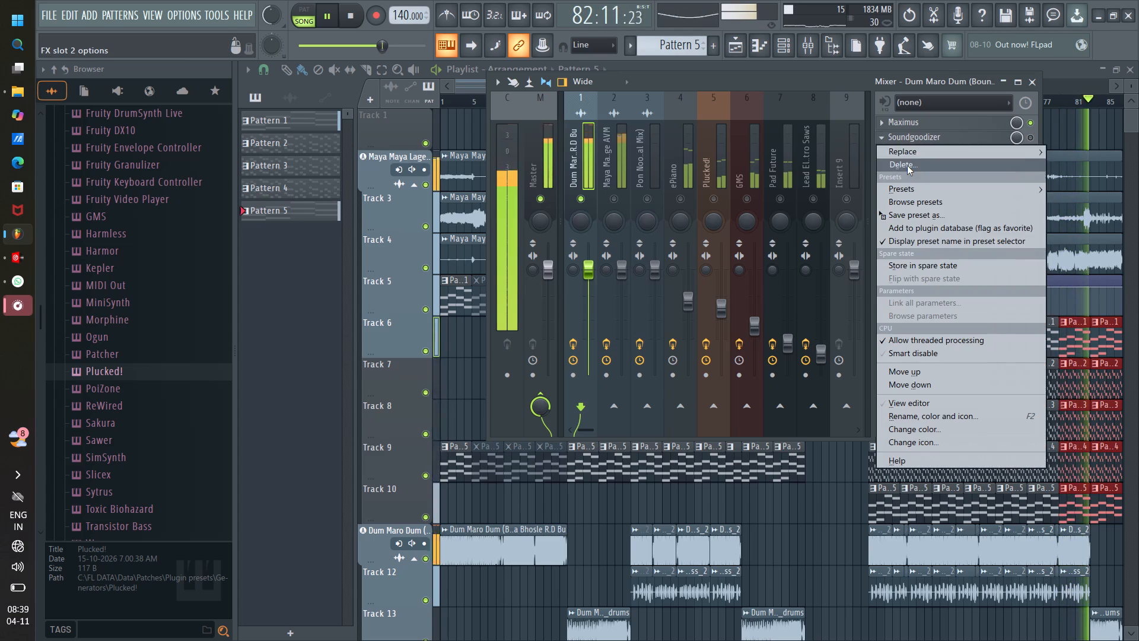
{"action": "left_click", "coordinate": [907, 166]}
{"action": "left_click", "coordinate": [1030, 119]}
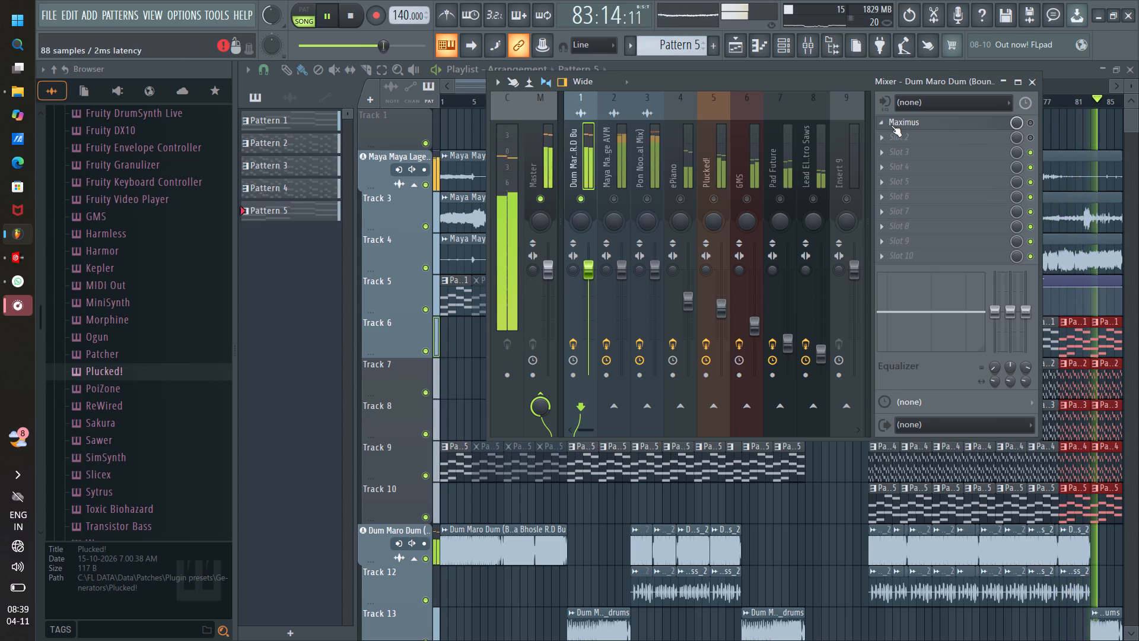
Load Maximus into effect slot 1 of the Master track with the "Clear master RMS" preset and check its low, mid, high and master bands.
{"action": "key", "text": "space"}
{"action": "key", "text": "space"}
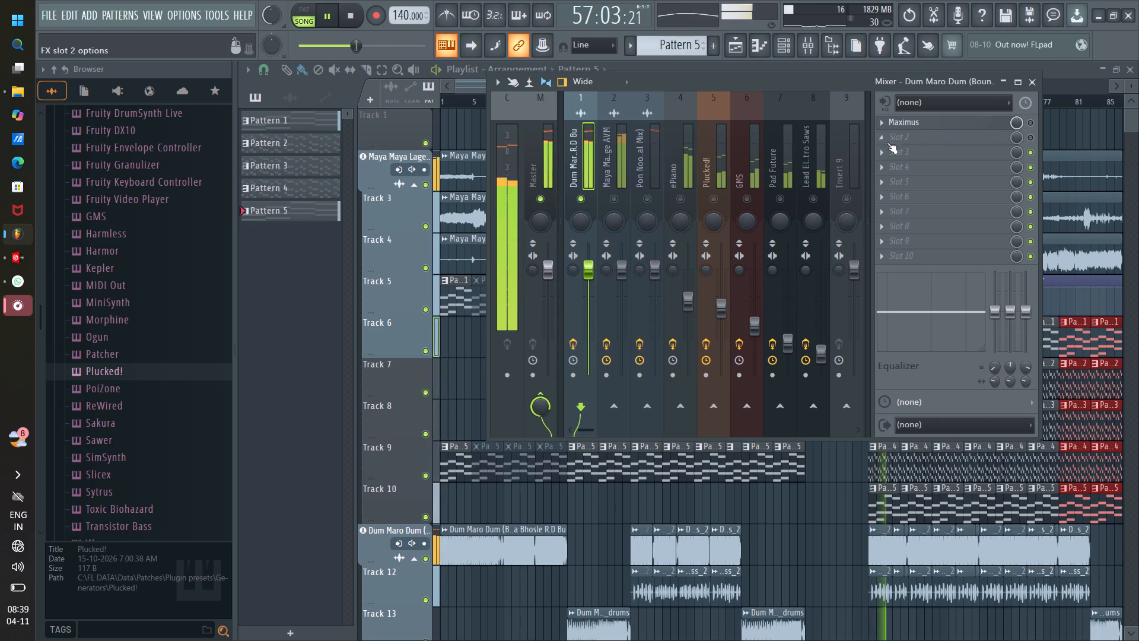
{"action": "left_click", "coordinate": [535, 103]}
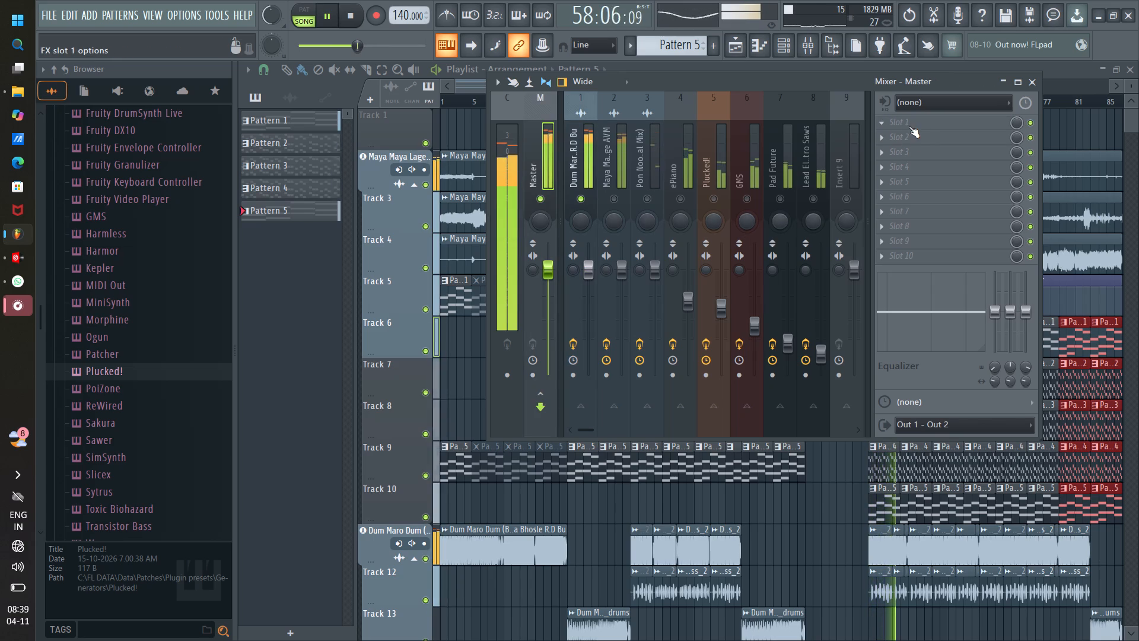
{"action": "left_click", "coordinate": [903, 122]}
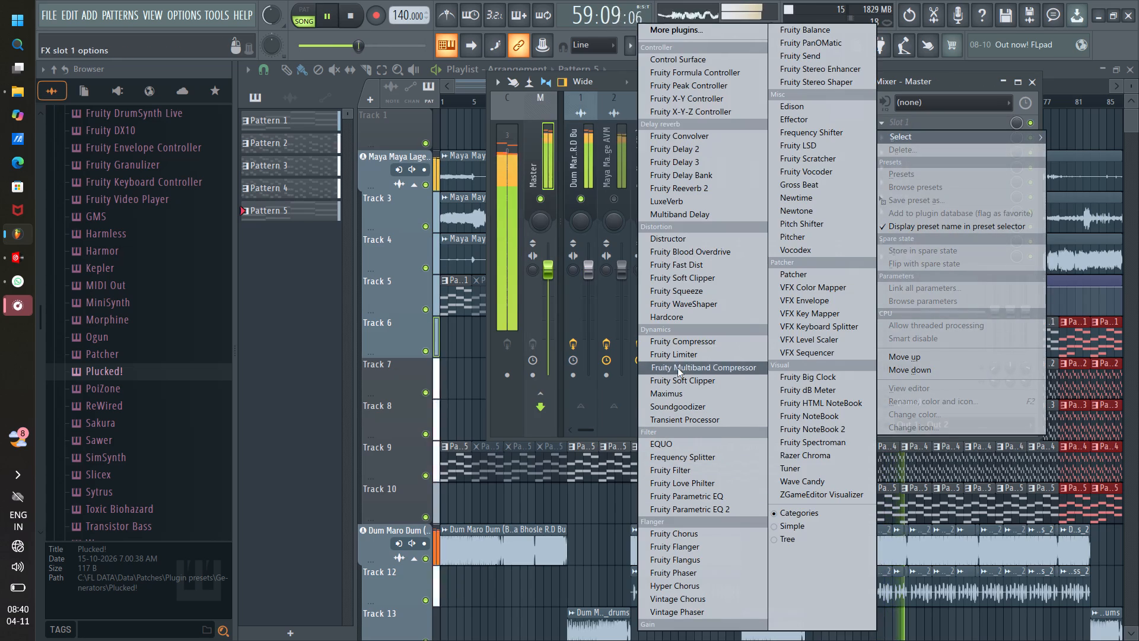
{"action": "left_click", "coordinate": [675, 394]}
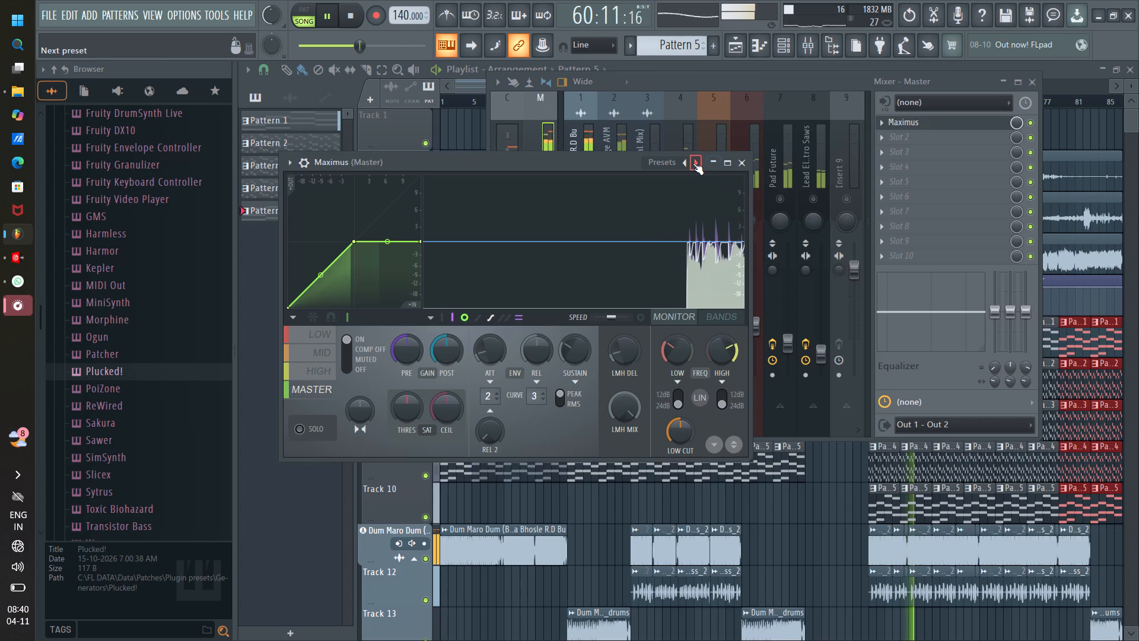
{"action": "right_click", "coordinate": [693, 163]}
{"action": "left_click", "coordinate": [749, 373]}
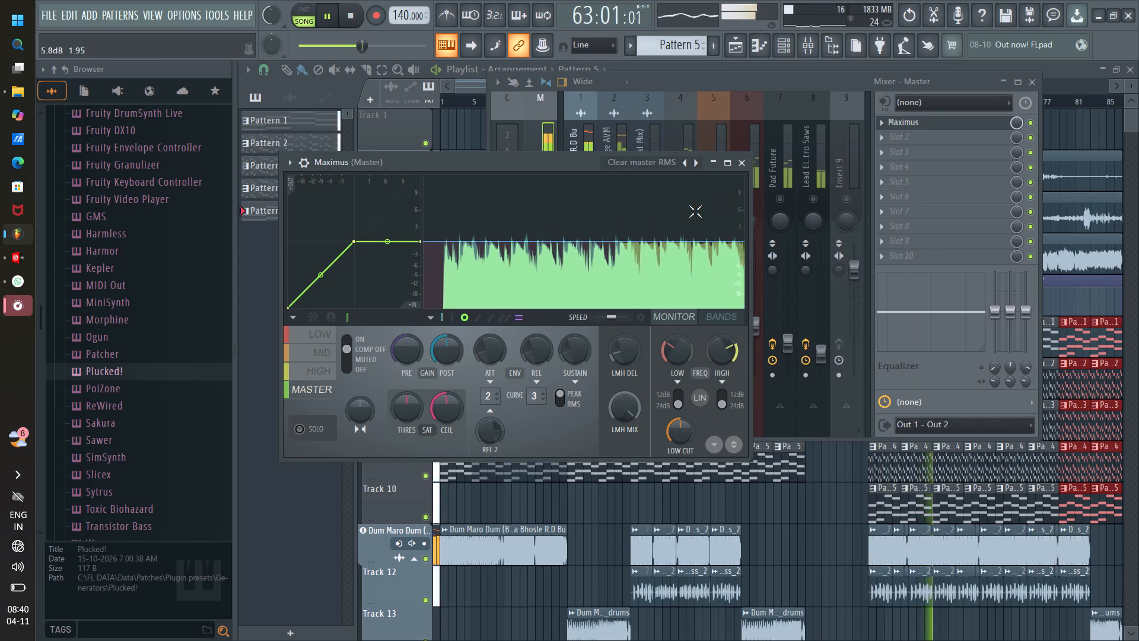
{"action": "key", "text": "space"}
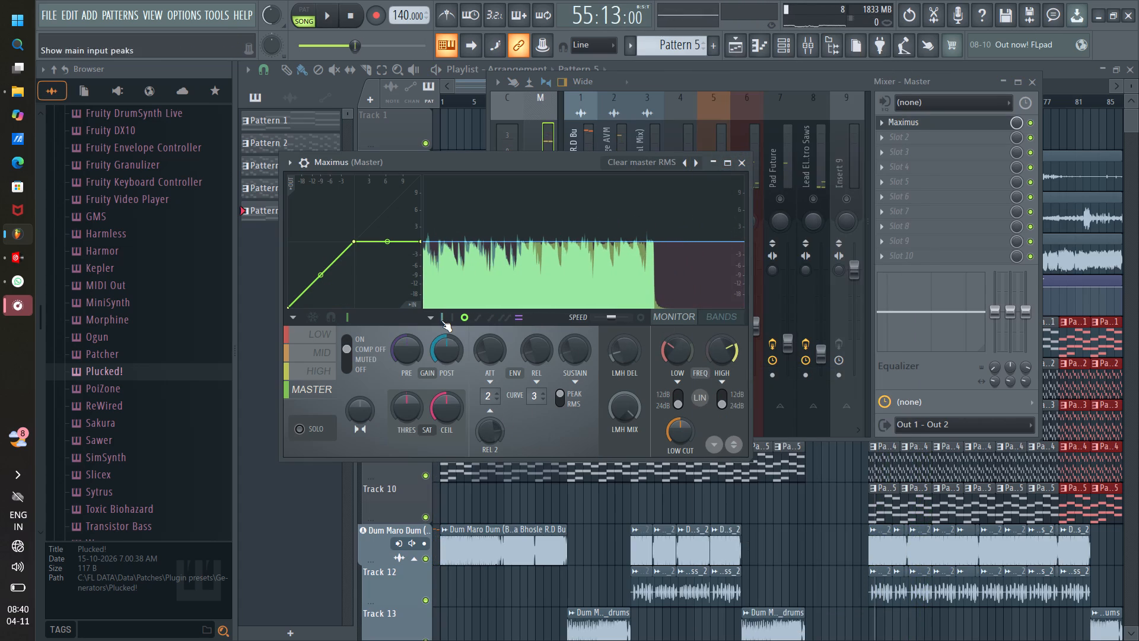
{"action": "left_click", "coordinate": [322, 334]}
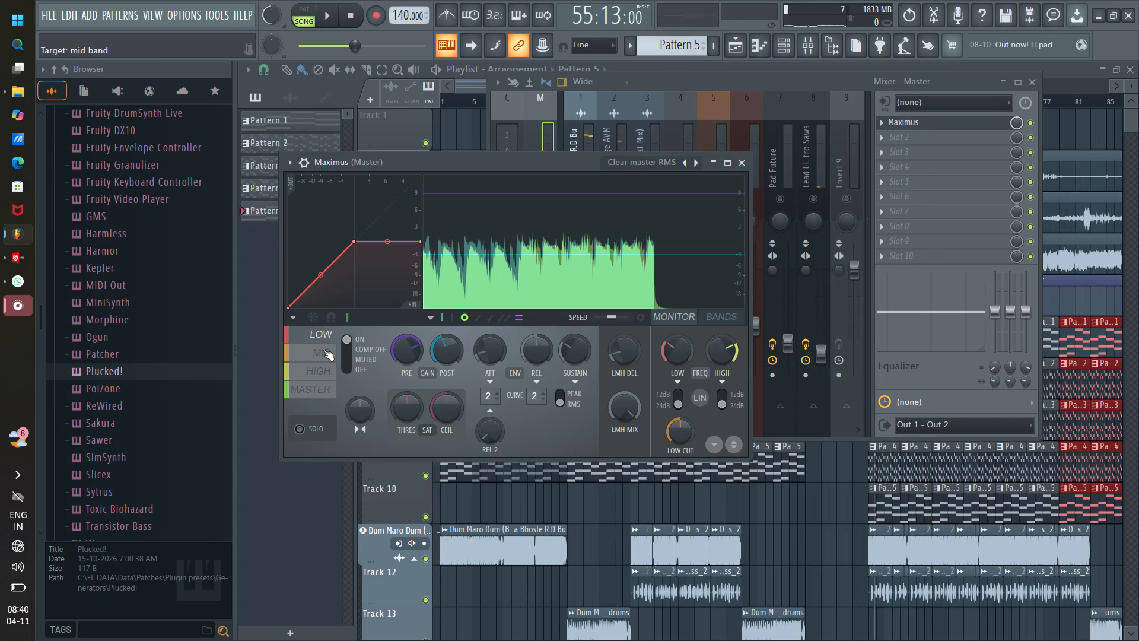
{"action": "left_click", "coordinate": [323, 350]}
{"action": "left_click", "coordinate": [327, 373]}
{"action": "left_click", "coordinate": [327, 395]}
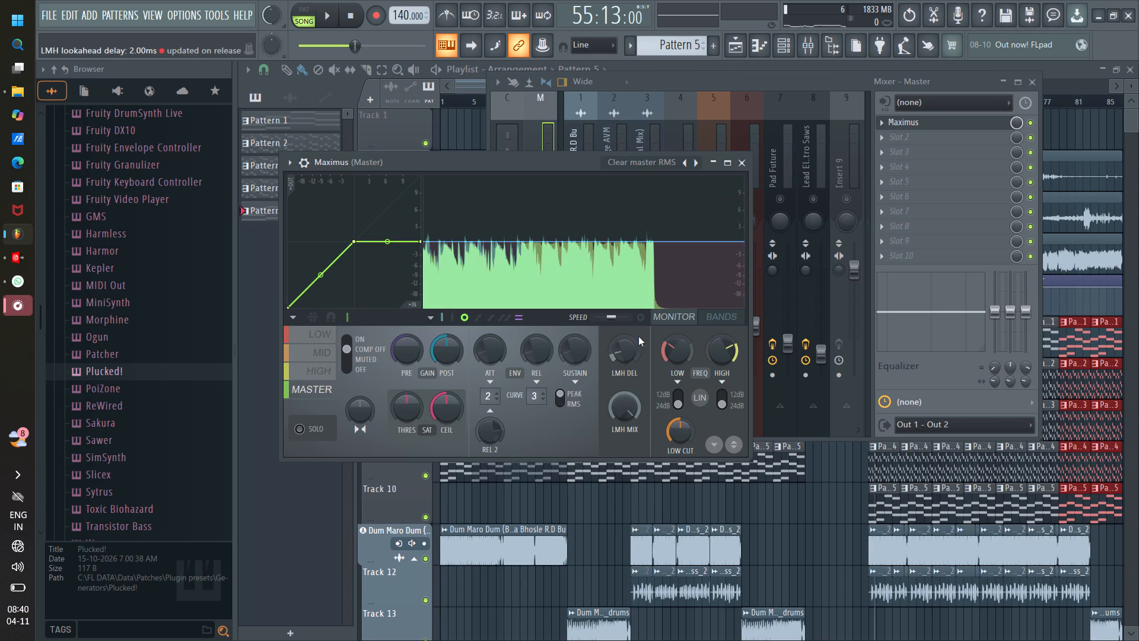
Turn off the Dum Maro Dum solo so all mixer tracks sound, and replay from around bar 55.
{"action": "left_click", "coordinate": [854, 82]}
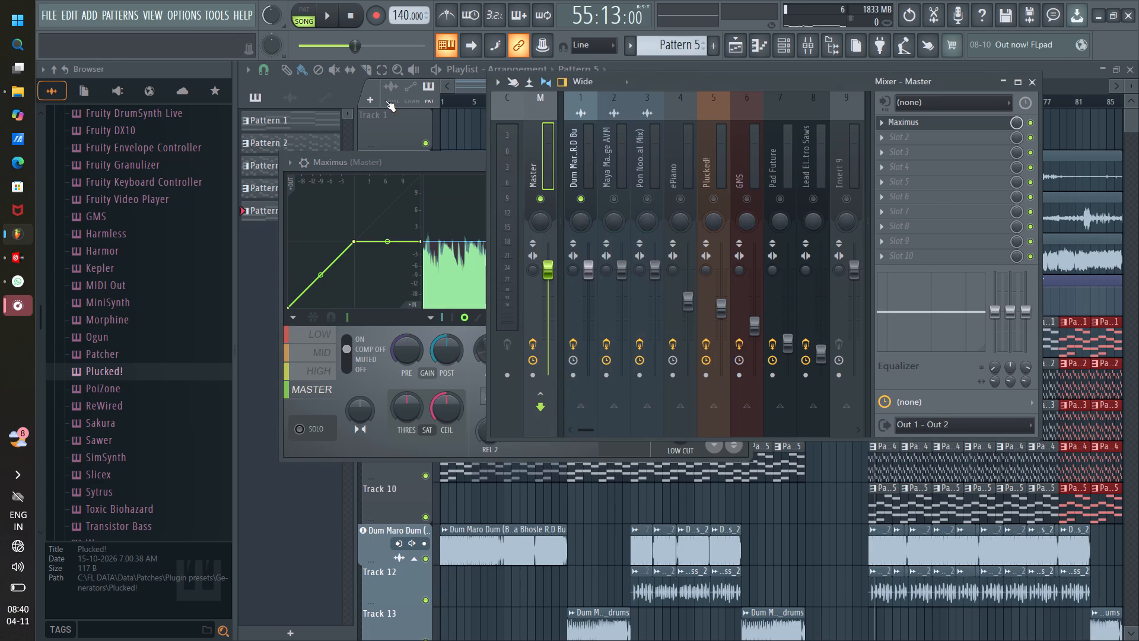
{"action": "left_click", "coordinate": [374, 124]}
{"action": "left_click", "coordinate": [808, 47]}
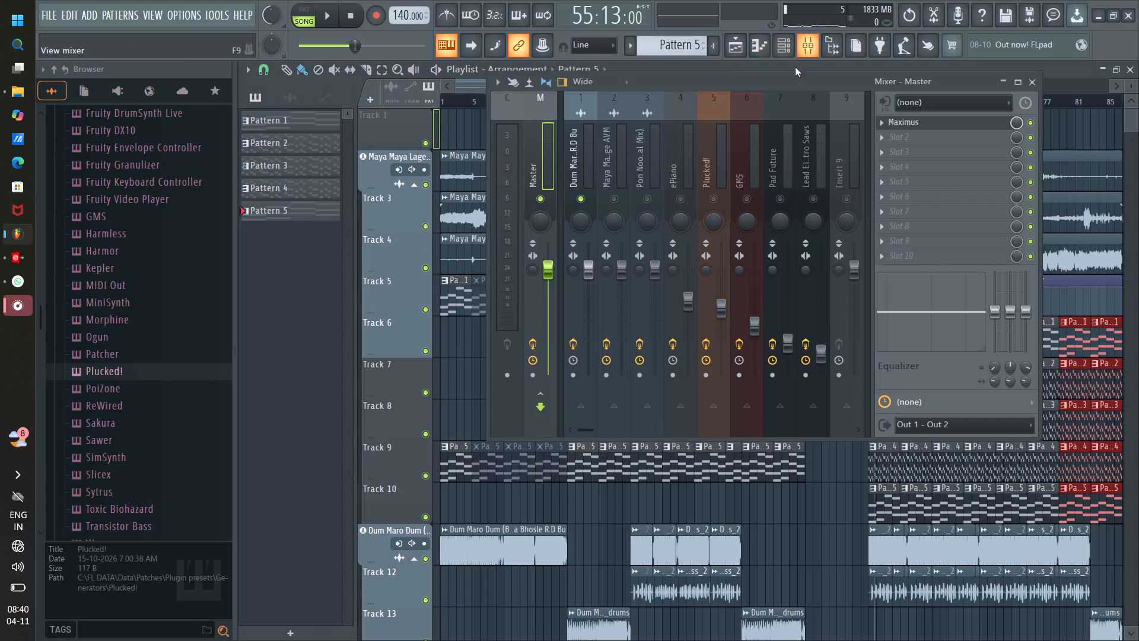
{"action": "right_click", "coordinate": [718, 198]}
{"action": "right_click", "coordinate": [717, 198]}
{"action": "key", "text": "space"}
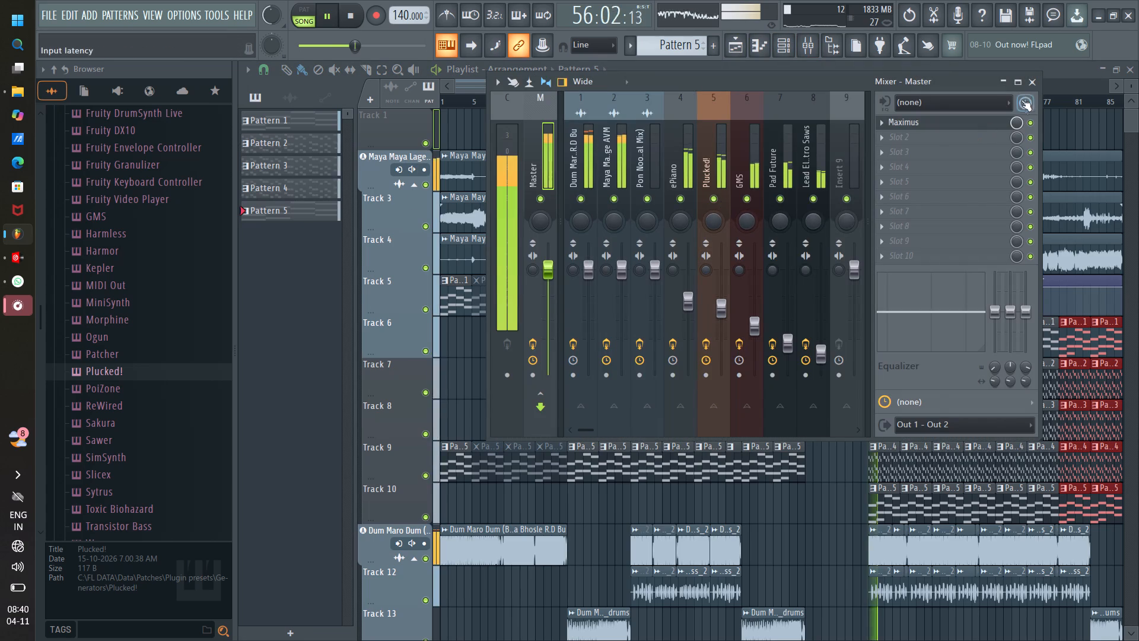
{"action": "left_click", "coordinate": [1035, 82]}
{"action": "left_click", "coordinate": [810, 43]}
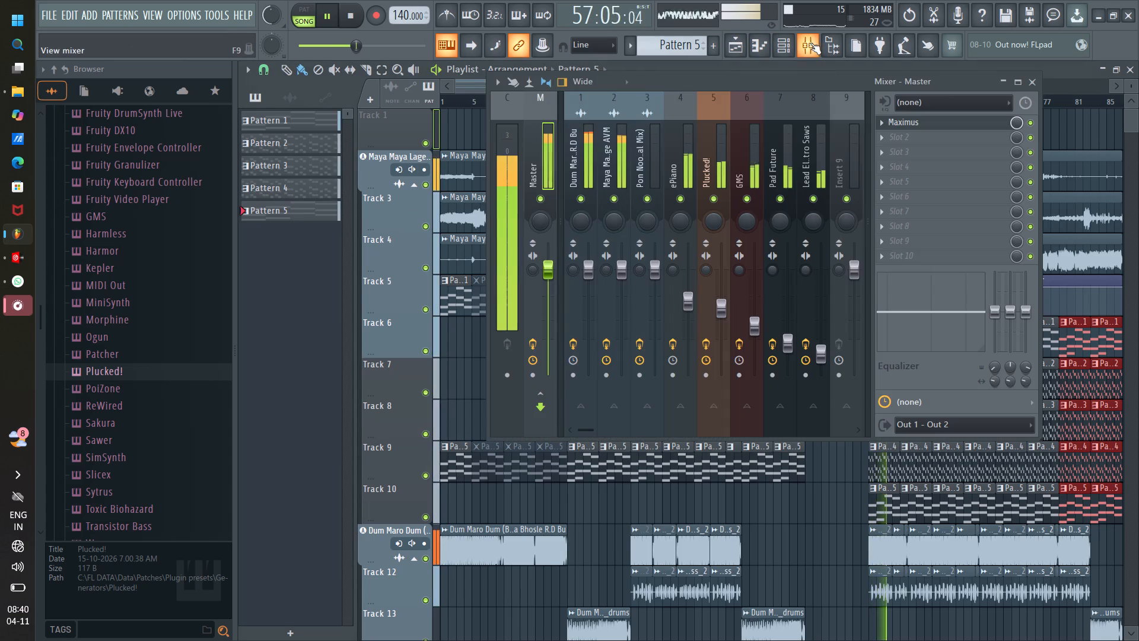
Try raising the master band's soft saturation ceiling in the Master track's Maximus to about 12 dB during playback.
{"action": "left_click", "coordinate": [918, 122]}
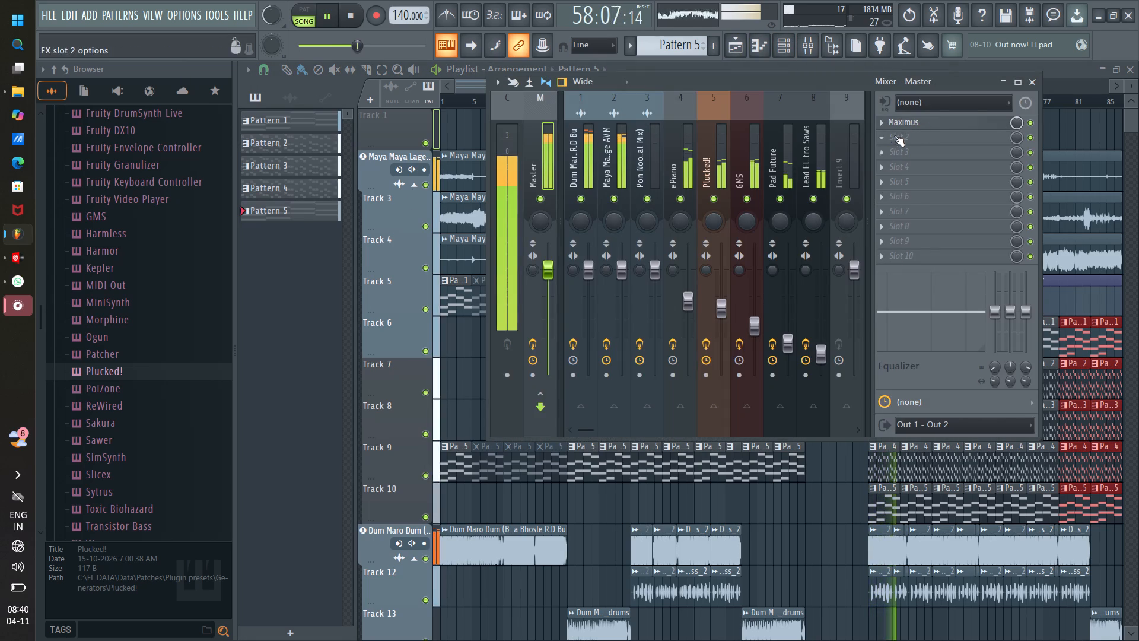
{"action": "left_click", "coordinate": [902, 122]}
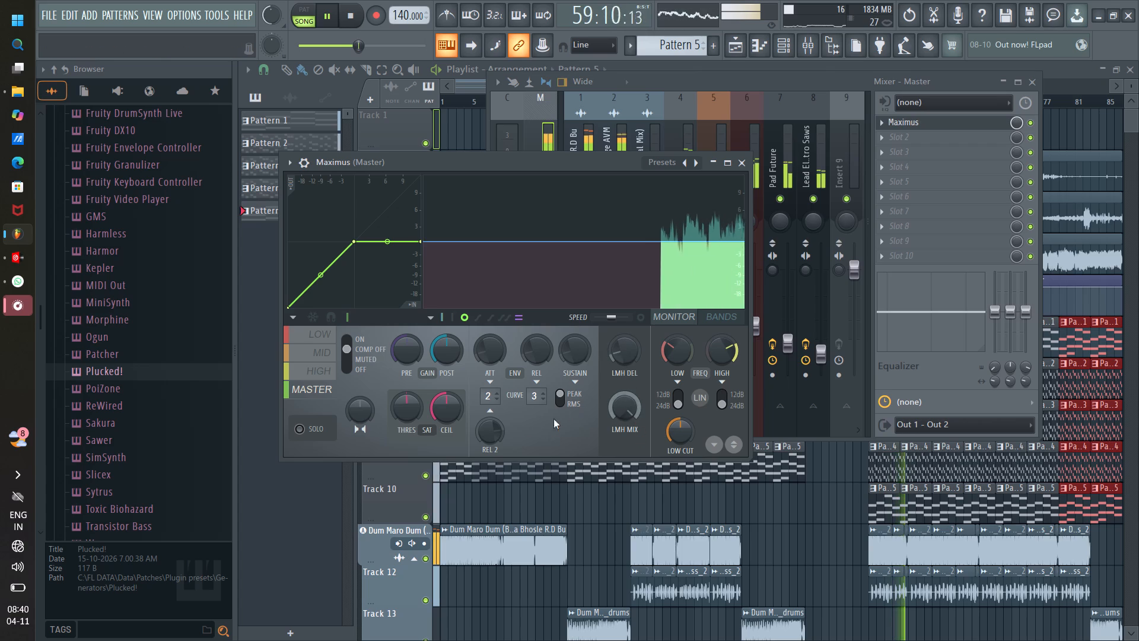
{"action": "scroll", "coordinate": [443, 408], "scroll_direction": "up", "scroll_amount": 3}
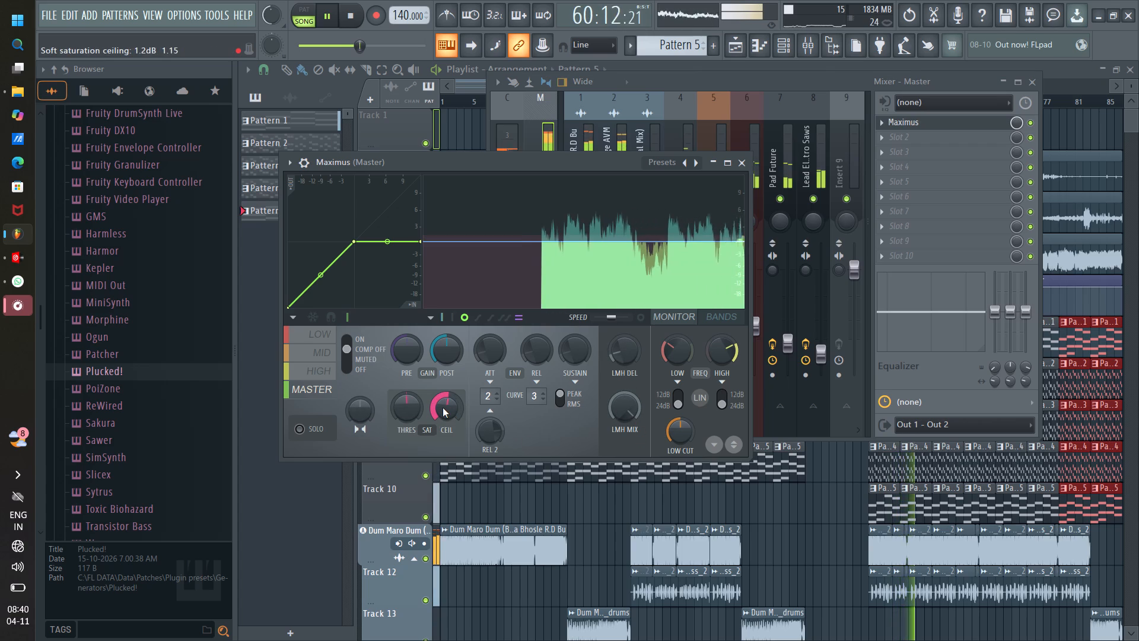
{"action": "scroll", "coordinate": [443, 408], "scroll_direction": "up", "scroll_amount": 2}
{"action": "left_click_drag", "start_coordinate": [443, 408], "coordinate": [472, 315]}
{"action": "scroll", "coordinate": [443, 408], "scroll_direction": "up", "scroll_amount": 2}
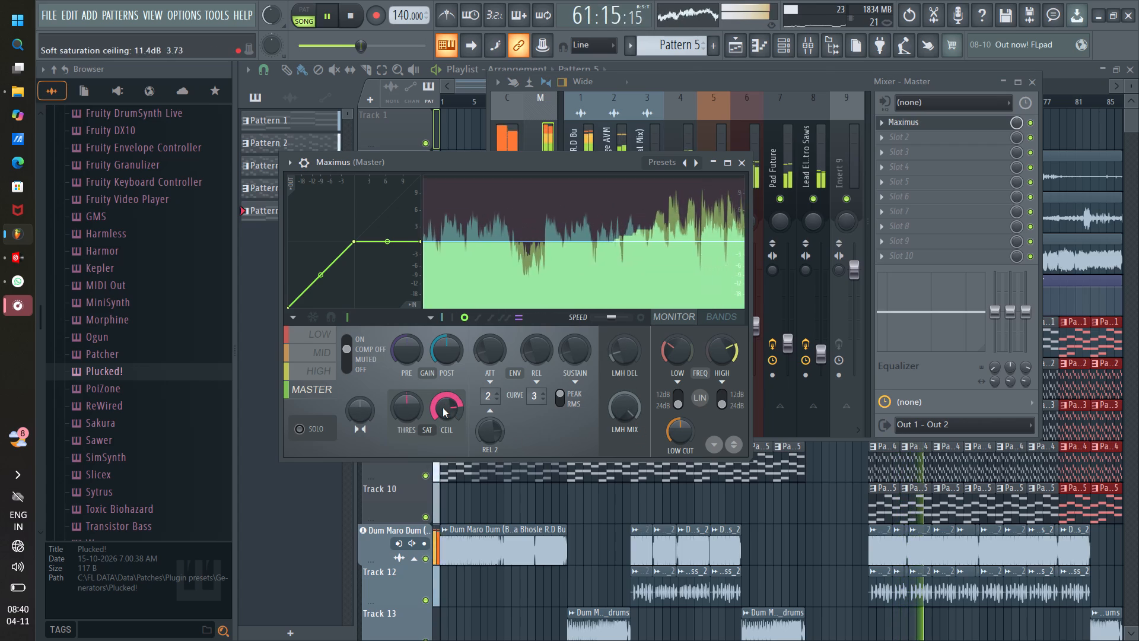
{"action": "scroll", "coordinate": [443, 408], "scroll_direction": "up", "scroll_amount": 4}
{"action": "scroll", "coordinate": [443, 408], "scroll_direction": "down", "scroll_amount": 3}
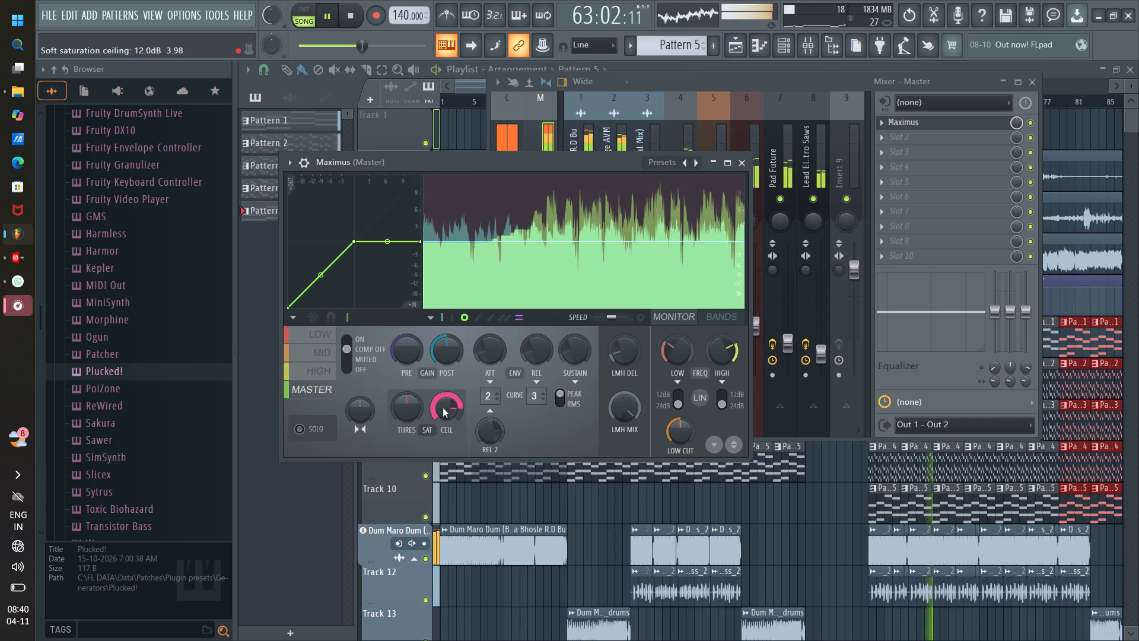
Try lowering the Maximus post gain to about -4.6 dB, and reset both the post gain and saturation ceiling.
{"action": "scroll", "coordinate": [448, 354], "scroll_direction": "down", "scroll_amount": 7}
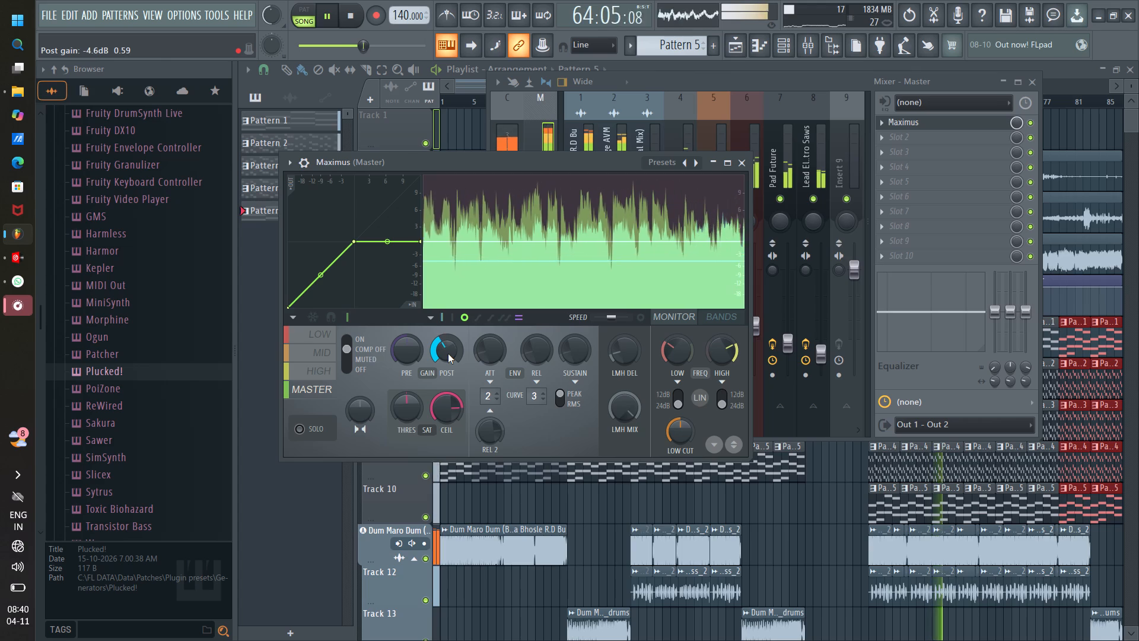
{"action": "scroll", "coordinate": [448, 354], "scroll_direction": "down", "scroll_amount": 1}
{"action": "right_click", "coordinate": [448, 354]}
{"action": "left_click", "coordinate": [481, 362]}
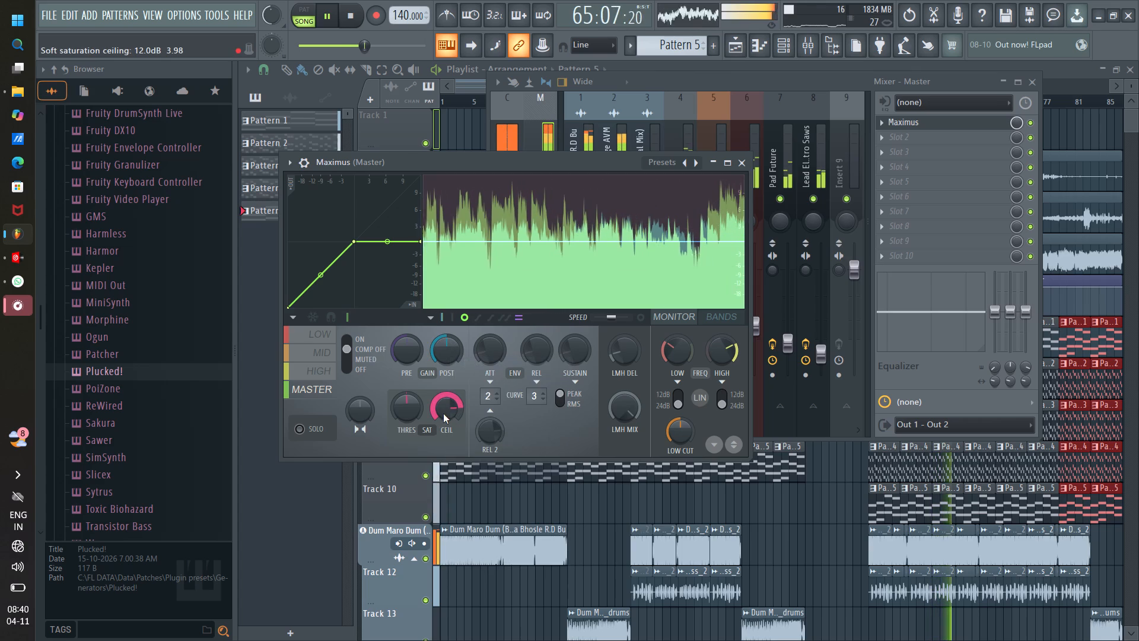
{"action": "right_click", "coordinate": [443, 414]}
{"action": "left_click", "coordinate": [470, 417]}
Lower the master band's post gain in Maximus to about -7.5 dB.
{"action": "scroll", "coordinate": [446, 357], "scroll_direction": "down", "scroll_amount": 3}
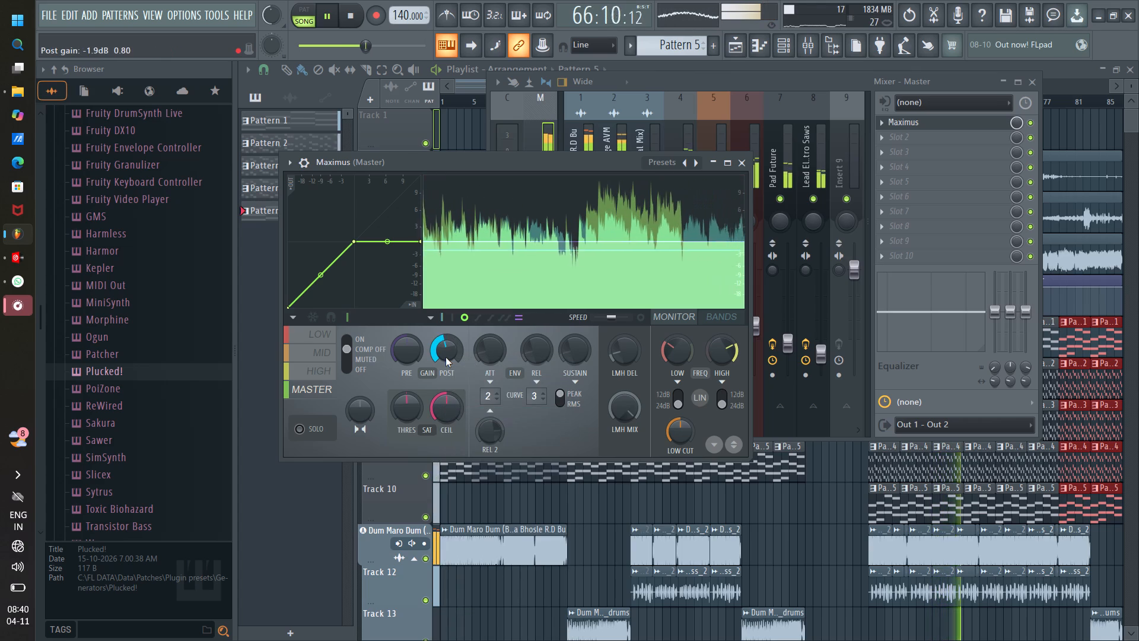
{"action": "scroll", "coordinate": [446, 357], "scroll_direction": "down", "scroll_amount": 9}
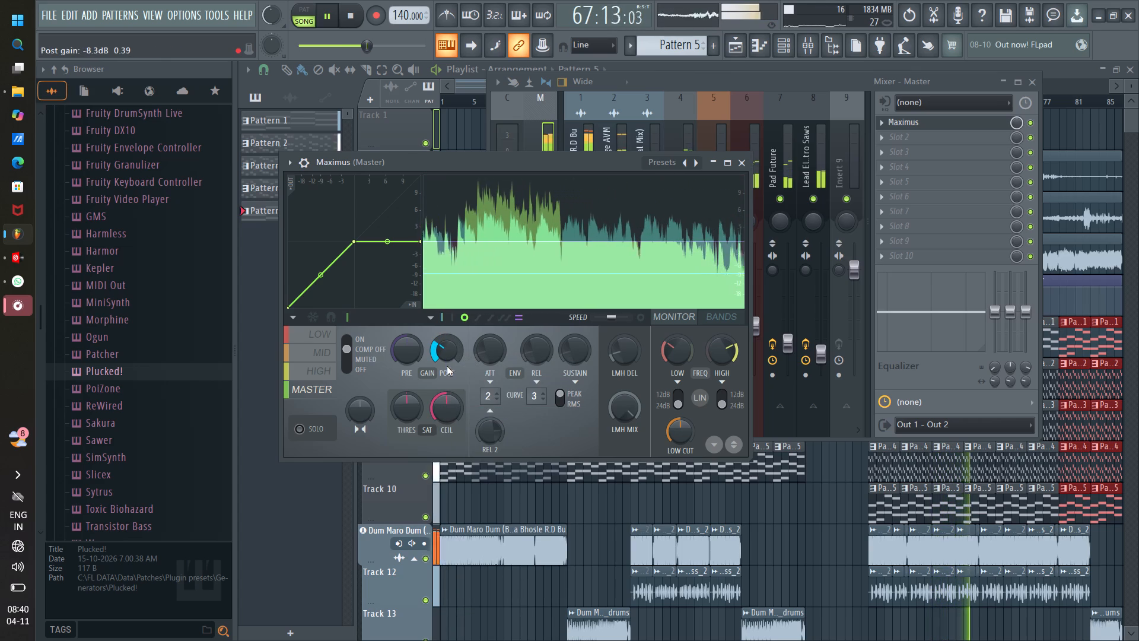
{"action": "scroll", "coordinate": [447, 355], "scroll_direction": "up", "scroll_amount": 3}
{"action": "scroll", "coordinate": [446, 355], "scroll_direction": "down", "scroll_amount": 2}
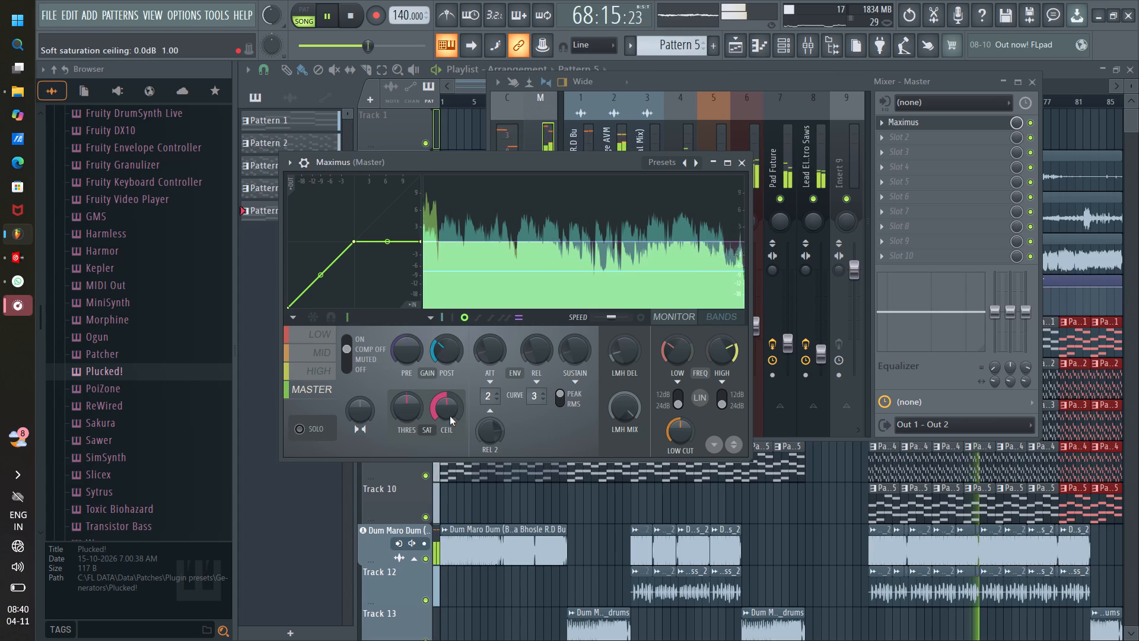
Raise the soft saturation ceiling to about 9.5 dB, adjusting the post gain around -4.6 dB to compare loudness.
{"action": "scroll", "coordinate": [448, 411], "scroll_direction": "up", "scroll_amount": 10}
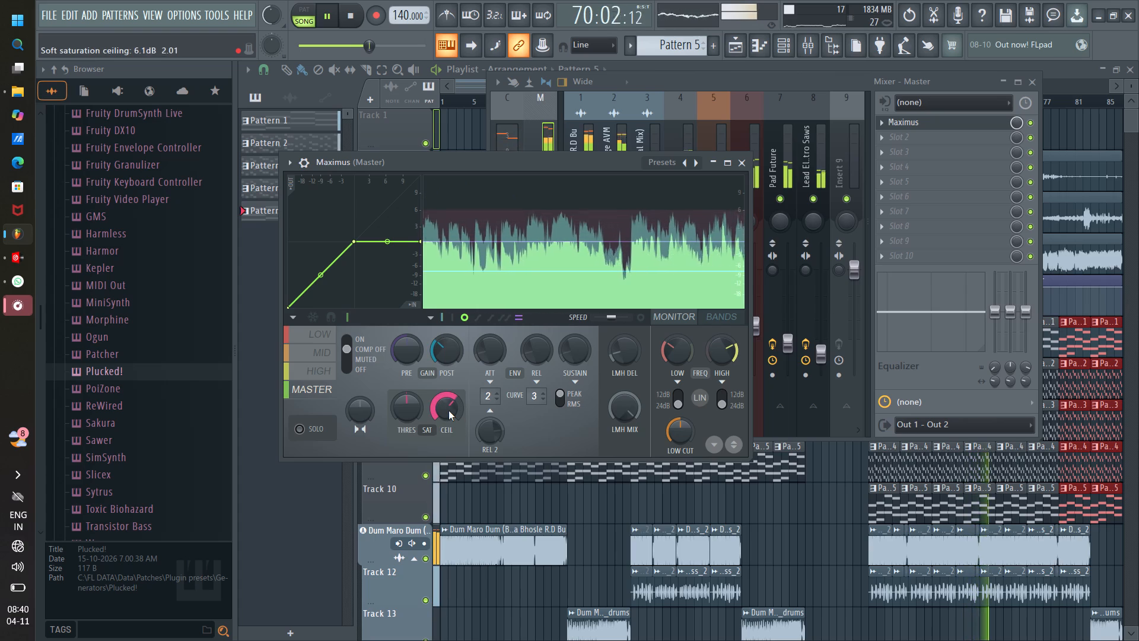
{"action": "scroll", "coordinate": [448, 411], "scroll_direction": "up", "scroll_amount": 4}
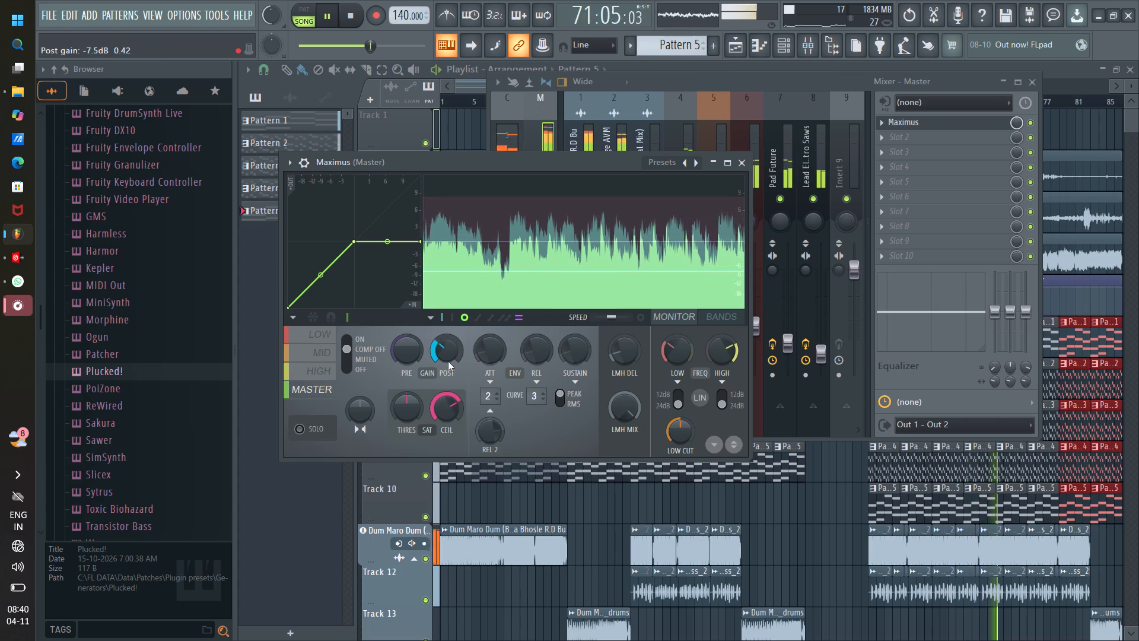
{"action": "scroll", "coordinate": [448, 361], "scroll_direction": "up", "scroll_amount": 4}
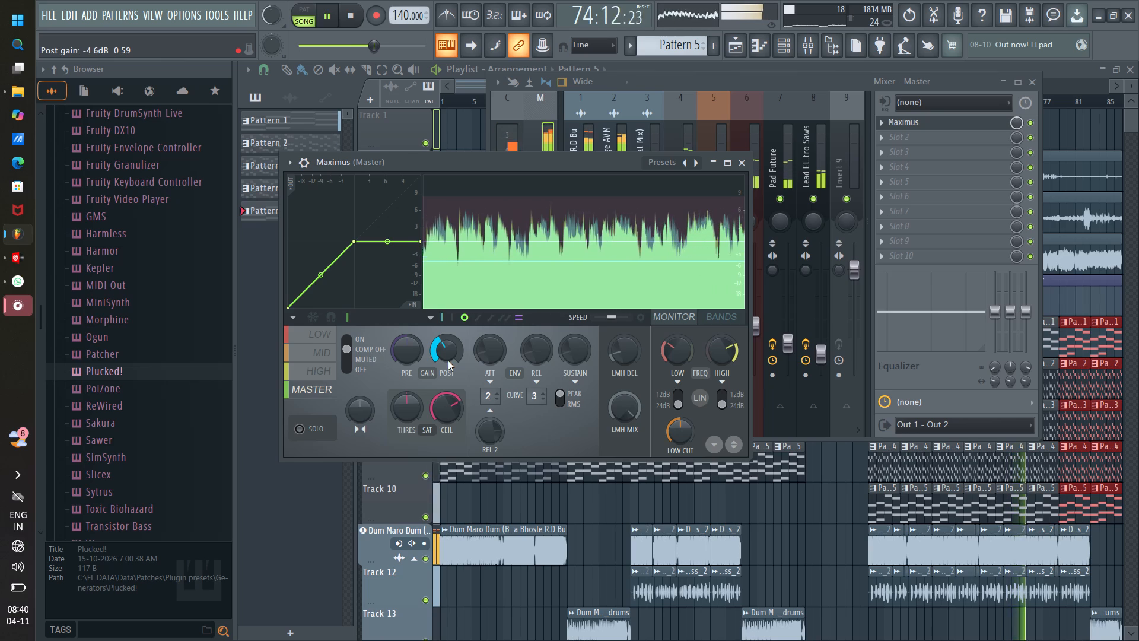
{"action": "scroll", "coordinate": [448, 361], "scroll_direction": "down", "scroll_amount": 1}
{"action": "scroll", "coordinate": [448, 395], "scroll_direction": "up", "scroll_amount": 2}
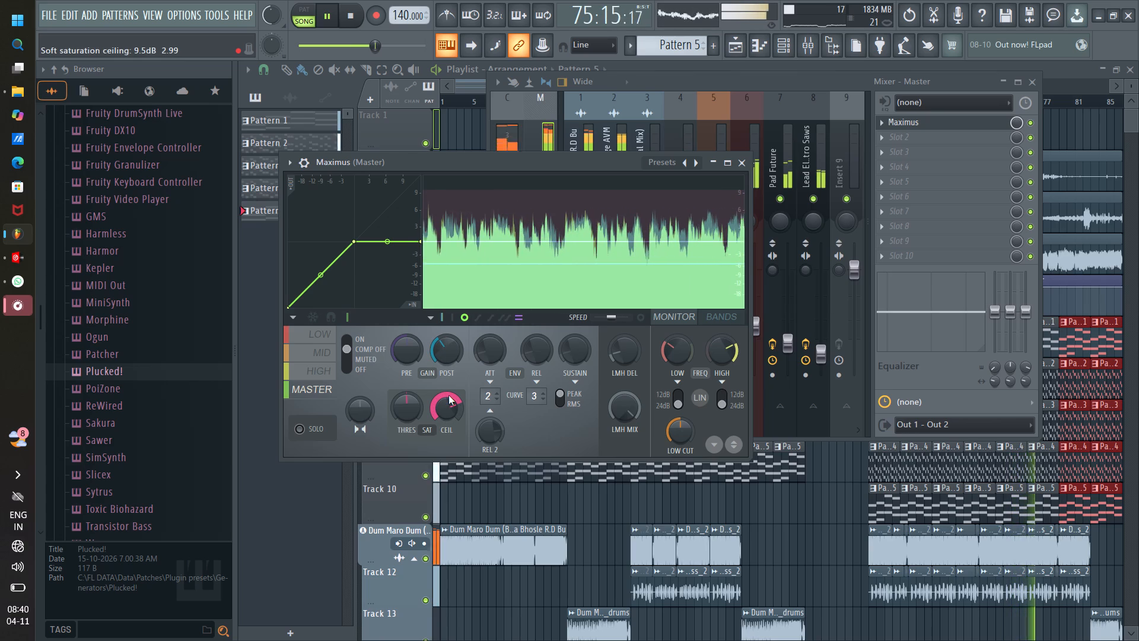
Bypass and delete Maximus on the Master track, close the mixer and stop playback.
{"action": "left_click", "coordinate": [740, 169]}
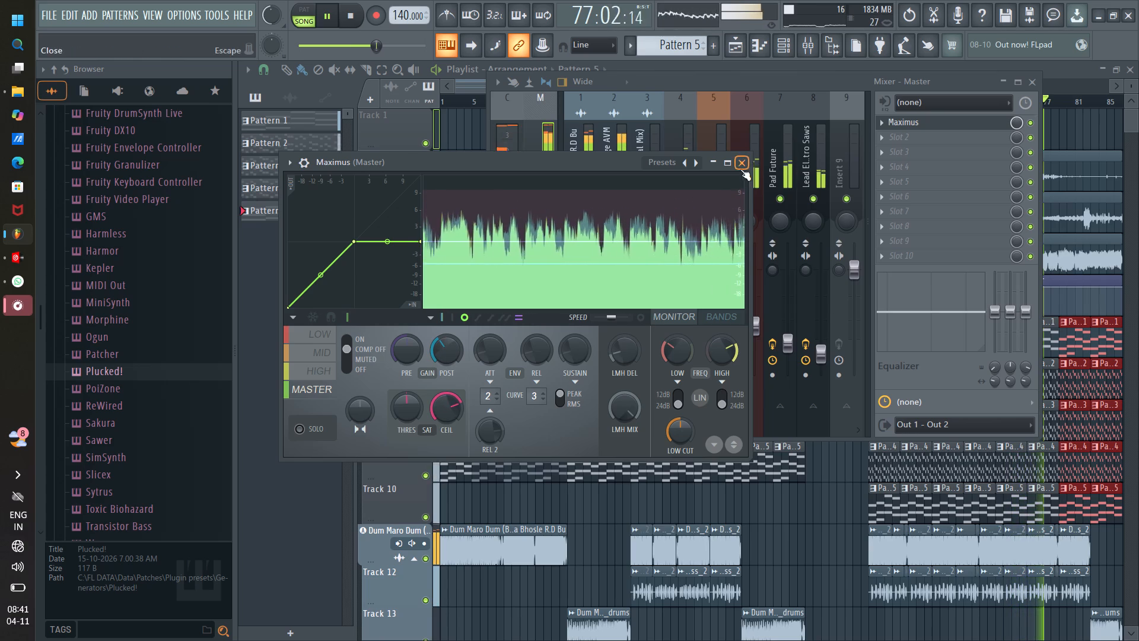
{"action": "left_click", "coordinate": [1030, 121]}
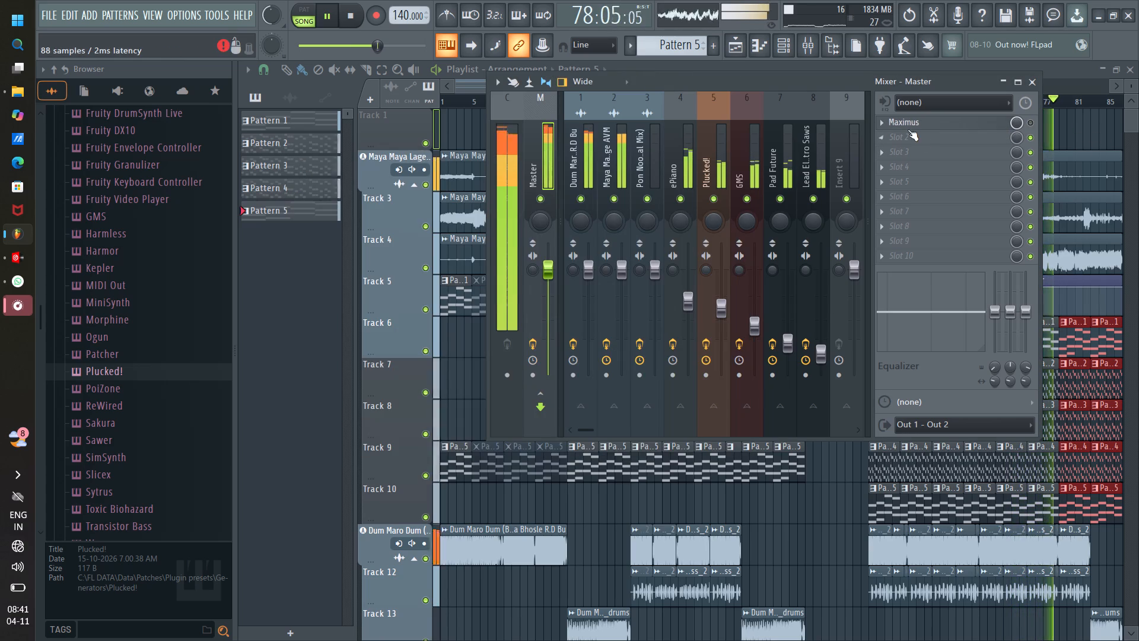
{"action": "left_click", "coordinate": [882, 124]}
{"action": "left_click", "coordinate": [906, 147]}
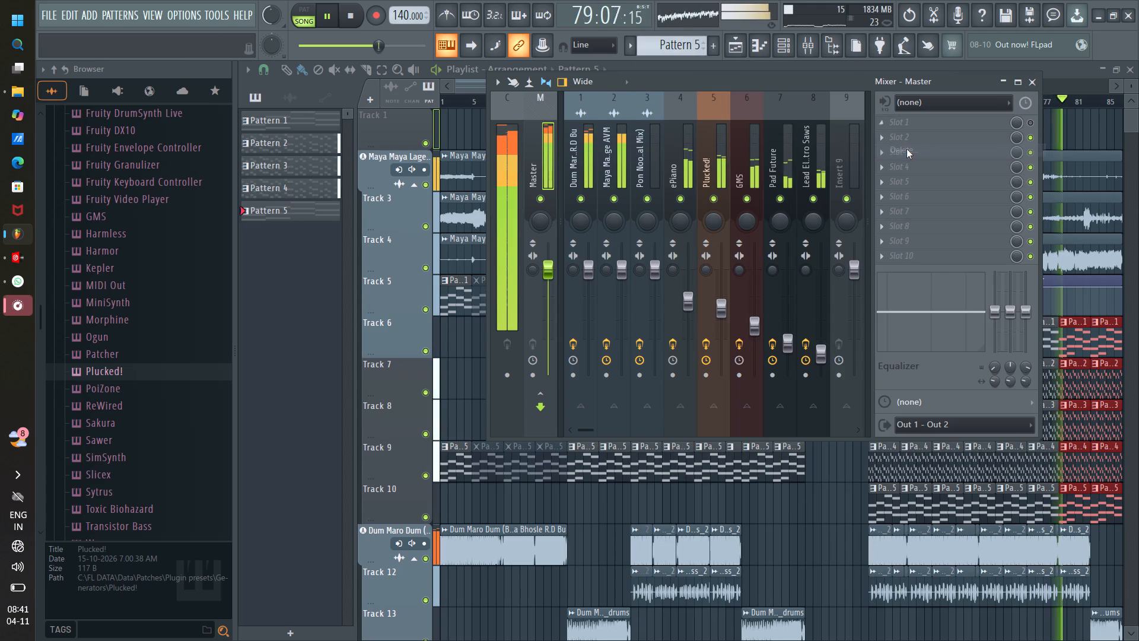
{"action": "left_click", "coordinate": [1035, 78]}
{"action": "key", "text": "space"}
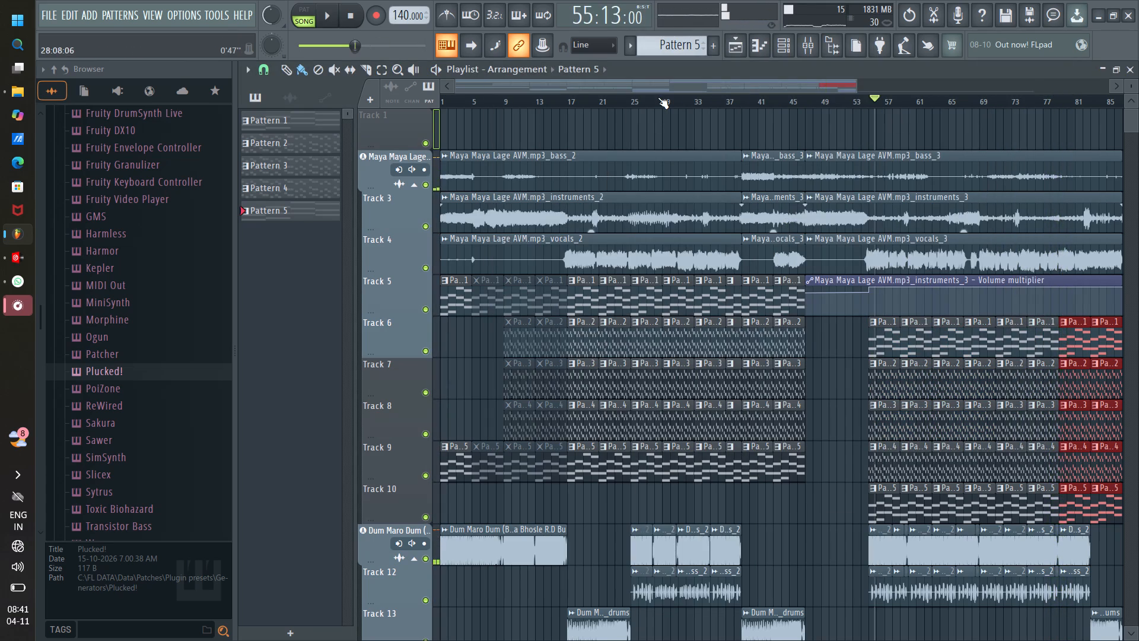
{"action": "scroll", "coordinate": [658, 97], "scroll_direction": "down", "scroll_amount": 11}
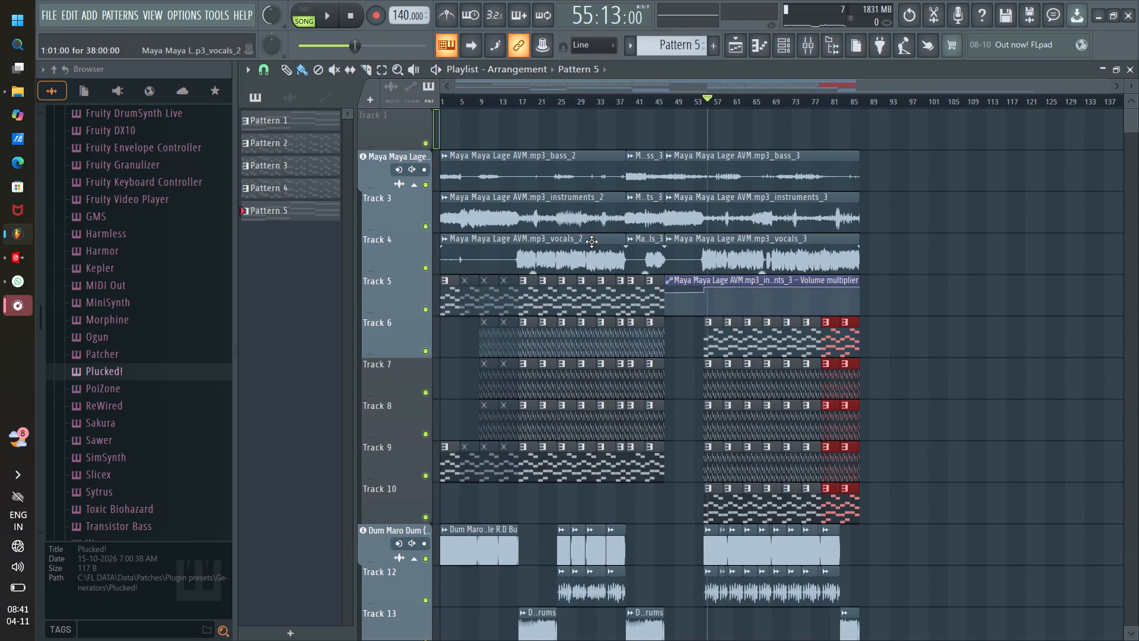
{"action": "left_click_drag", "start_coordinate": [660, 101], "coordinate": [282, 81]}
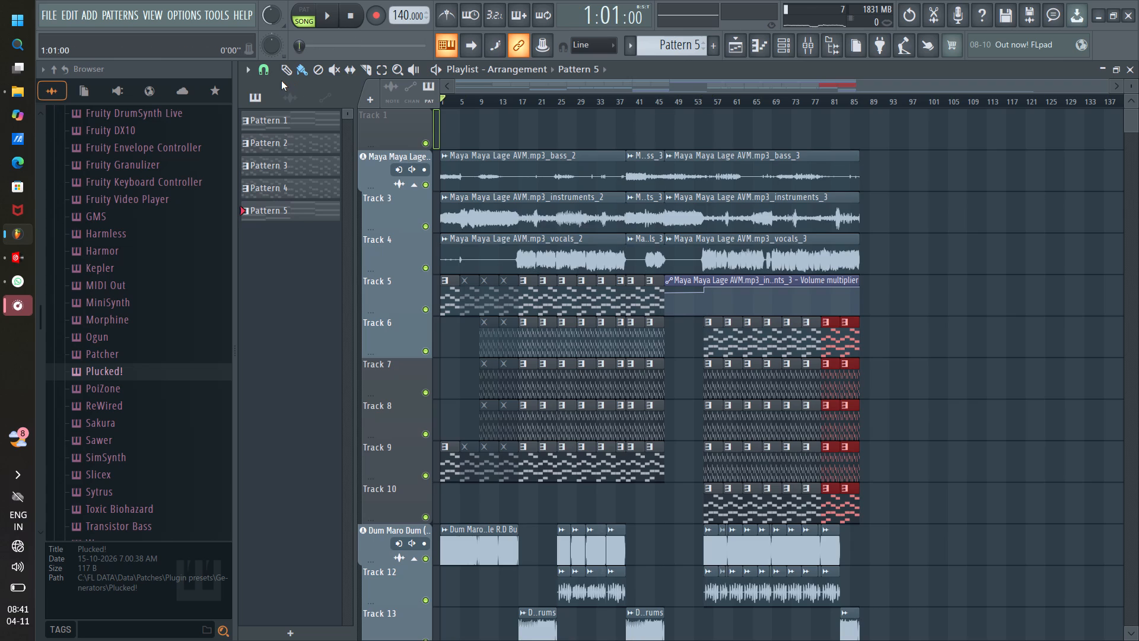
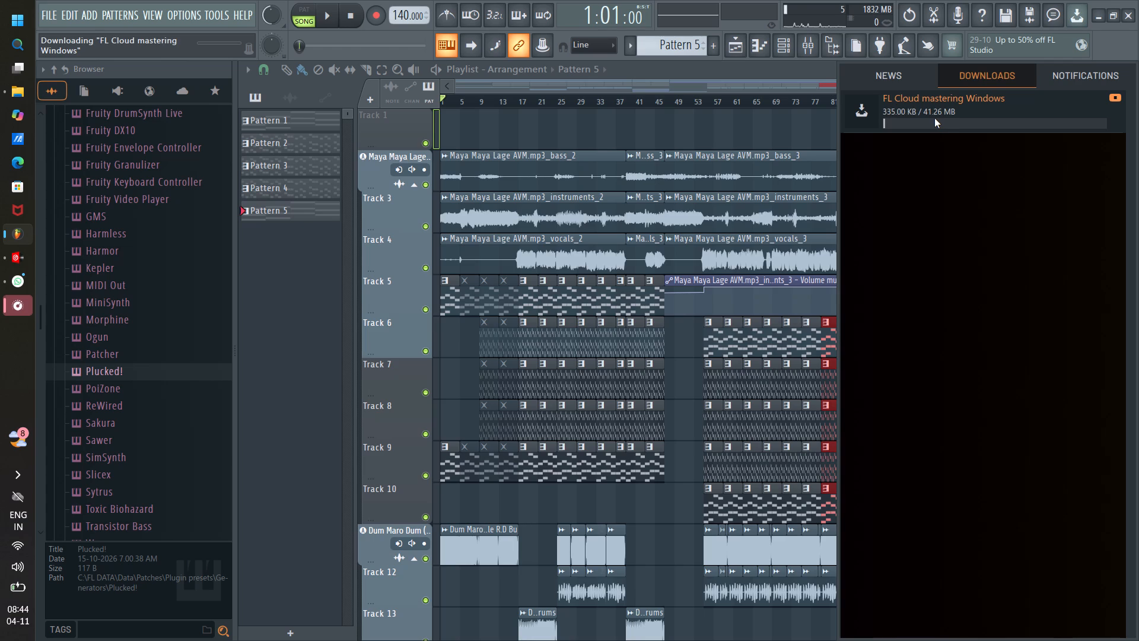
Dismiss the FL Cloud mastering download view and return to the full playlist arrangement.
{"action": "left_click", "coordinate": [587, 0]}
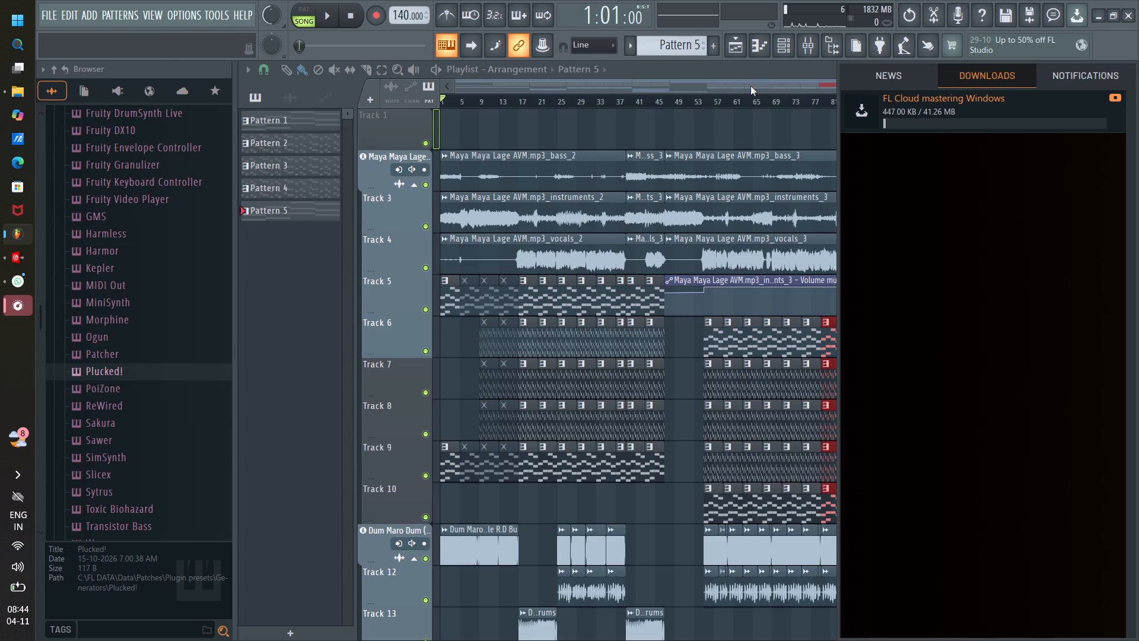
{"action": "left_click", "coordinate": [750, 86]}
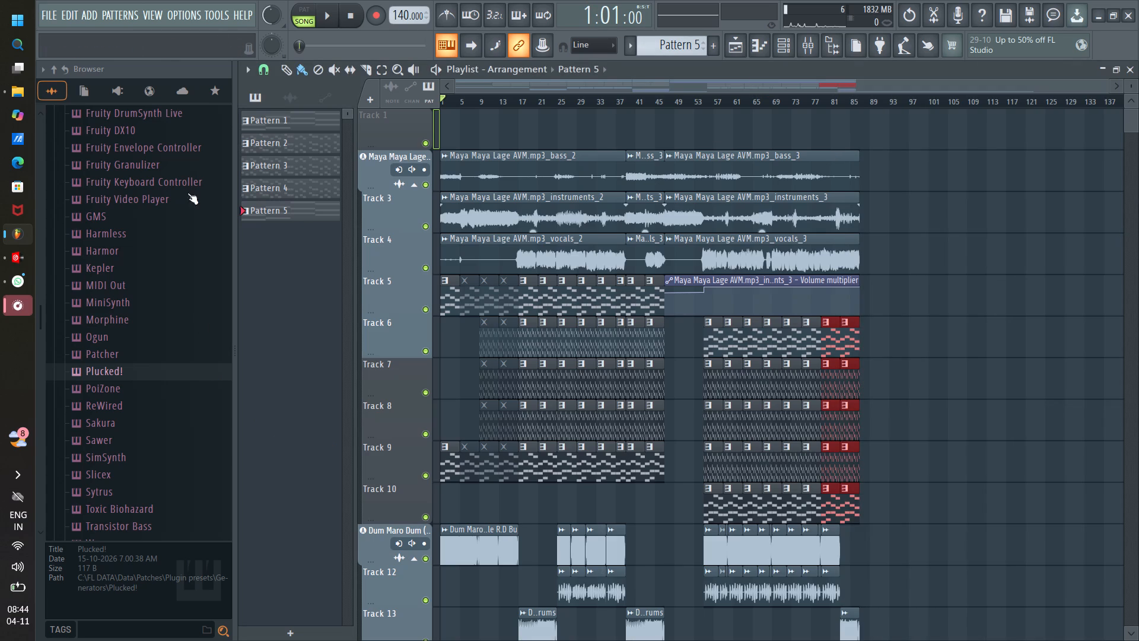
Minimize the FL Studio window and close the Realtek Audio Console behind it.
{"action": "left_click", "coordinate": [1095, 22]}
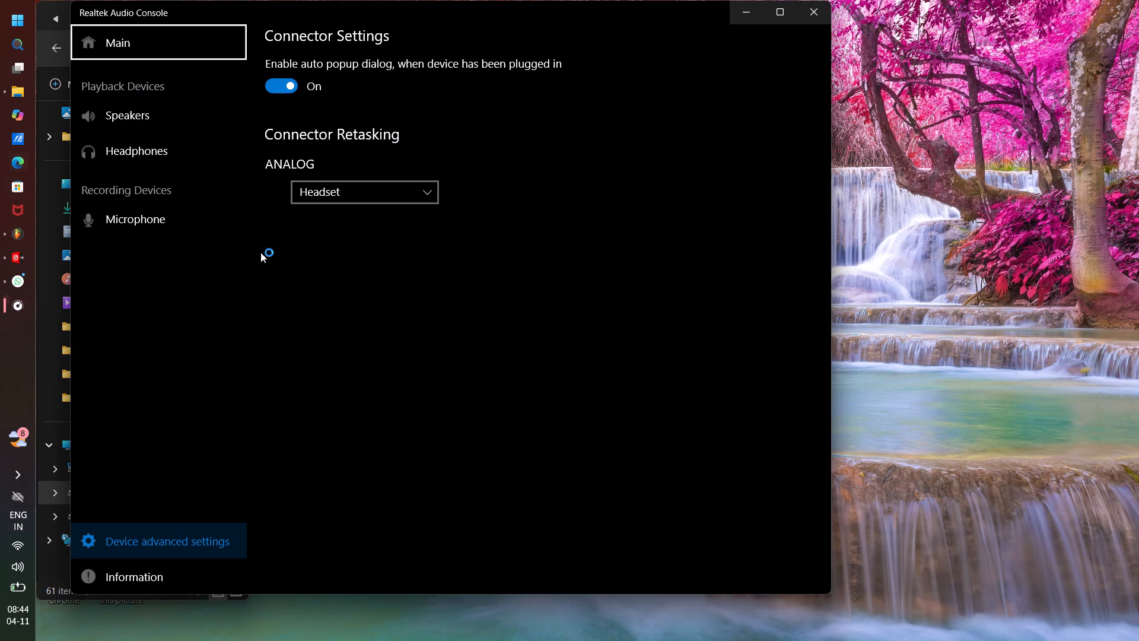
{"action": "left_click", "coordinate": [825, 17]}
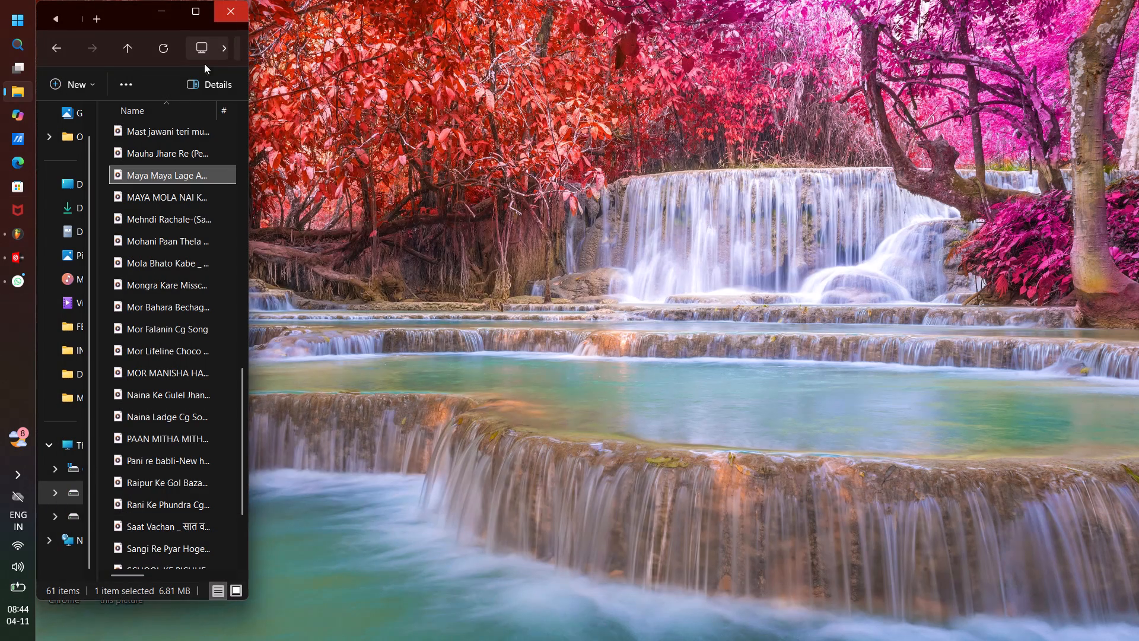
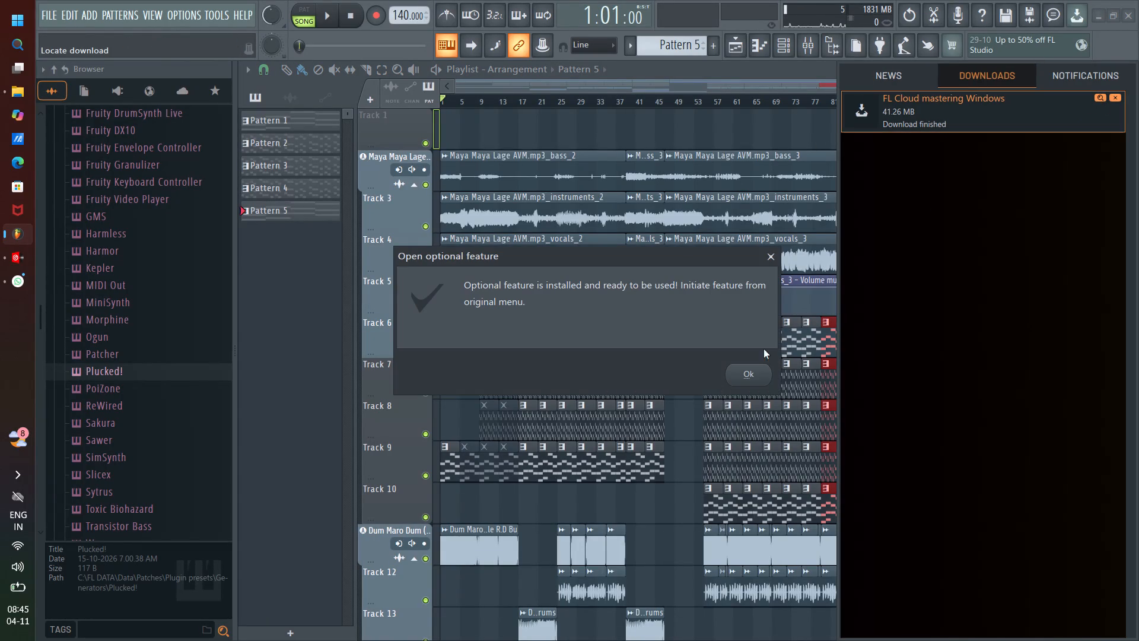
Dismiss the optional feature notice and return to the playlist.
{"action": "double_click", "coordinate": [763, 379]}
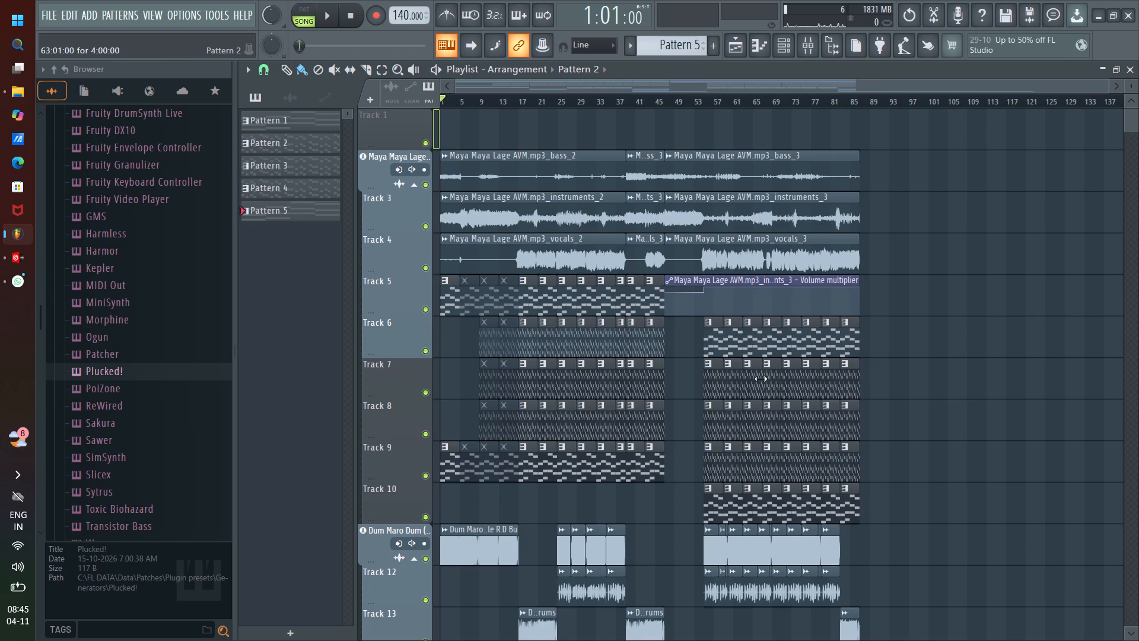
{"action": "key", "text": "ctrl+alt+m"}
{"action": "left_click", "coordinate": [746, 265]}
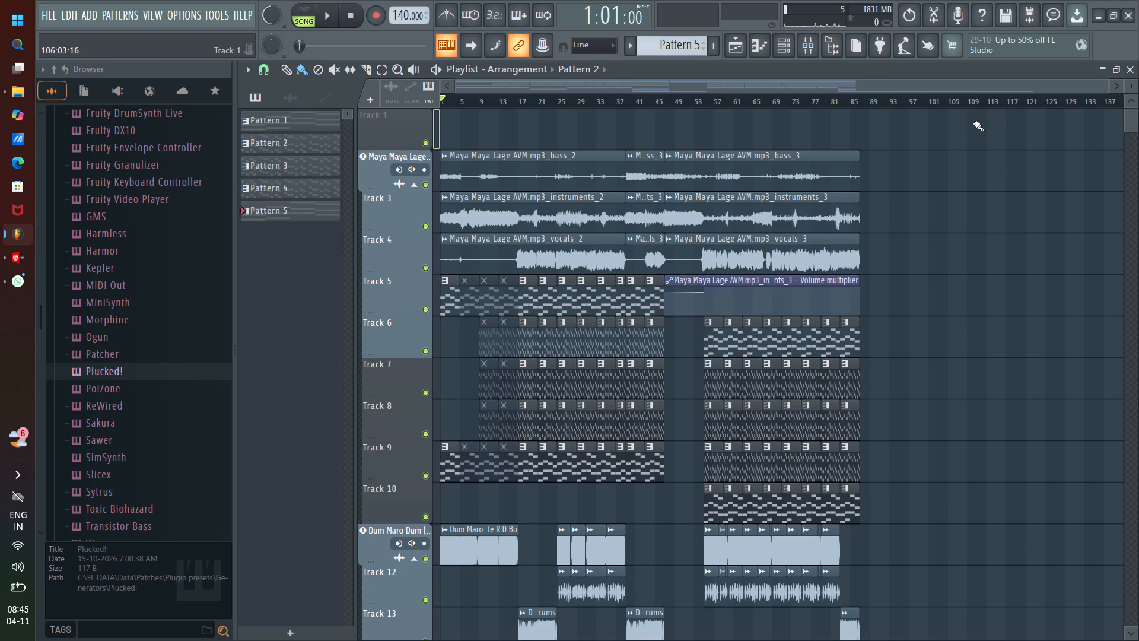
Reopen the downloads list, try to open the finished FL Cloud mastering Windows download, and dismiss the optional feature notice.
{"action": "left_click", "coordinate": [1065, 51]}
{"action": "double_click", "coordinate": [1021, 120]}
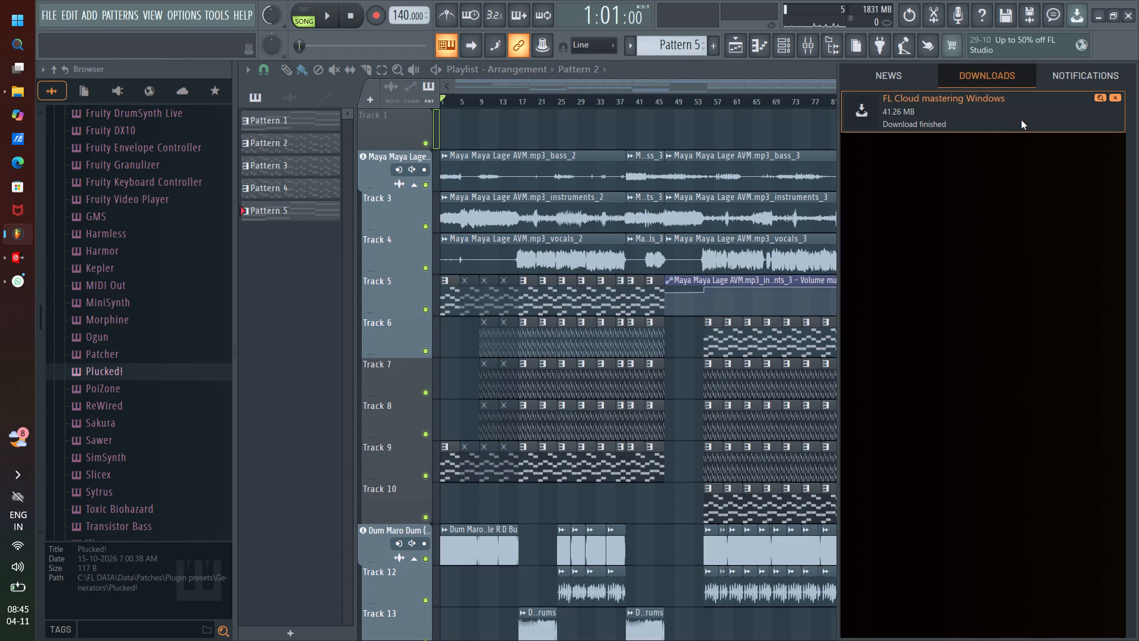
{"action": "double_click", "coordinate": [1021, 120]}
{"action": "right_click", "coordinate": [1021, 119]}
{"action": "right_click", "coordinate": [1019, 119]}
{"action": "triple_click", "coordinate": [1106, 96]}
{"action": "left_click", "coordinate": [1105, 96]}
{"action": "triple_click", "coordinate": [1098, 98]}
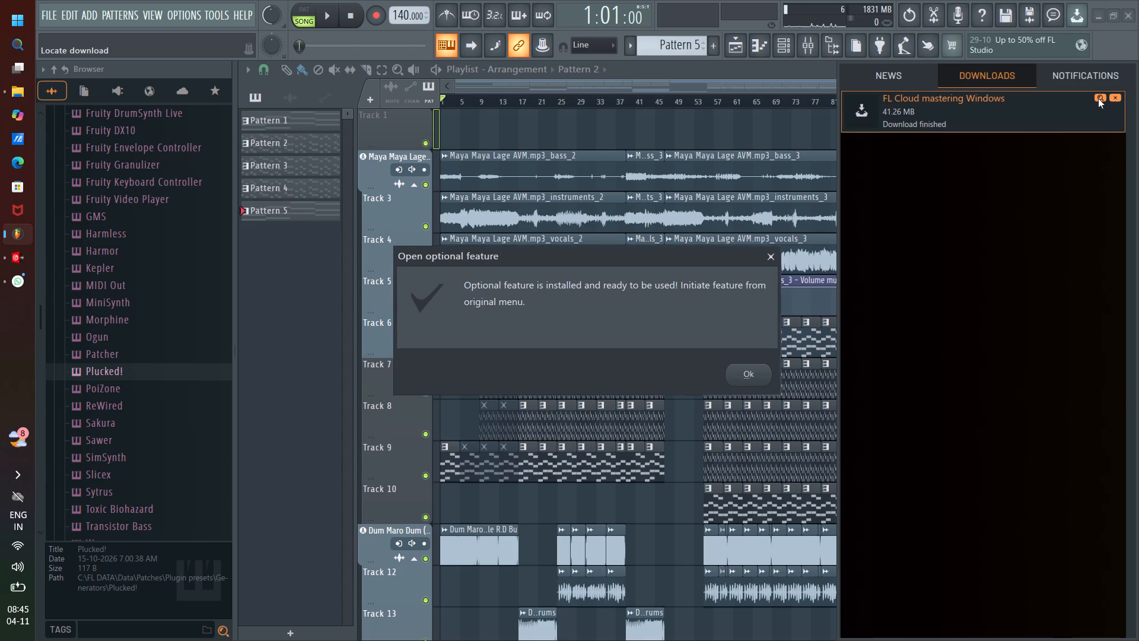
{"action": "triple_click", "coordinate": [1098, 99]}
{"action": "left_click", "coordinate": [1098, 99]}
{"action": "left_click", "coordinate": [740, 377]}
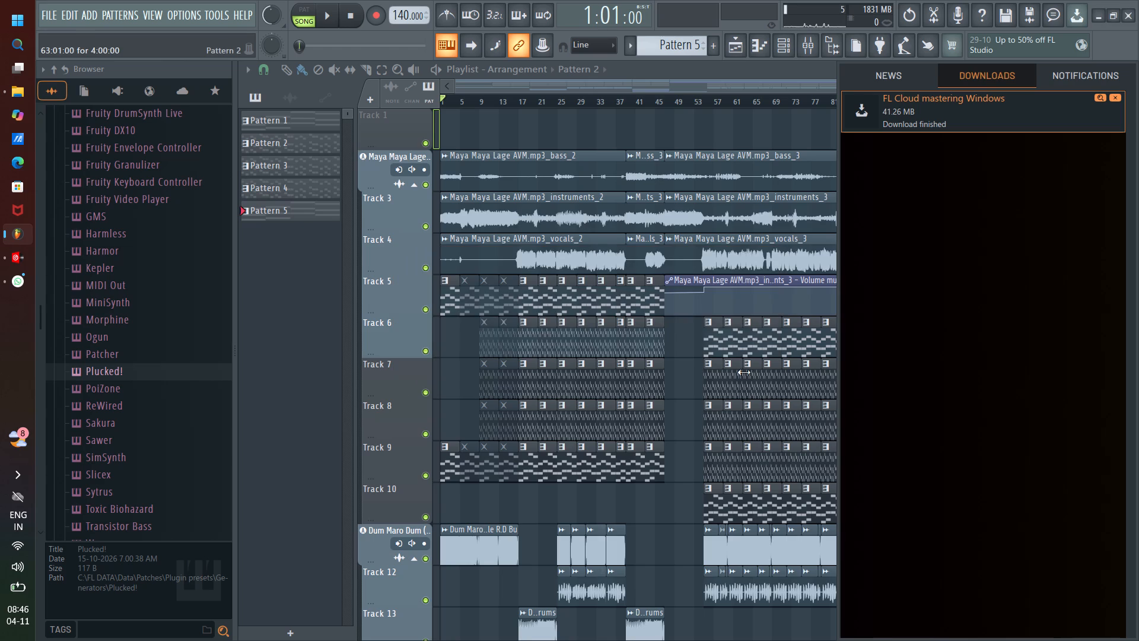
Try to start FL Cloud mastering for the mashup project.
{"action": "left_click", "coordinate": [236, 17]}
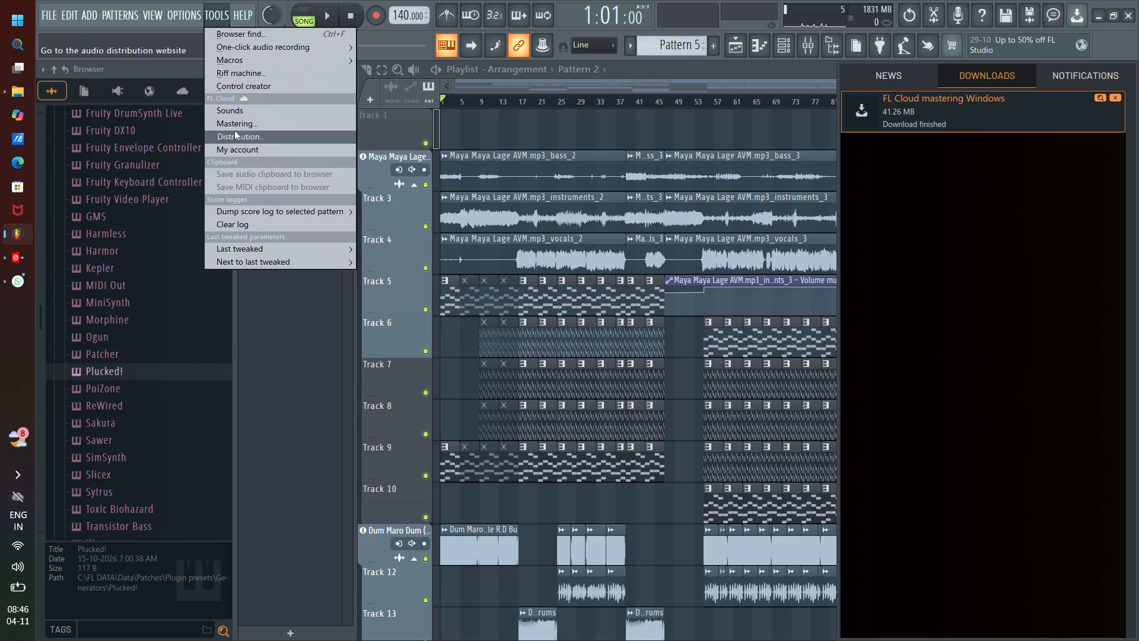
{"action": "left_click", "coordinate": [237, 126]}
{"action": "left_click", "coordinate": [634, 365]}
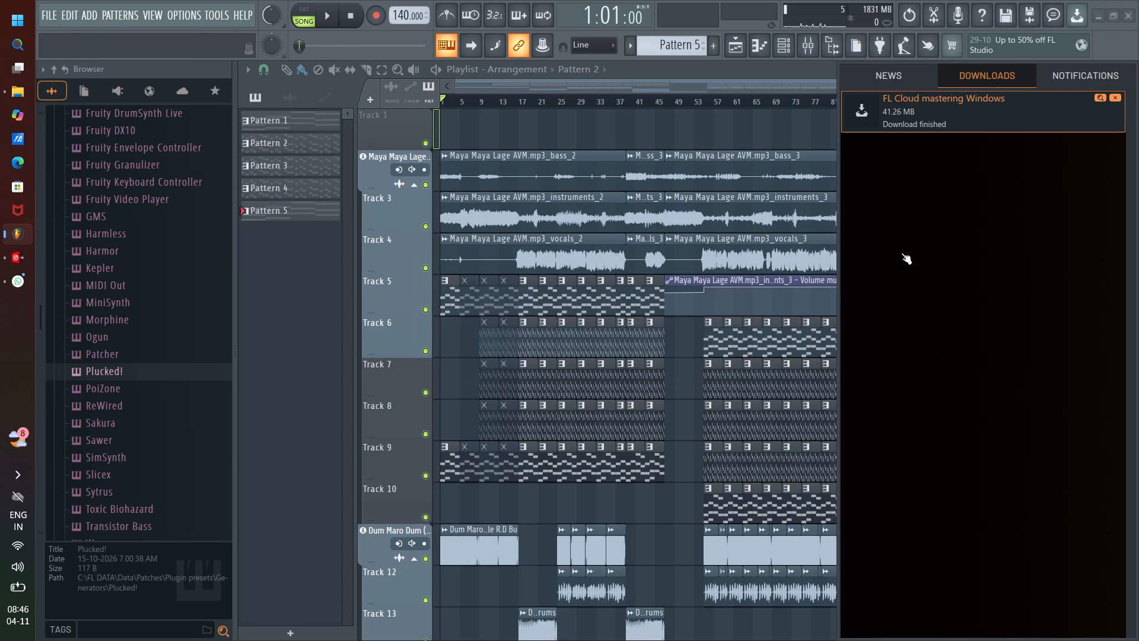
Try to locate the finished FL Cloud mastering download again, choosing to wait for FL Studio to respond.
{"action": "left_click", "coordinate": [1103, 96]}
{"action": "double_click", "coordinate": [1102, 97]}
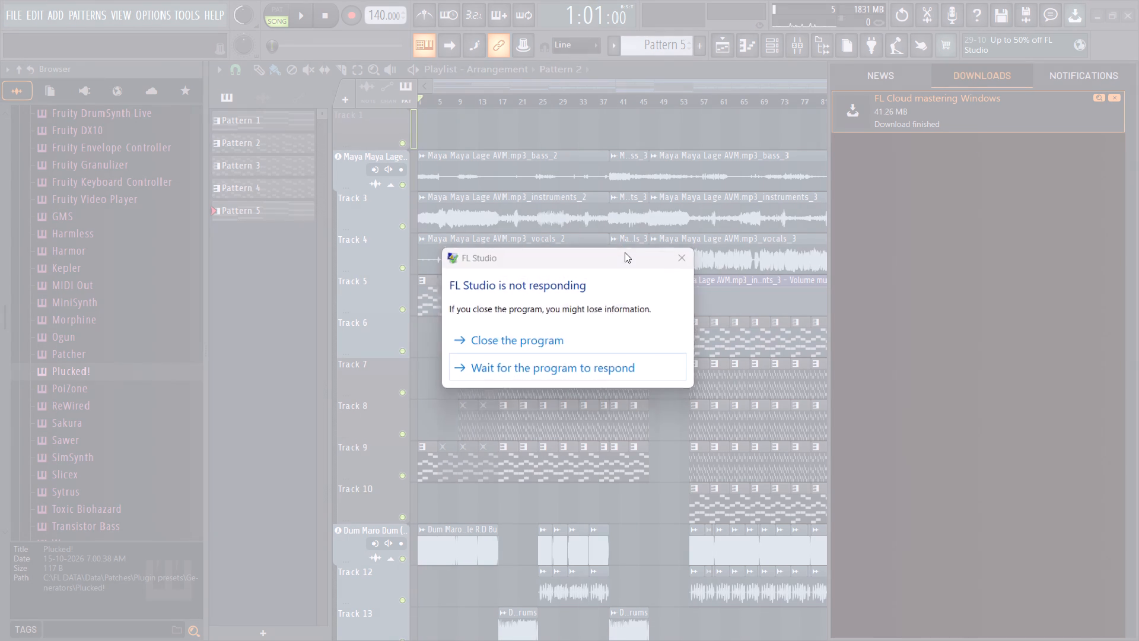
{"action": "left_click", "coordinate": [609, 367]}
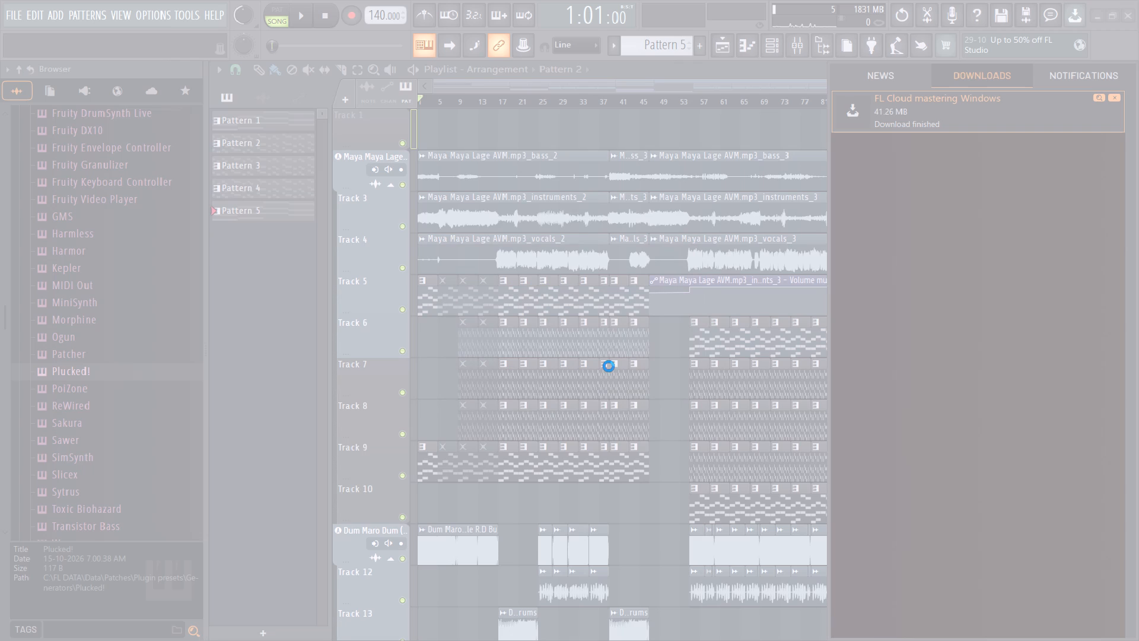
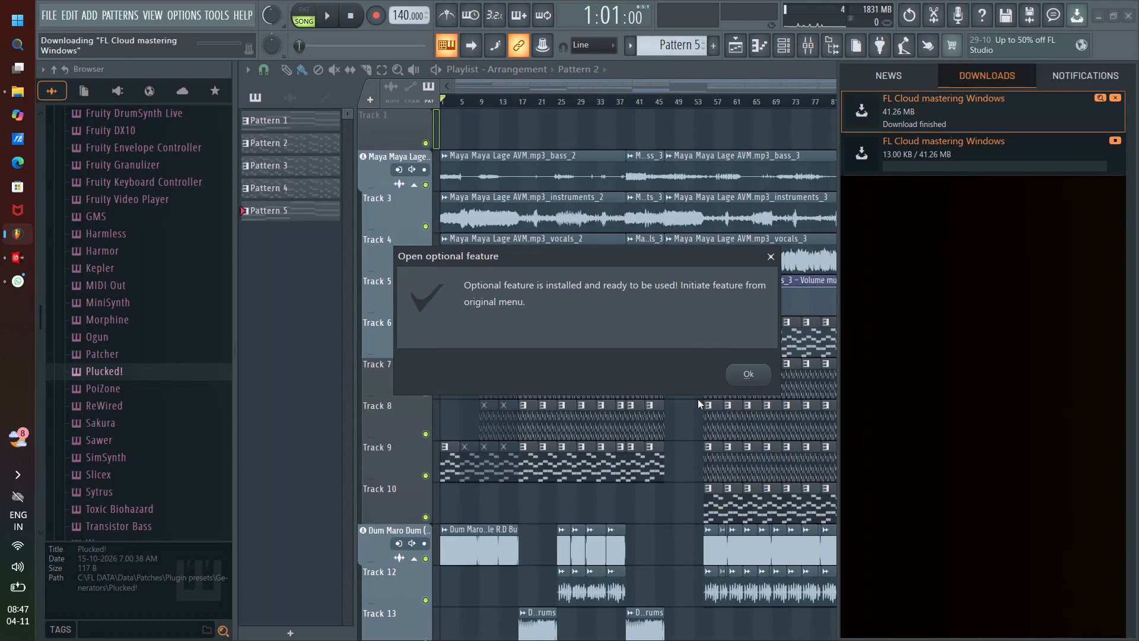
Dismiss the optional feature notice and cancel the second, still-running FL Cloud mastering Windows download.
{"action": "left_click", "coordinate": [759, 377]}
{"action": "left_click", "coordinate": [1114, 141]}
{"action": "left_click", "coordinate": [1114, 141]}
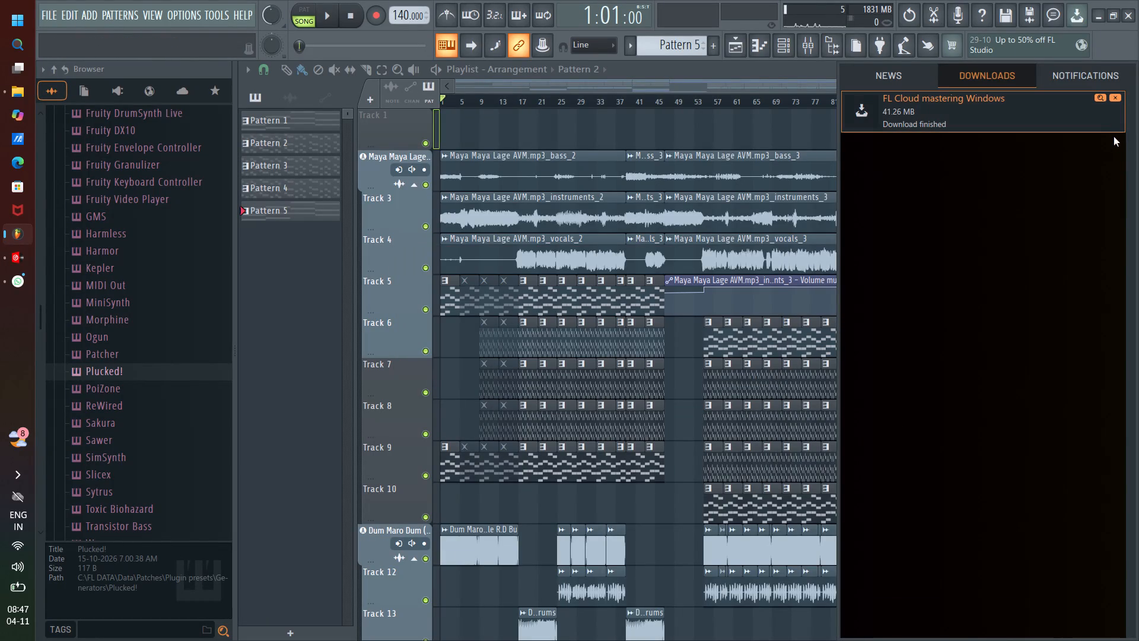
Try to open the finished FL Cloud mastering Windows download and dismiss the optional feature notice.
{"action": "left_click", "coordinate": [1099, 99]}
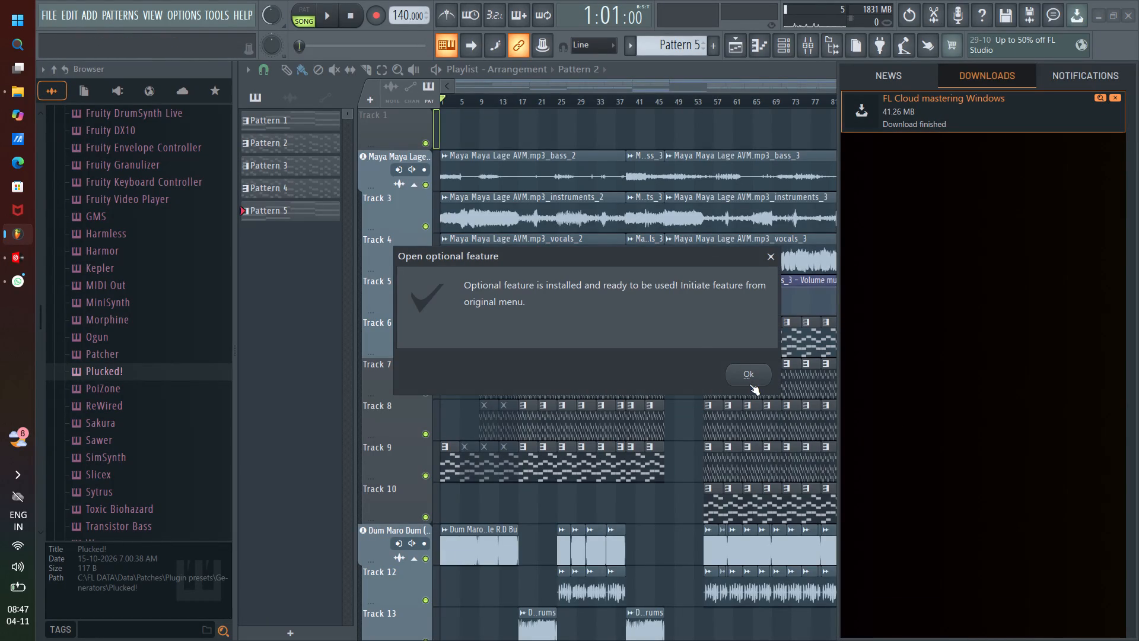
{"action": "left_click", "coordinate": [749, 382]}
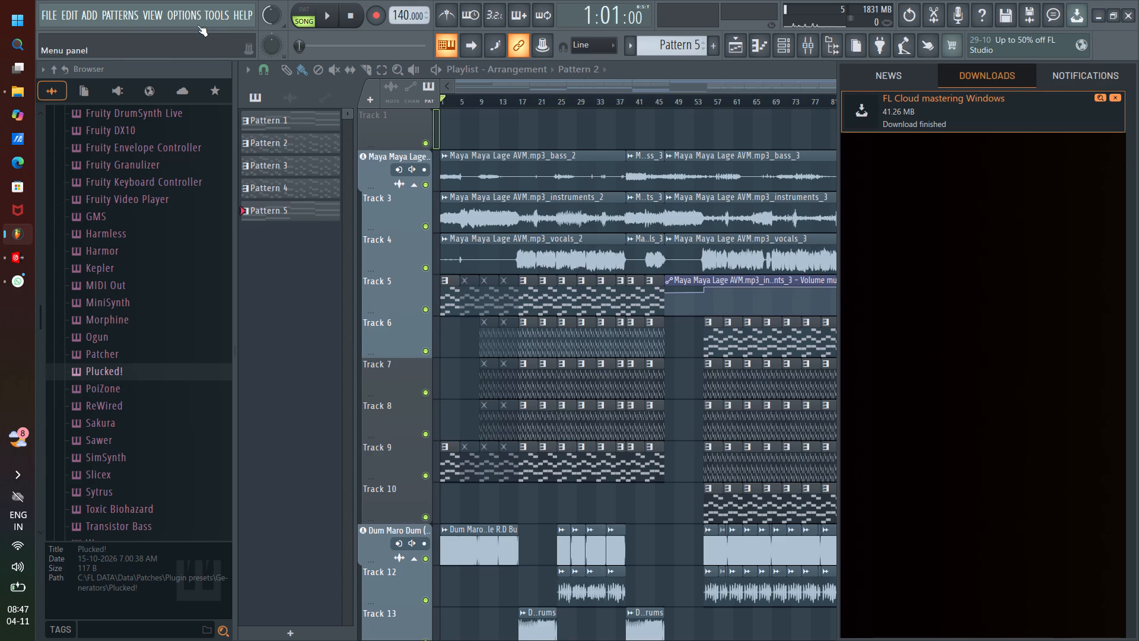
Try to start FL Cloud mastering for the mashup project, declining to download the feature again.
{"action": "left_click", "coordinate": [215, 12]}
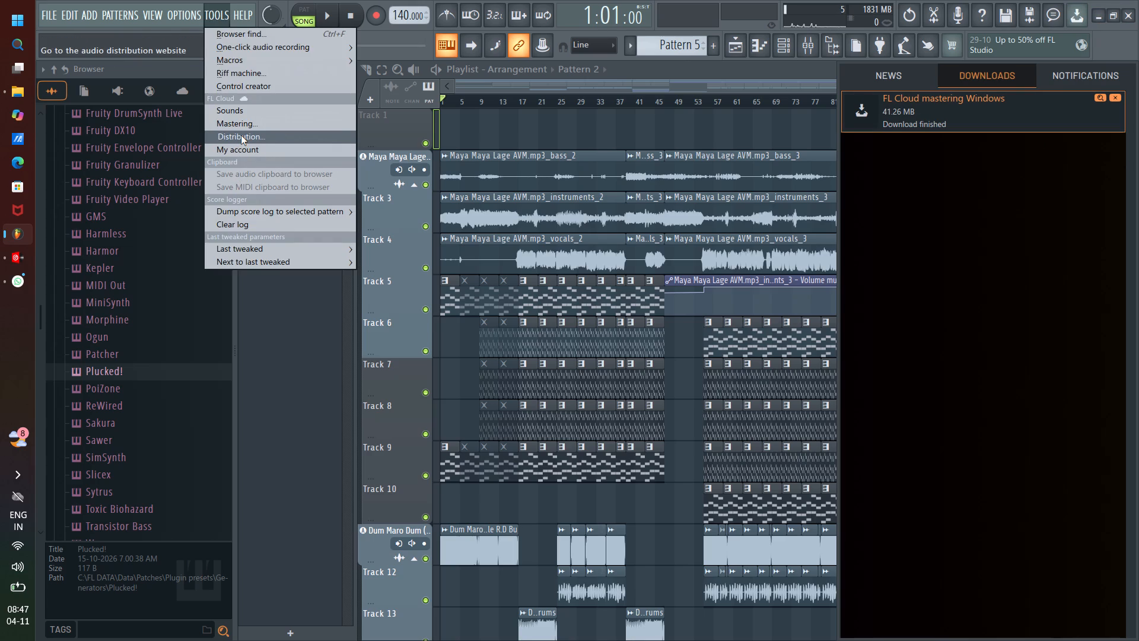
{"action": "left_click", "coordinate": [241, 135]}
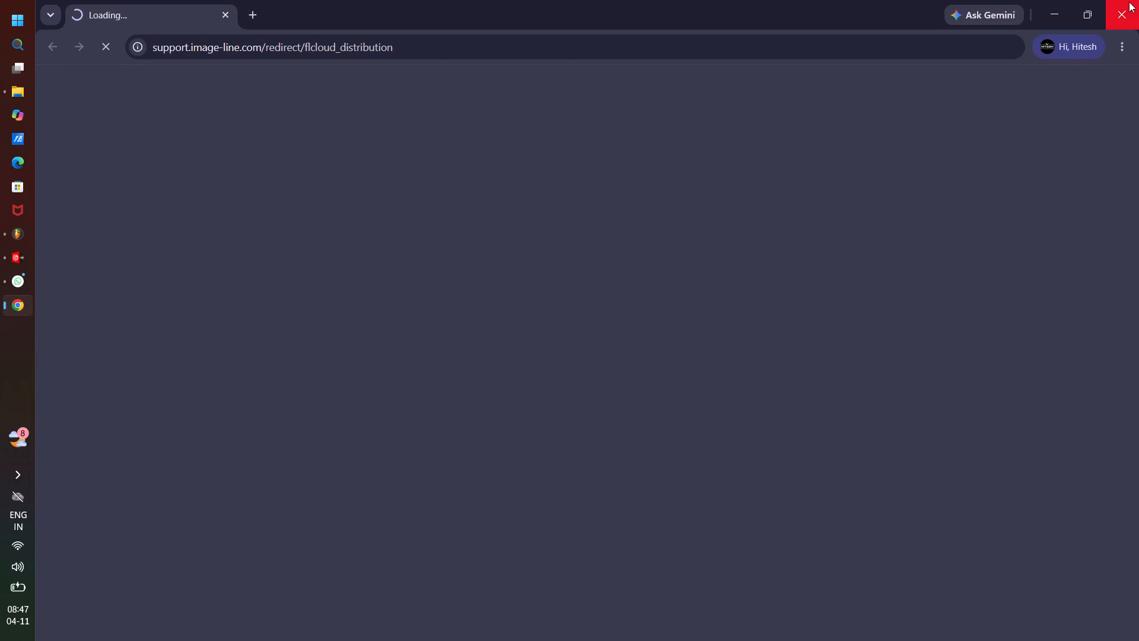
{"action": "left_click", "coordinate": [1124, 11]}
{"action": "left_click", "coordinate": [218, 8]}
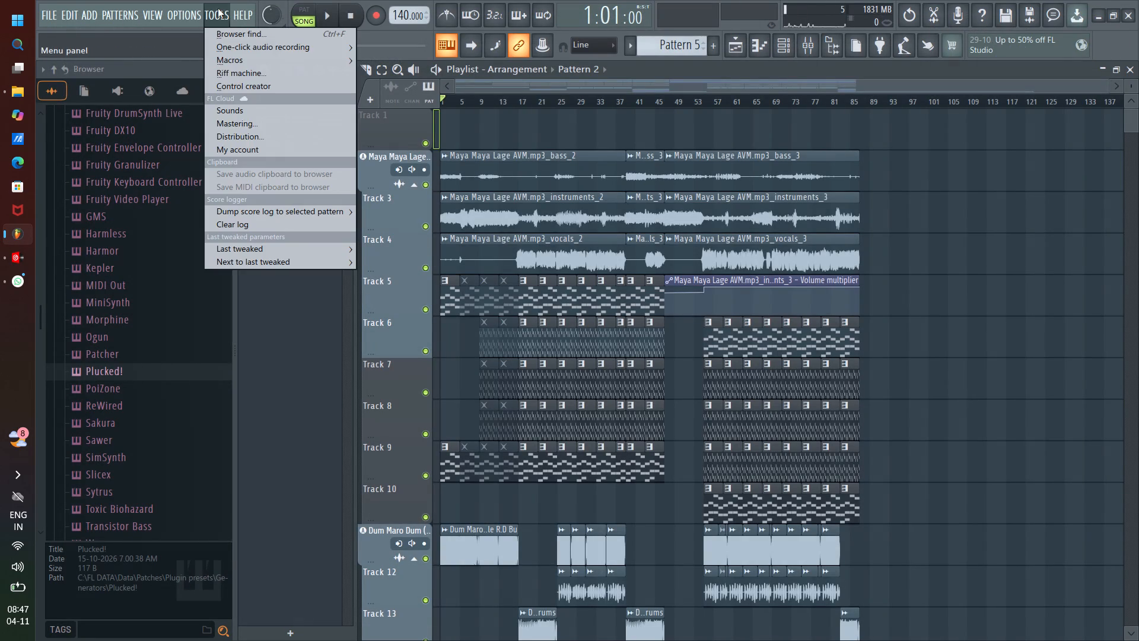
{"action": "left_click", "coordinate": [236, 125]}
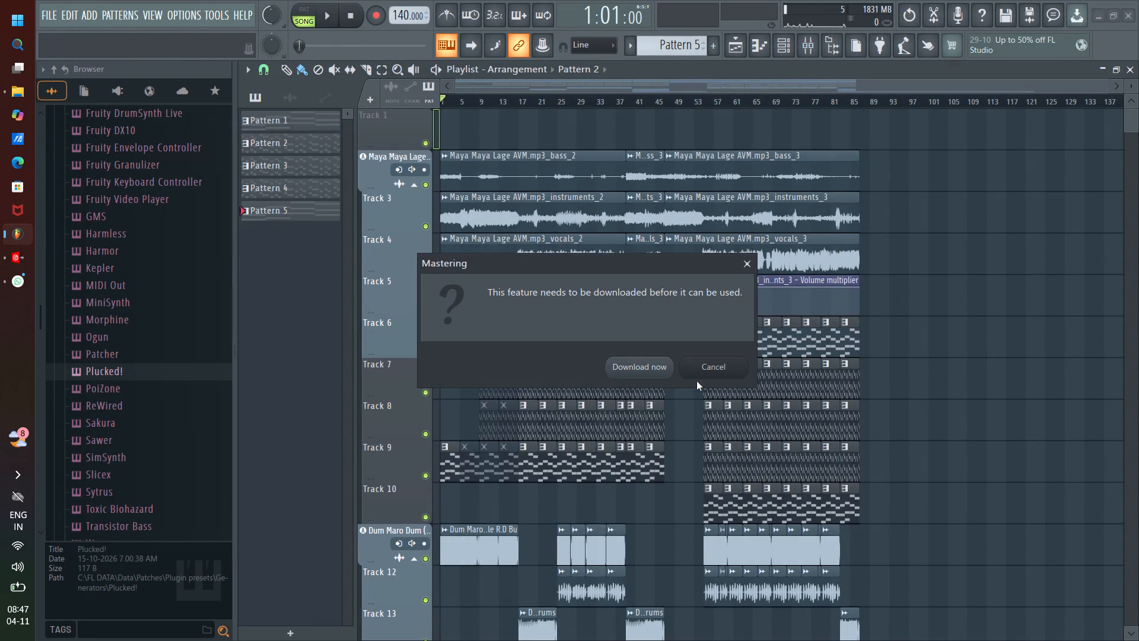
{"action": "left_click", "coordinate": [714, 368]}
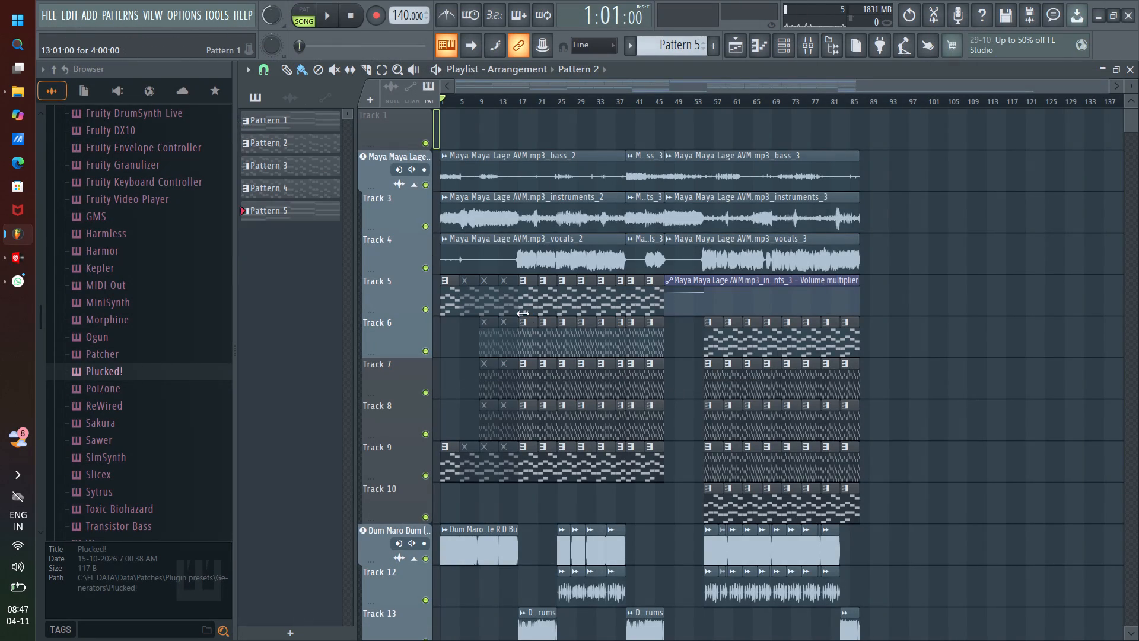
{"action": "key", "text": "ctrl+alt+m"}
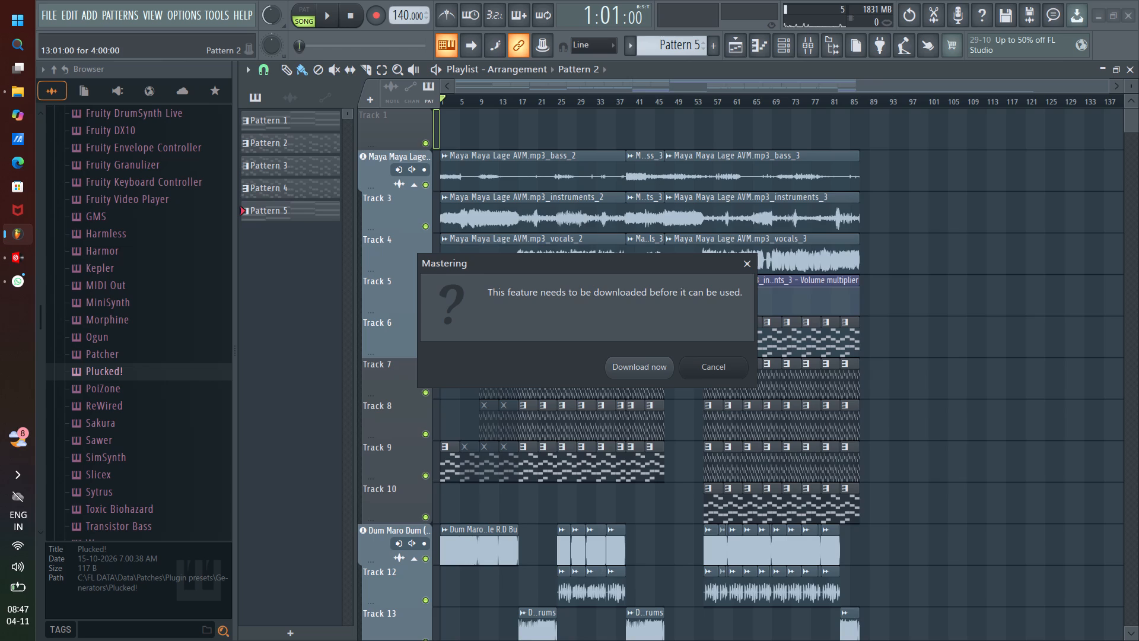
Decline downloading the mastering feature.
{"action": "left_click", "coordinate": [714, 360]}
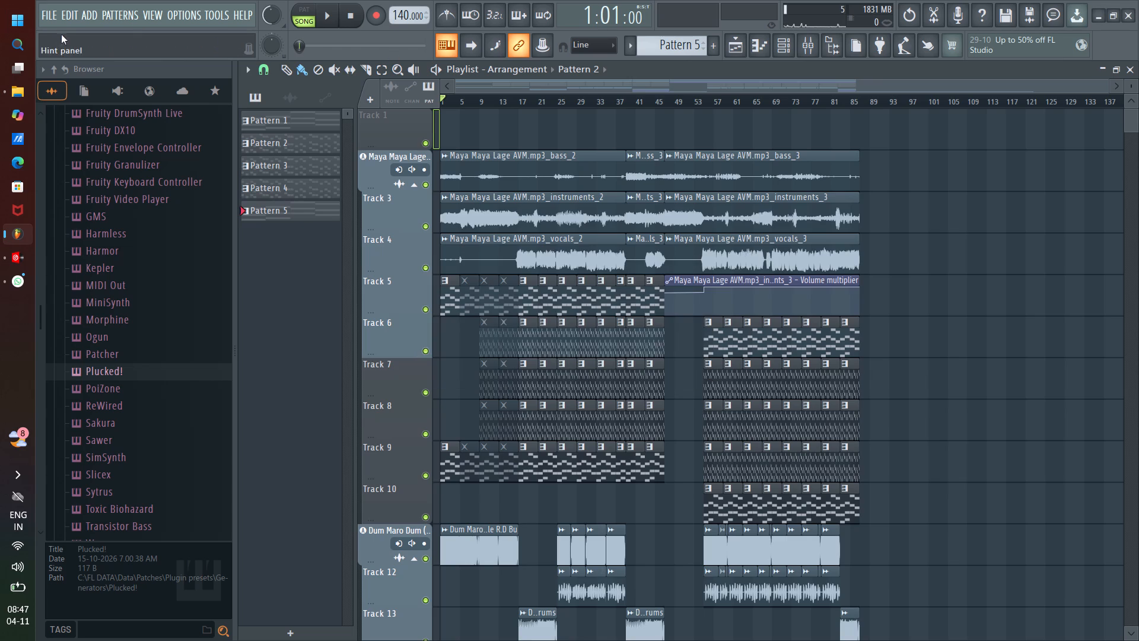
Start saving the project and enter MAYA MAYA LAGE as its name.
{"action": "left_click", "coordinate": [45, 16]}
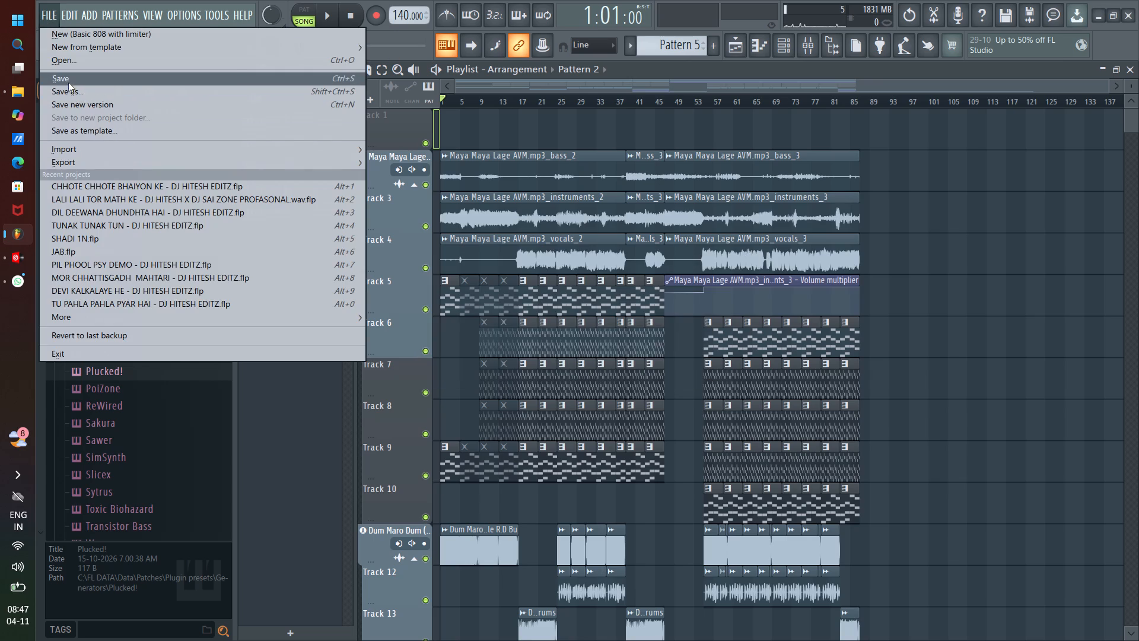
{"action": "left_click", "coordinate": [68, 78]}
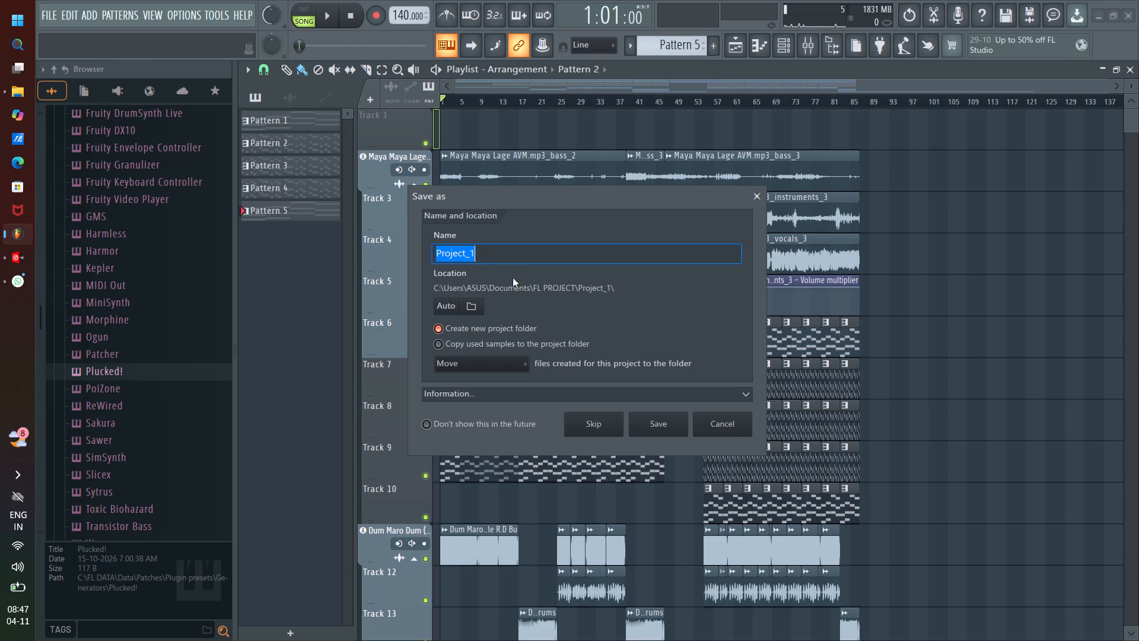
{"action": "key", "text": "BackSpace"}
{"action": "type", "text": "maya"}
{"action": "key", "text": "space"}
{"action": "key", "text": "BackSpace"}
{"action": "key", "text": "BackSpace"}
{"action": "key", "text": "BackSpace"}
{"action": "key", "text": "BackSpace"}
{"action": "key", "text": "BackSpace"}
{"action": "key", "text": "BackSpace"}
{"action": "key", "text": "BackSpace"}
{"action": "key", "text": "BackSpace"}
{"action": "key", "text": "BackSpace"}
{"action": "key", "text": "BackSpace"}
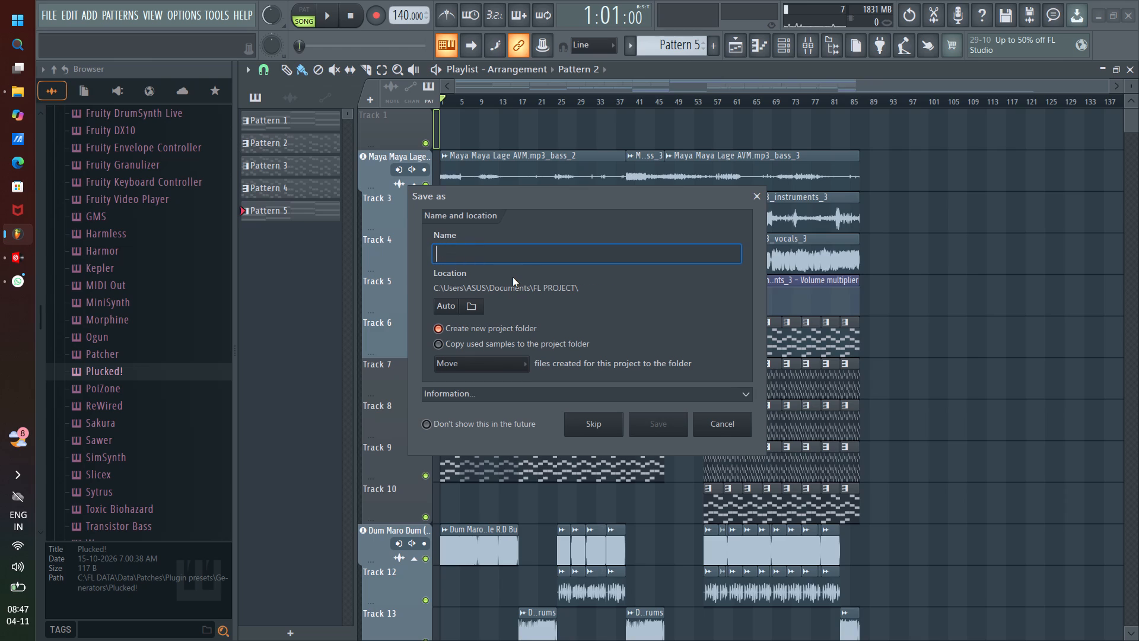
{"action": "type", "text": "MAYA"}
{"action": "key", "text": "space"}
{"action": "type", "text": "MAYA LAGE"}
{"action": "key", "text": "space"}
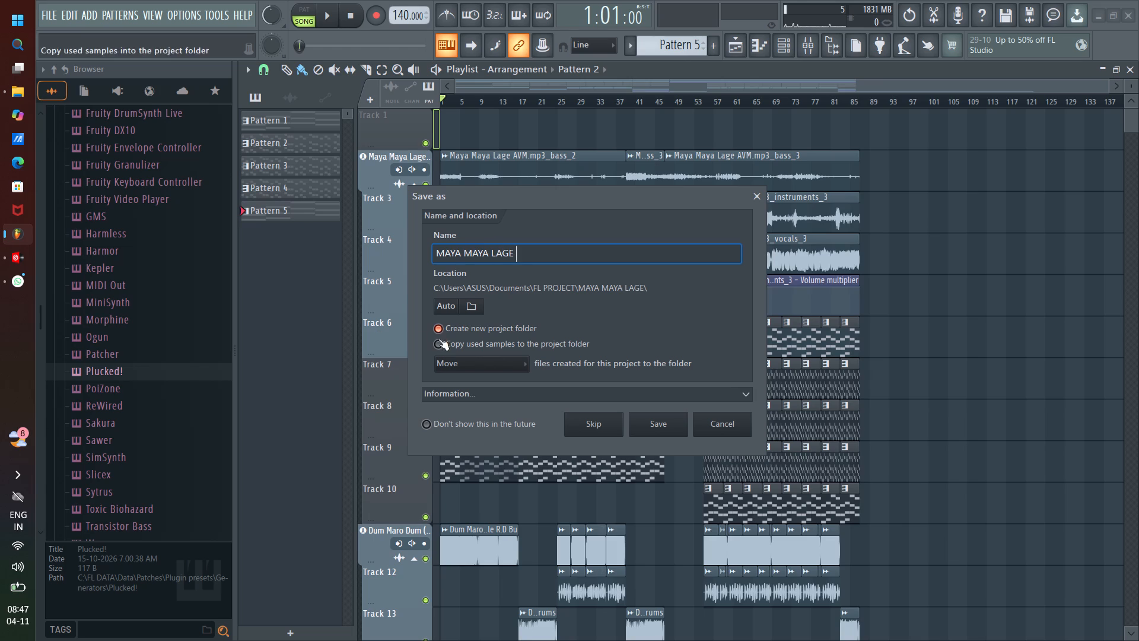
Turn off creating a new project folder for the save, leaving the project information blank.
{"action": "left_click", "coordinate": [522, 366]}
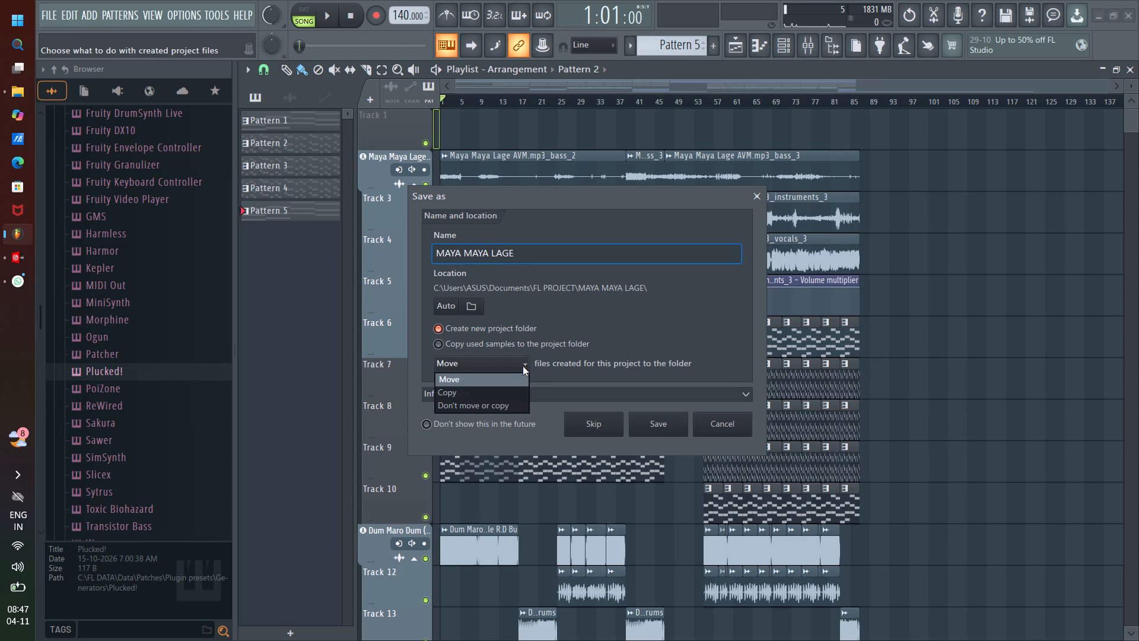
{"action": "left_click", "coordinate": [657, 331]}
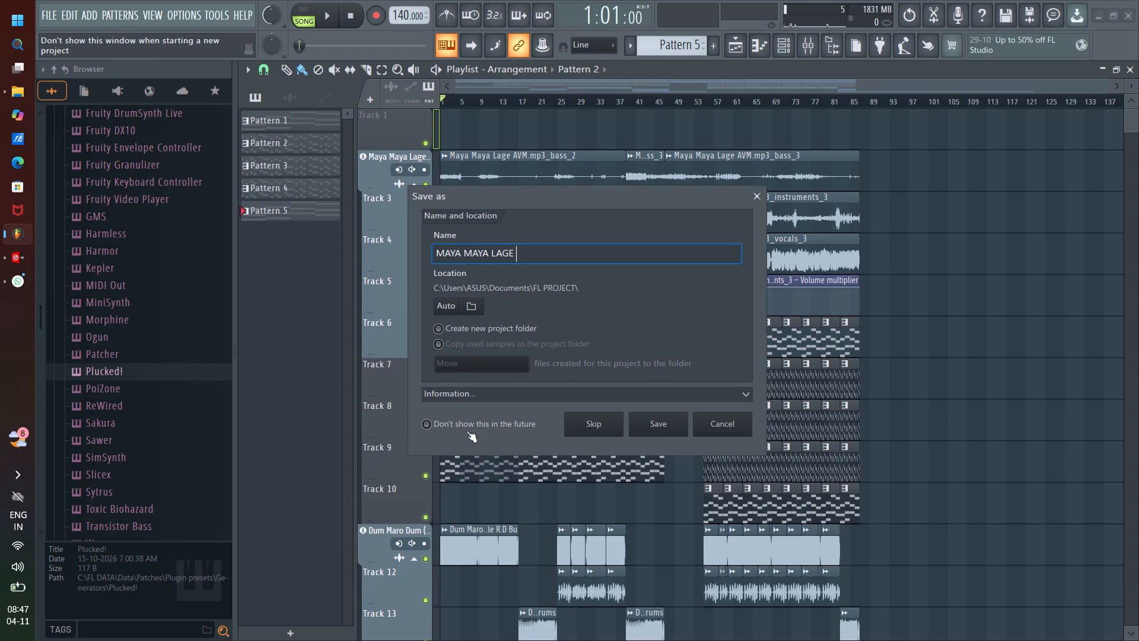
{"action": "left_click", "coordinate": [481, 394]}
{"action": "left_click", "coordinate": [481, 394]}
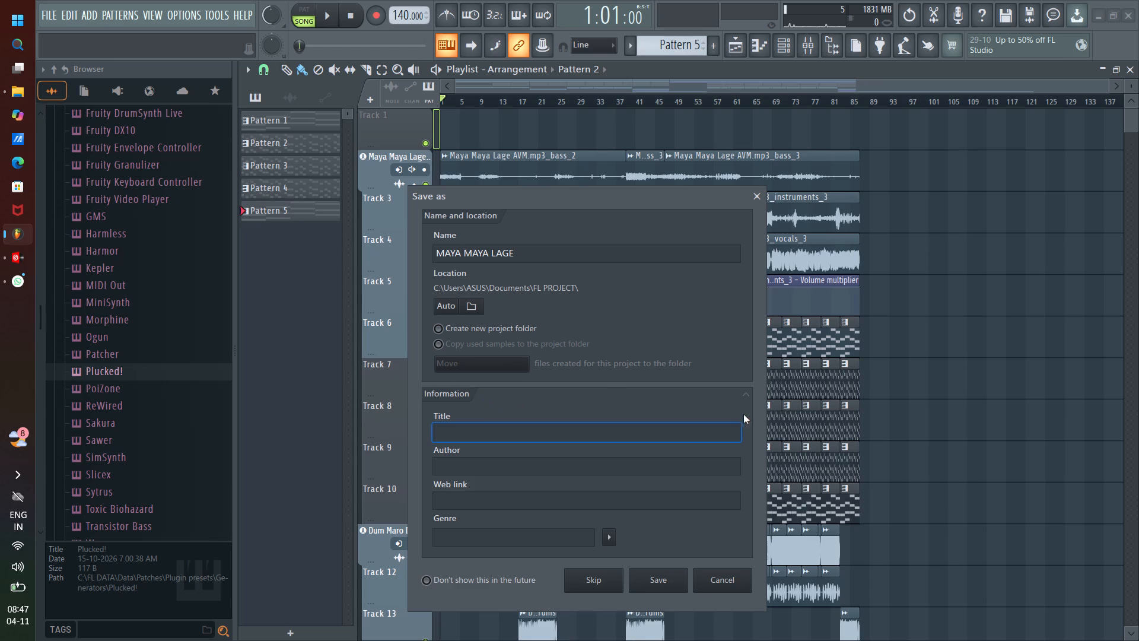
{"action": "left_click", "coordinate": [748, 396]}
Copy the entered project name and close the save dialog without saving.
{"action": "left_click_drag", "start_coordinate": [521, 254], "coordinate": [389, 246]}
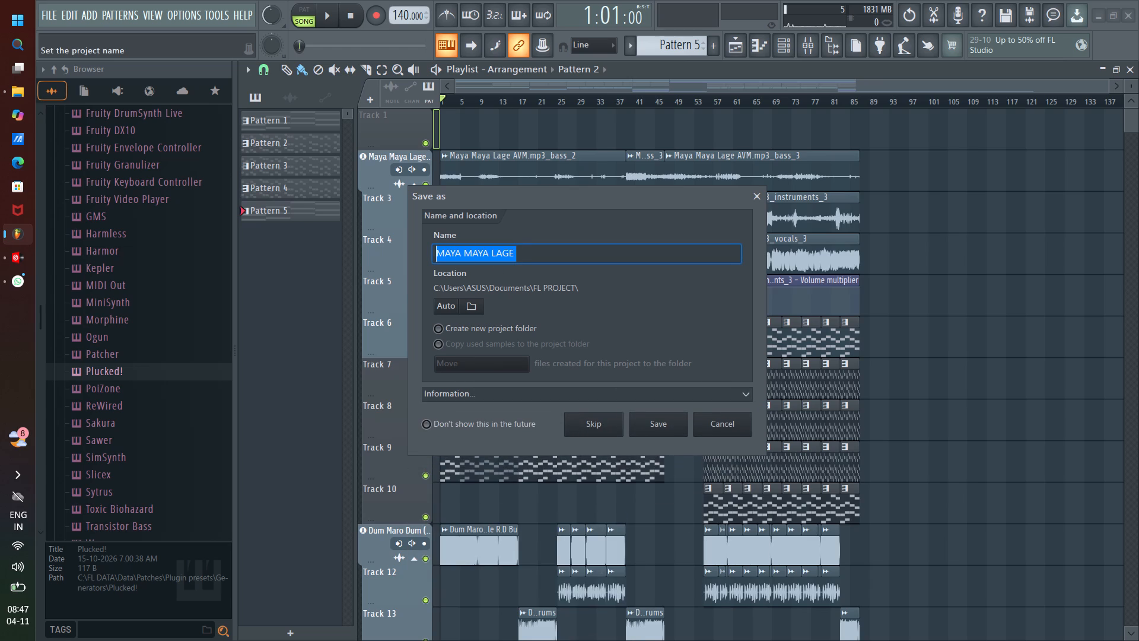
{"action": "left_click_drag", "start_coordinate": [389, 246], "coordinate": [371, 245]}
{"action": "key", "text": "ctrl+c"}
{"action": "left_click", "coordinate": [756, 194]}
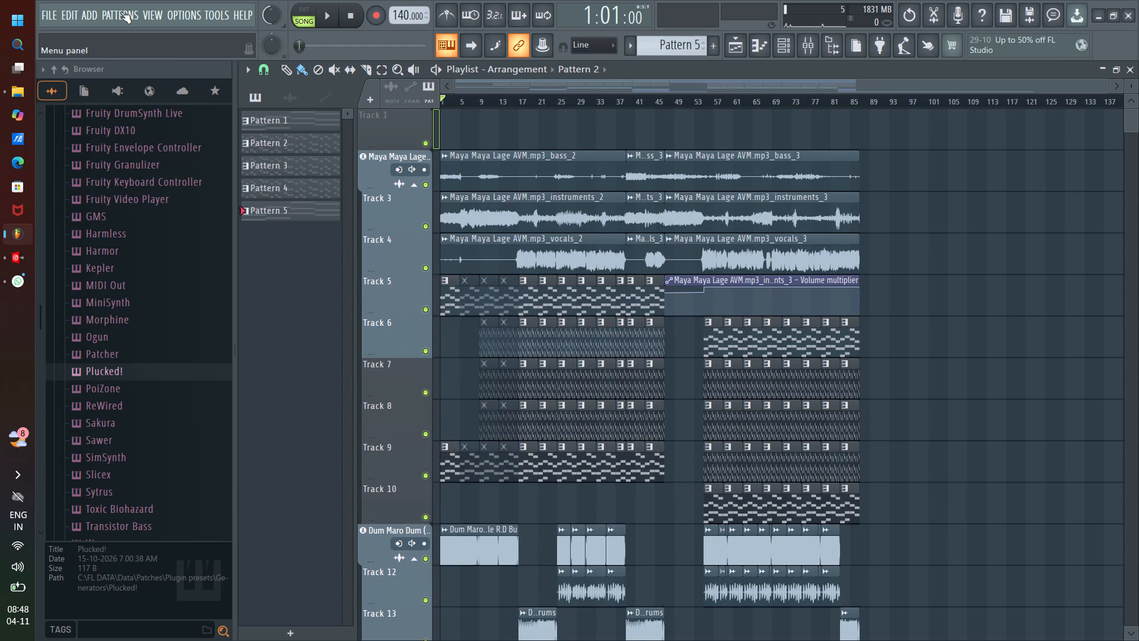
Start saving the project under a new name with Save as.
{"action": "left_click", "coordinate": [43, 13]}
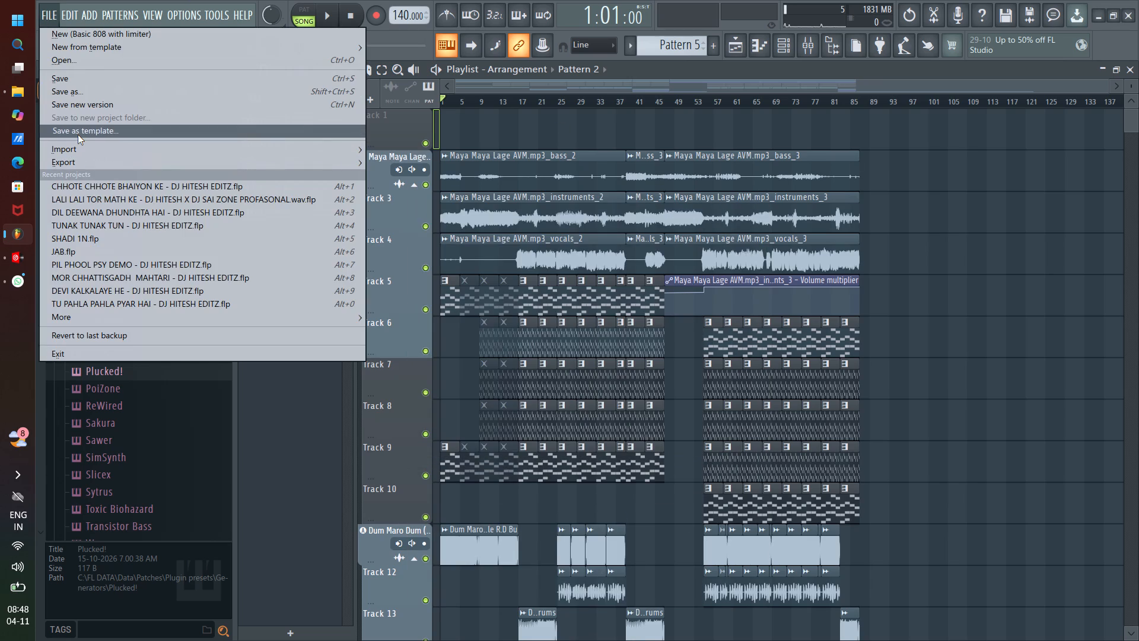
{"action": "left_click", "coordinate": [73, 97]}
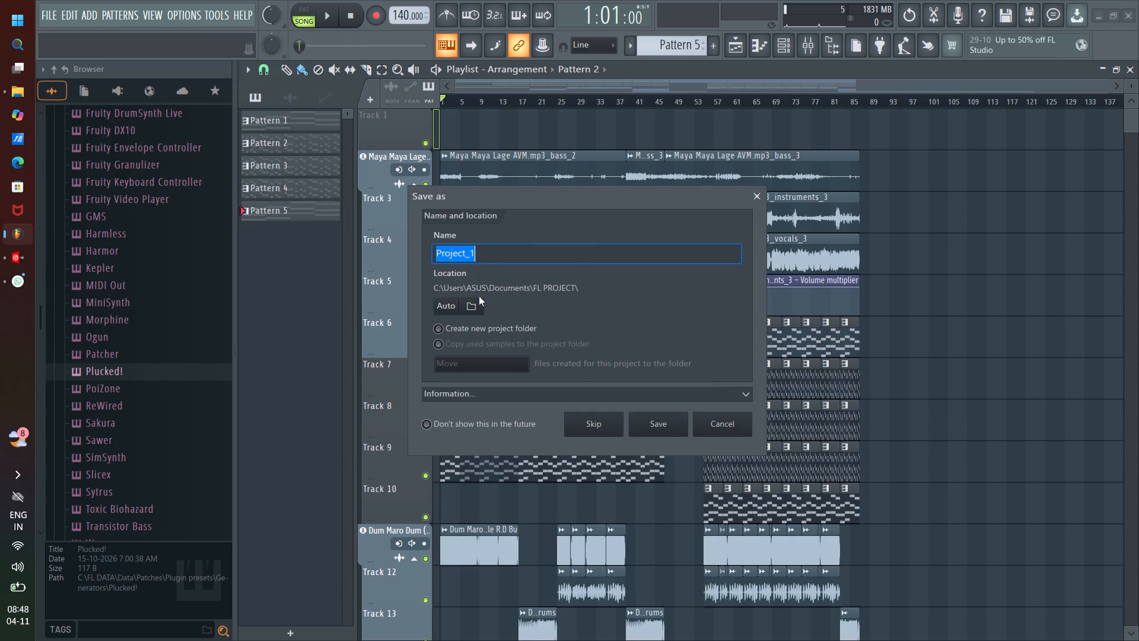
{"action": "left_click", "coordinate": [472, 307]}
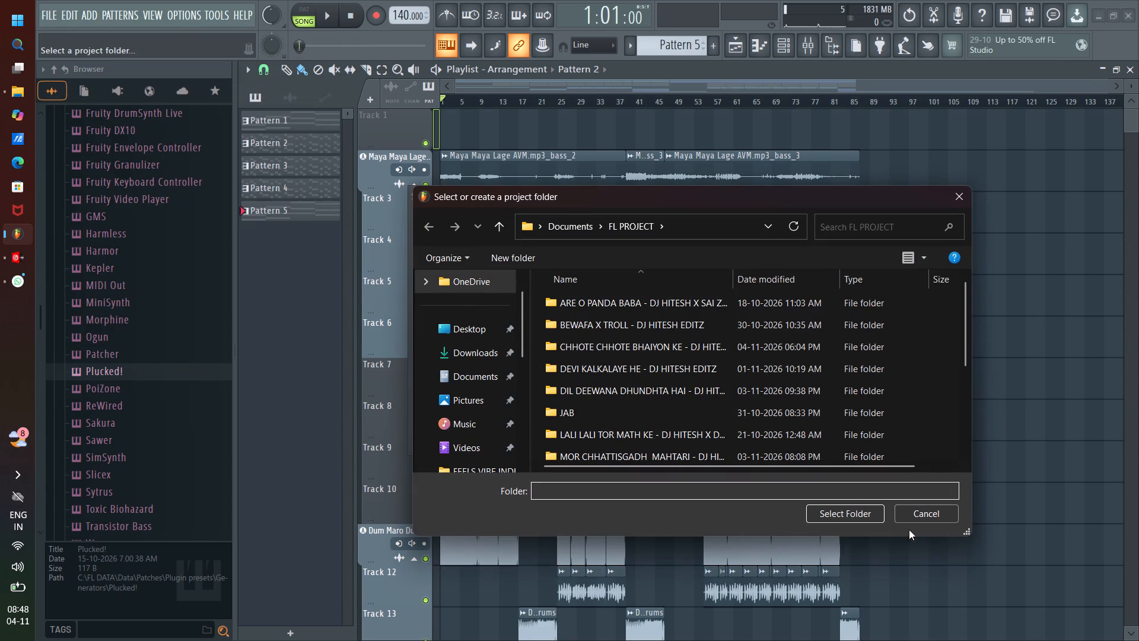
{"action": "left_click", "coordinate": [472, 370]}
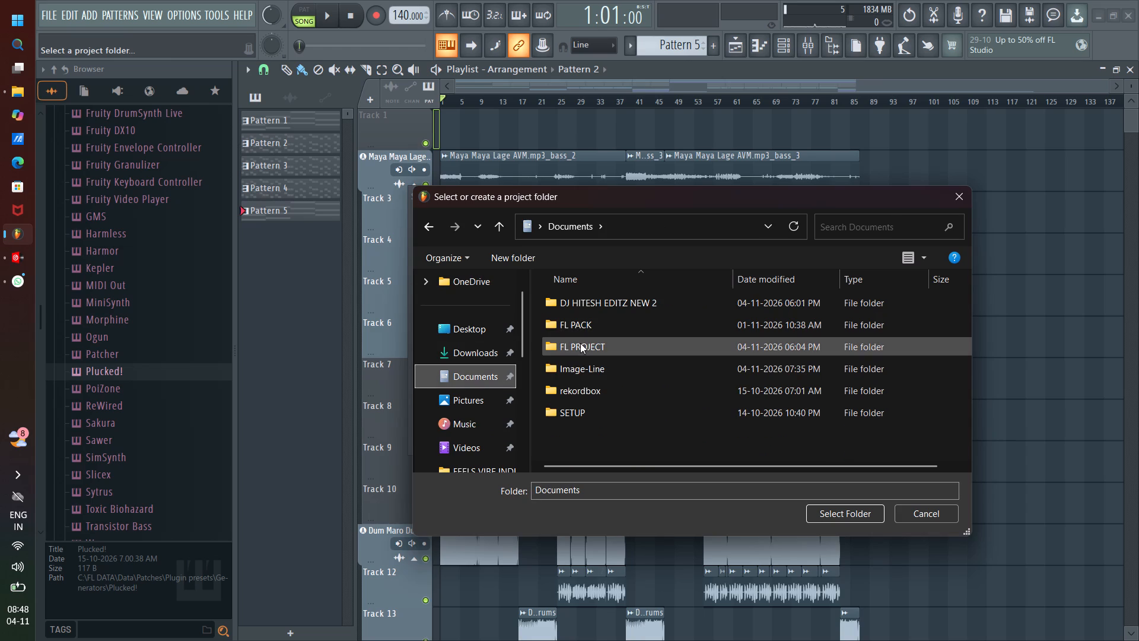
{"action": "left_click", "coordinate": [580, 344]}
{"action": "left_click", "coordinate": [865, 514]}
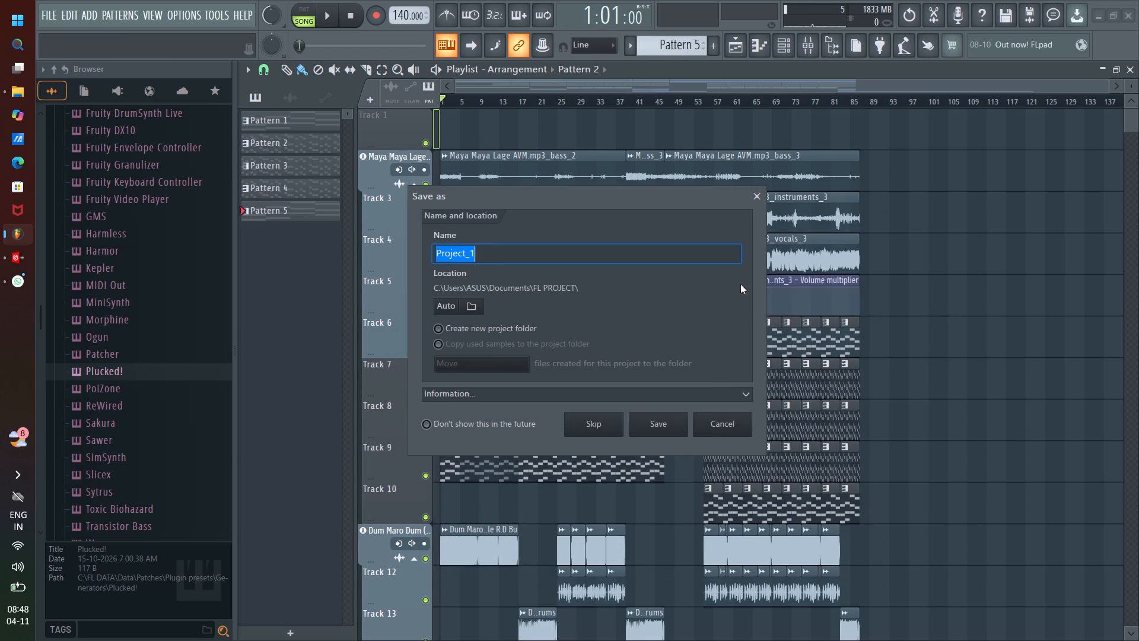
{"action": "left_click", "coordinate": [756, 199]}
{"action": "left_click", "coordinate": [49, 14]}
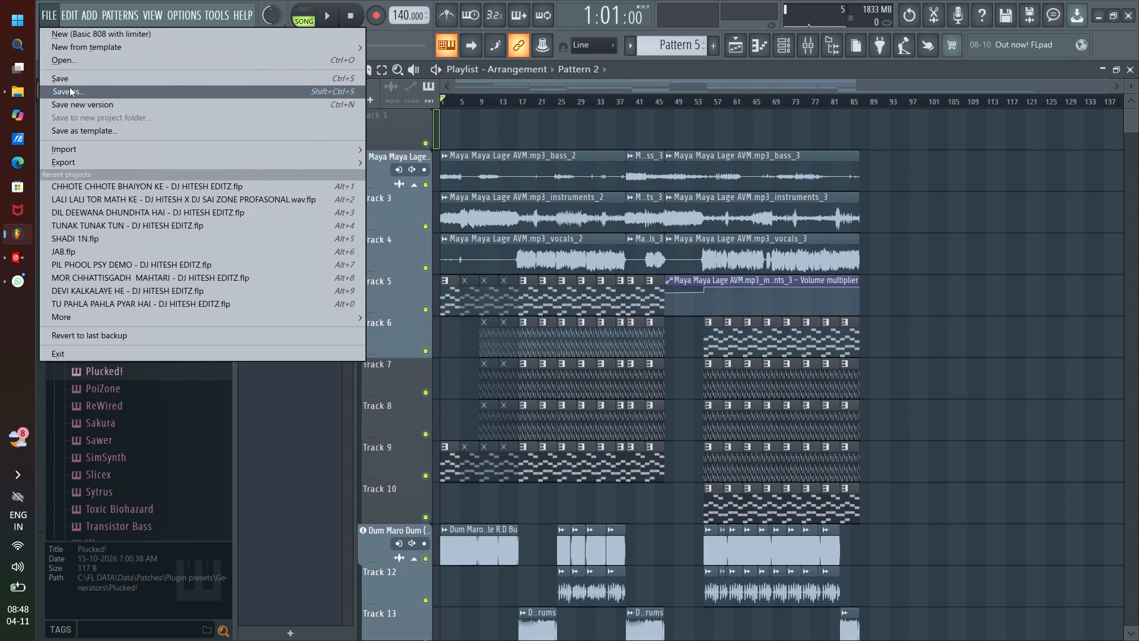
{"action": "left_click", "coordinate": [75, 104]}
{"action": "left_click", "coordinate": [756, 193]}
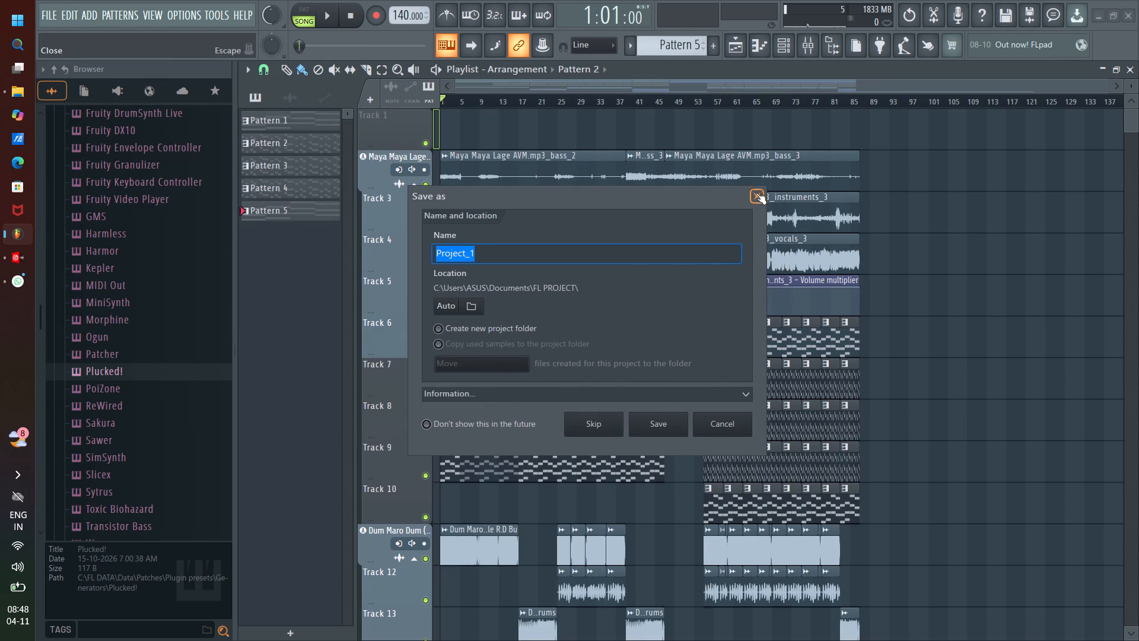
Export the project data files to the FL PROJECT folder in Documents.
{"action": "left_click", "coordinate": [55, 13]}
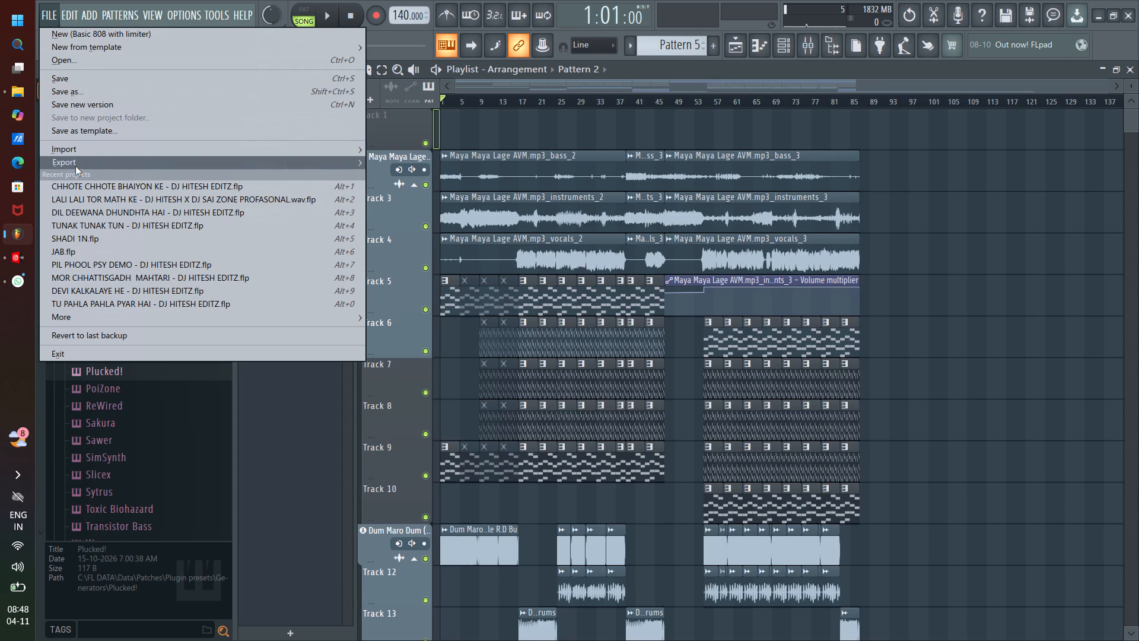
{"action": "left_click", "coordinate": [75, 166]}
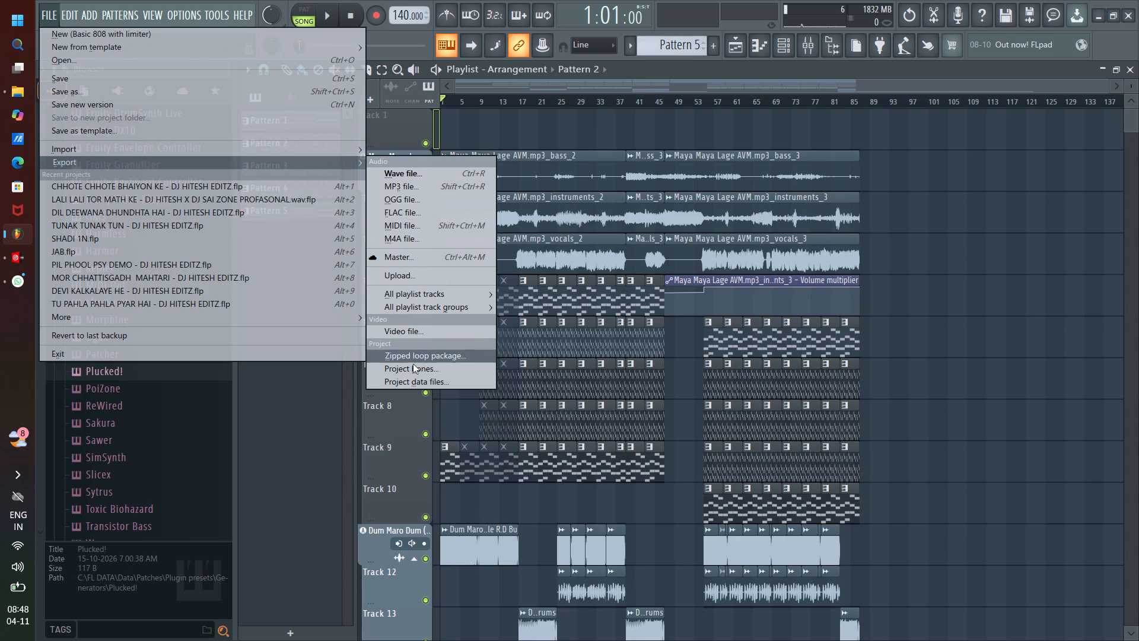
{"action": "left_click", "coordinate": [424, 380]}
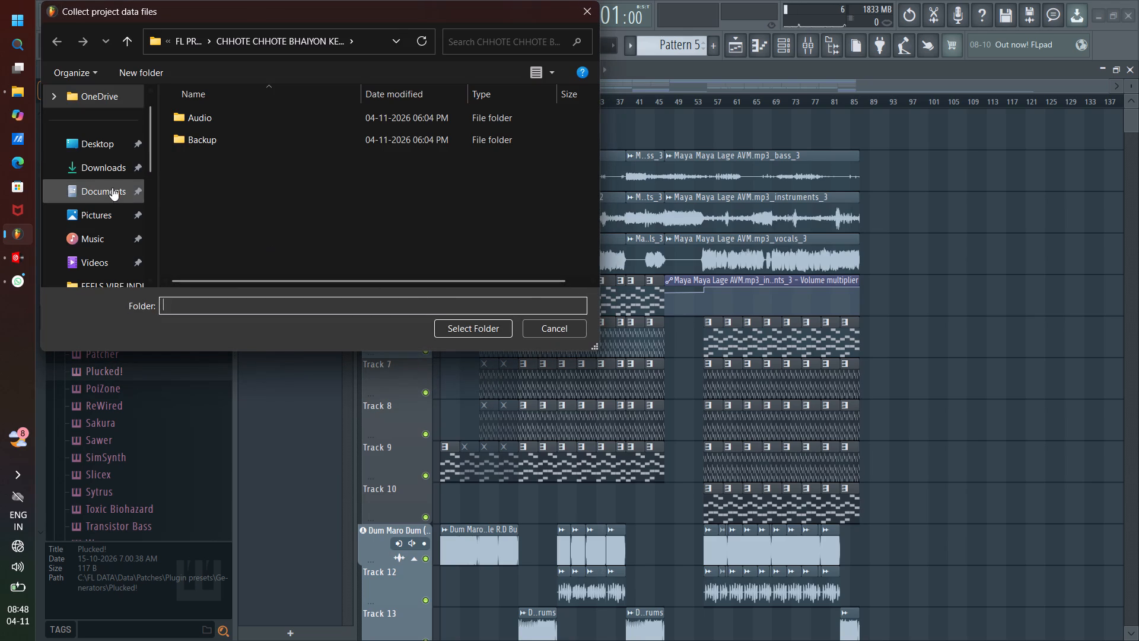
{"action": "left_click", "coordinate": [109, 191]}
{"action": "left_click", "coordinate": [225, 164]}
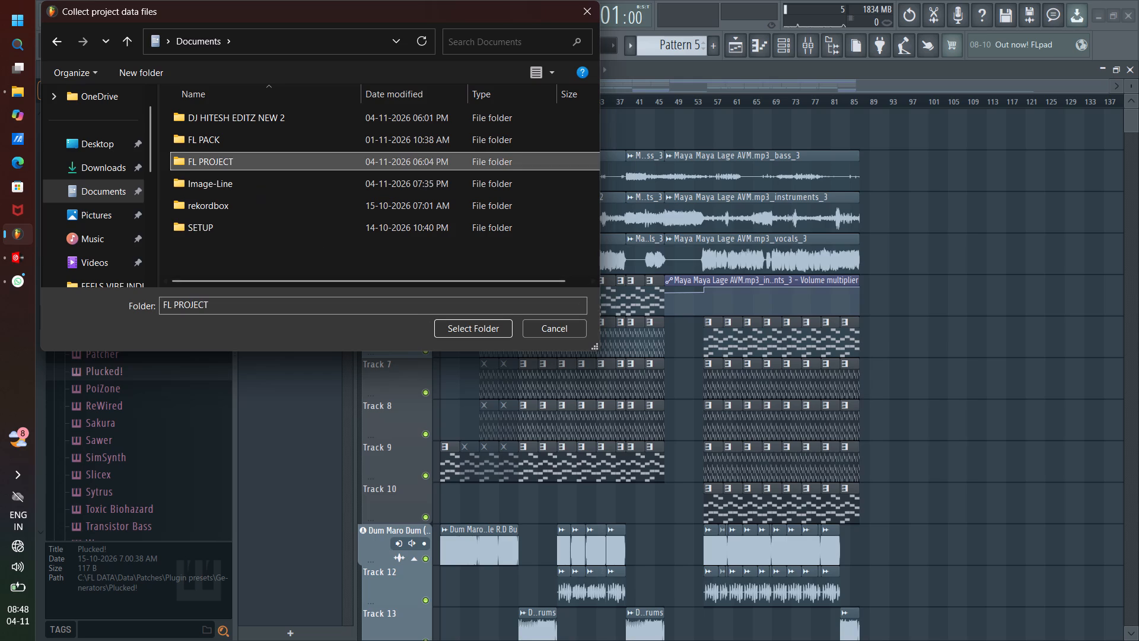
{"action": "left_click", "coordinate": [447, 328]}
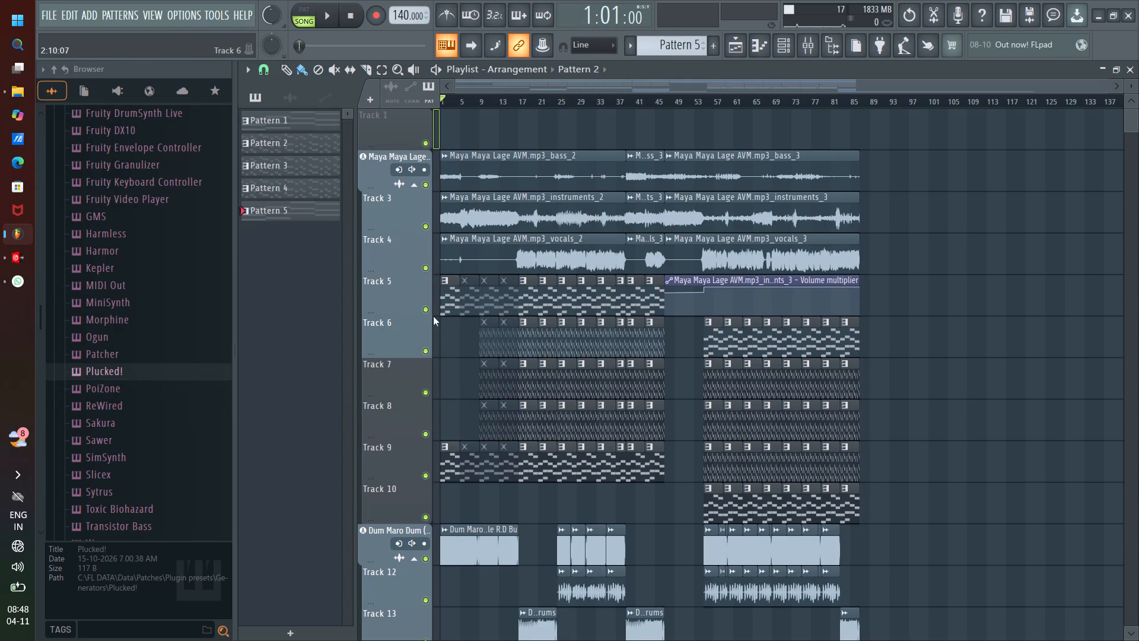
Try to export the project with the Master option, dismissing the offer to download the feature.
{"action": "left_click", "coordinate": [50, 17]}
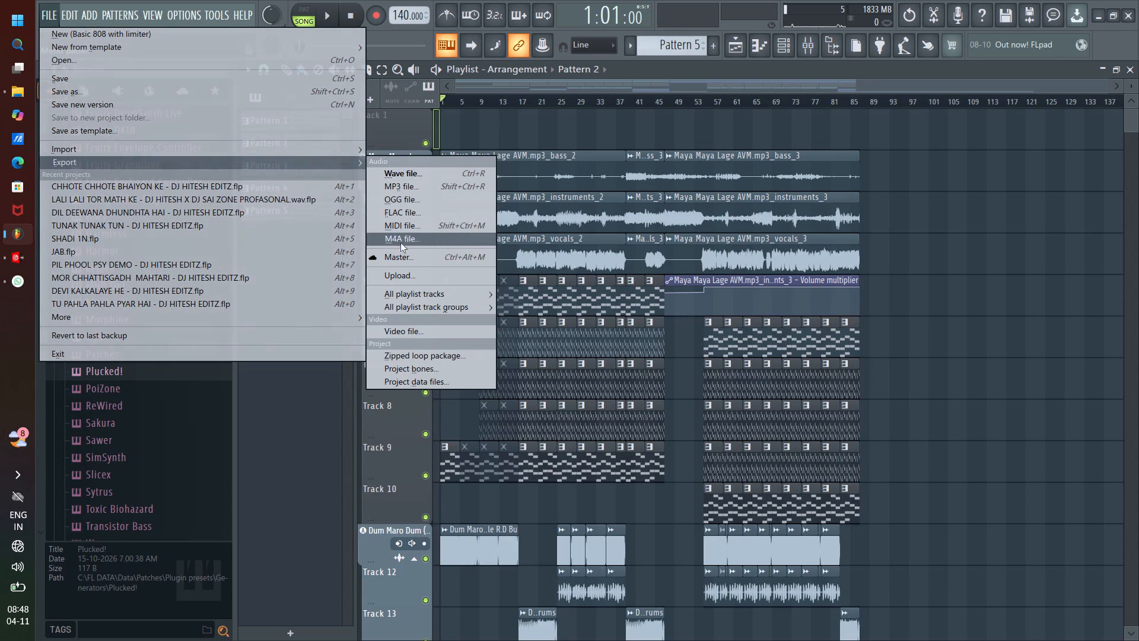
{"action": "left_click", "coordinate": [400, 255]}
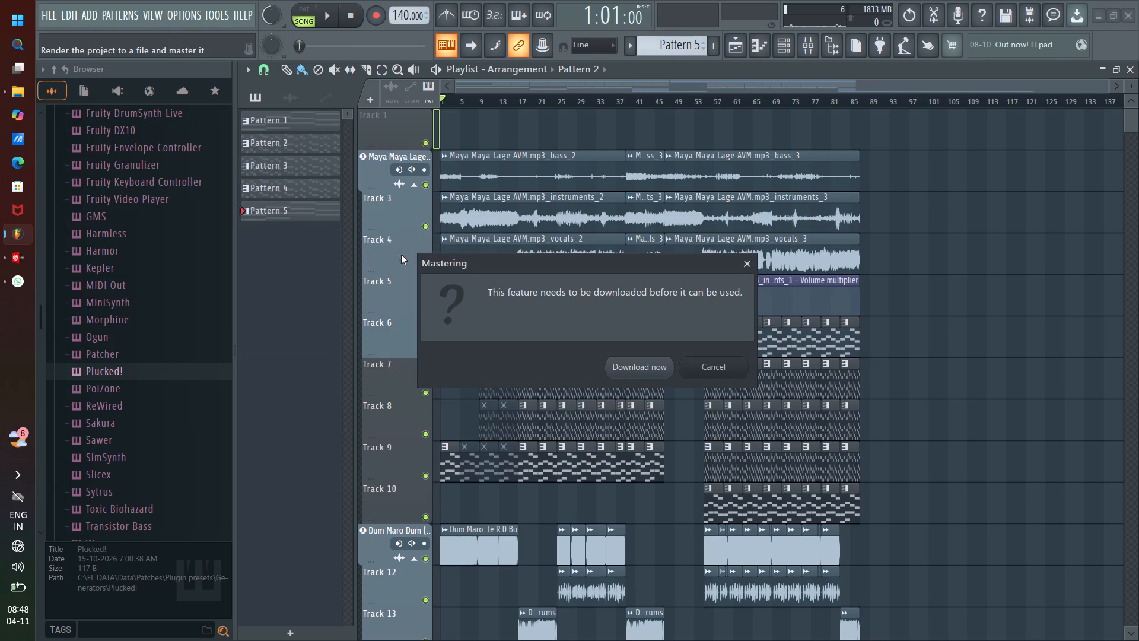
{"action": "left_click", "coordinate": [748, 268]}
Export the project to the Downloads folder as a zipped song file (*.zip) named MAYA MAYA LAGE.
{"action": "left_click", "coordinate": [56, 15]}
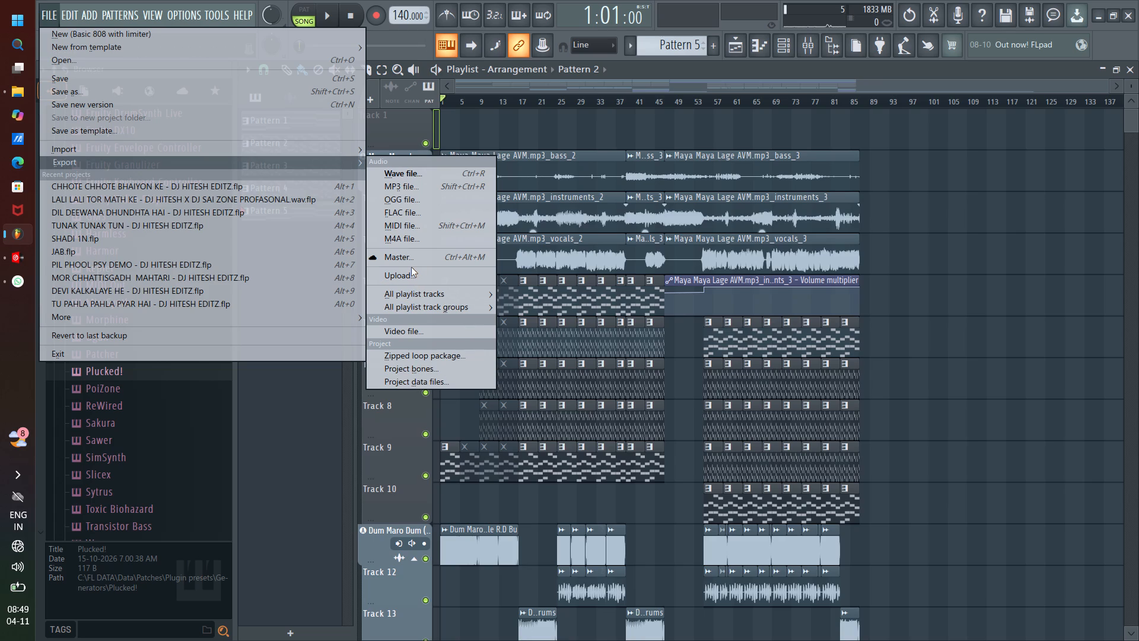
{"action": "left_click", "coordinate": [399, 172]}
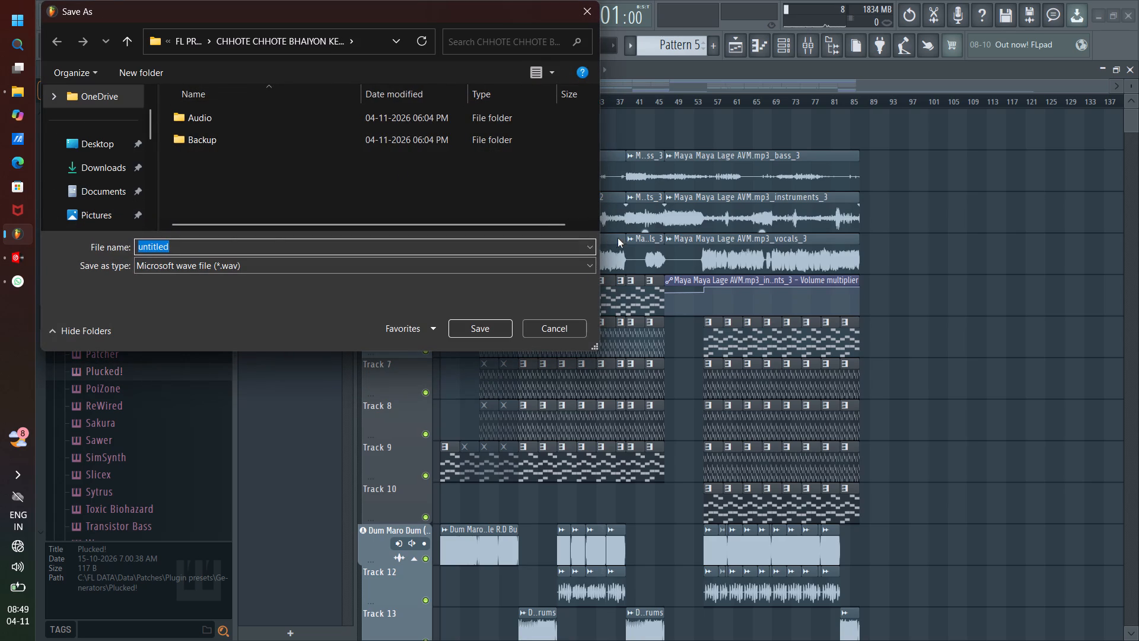
{"action": "left_click", "coordinate": [586, 268]}
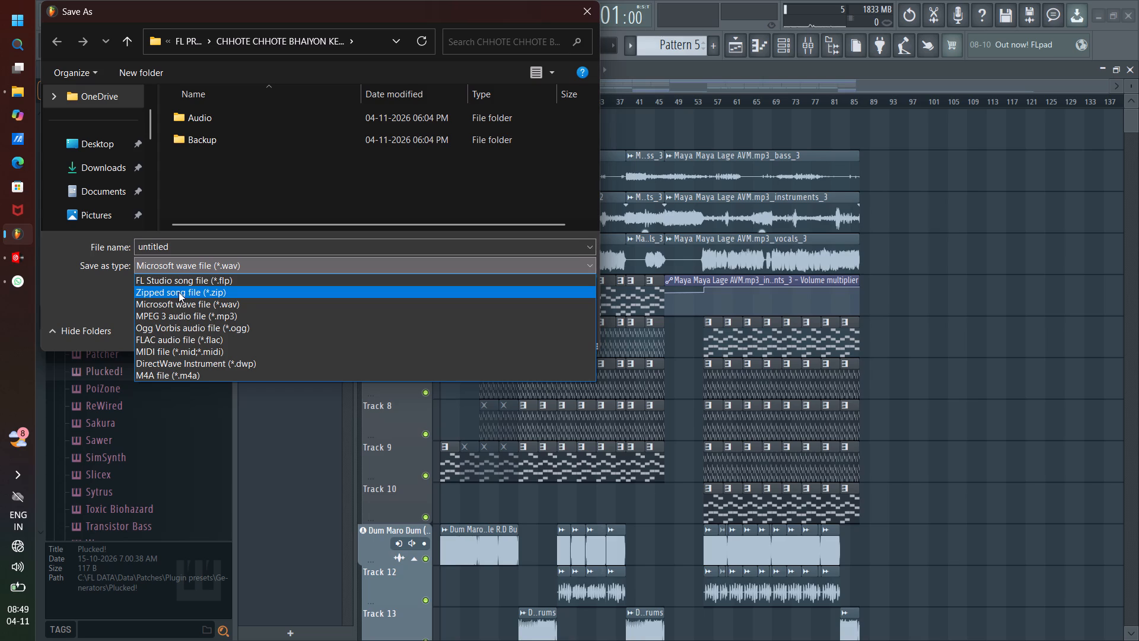
{"action": "left_click", "coordinate": [179, 292]}
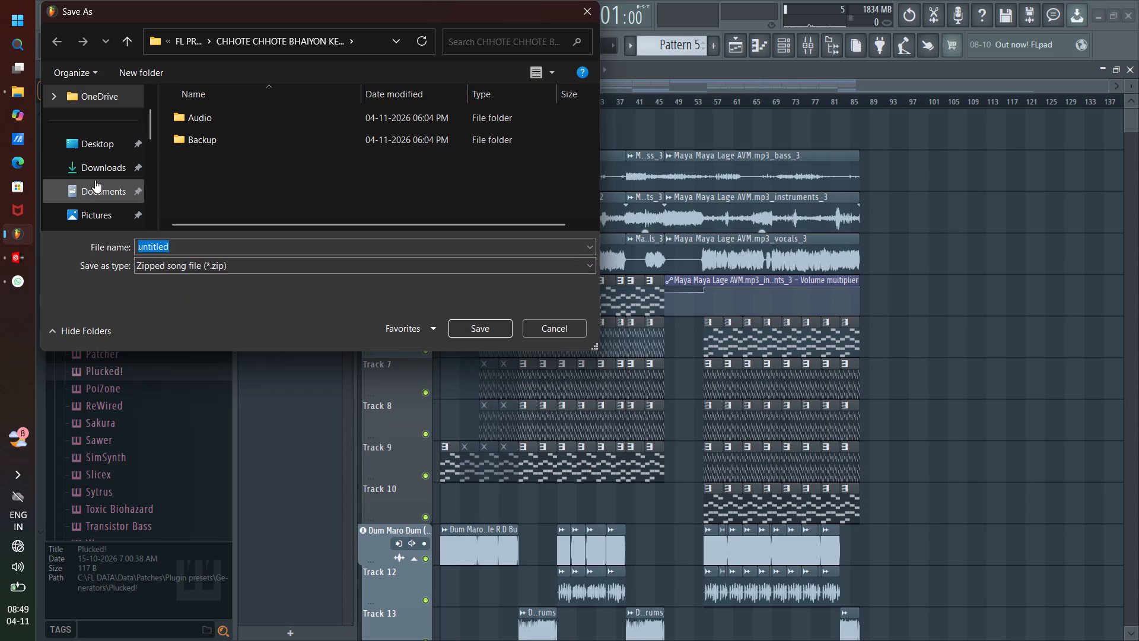
{"action": "left_click", "coordinate": [95, 168]}
{"action": "left_click", "coordinate": [232, 269]}
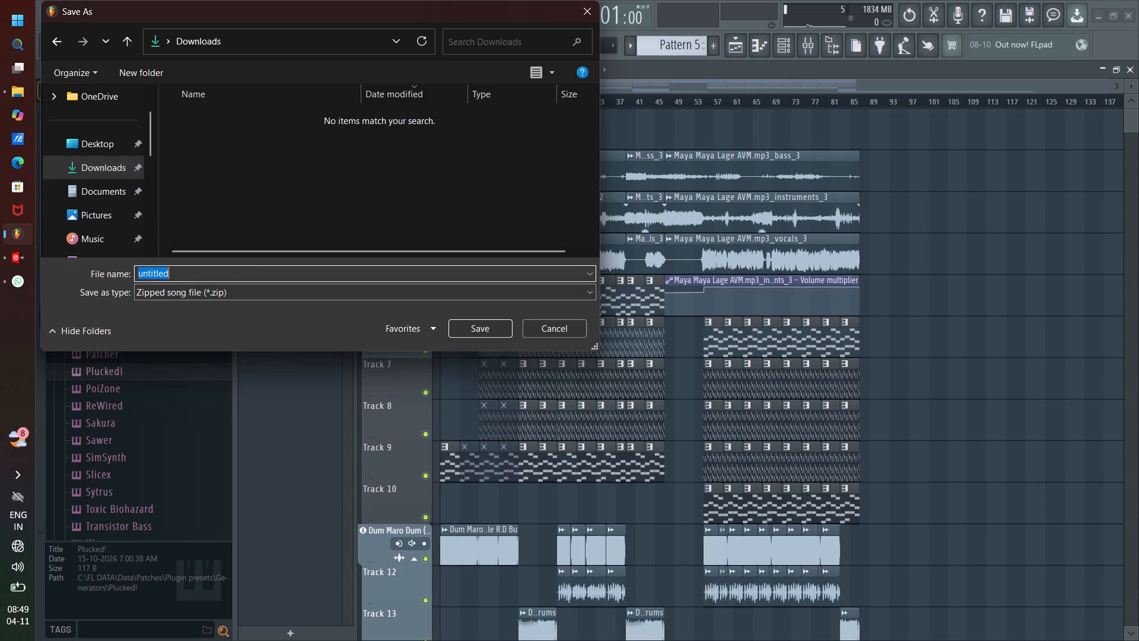
{"action": "key", "text": "ctrl+v"}
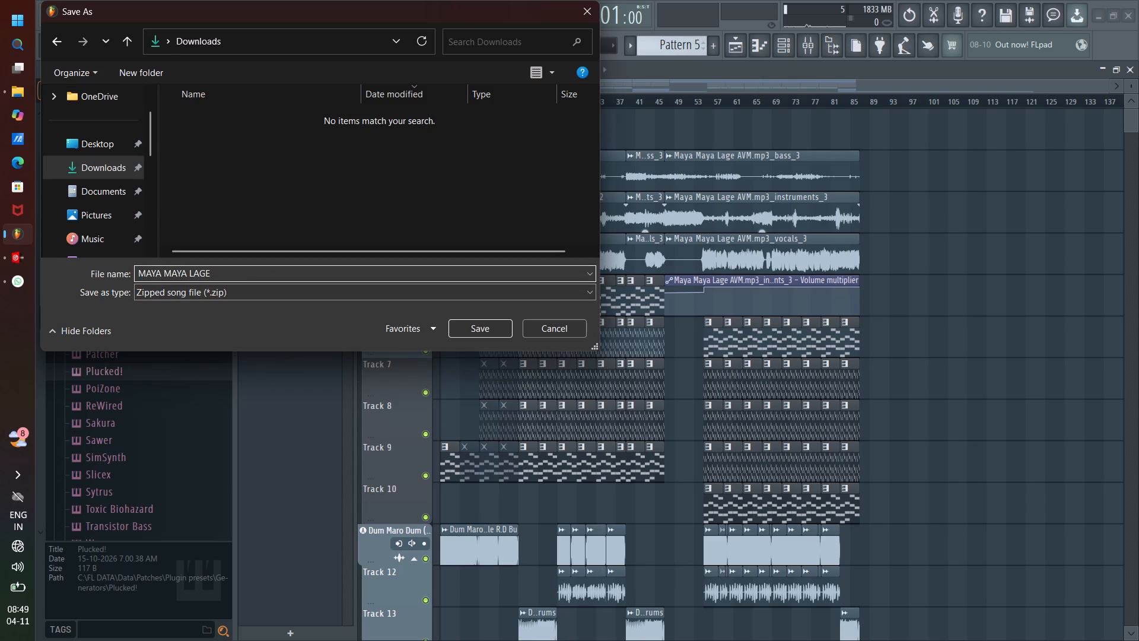
{"action": "left_click", "coordinate": [470, 326]}
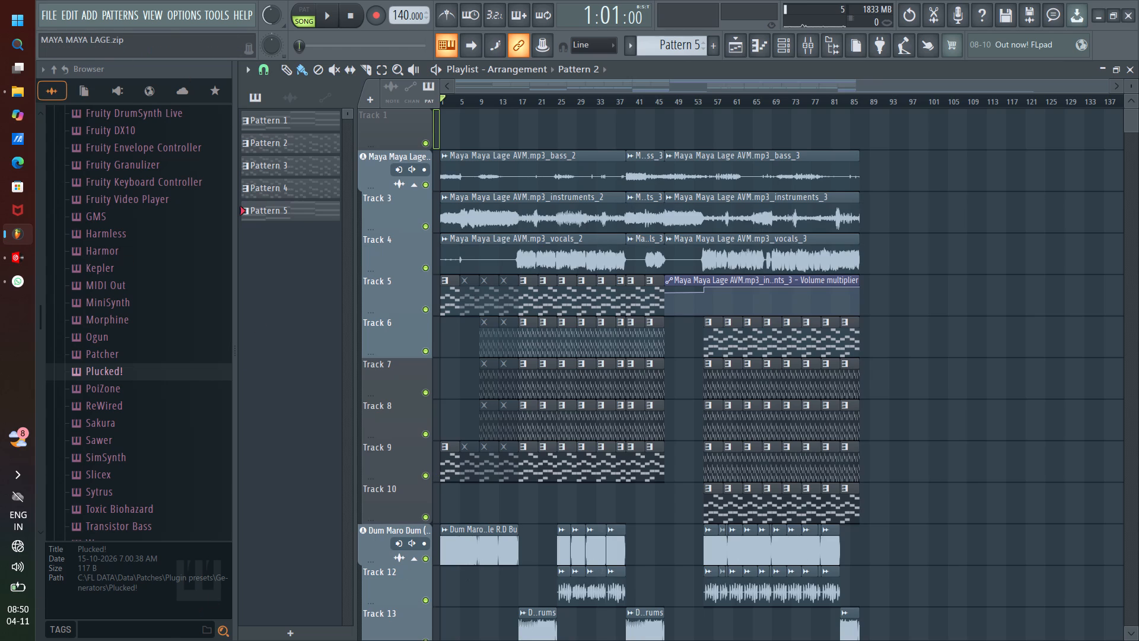
Switch to File Explorer and examine the contents of the MAYA MAYA LAGE zip in the Downloads folder.
{"action": "left_click", "coordinate": [18, 81]}
{"action": "left_click", "coordinate": [78, 207]}
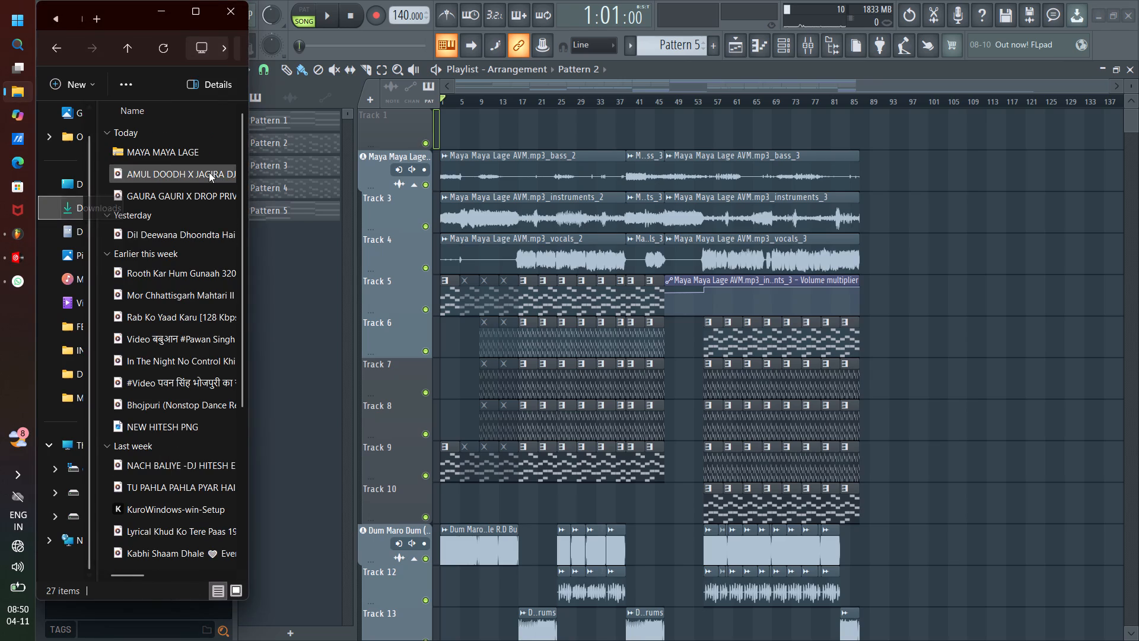
{"action": "double_click", "coordinate": [170, 151]}
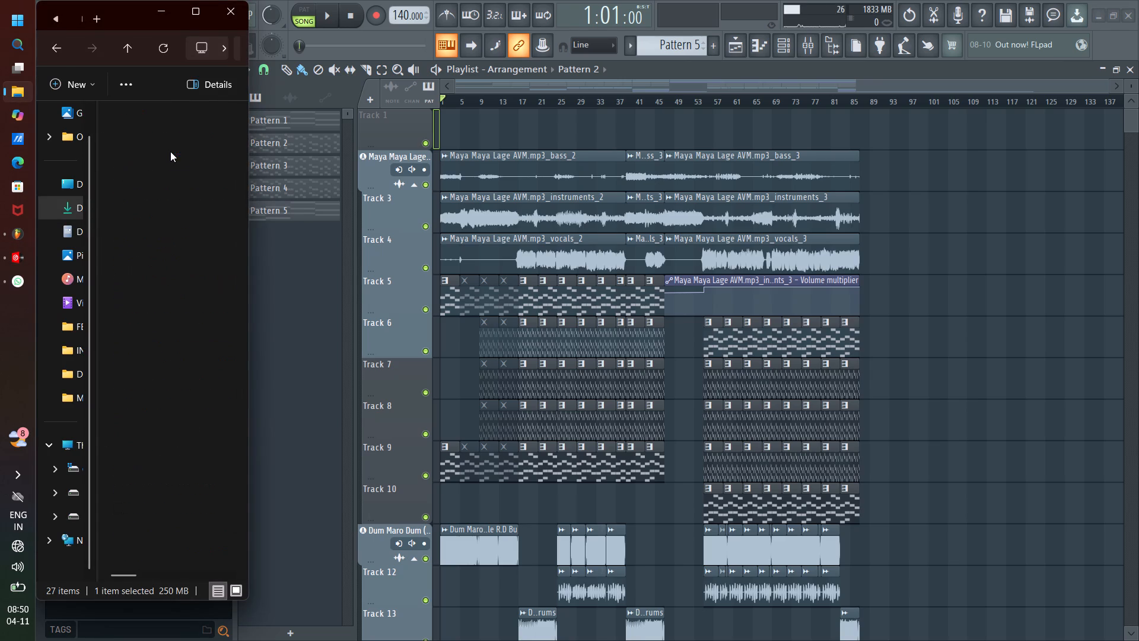
{"action": "scroll", "coordinate": [171, 218], "scroll_direction": "down", "scroll_amount": 7}
{"action": "scroll", "coordinate": [171, 219], "scroll_direction": "up", "scroll_amount": 6}
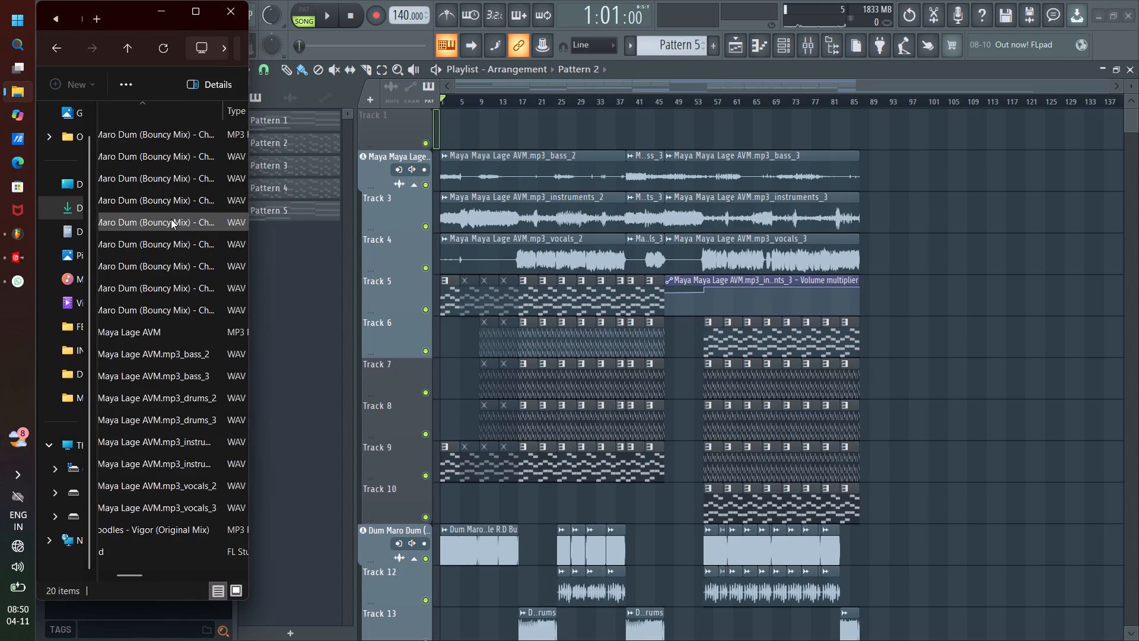
{"action": "scroll", "coordinate": [171, 219], "scroll_direction": "up", "scroll_amount": 2}
{"action": "scroll", "coordinate": [163, 500], "scroll_direction": "down", "scroll_amount": 2}
{"action": "scroll", "coordinate": [163, 501], "scroll_direction": "up", "scroll_amount": 3}
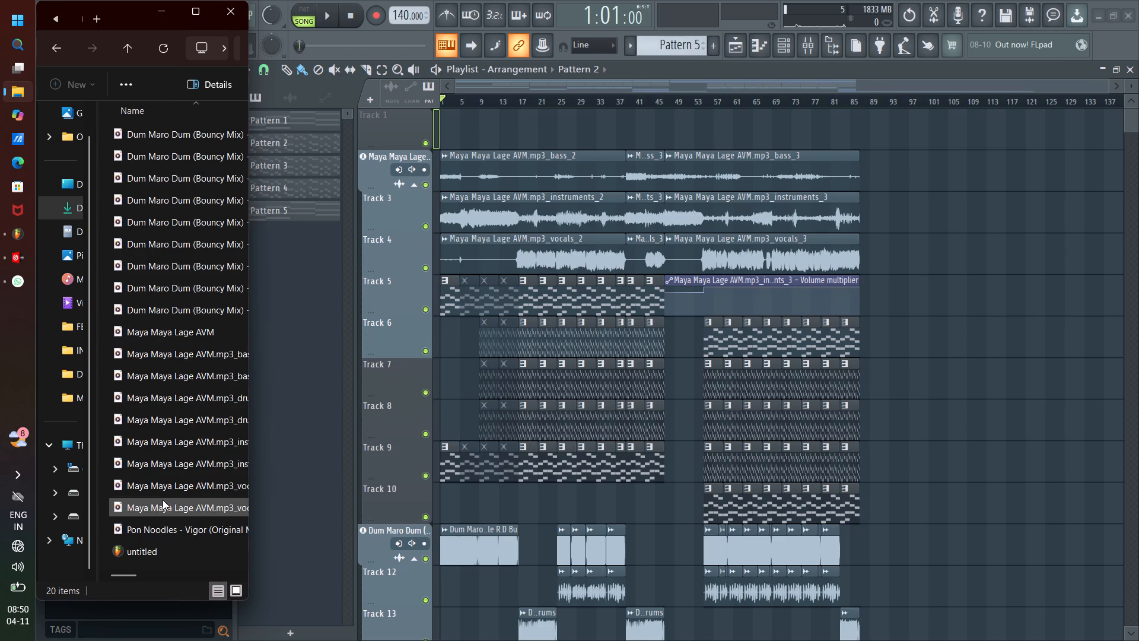
{"action": "left_click", "coordinate": [59, 52]}
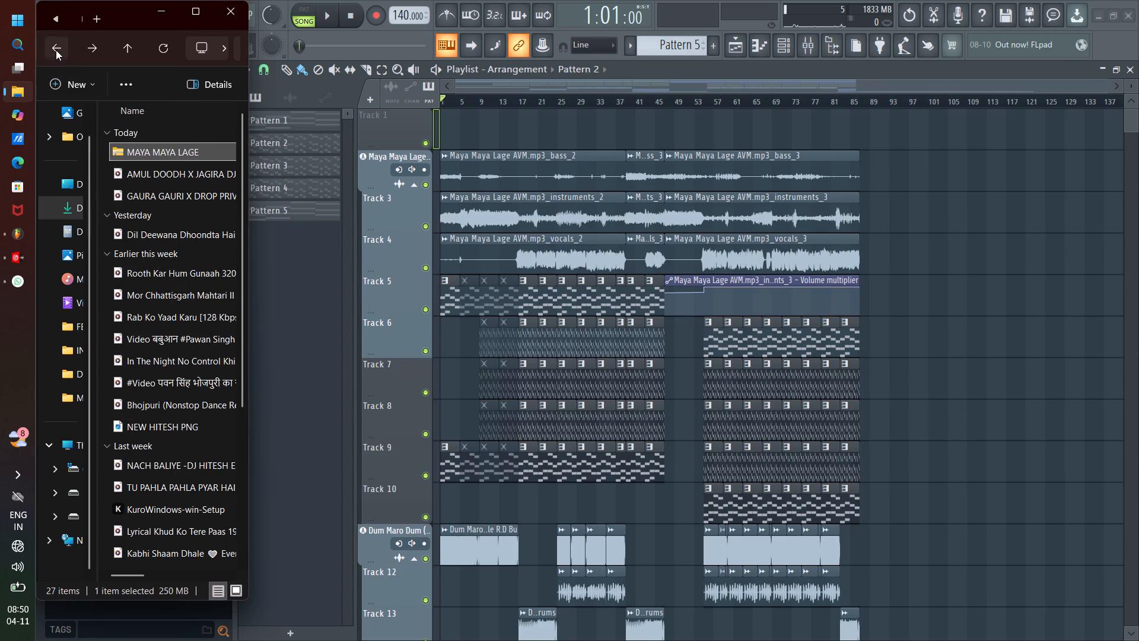
{"action": "left_click", "coordinate": [56, 50]}
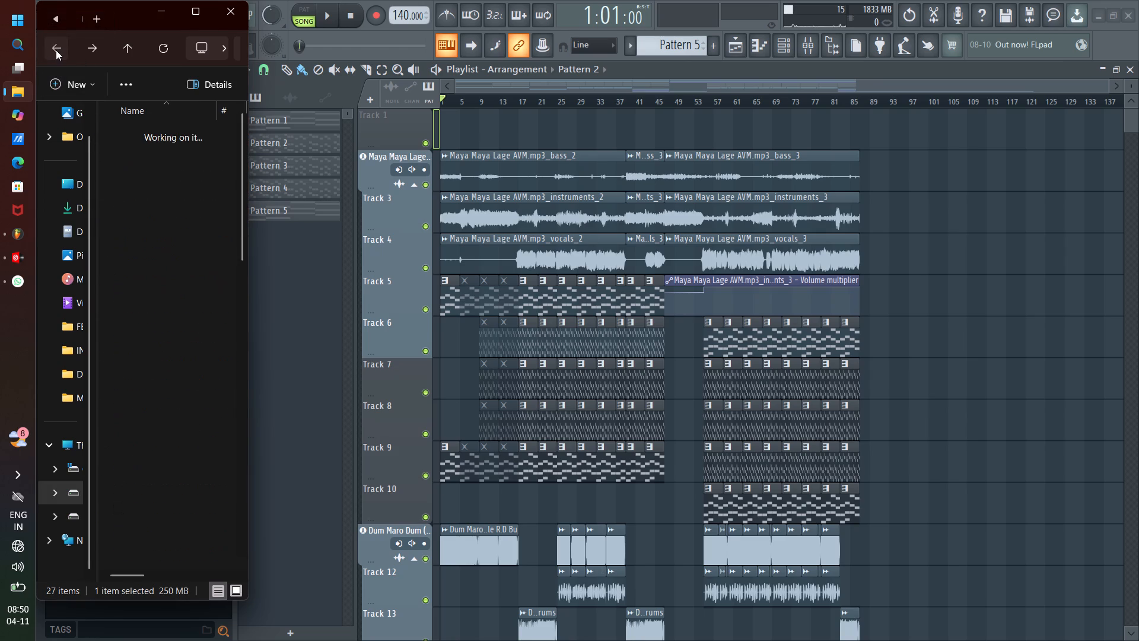
Look through the song files in the open folder and switch back to FL Studio.
{"action": "scroll", "coordinate": [182, 451], "scroll_direction": "down", "scroll_amount": 3}
{"action": "scroll", "coordinate": [182, 450], "scroll_direction": "up", "scroll_amount": 6}
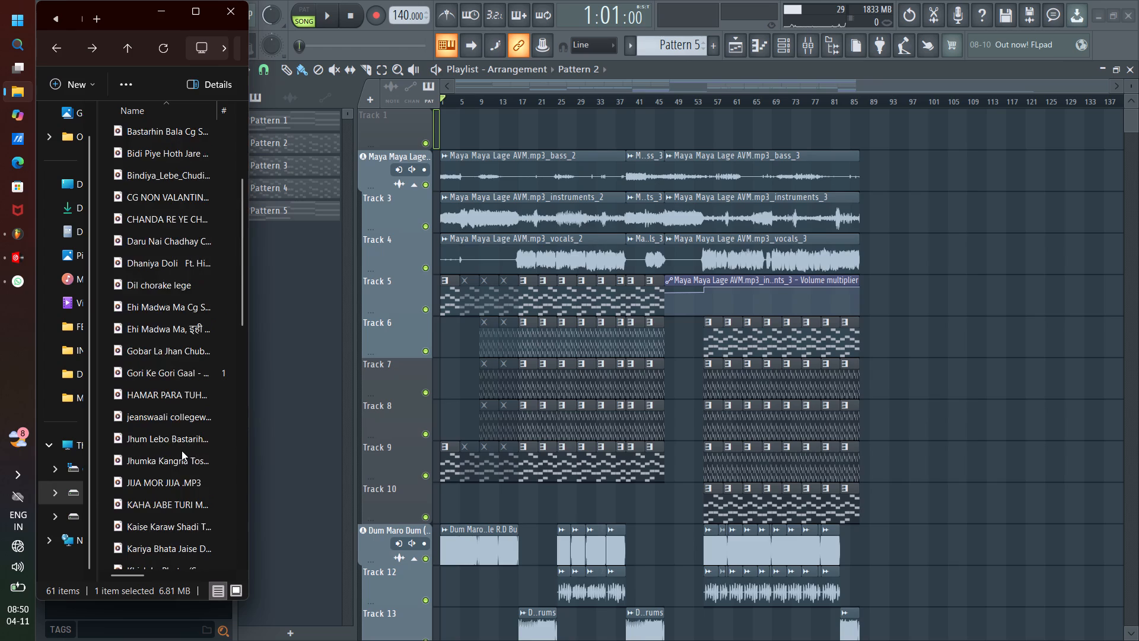
{"action": "scroll", "coordinate": [182, 450], "scroll_direction": "down", "scroll_amount": 5}
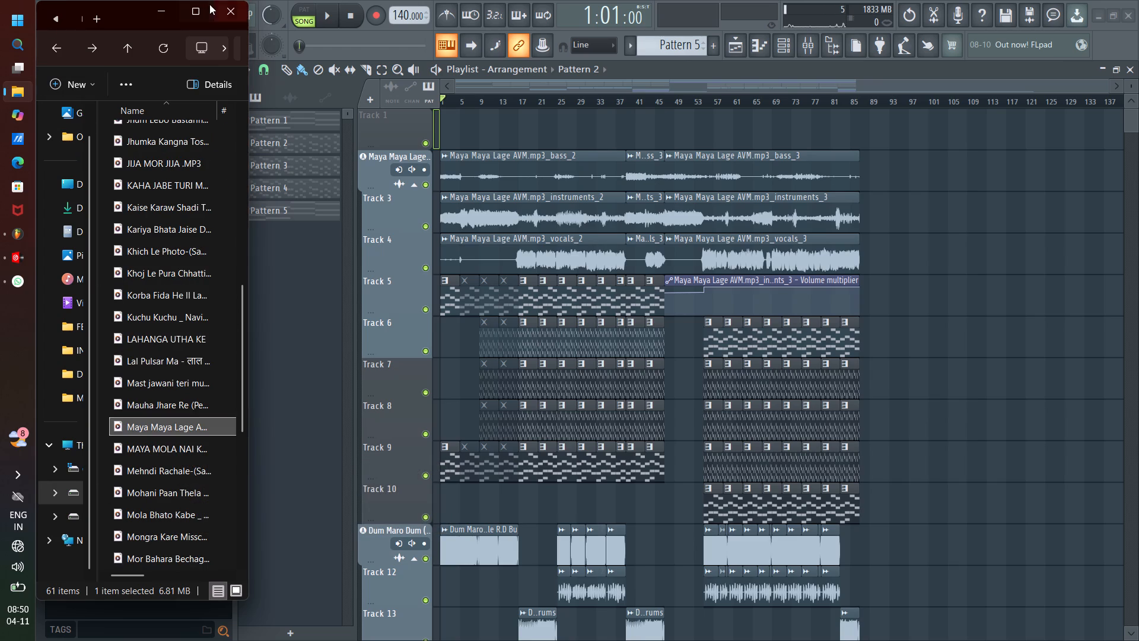
{"action": "left_click", "coordinate": [166, 8]}
Start a wave file export of the project and extend the file name to MAYA MAYA LAGE - DJ.
{"action": "left_click", "coordinate": [52, 15]}
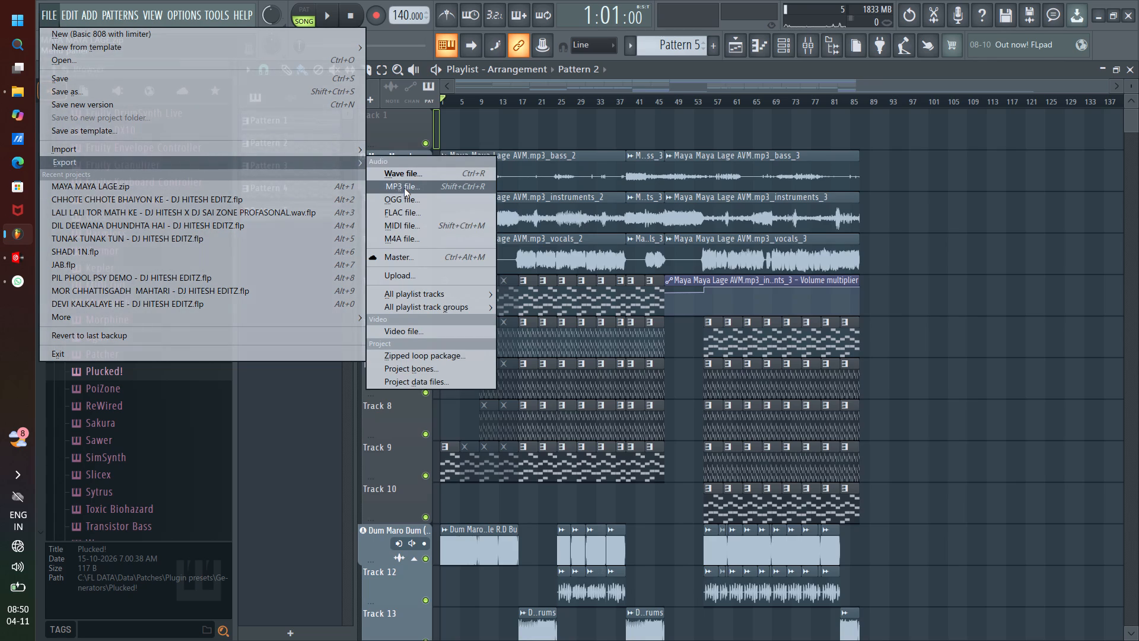
{"action": "left_click", "coordinate": [407, 174]}
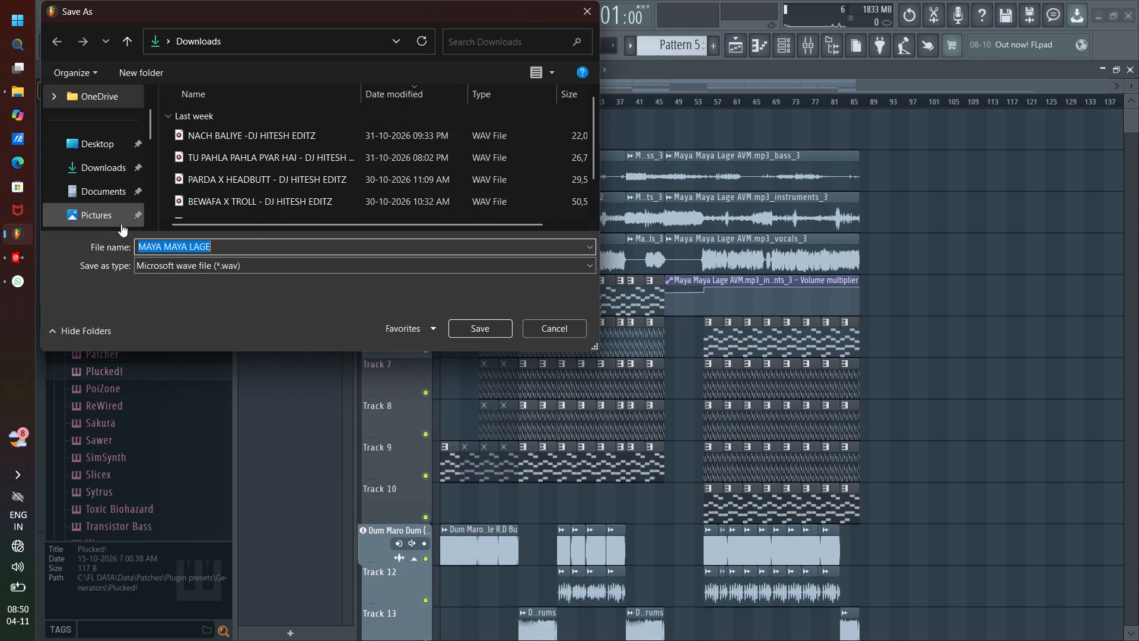
{"action": "left_click", "coordinate": [253, 243]}
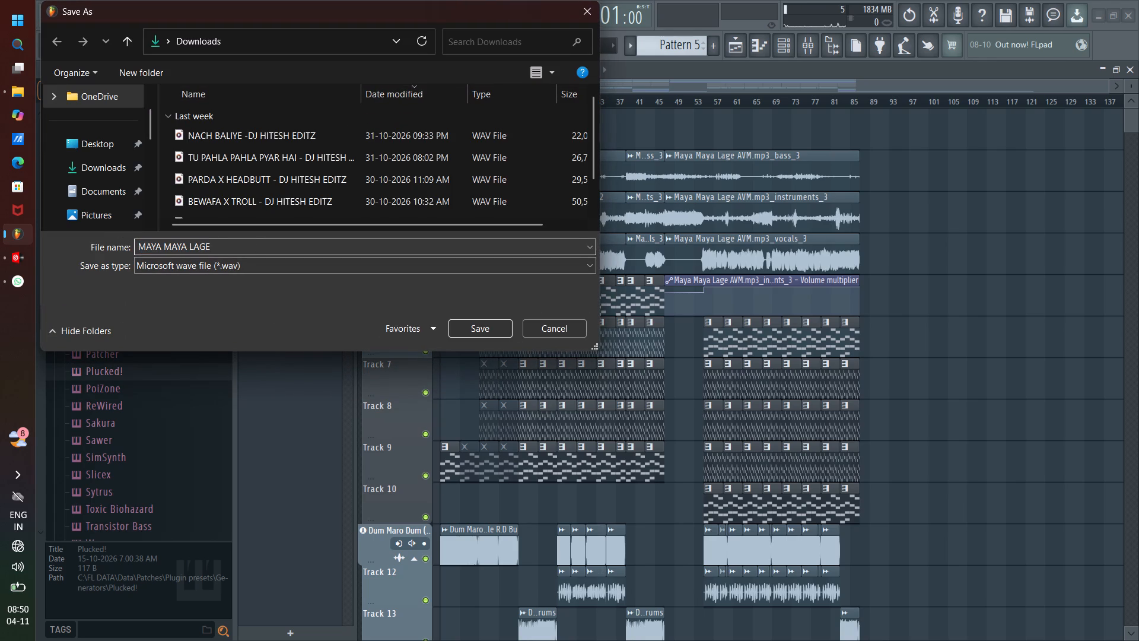
{"action": "key", "text": "space"}
{"action": "type", "text": "-"}
{"action": "key", "text": "space"}
{"action": "type", "text": "DJ"}
{"action": "key", "text": "space"}
Insert (BOUNCY) after MAYA MAYA LAGE in the file name, keeping a hyphen before DJ.
{"action": "key", "text": "Left"}
{"action": "key", "text": "Left"}
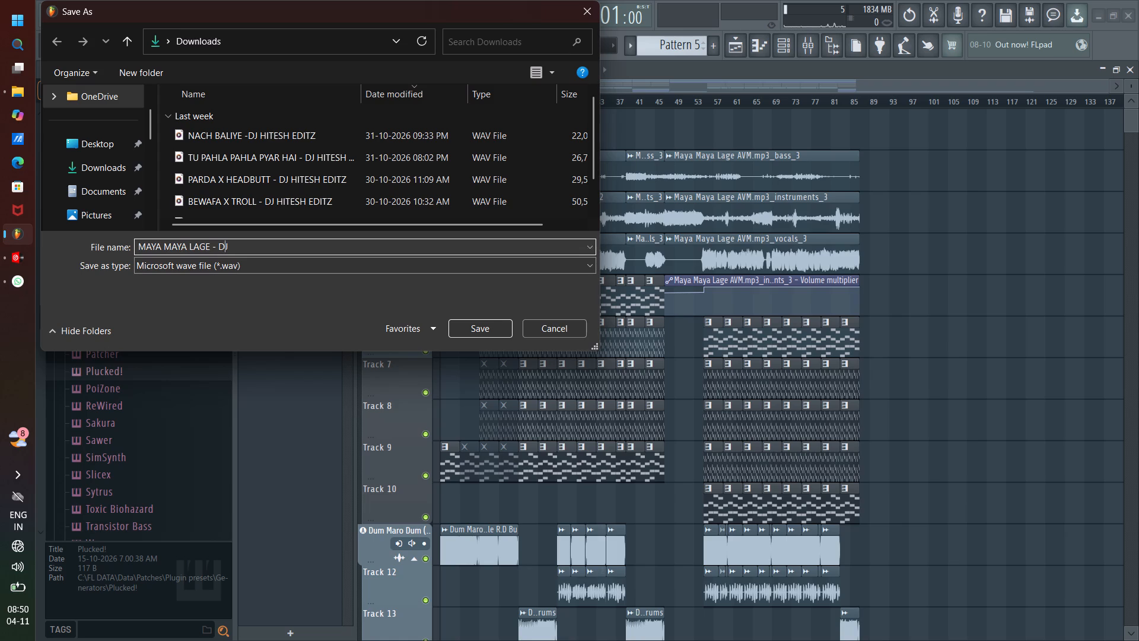
{"action": "key", "text": "Right"}
{"action": "key", "text": "Right"}
{"action": "key", "text": "Left"}
{"action": "key", "text": "Left"}
{"action": "key", "text": "Left"}
{"action": "key", "text": "Left"}
{"action": "key", "text": "BackSpace"}
{"action": "type", "text": "(N"}
{"action": "key", "text": "BackSpace"}
{"action": "type", "text": "BN"}
{"action": "key", "text": "BackSpace"}
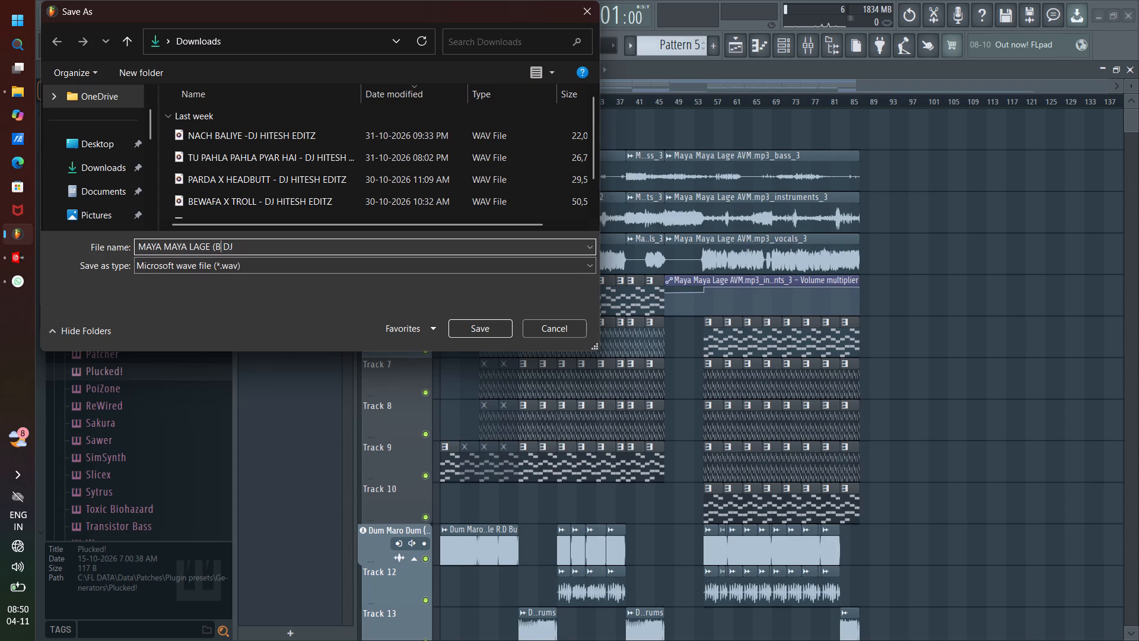
{"action": "type", "text": "OUN"}
{"action": "type", "text": "CE"}
{"action": "key", "text": "BackSpace"}
{"action": "key", "text": "y"}
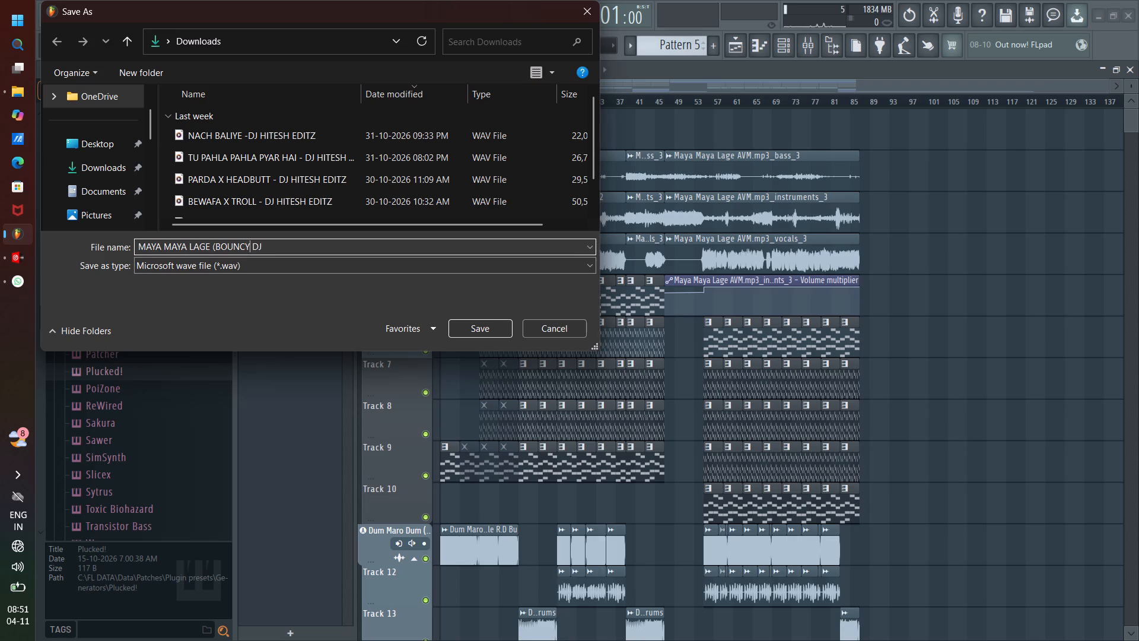
{"action": "key", "text": "space"}
{"action": "key", "text": "BackSpace"}
{"action": "type", "text": ")"}
{"action": "key", "text": "space"}
{"action": "key", "text": "minus"}
Complete the file name by adding HITESH EDITZ after DJ.
{"action": "left_click", "coordinate": [278, 252]}
{"action": "type", "text": "HITESH"}
{"action": "key", "text": "space"}
{"action": "type", "text": "EDITZ"}
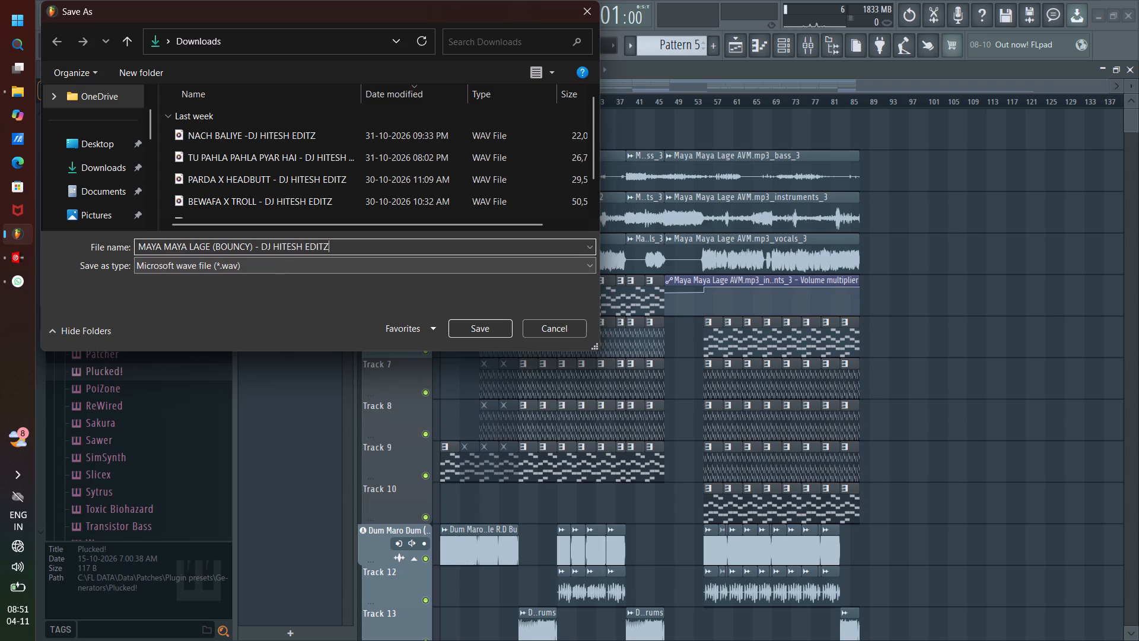
Choose the DJ HITESH EDITZ NEW 2 folder in Documents as the save location.
{"action": "left_click", "coordinate": [74, 192]}
{"action": "left_click", "coordinate": [216, 119]}
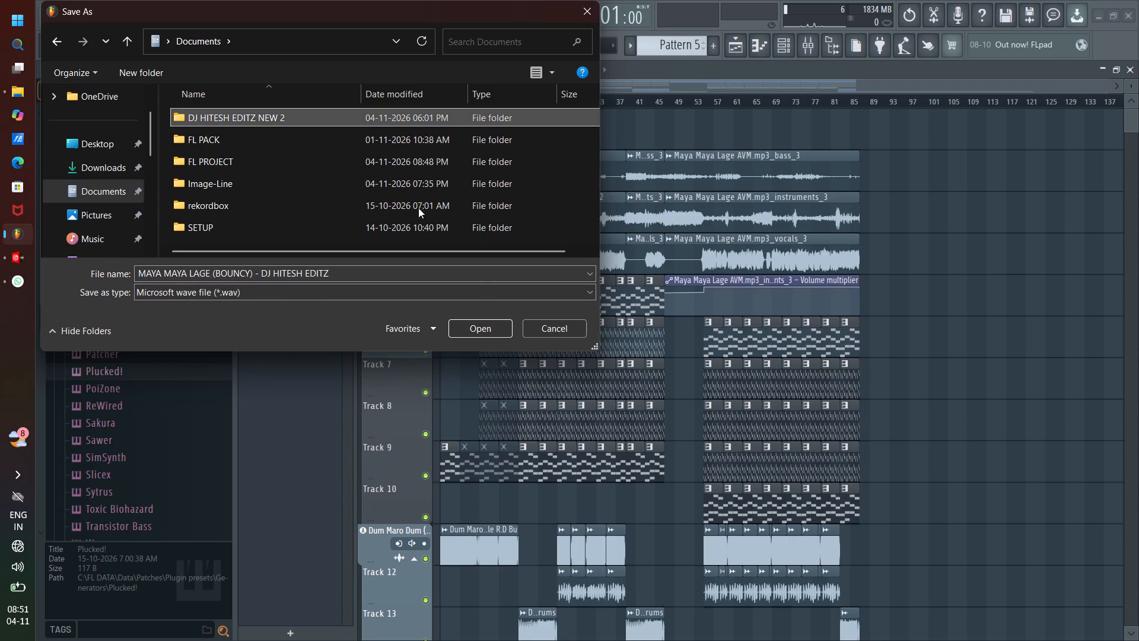
{"action": "left_click", "coordinate": [479, 326]}
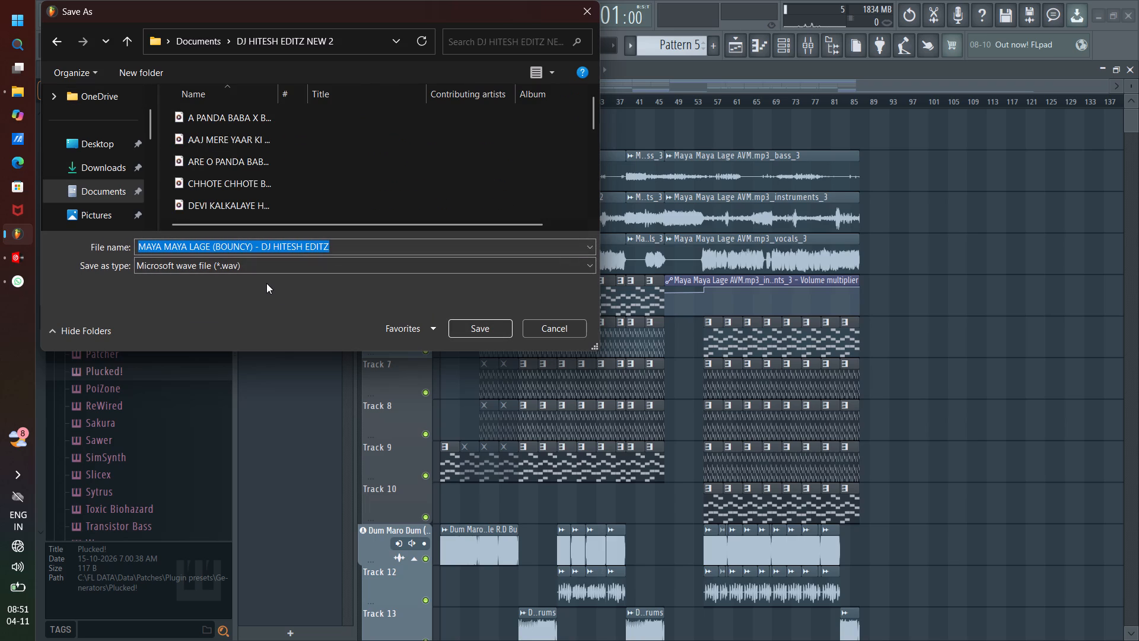
Change the bracketed part of the file name to (BOUNCY MIX) and save it as a Microsoft wave file.
{"action": "left_click", "coordinate": [249, 245]}
{"action": "left_click", "coordinate": [250, 249]}
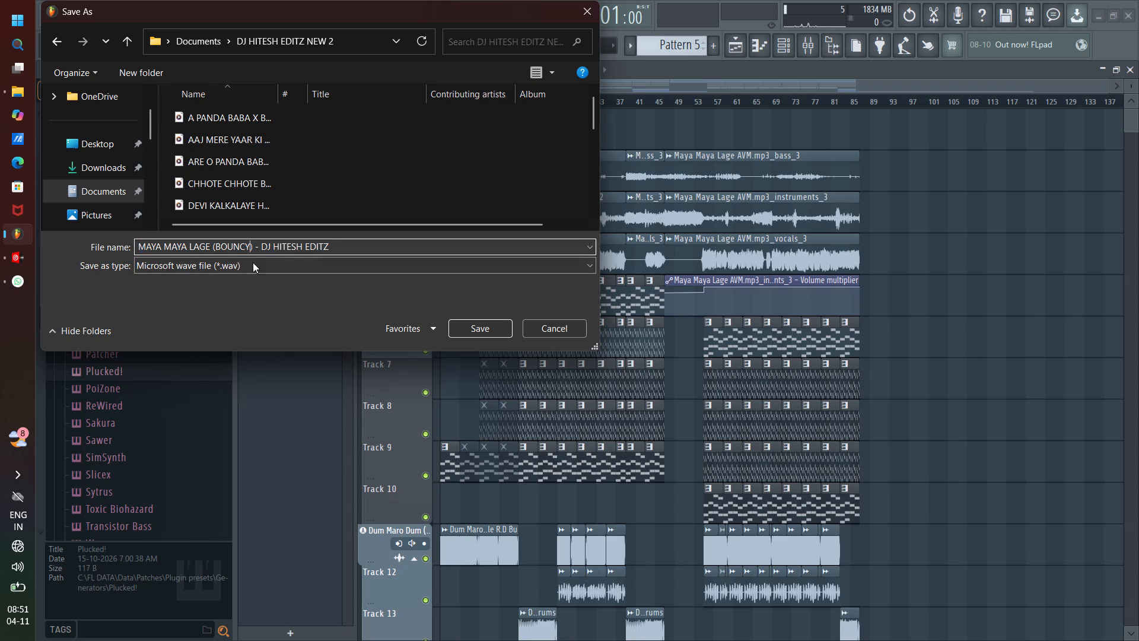
{"action": "key", "text": "space"}
{"action": "type", "text": "MIX"}
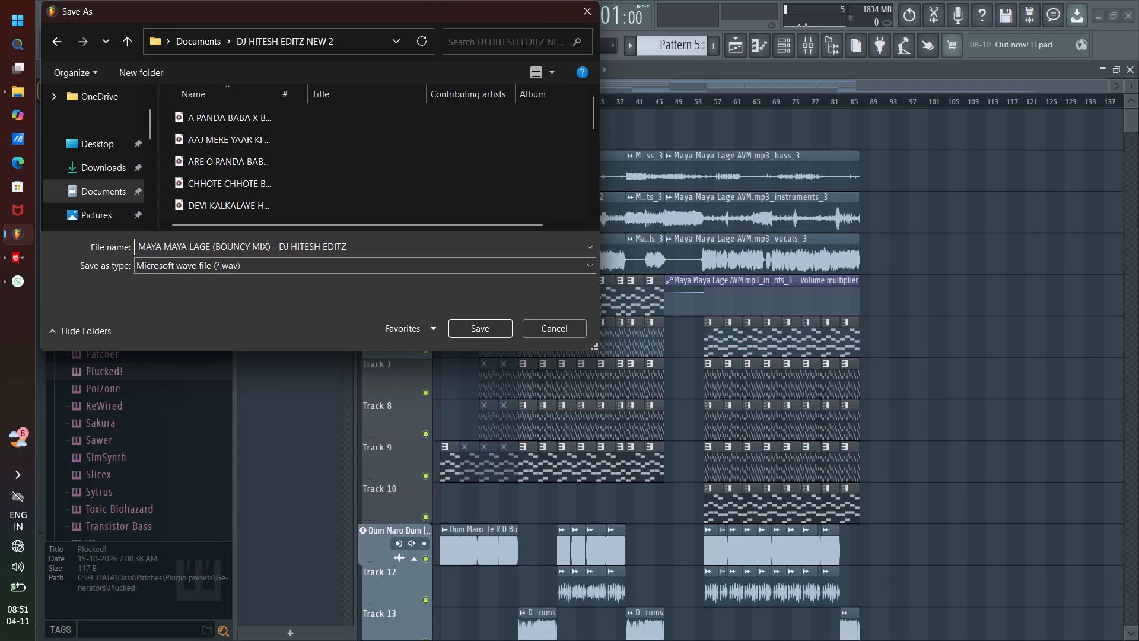
{"action": "left_click", "coordinate": [367, 247]}
{"action": "left_click", "coordinate": [495, 327]}
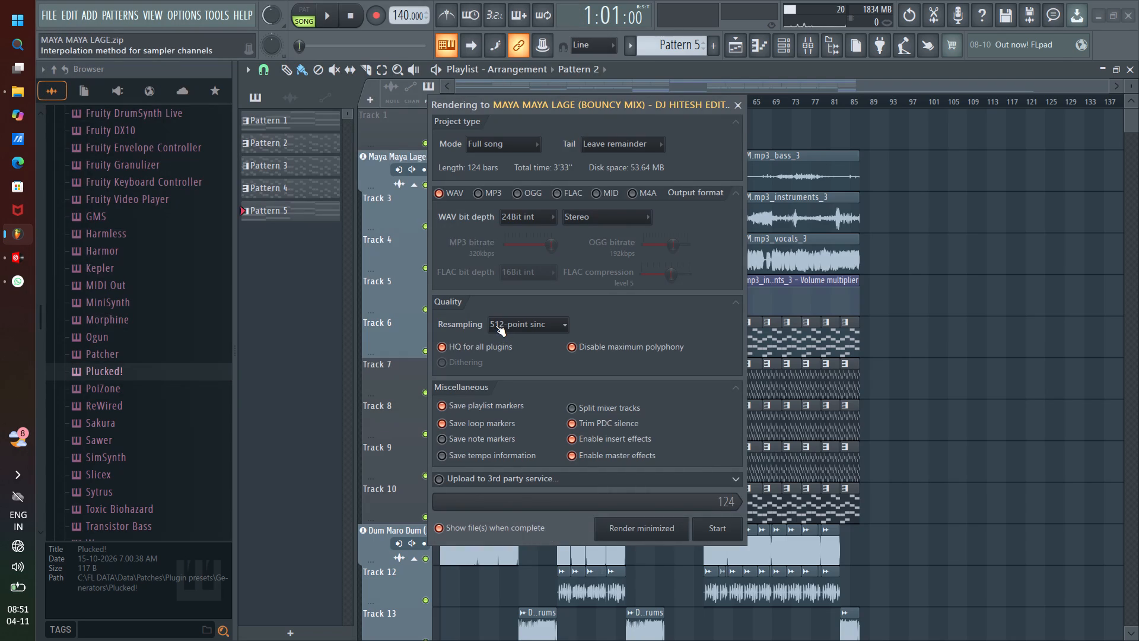
Keep the WAV bit depth at 24Bit int and start rendering the full song.
{"action": "left_click", "coordinate": [526, 219]}
{"action": "left_click", "coordinate": [526, 219]}
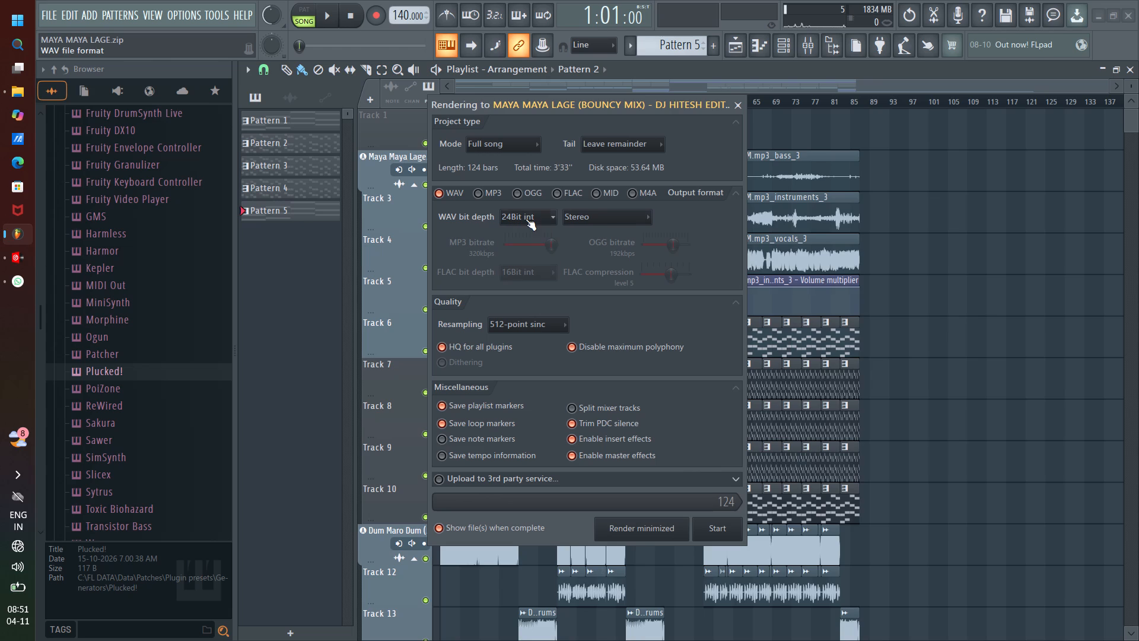
{"action": "left_click", "coordinate": [720, 539]}
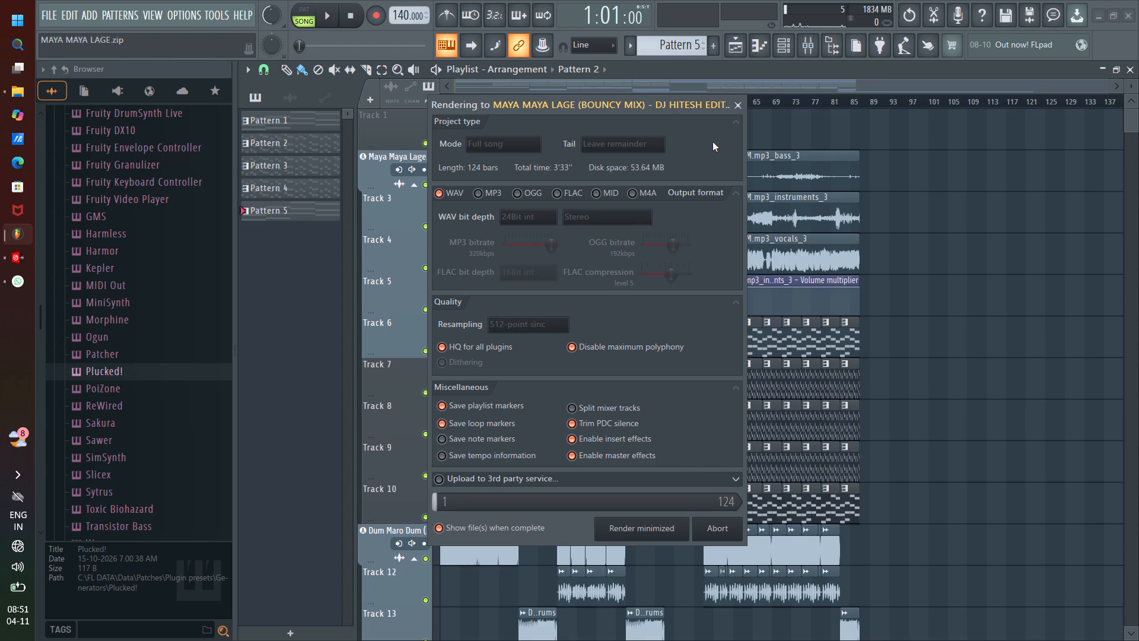
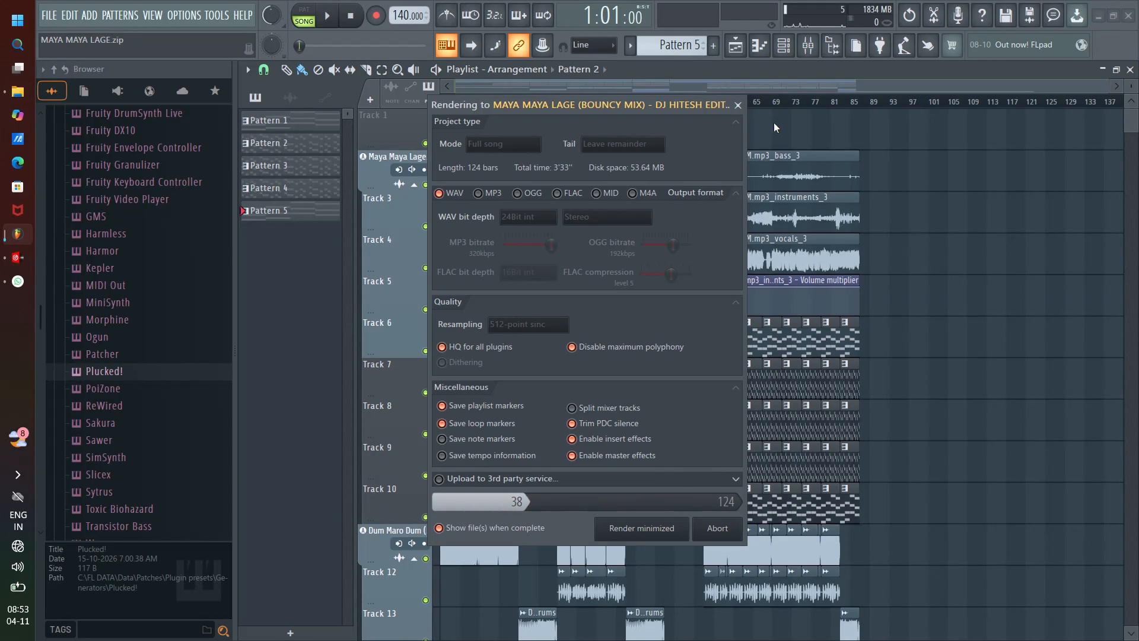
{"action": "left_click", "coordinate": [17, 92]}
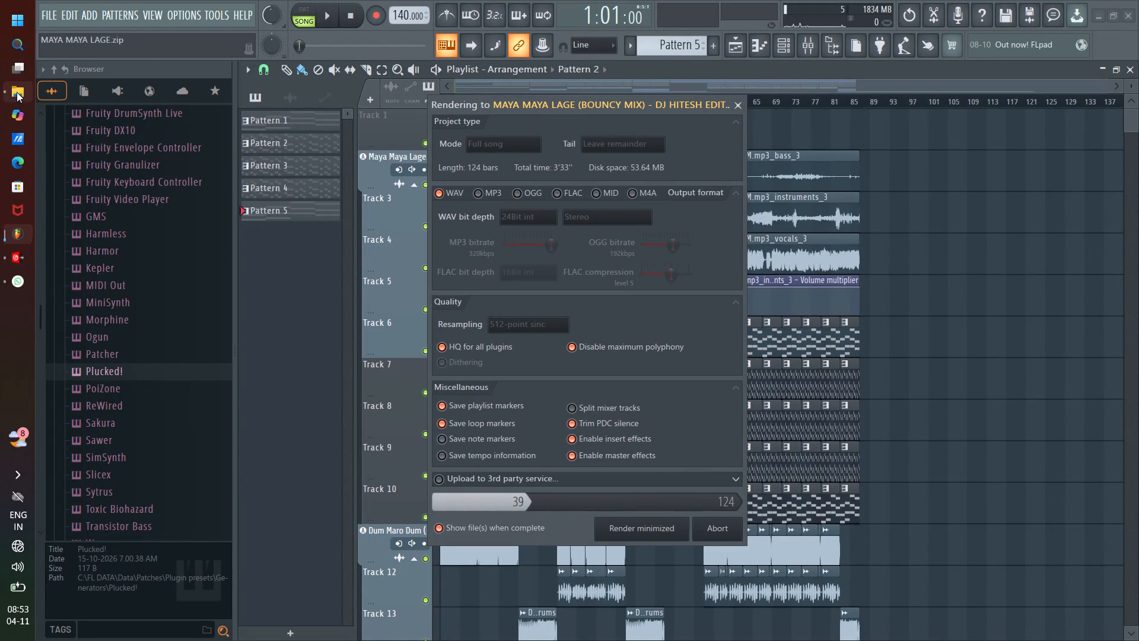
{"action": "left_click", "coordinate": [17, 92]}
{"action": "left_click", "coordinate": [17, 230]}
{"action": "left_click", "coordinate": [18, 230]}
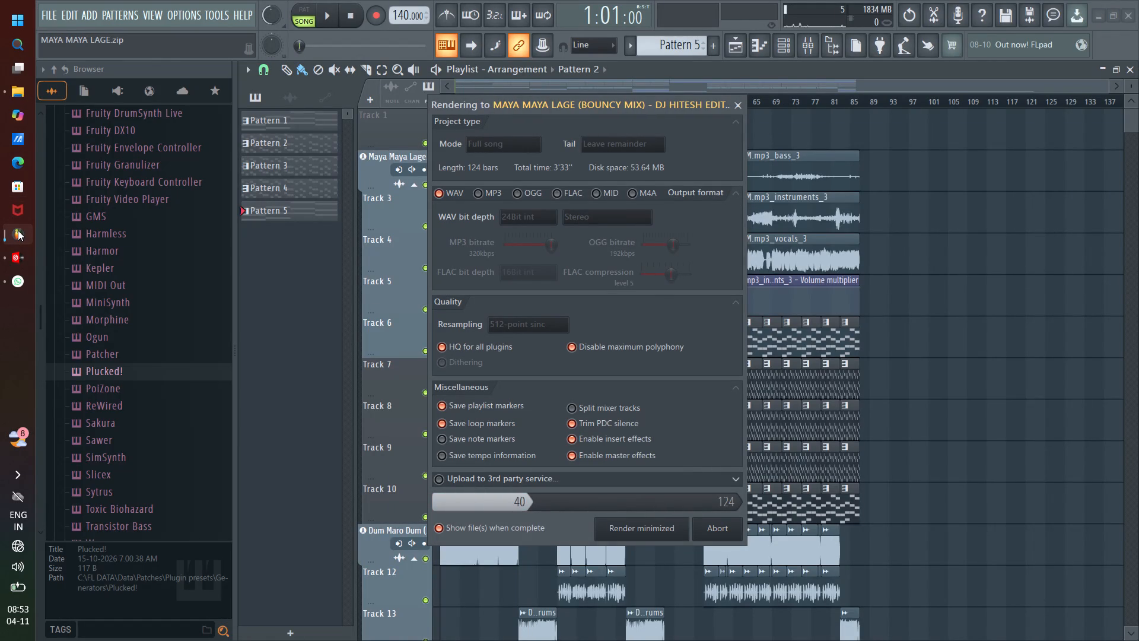
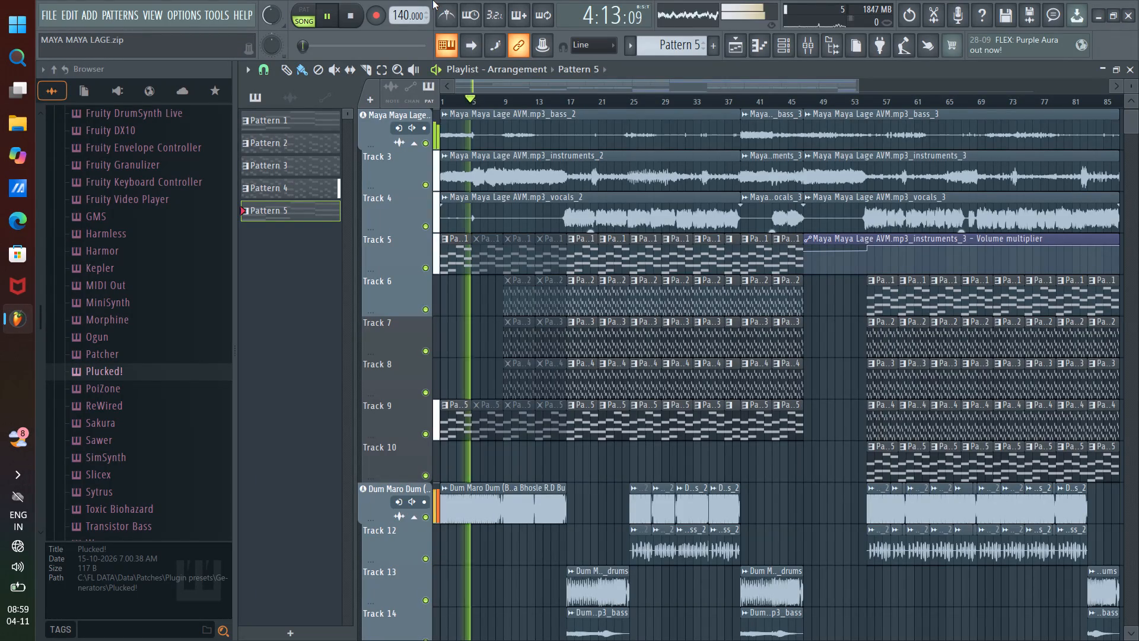
Stop playback and look over the playlist arrangement, from the Maya Maya Lage tracks down to the Pon Noodles track.
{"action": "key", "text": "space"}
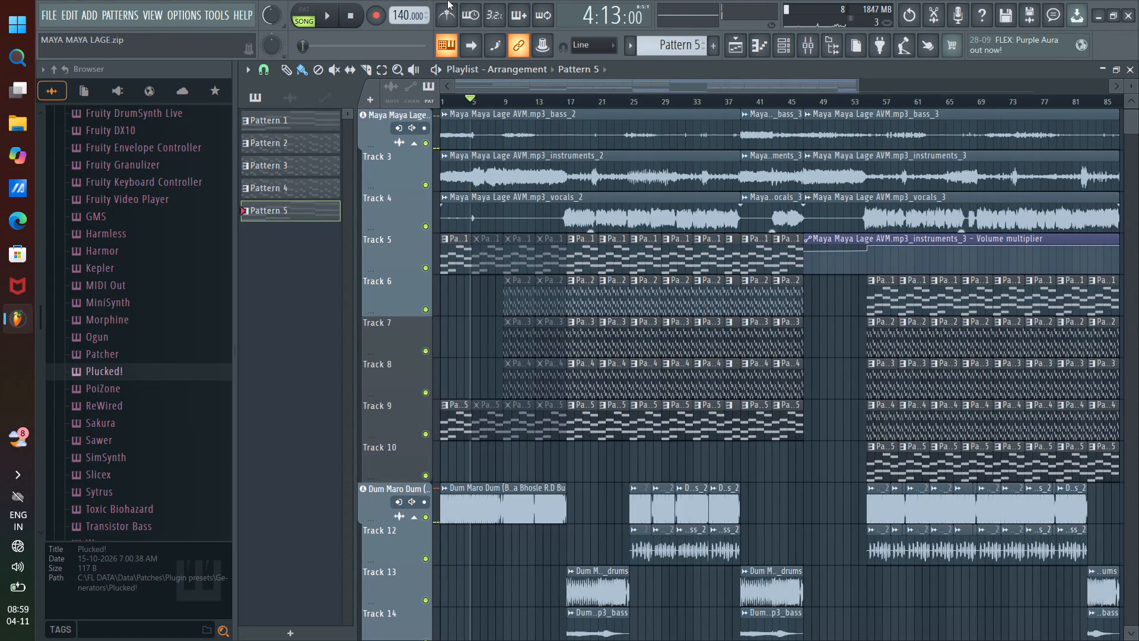
{"action": "scroll", "coordinate": [720, 331], "scroll_direction": "down", "scroll_amount": 12}
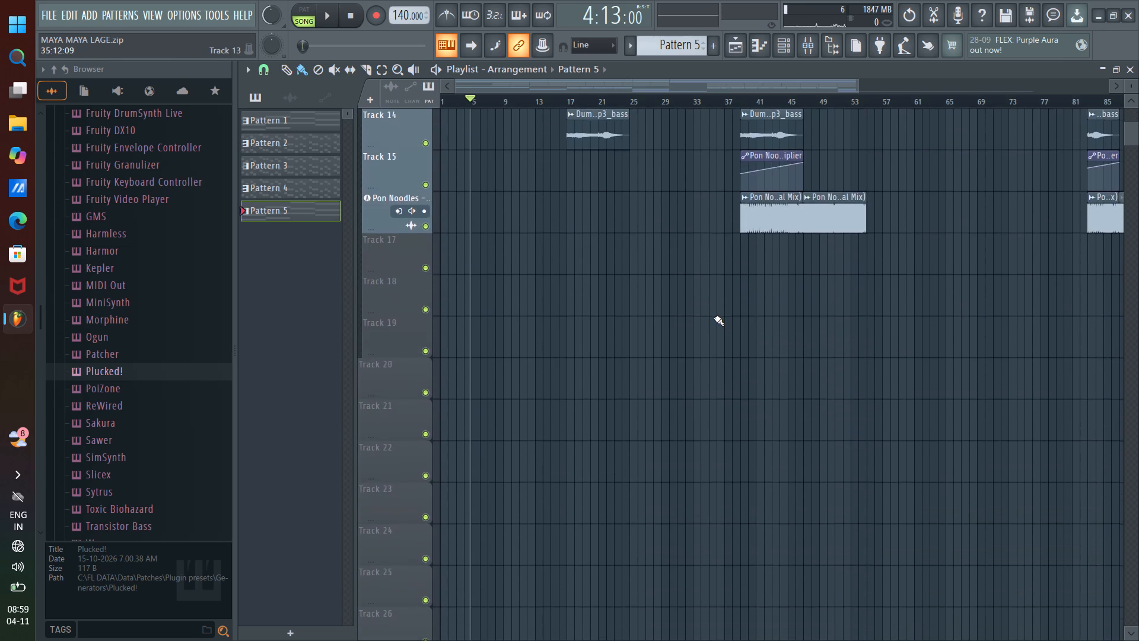
{"action": "scroll", "coordinate": [714, 318], "scroll_direction": "up", "scroll_amount": 14}
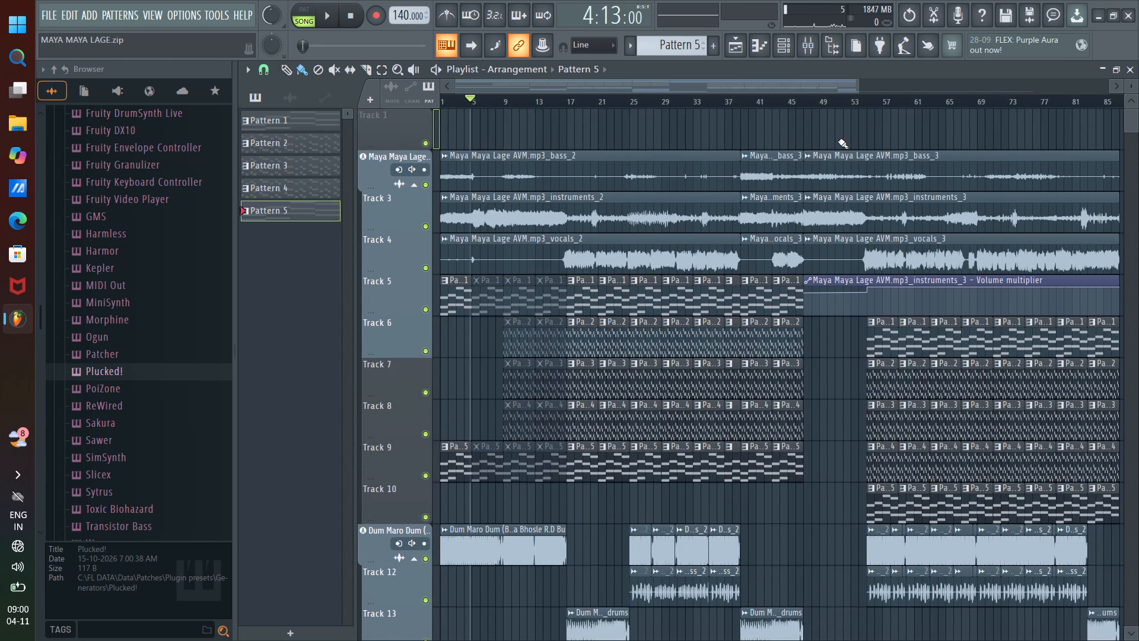
{"action": "scroll", "coordinate": [835, 129], "scroll_direction": "down", "scroll_amount": 1}
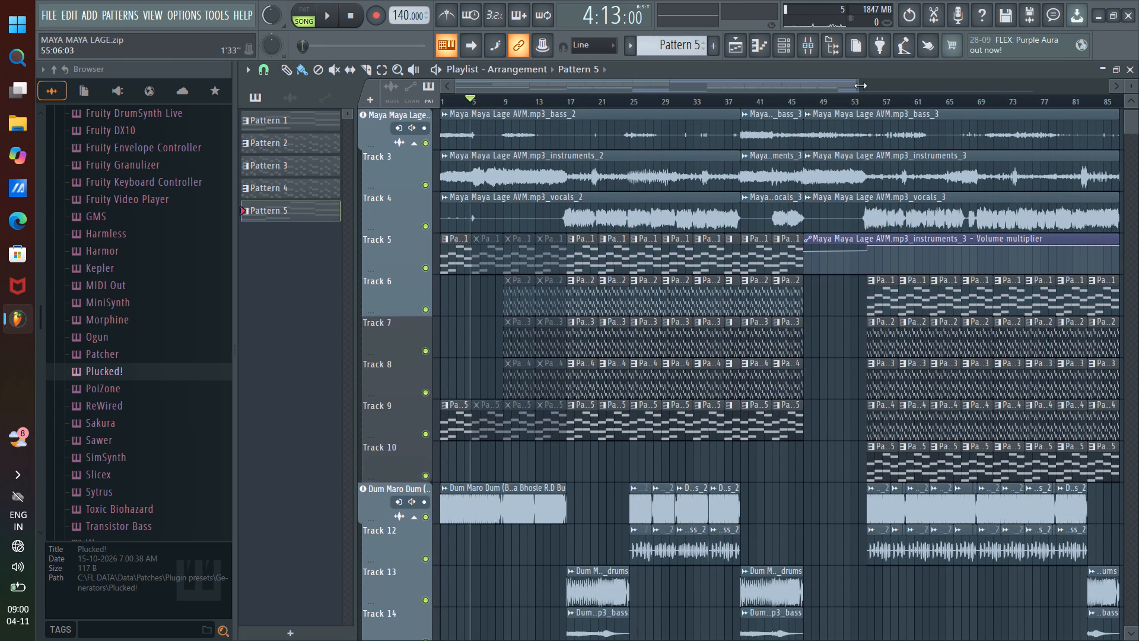
{"action": "left_click", "coordinate": [860, 85]}
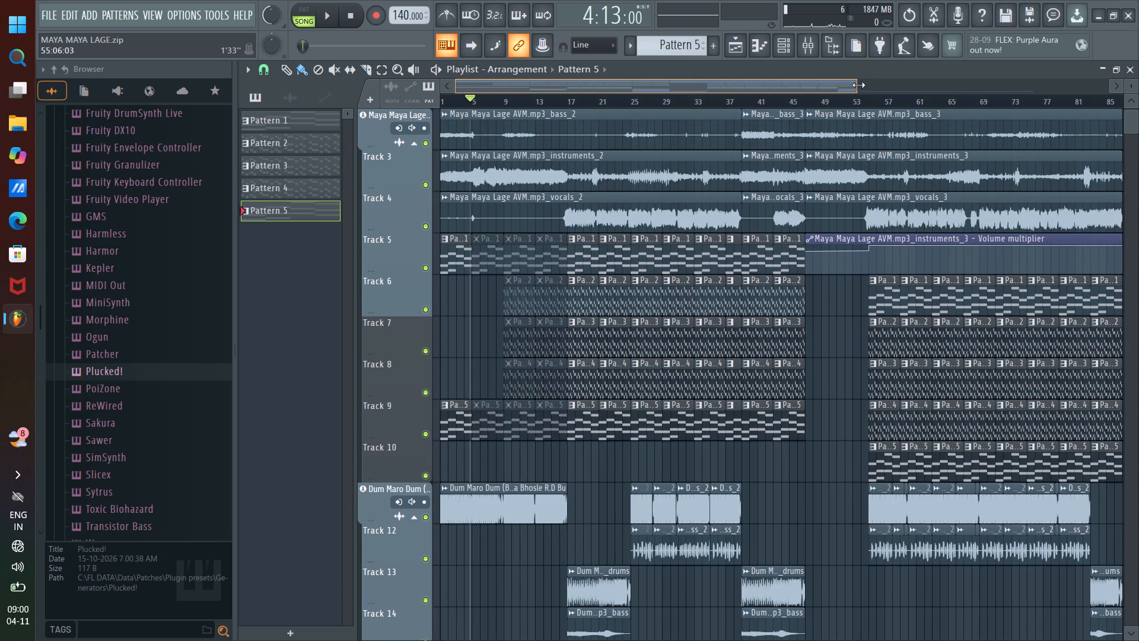
{"action": "scroll", "coordinate": [858, 296], "scroll_direction": "down", "scroll_amount": 2}
{"action": "scroll", "coordinate": [858, 296], "scroll_direction": "up", "scroll_amount": 4}
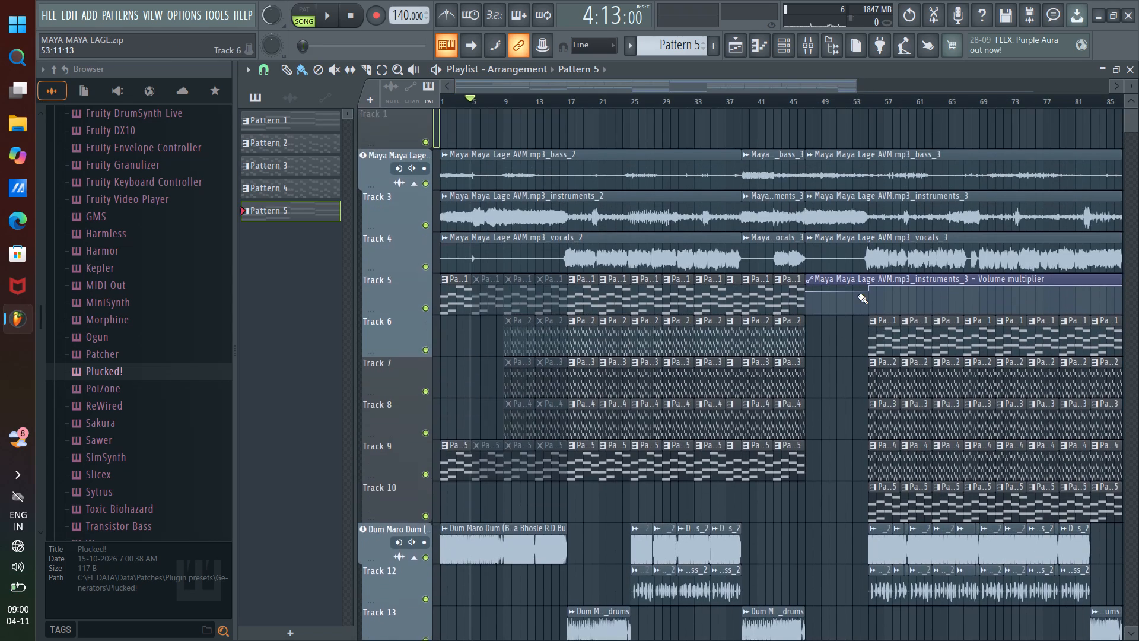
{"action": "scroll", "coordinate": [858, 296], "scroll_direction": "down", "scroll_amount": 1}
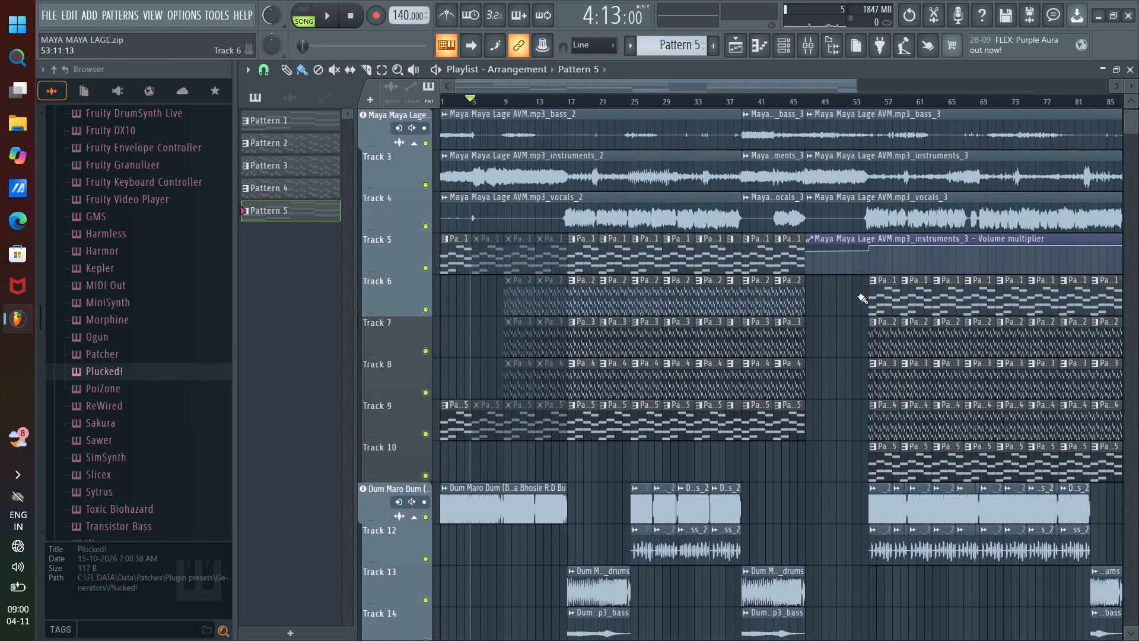
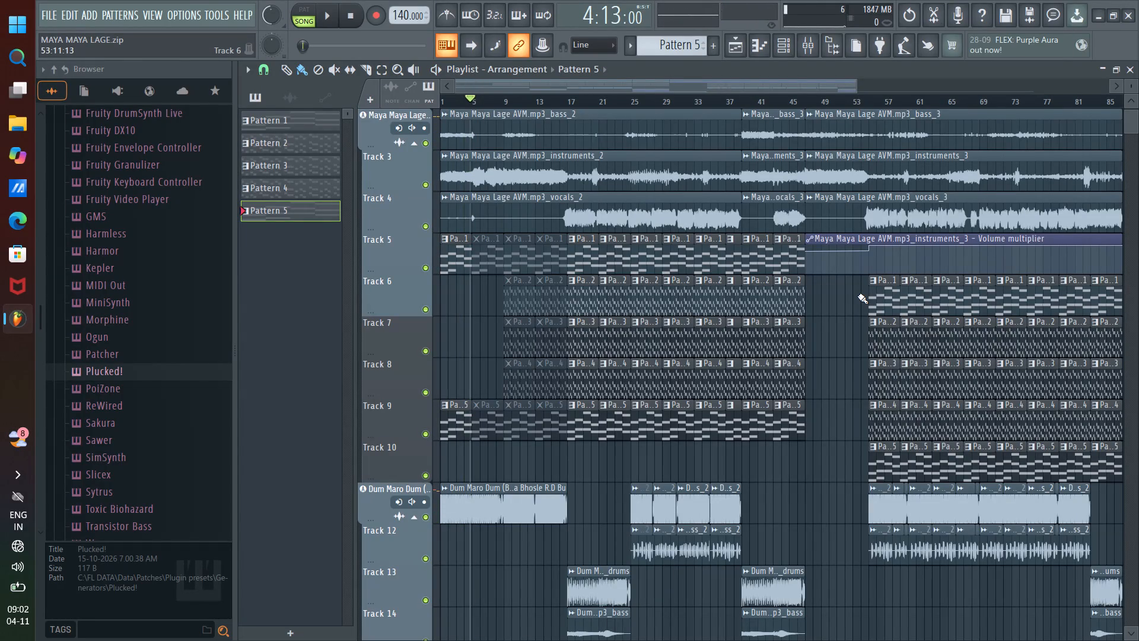
Move the playlist's playback position back to the very start of the song at bar 1.
{"action": "left_click_drag", "start_coordinate": [466, 97], "coordinate": [399, 91]}
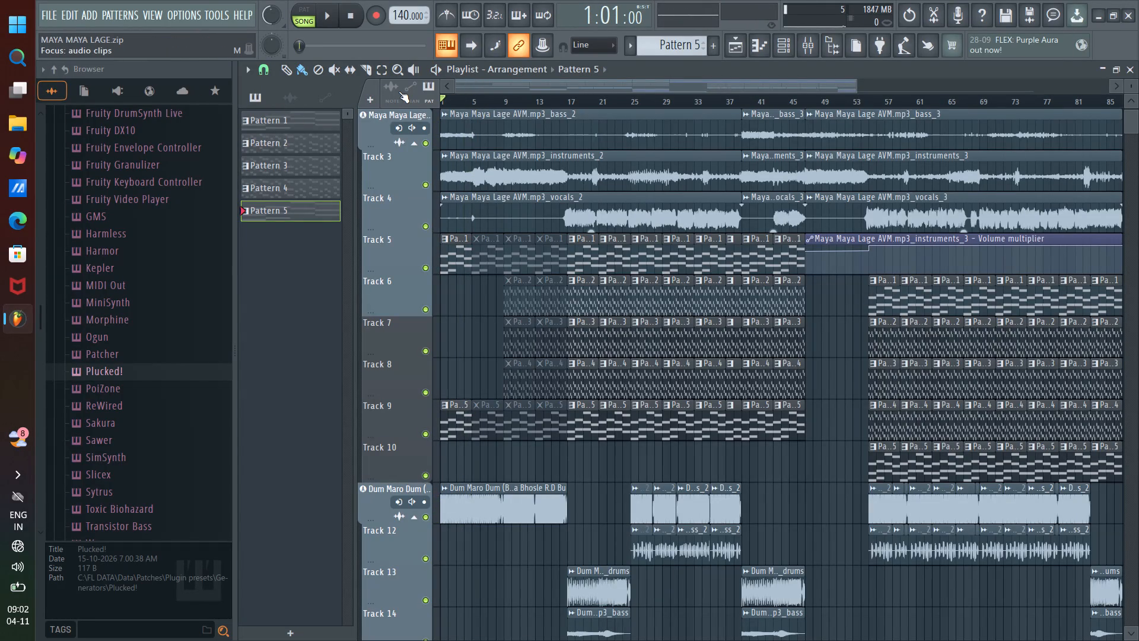